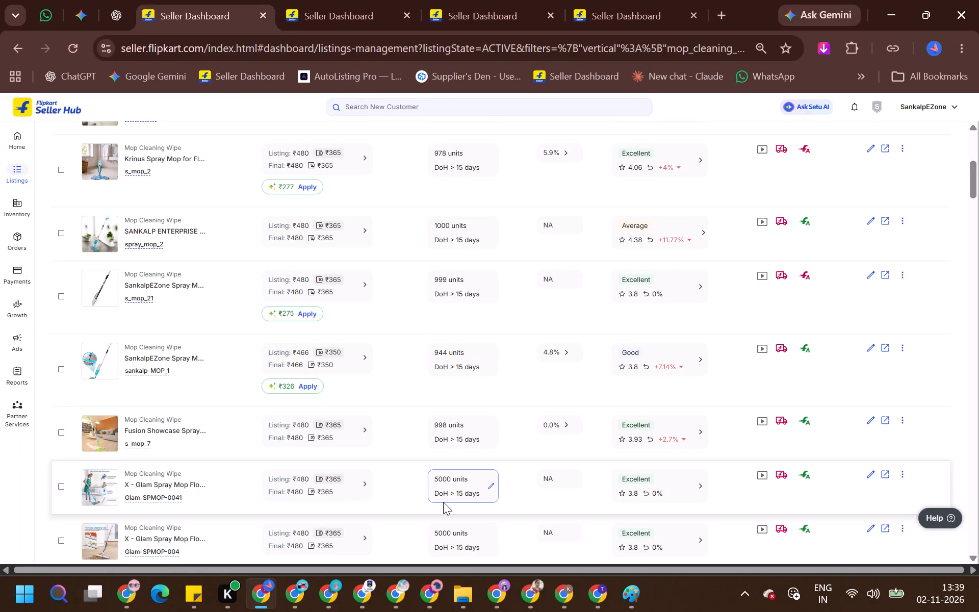
Reset all filters applied to the active listings.
scroll(423, 427, up, 4)
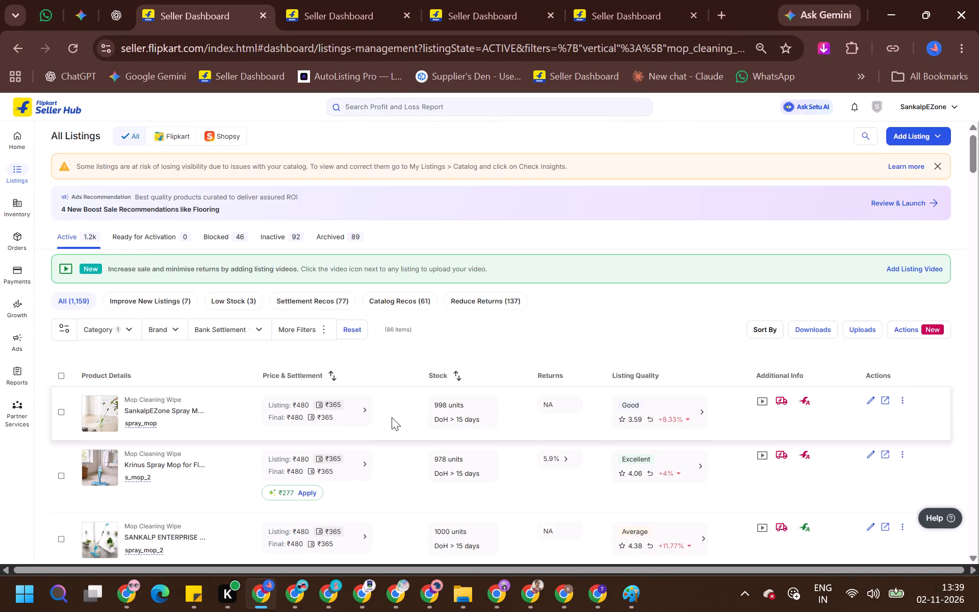
scroll(389, 415, down, 4)
scroll(389, 415, up, 6)
click(351, 324)
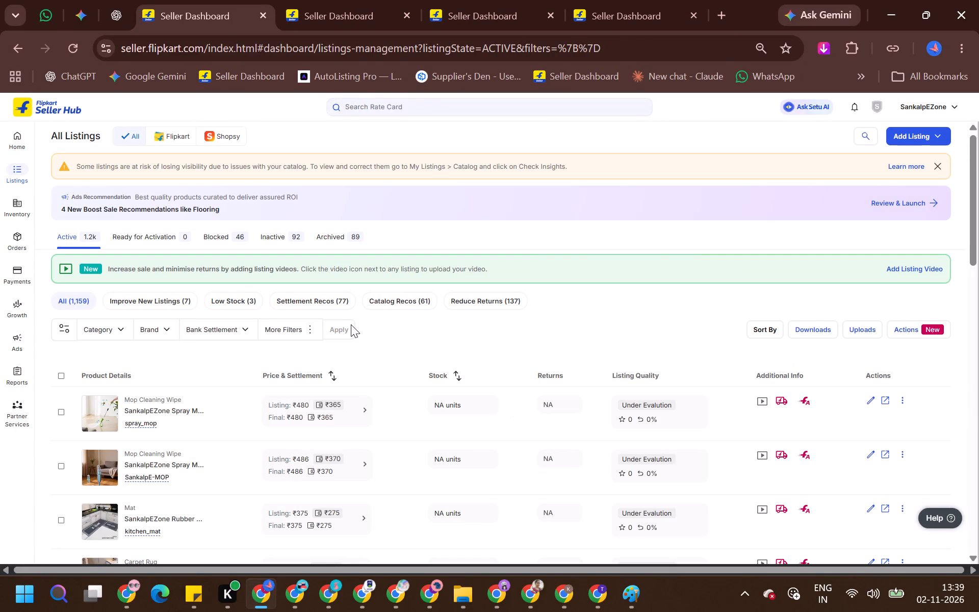
Search the category filter for "mop" and filter the active listings to the Mop Cleaning Wipe category.
click(131, 334)
click(139, 356)
click(159, 456)
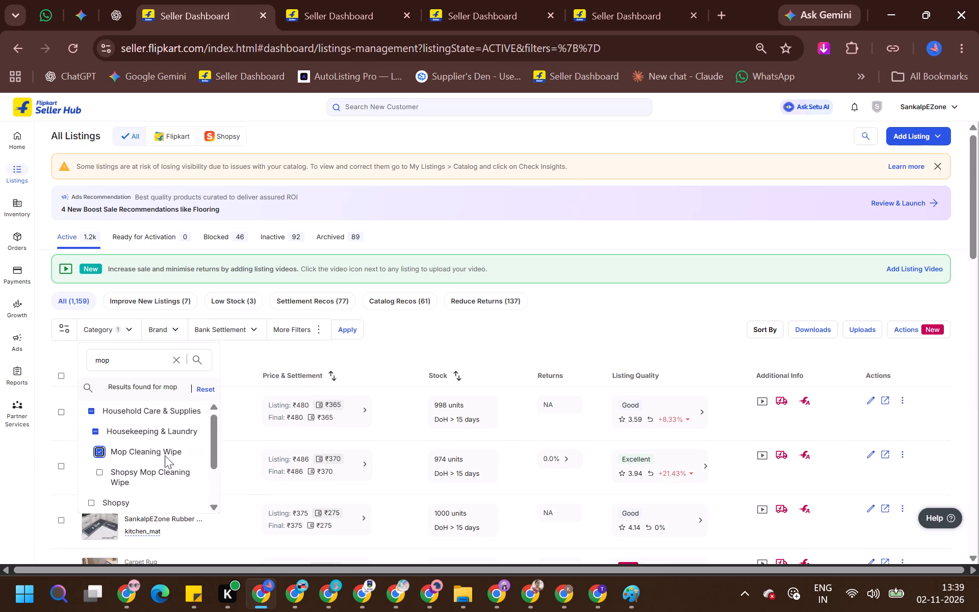
click(366, 327)
click(356, 323)
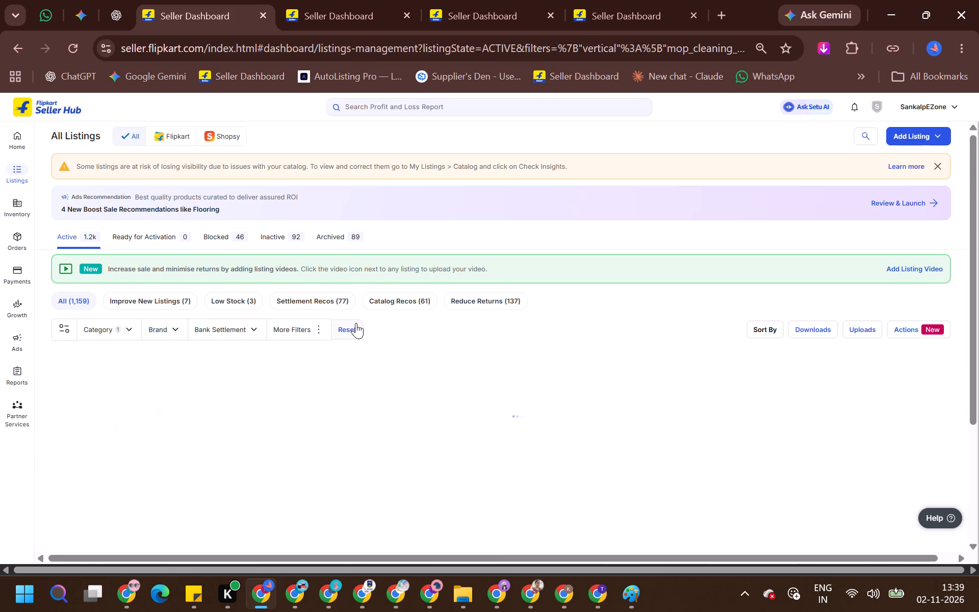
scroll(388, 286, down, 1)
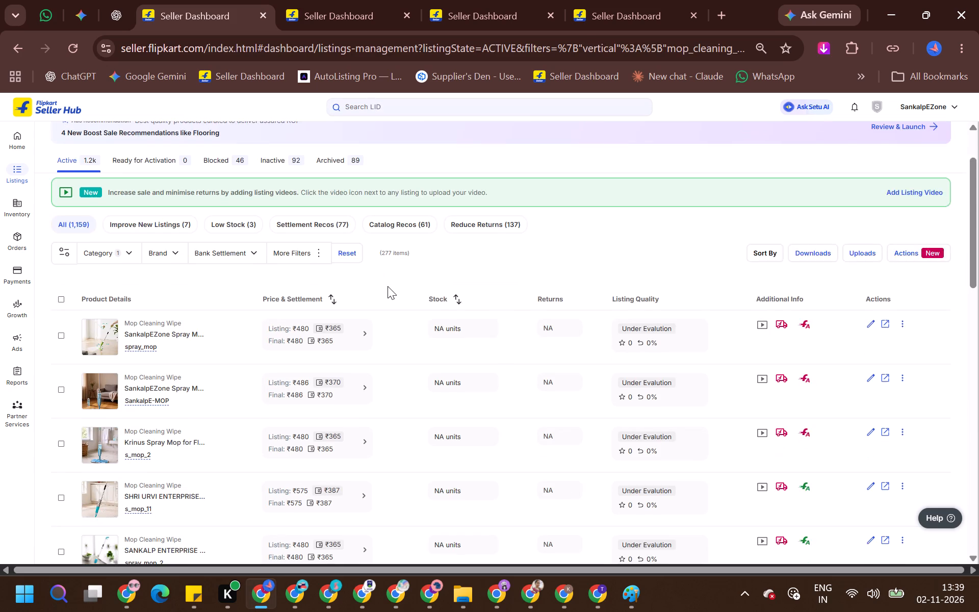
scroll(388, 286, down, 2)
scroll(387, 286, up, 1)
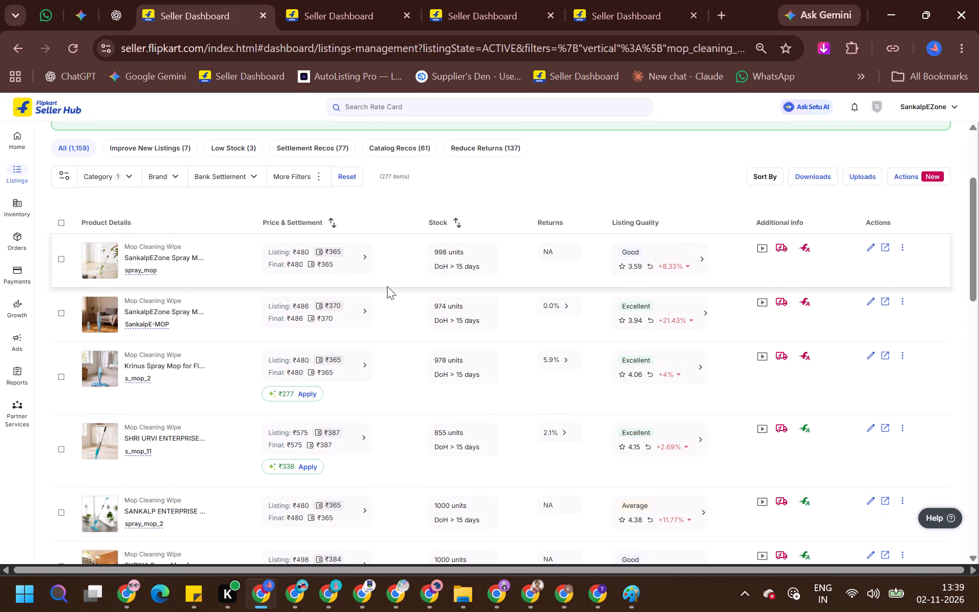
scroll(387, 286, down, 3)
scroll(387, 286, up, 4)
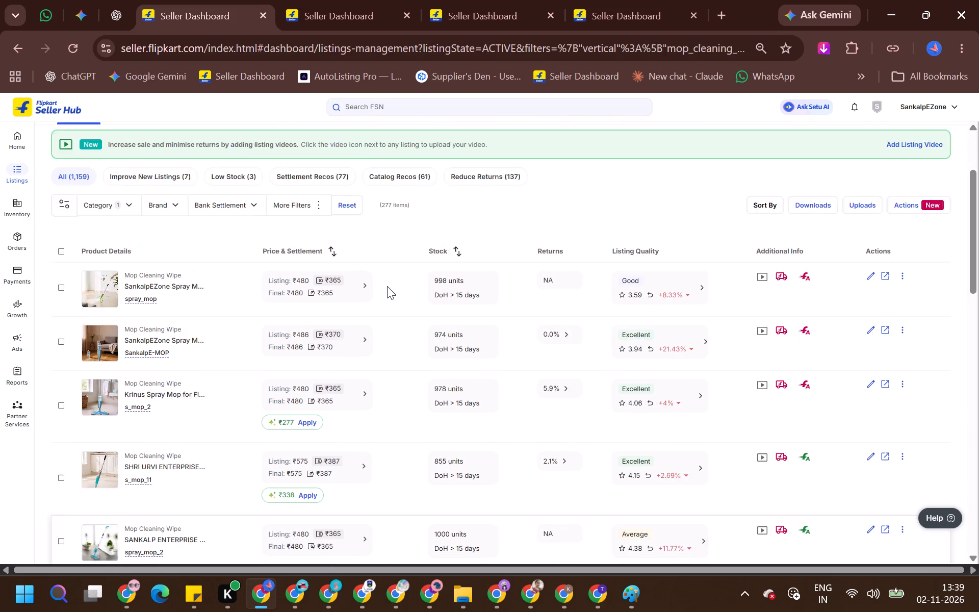
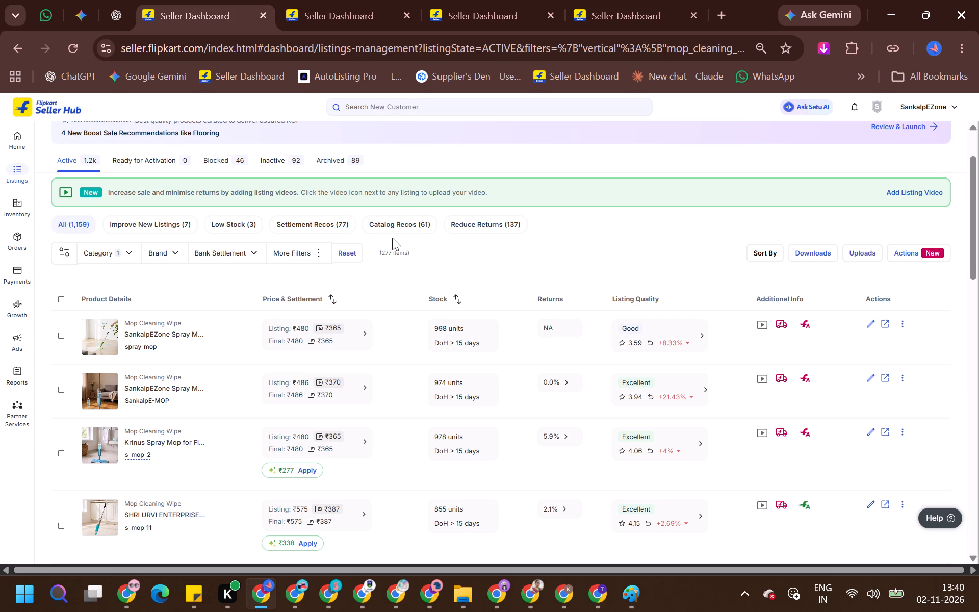
Look through the active Mop Cleaning Wipe listings, examining their prices, stock, returns and listing quality.
scroll(352, 372, down, 1)
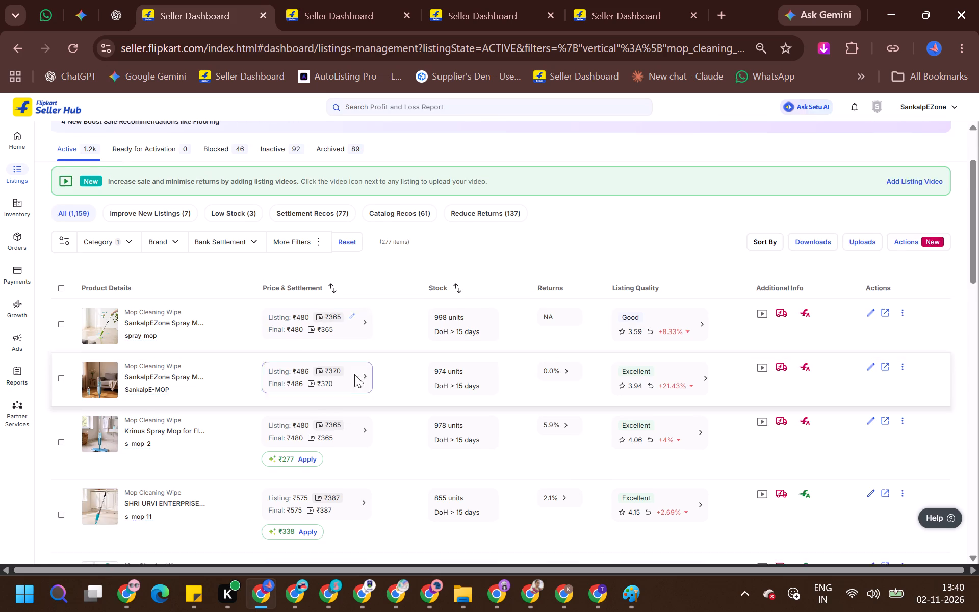
scroll(353, 381, down, 2)
click(347, 388)
scroll(365, 384, up, 5)
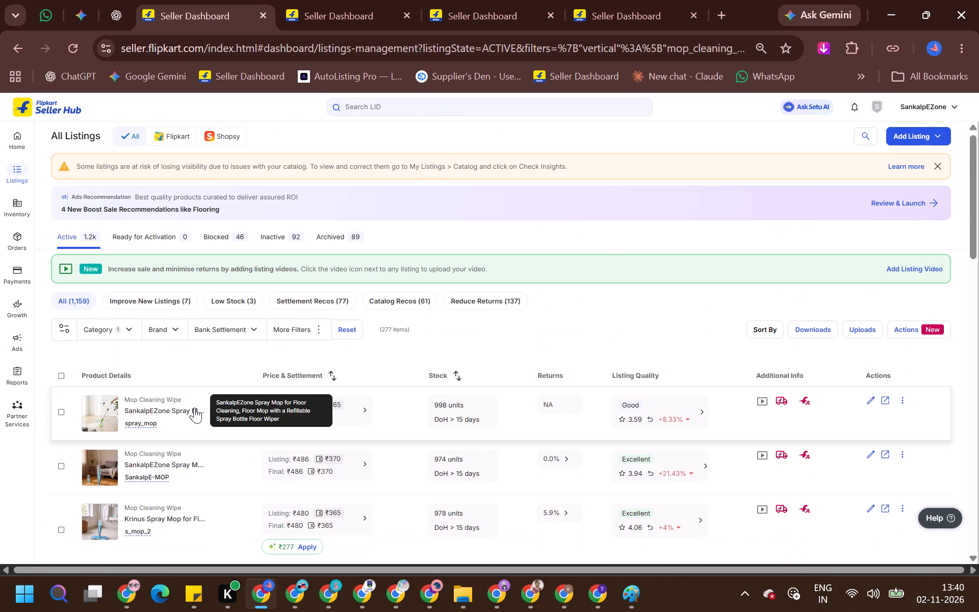
click(446, 106)
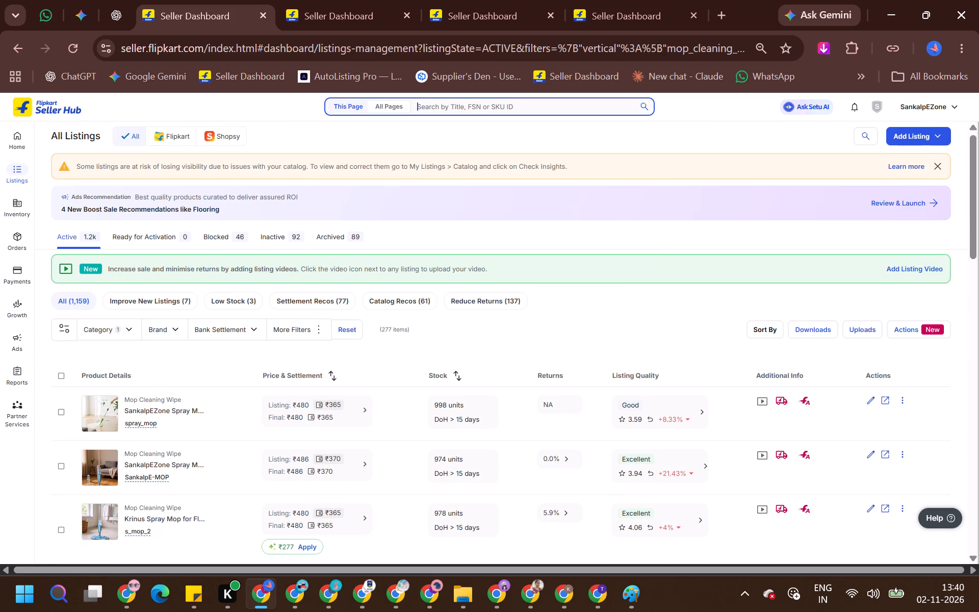
click(478, 211)
scroll(478, 211, down, 2)
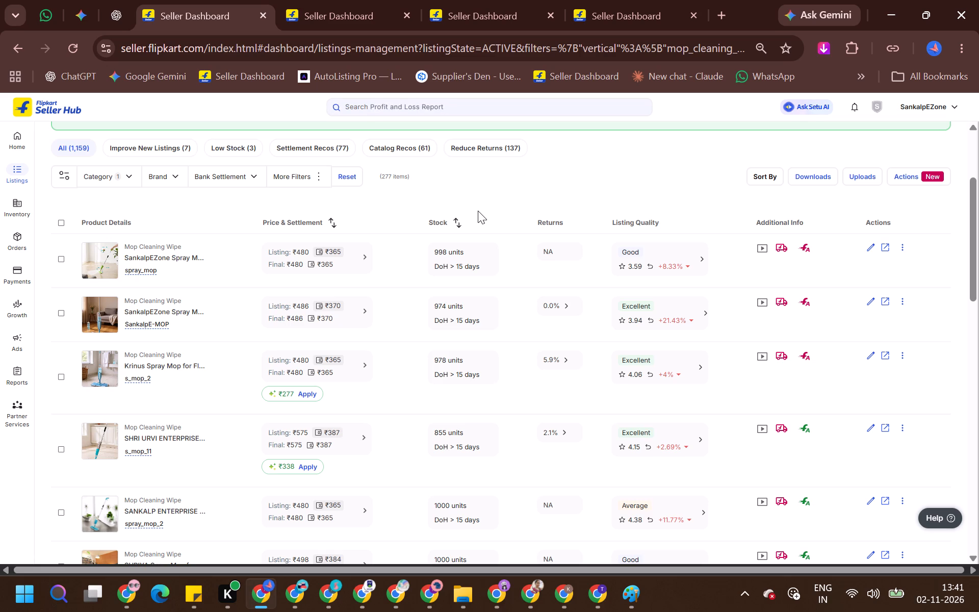
Open the amazon.com website in a new browser tab.
click(722, 19)
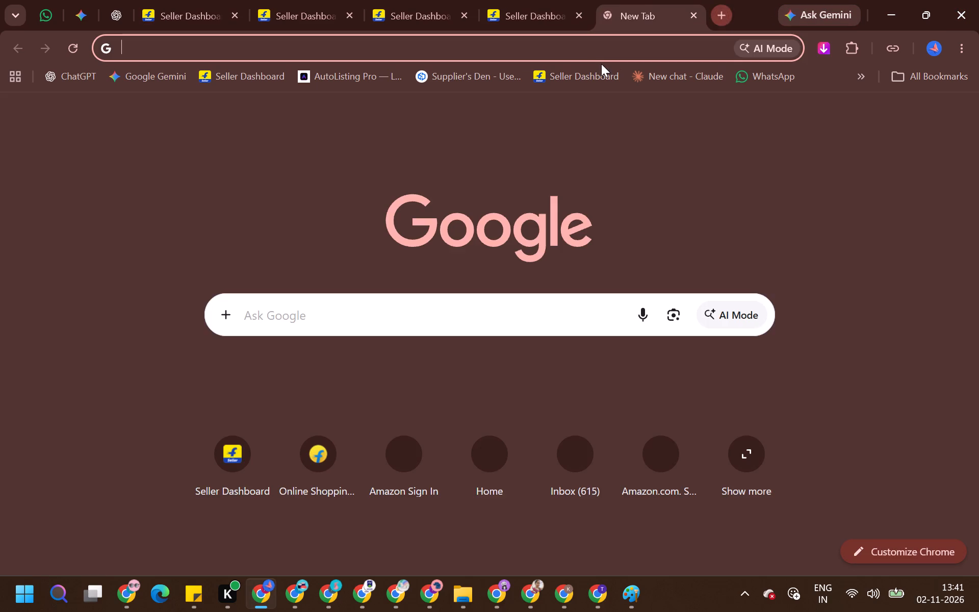
click(601, 52)
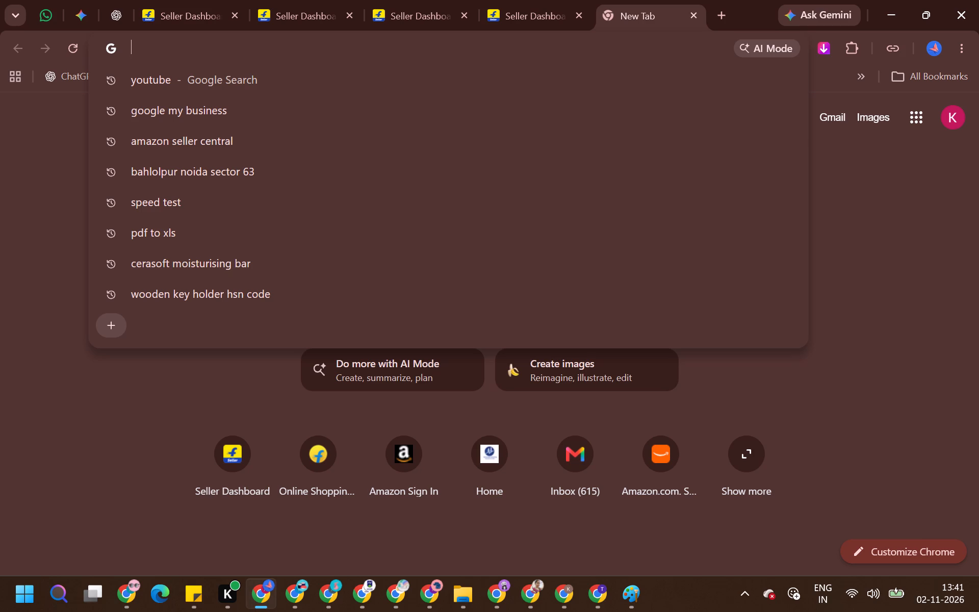
text(amazon)
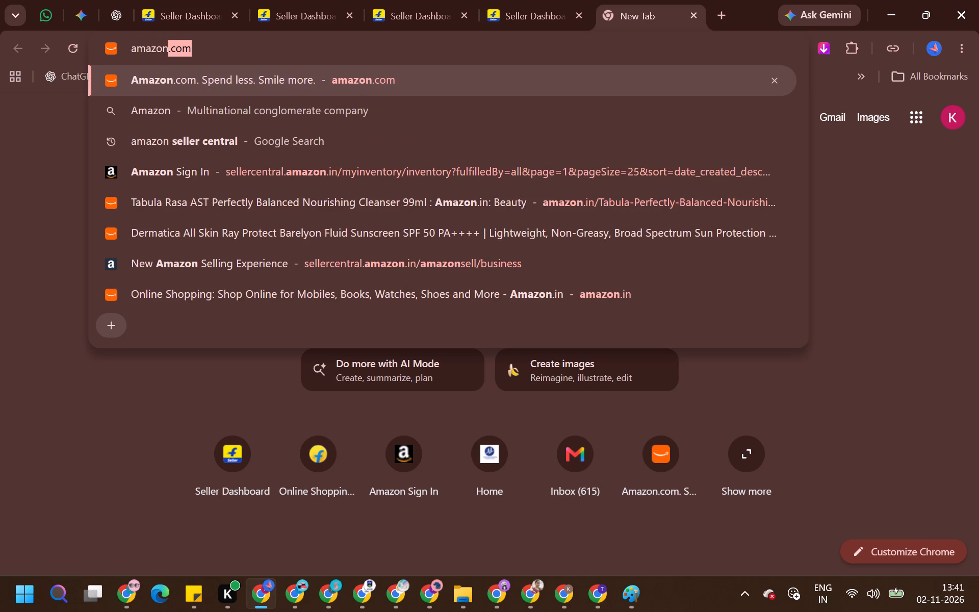
key(Return)
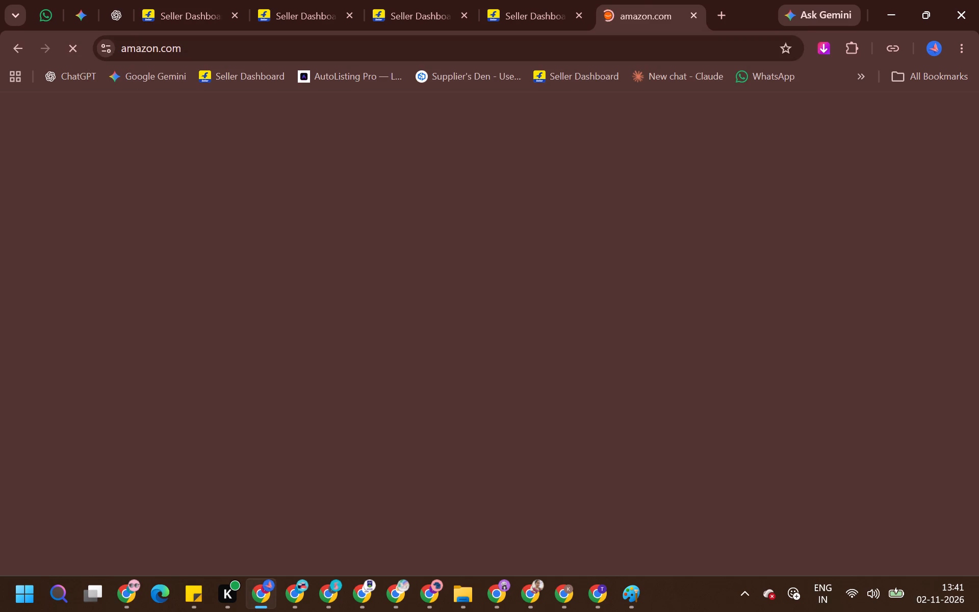
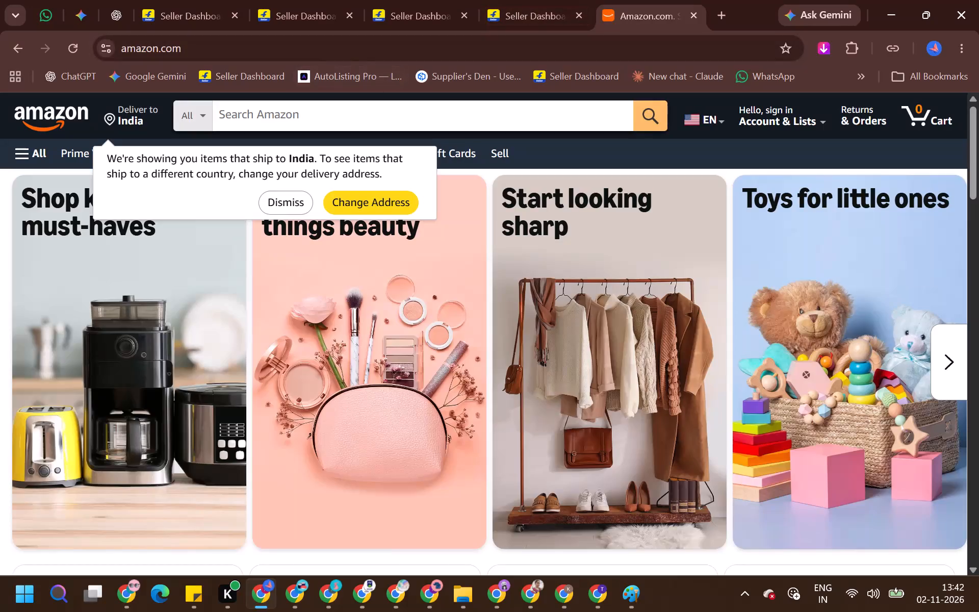
Search Amazon for "milton lunch box".
click(371, 118)
text(mil)
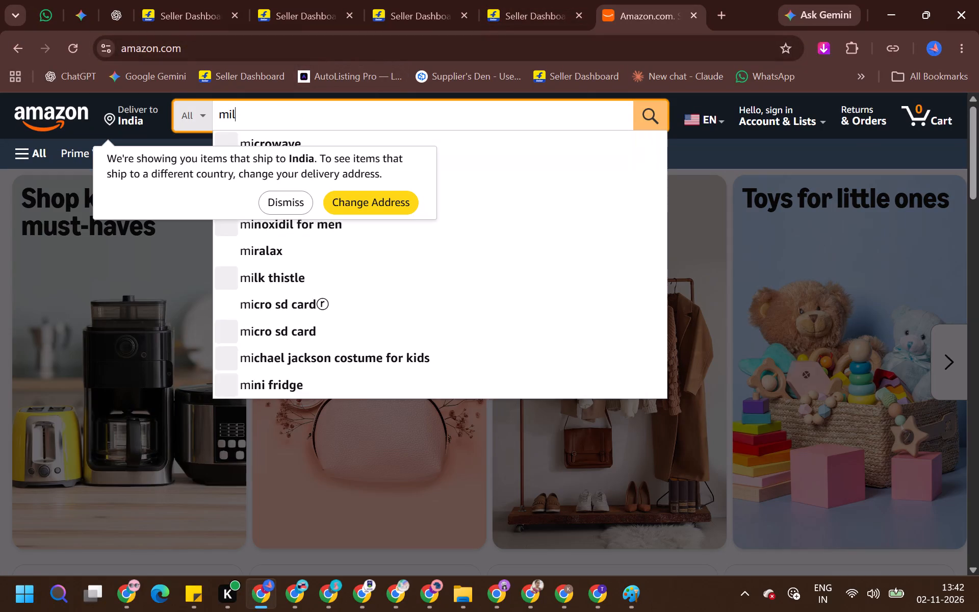
text(ton lu)
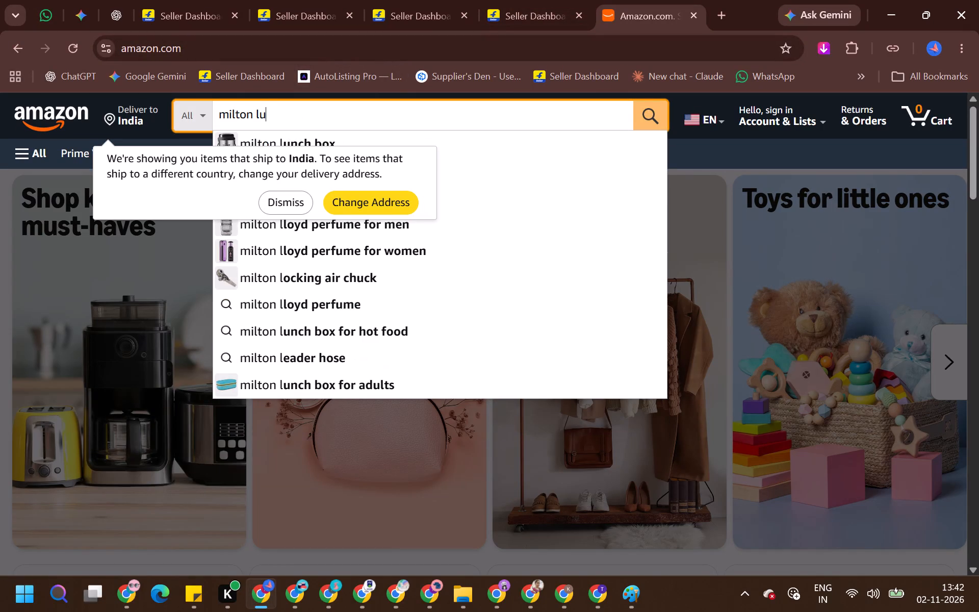
text(nch box)
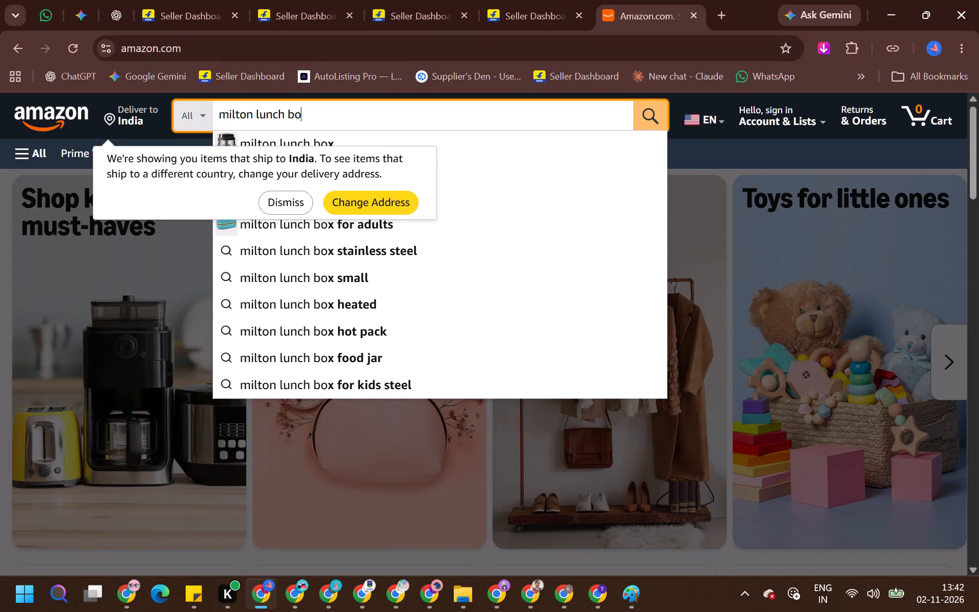
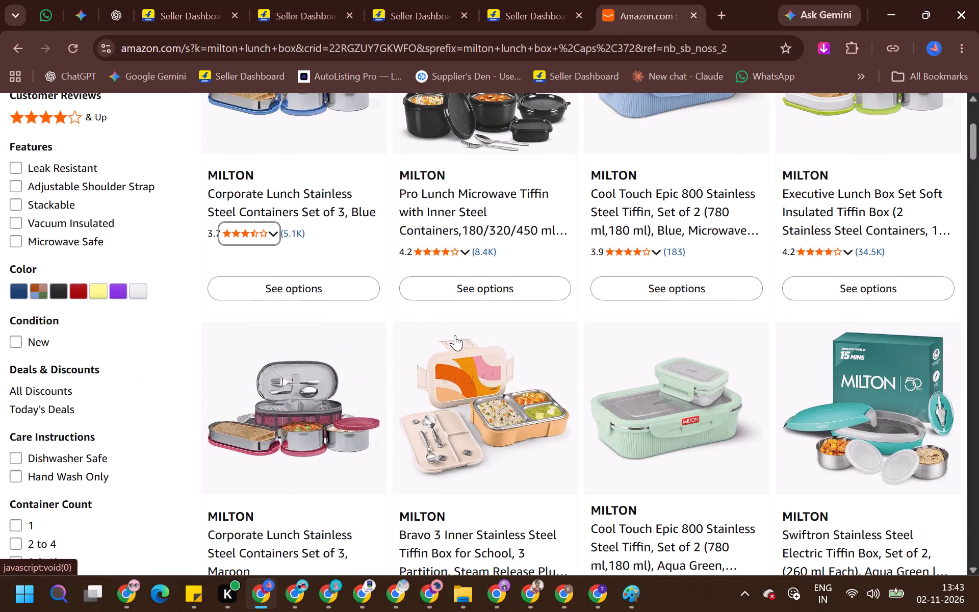
Look through the Amazon search results for Milton lunch boxes, checking the products, ratings and prices.
scroll(455, 363, down, 1)
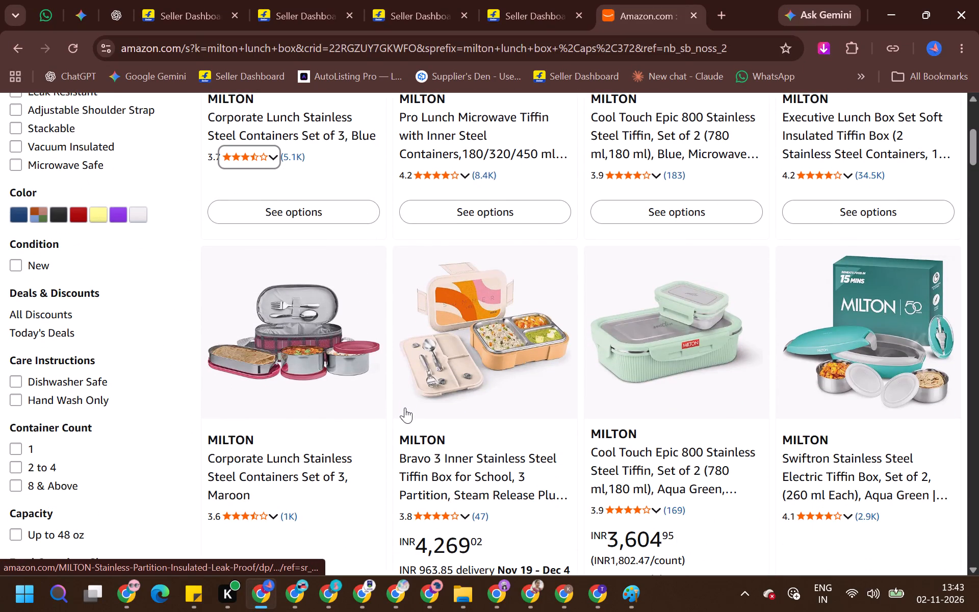
scroll(404, 352, down, 5)
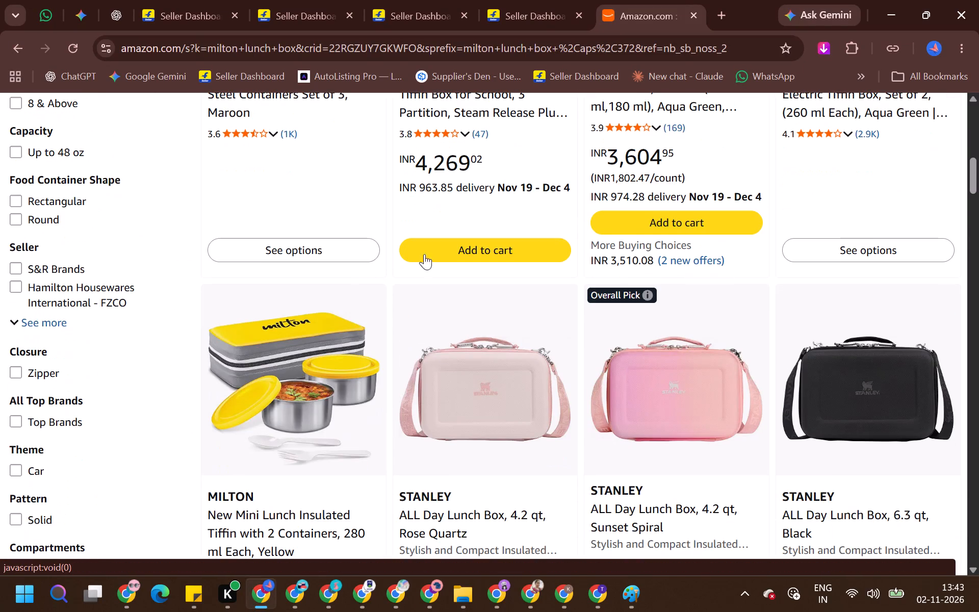
scroll(424, 189, down, 4)
Check the open Flipkart Seller Hub pages, including the Rate Card History, and return to the active listings overview.
click(511, 0)
click(662, 0)
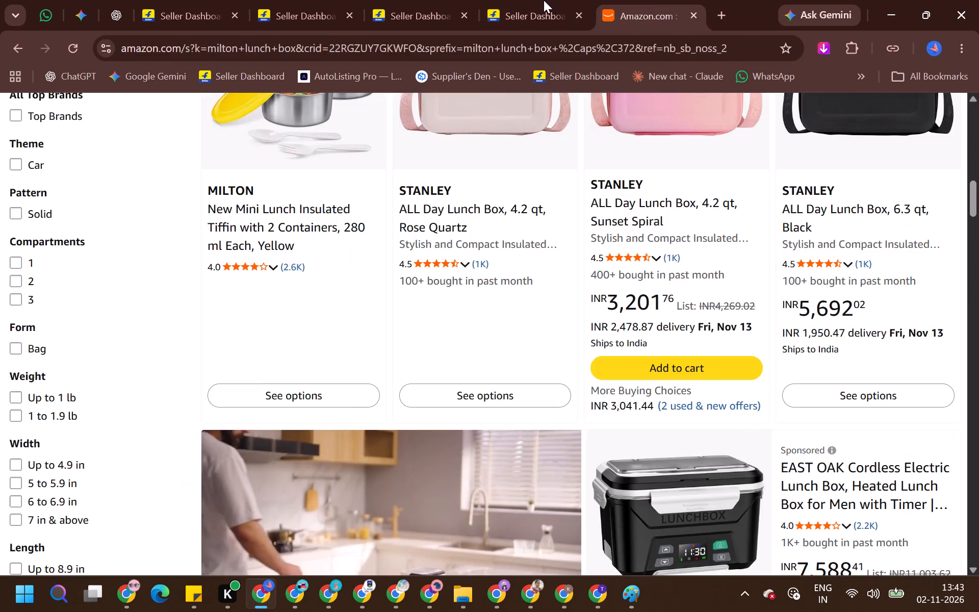
click(544, 0)
click(394, 0)
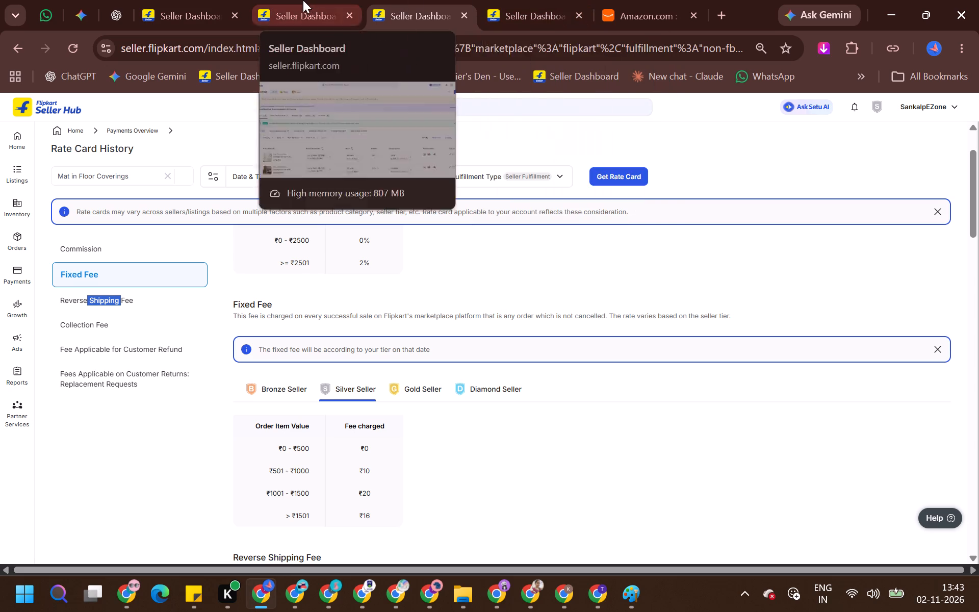
click(303, 0)
click(586, 0)
click(628, 0)
click(294, 0)
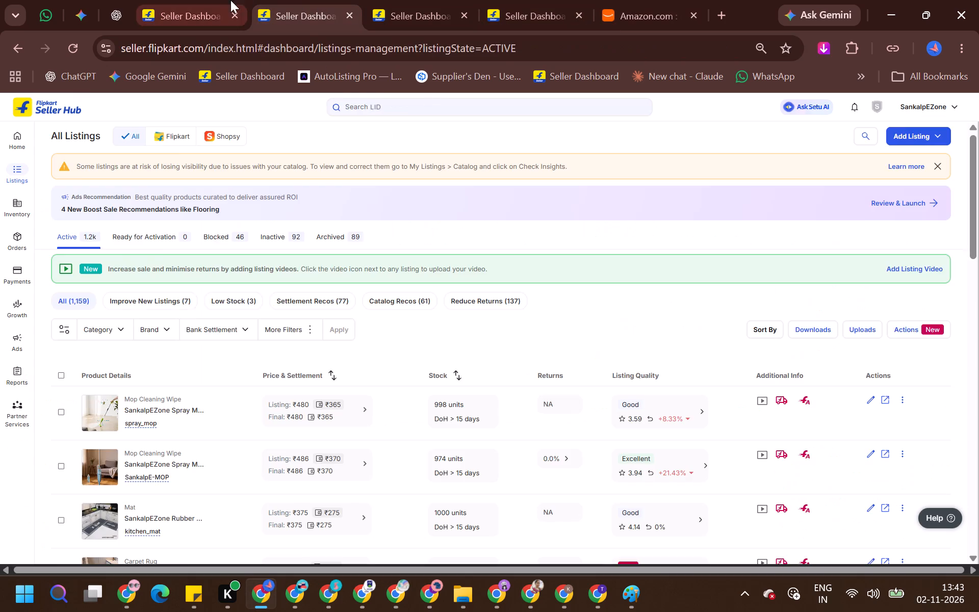
click(223, 0)
click(319, 0)
scroll(379, 420, up, 4)
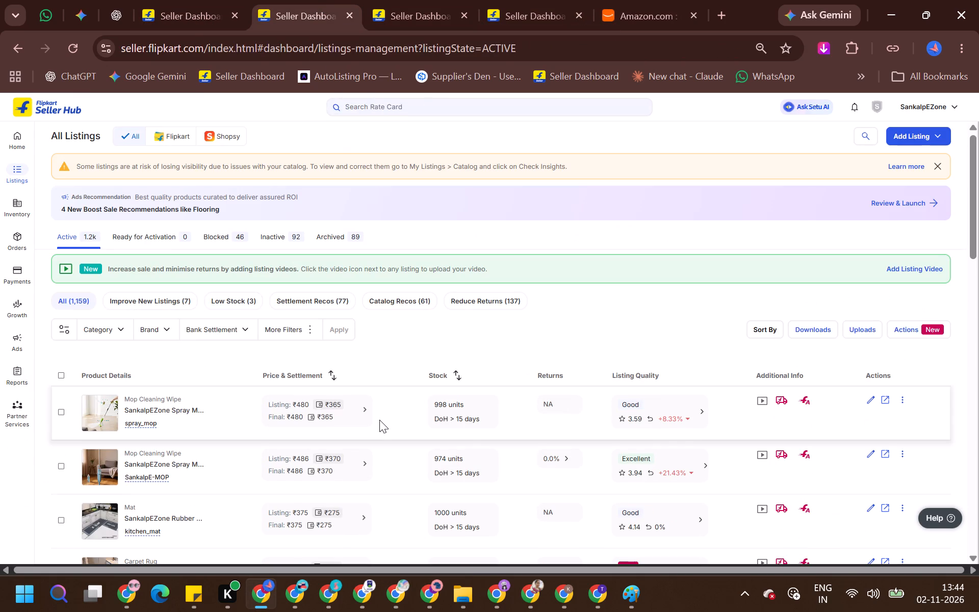
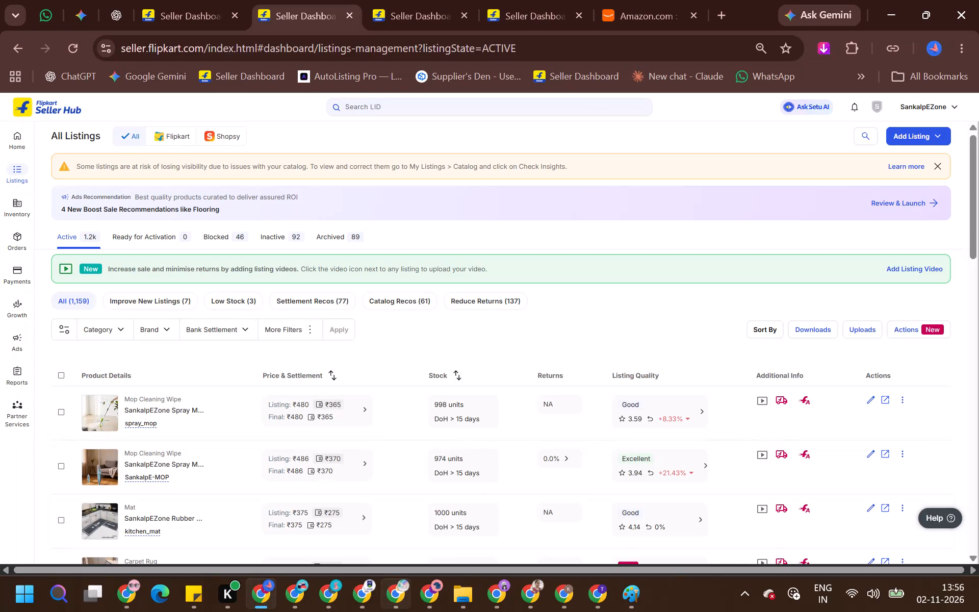
Look through the active product listings, checking their prices, stock and listing quality.
scroll(356, 260, down, 2)
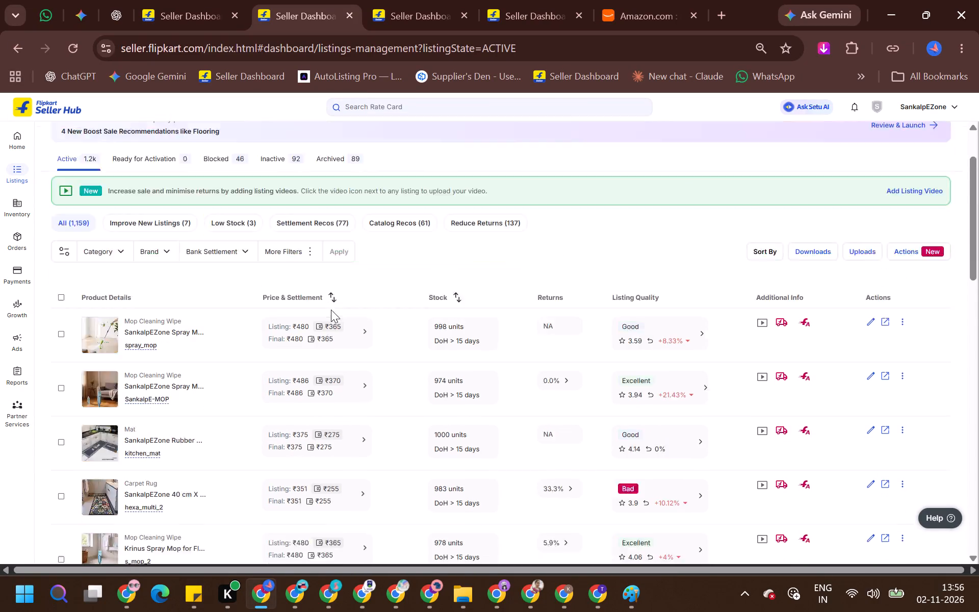
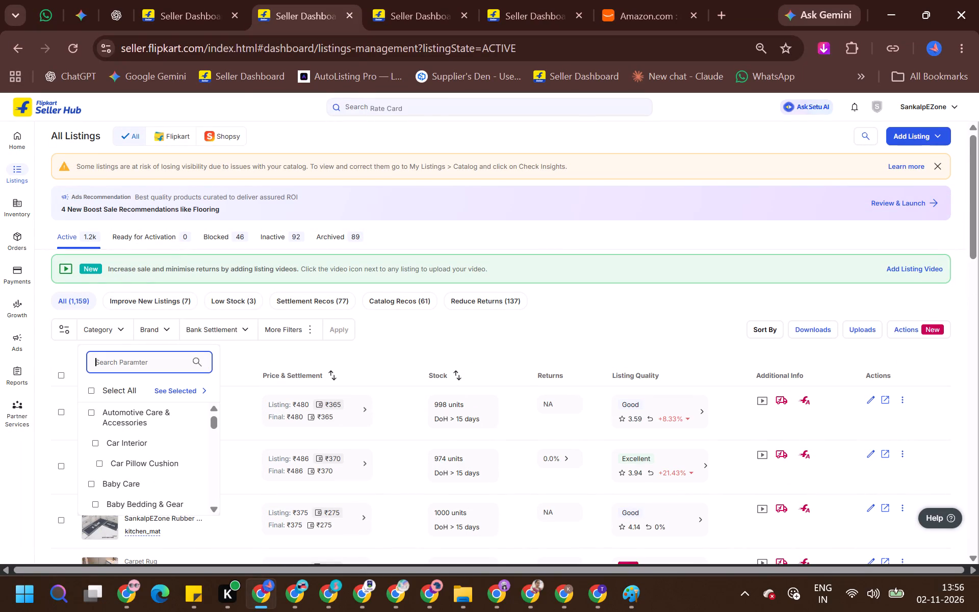
Search the active listings' category filter for "mop" and select the Mop Cleaning Wipe category.
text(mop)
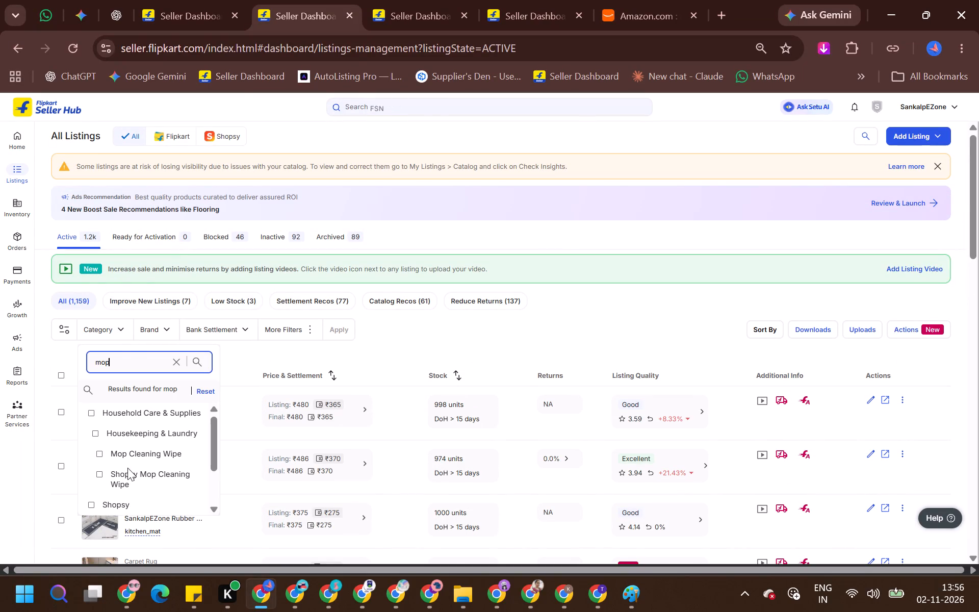
click(131, 454)
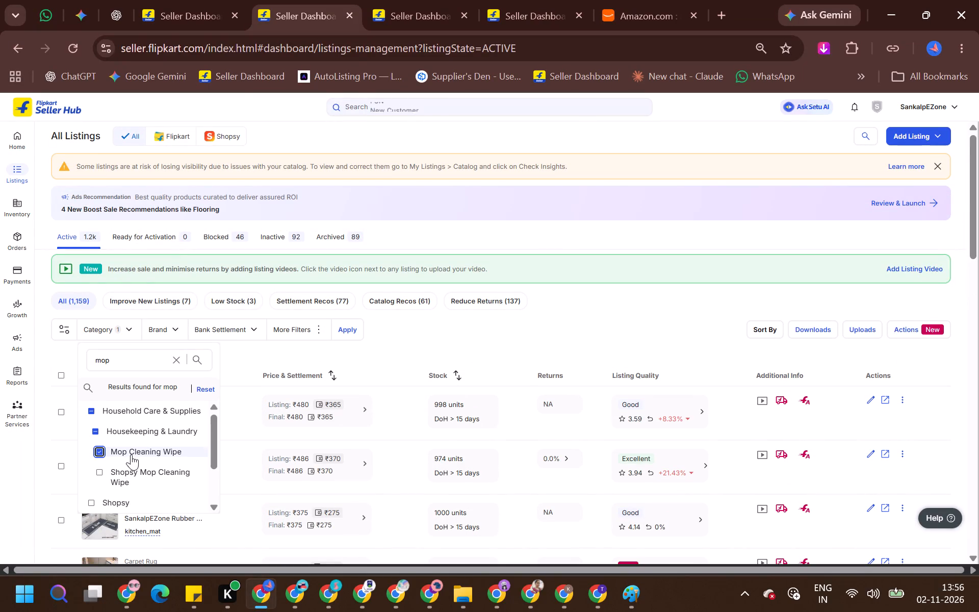
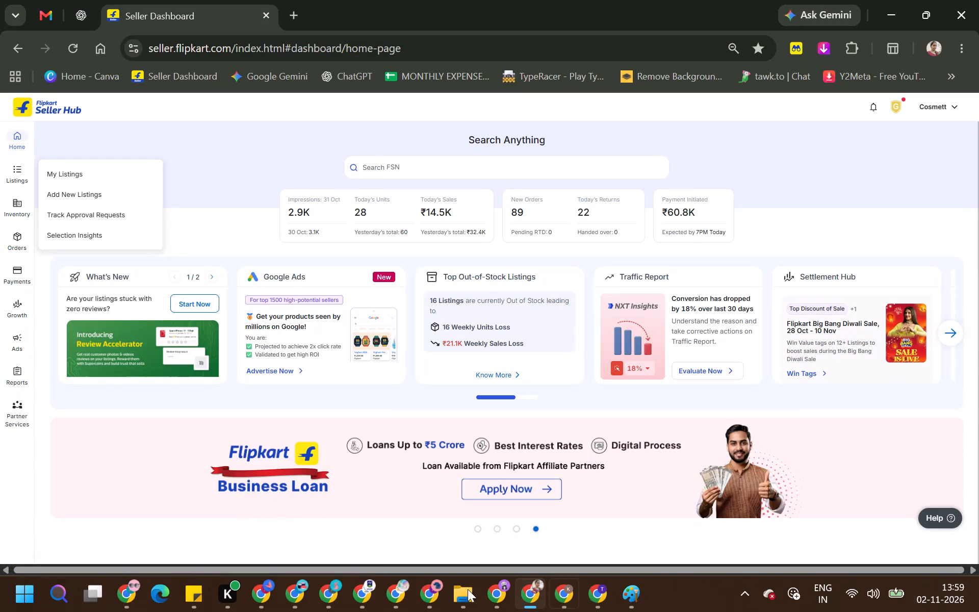
Switch to the browser window with the SankalpEZone seller account's active Mop Cleaning Wipe listings.
click(269, 601)
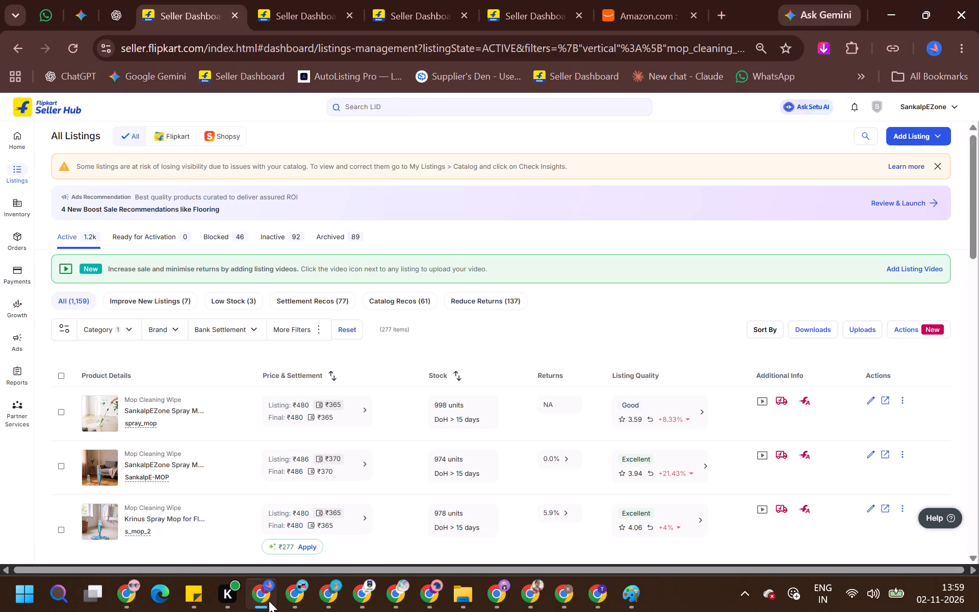
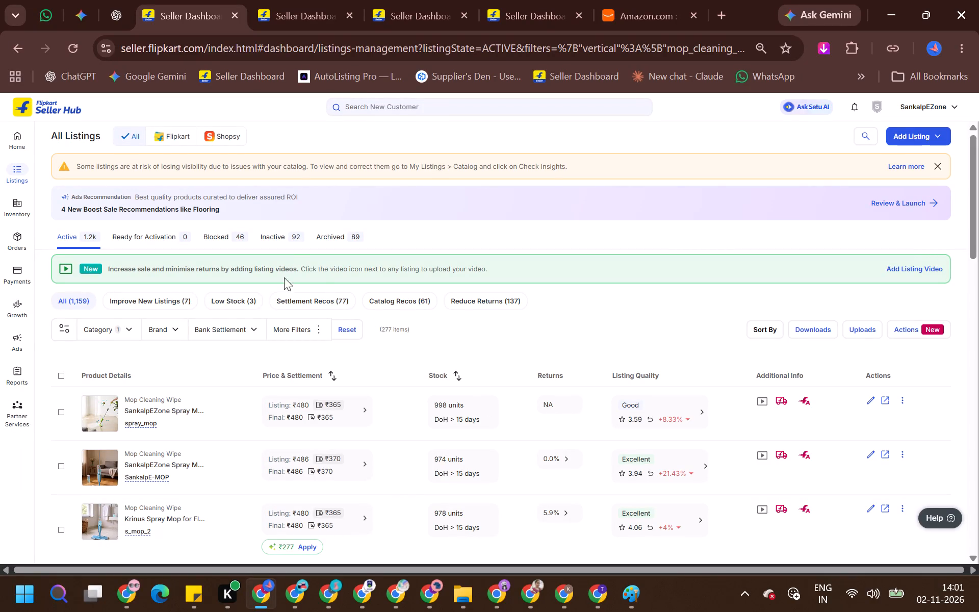
Check the Low Stock Mop Cleaning Wipe listings and return to the view of all active listings.
click(223, 295)
click(233, 300)
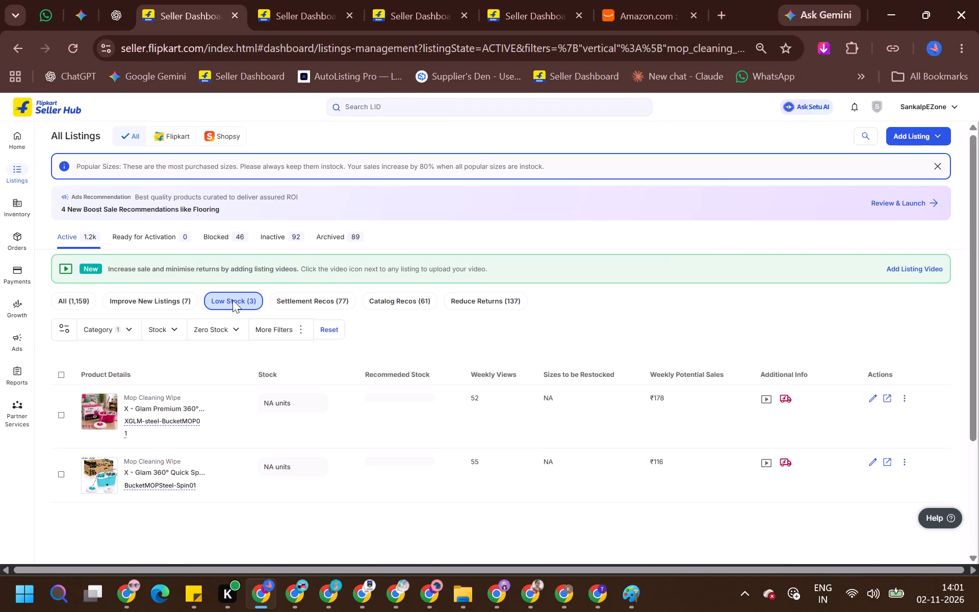
click(86, 303)
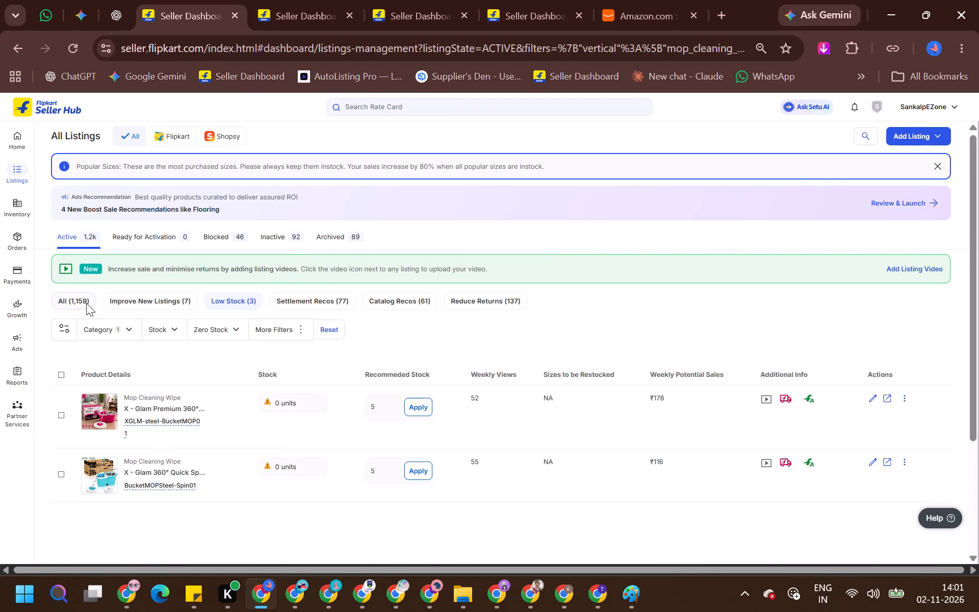
Increase the number of items shown per page for the active Mop Cleaning Wipe listings.
scroll(357, 281, down, 3)
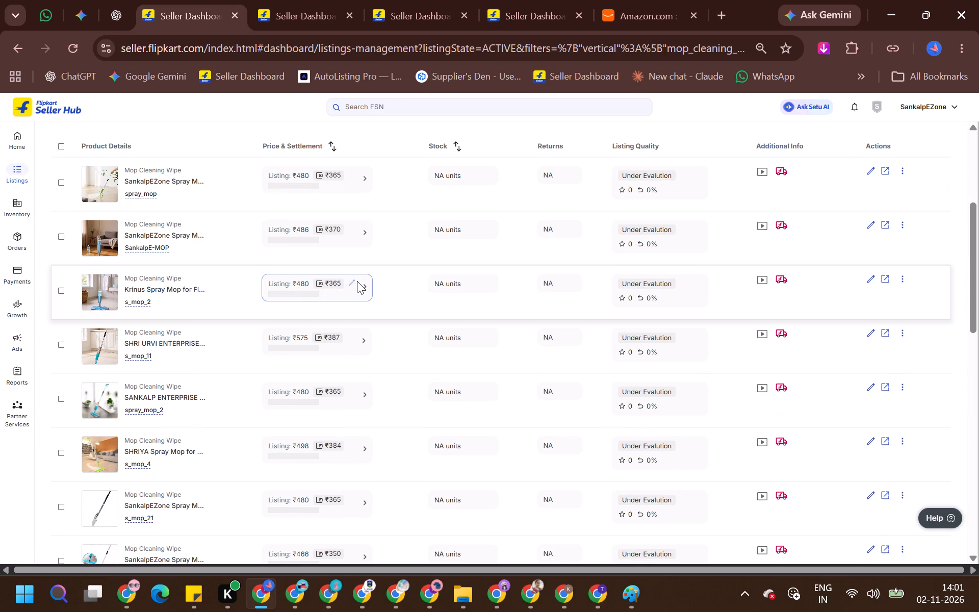
scroll(357, 281, up, 4)
scroll(503, 173, down, 1)
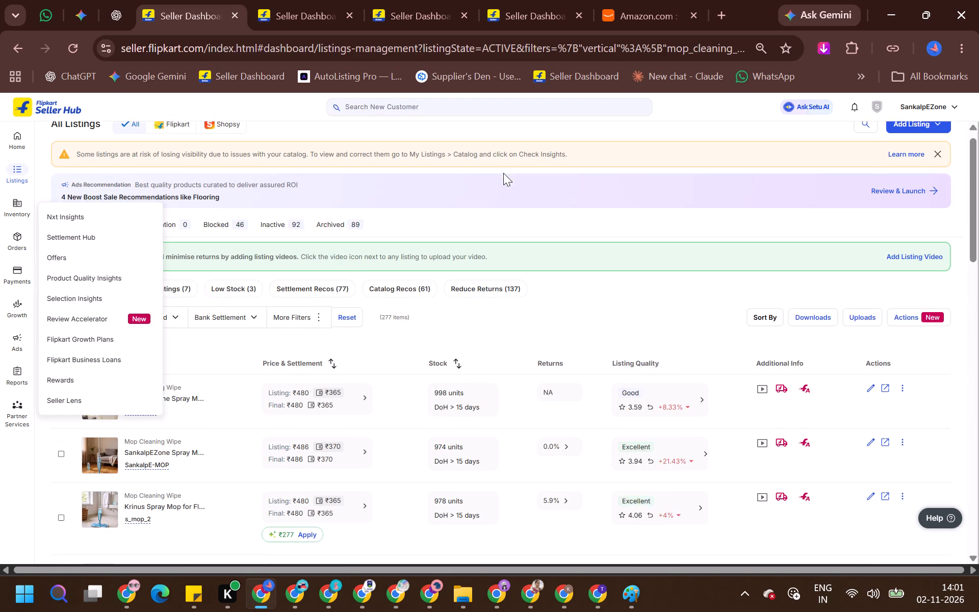
scroll(503, 173, down, 1)
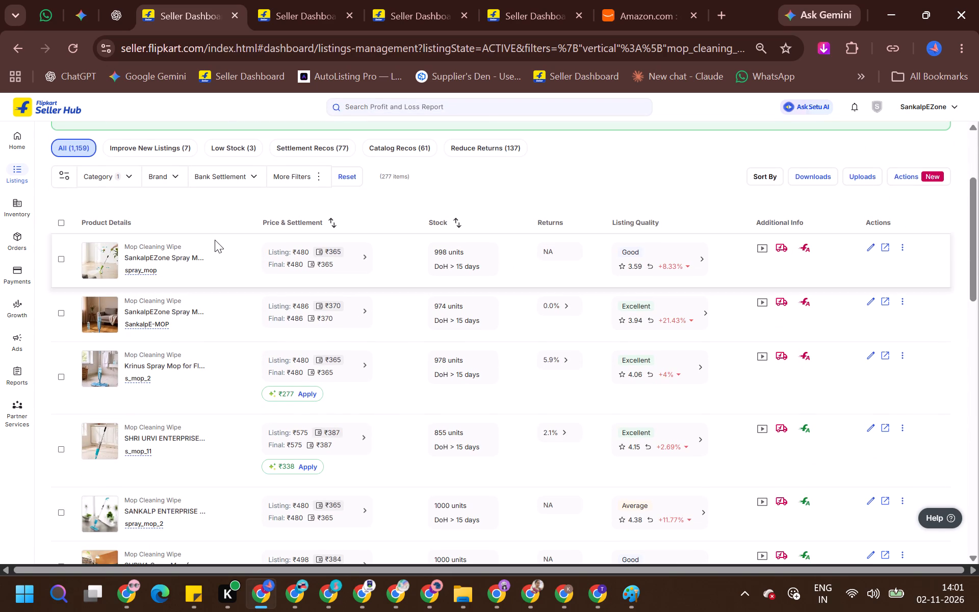
scroll(215, 240, down, 7)
scroll(255, 282, up, 1)
scroll(255, 284, down, 13)
click(888, 518)
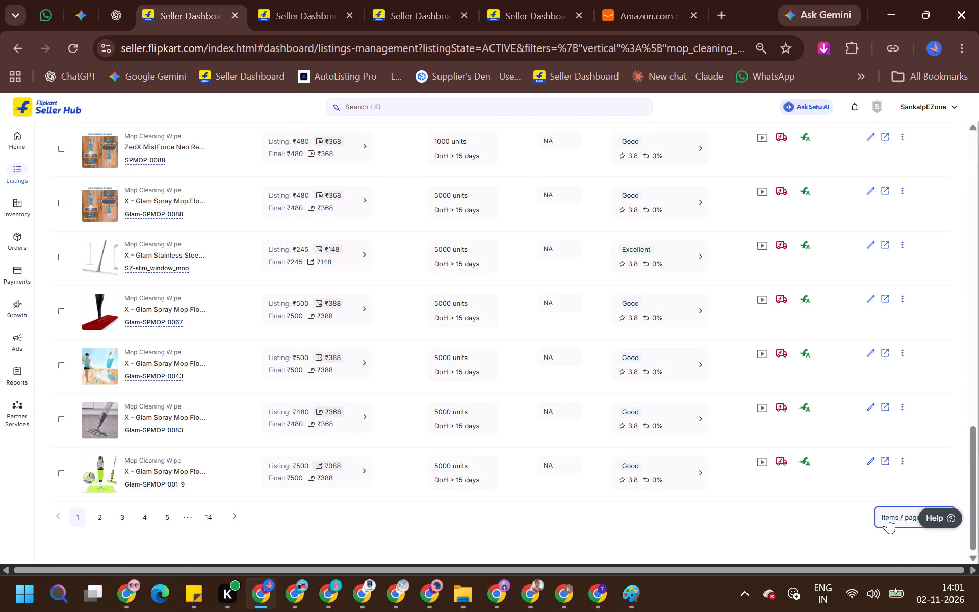
click(885, 497)
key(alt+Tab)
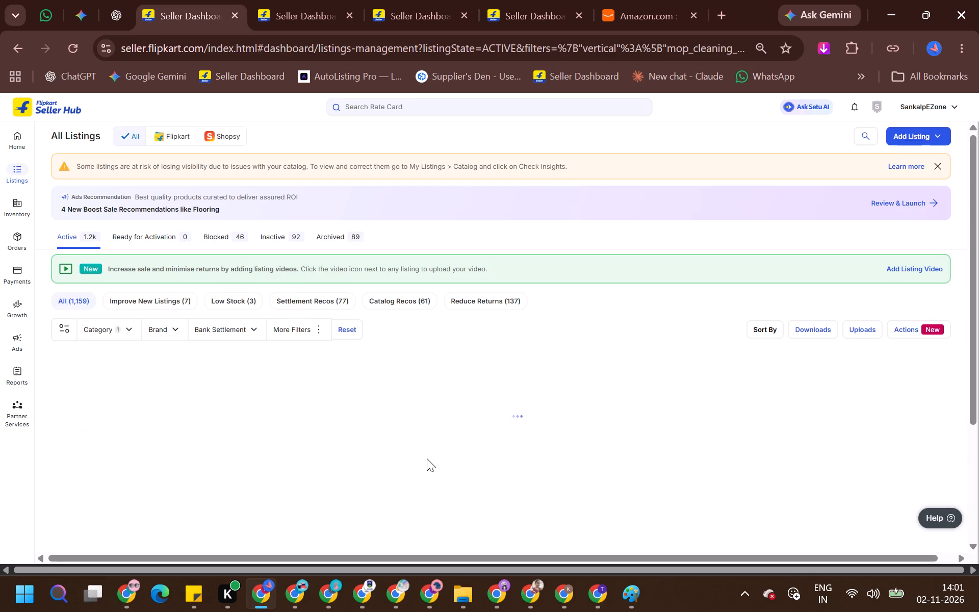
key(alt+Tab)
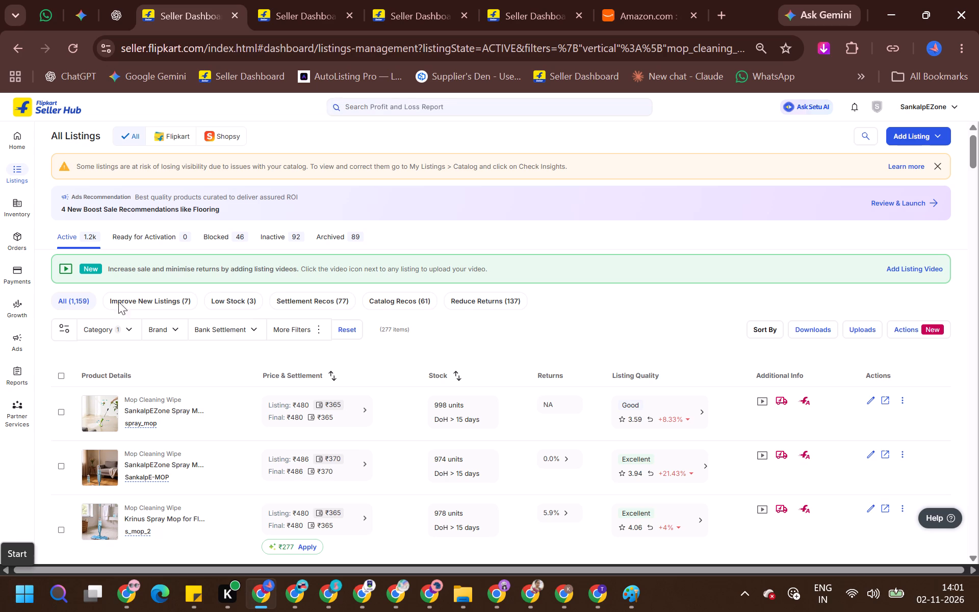
Select all the Mop Cleaning Wipe listings on this page.
scroll(489, 276, down, 2)
scroll(416, 315, up, 1)
scroll(348, 281, up, 1)
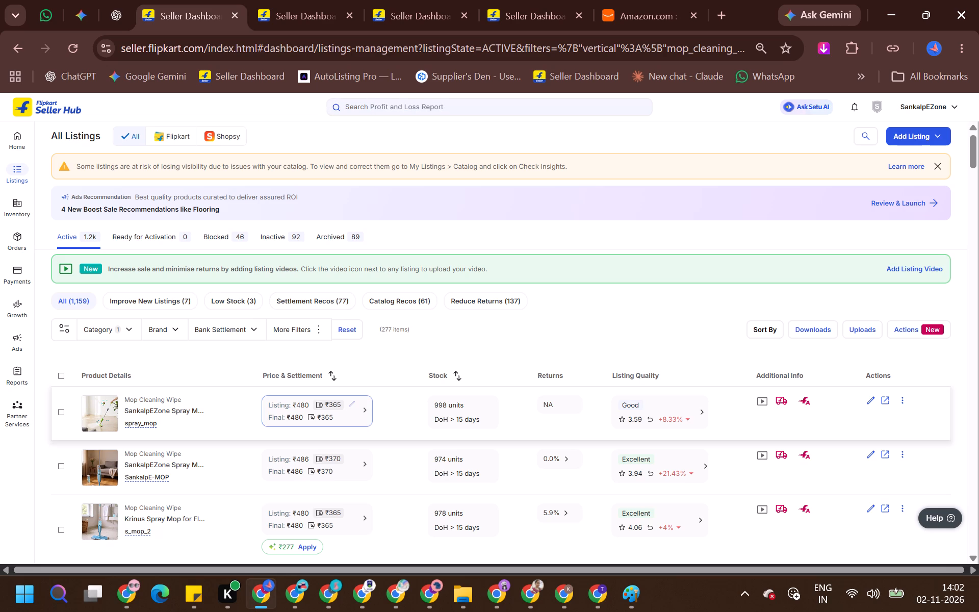
scroll(103, 342, down, 3)
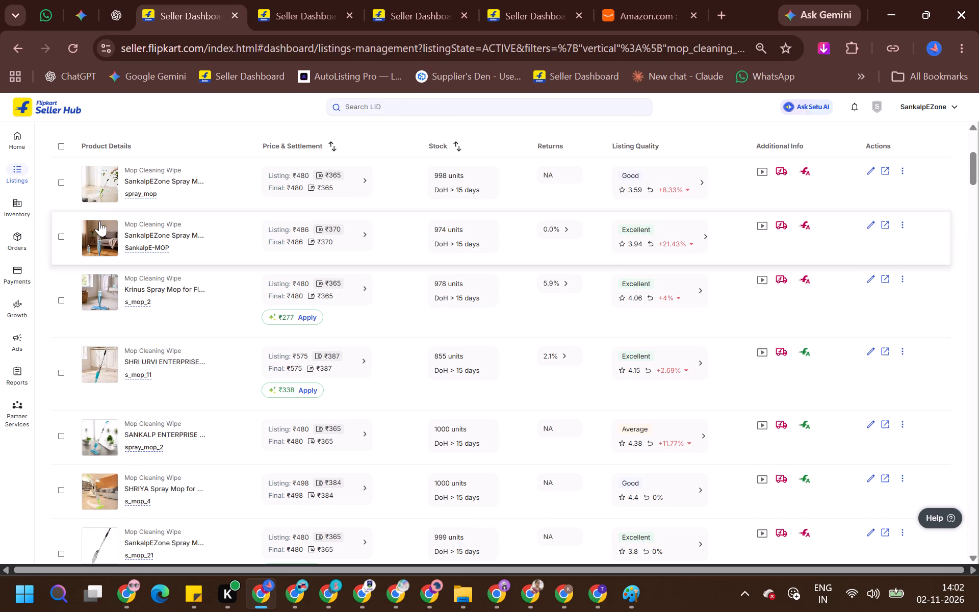
click(62, 144)
click(58, 189)
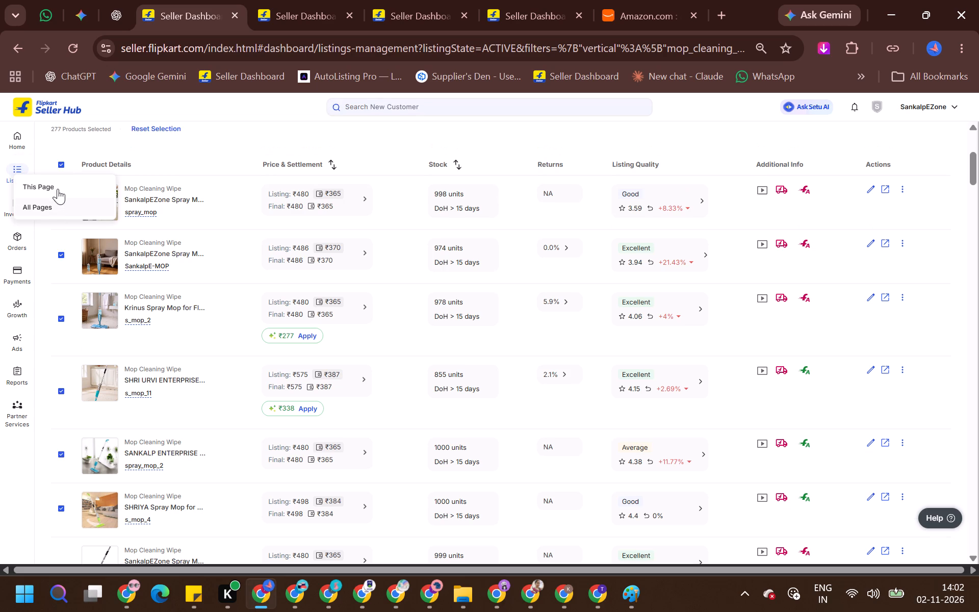
Request a download of the listing file for the selected Mop Cleaning Wipe listings.
scroll(173, 231, up, 1)
scroll(173, 231, down, 1)
scroll(733, 203, up, 3)
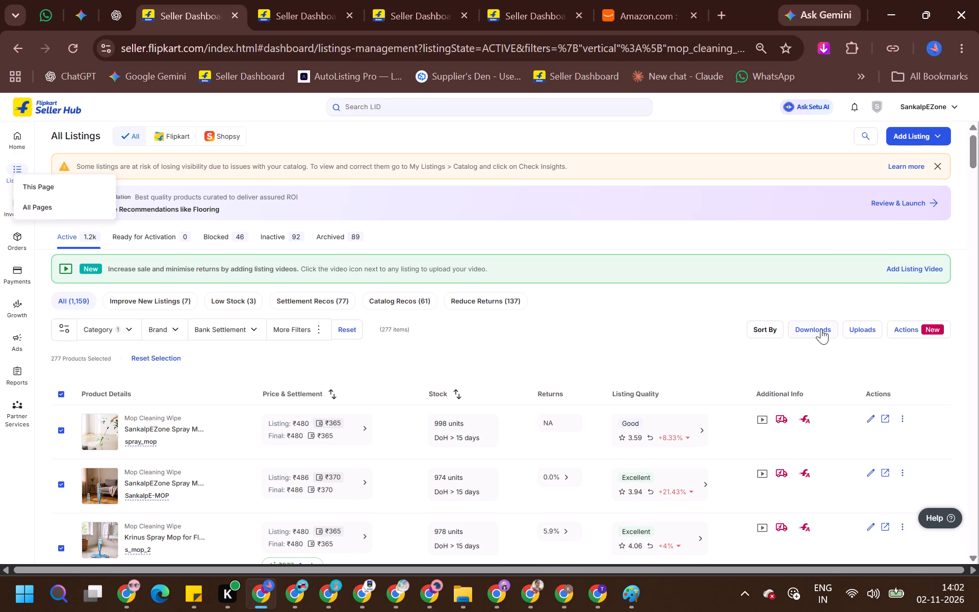
click(821, 328)
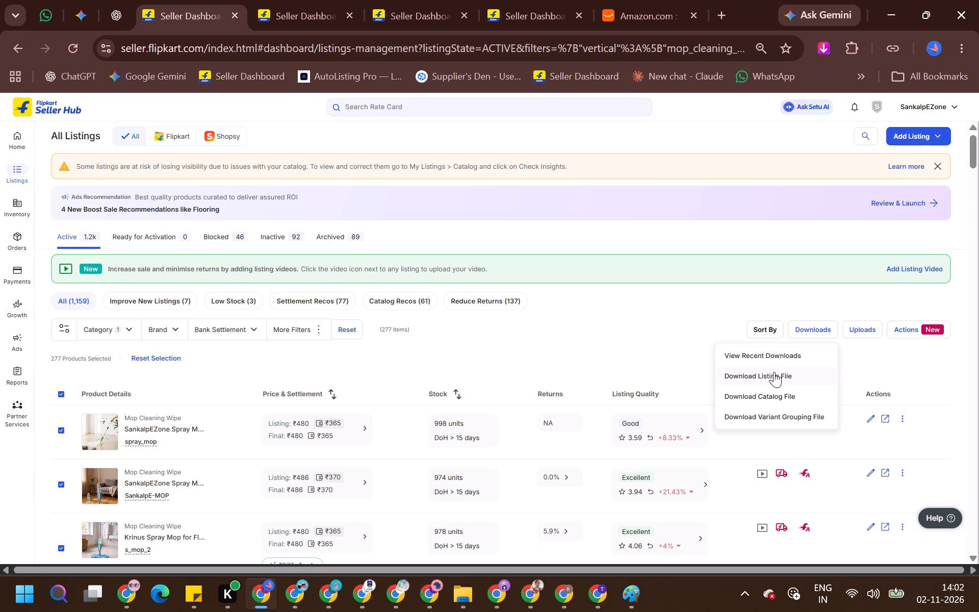
click(774, 372)
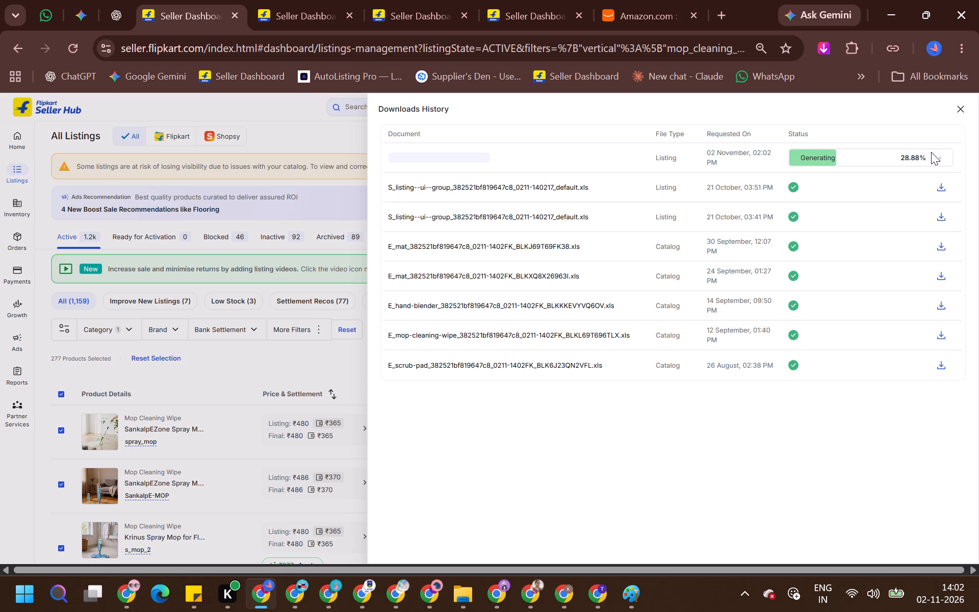
Check the Downloads folder in File Explorer and return to the seller account's Downloads History in the browser.
click(454, 586)
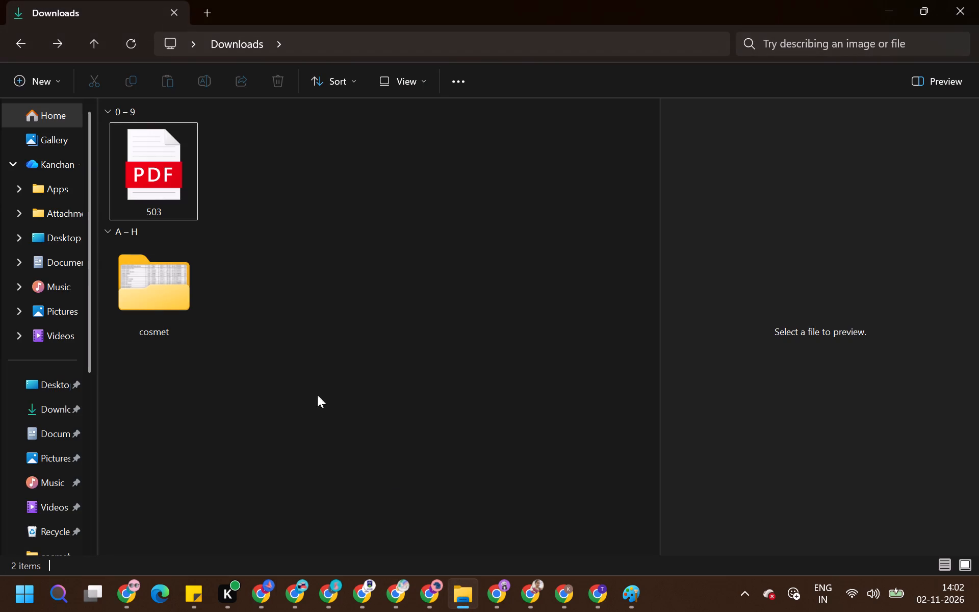
click(881, 11)
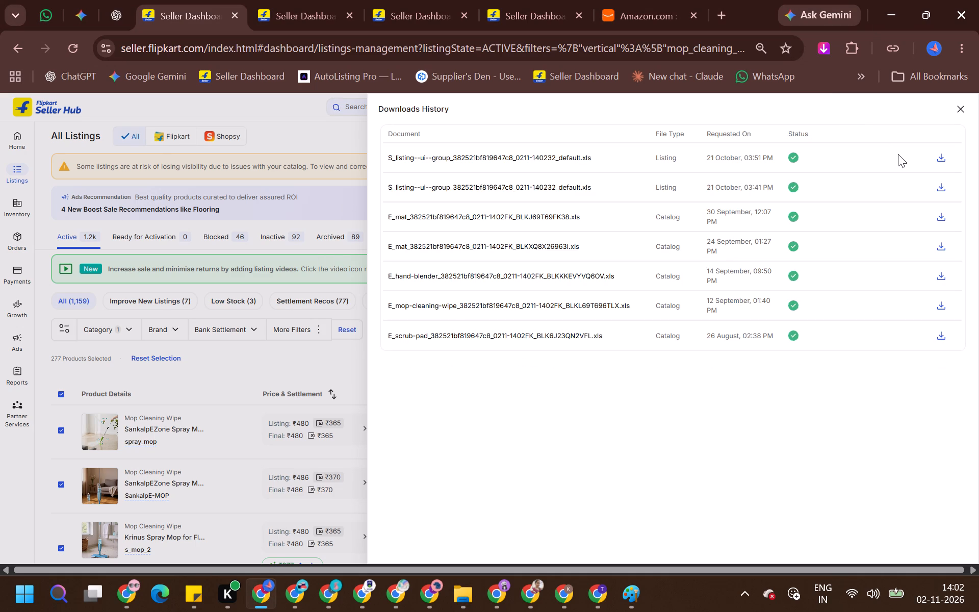
scroll(898, 154, up, 3)
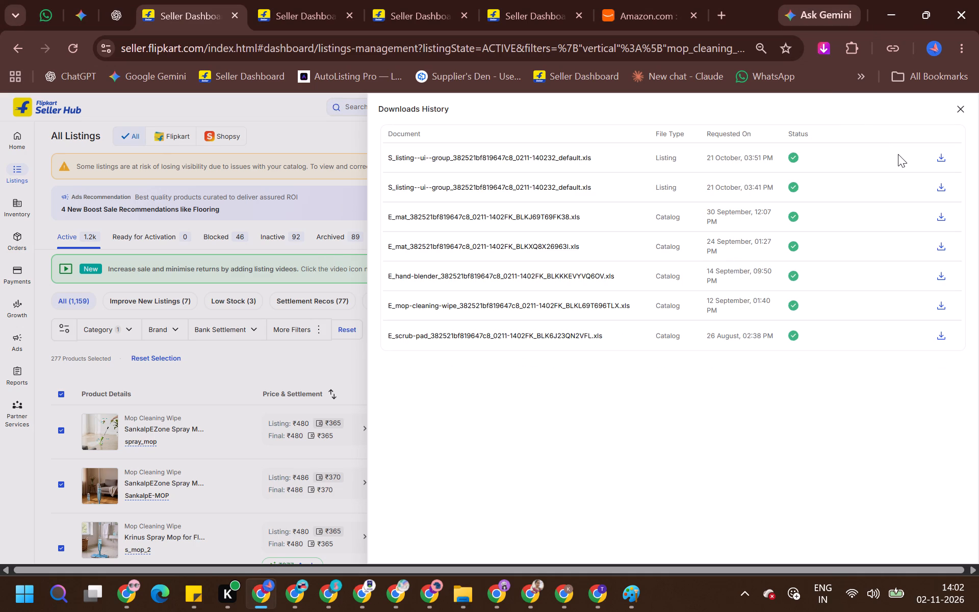
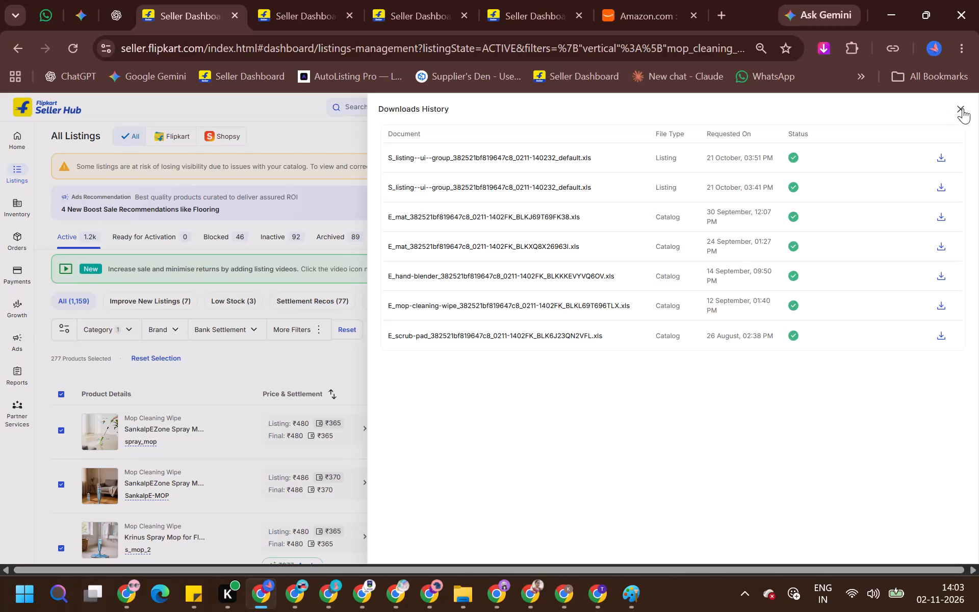
Reload the recent downloads list and download the listing file requested on 02 November.
click(963, 108)
click(802, 335)
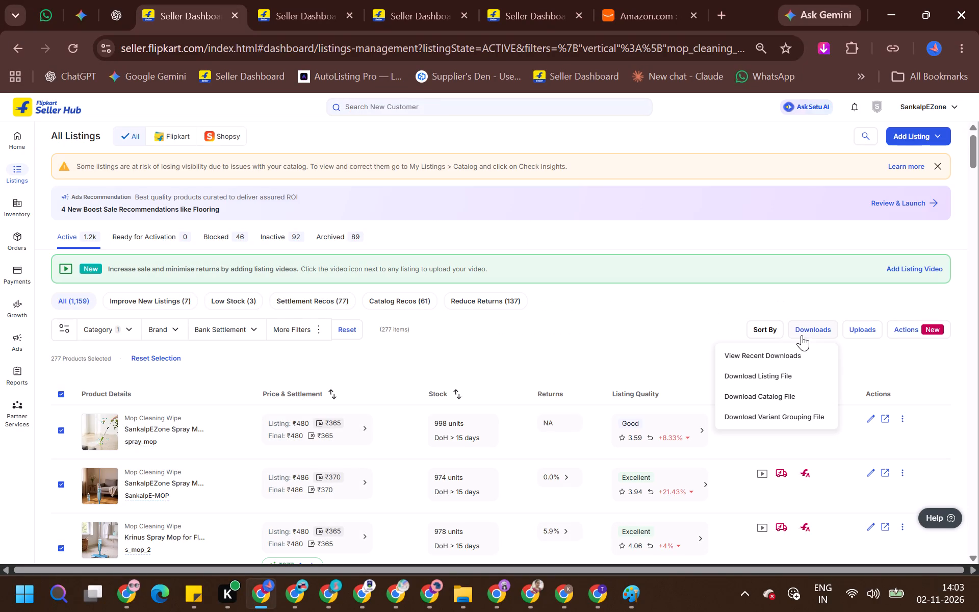
click(784, 356)
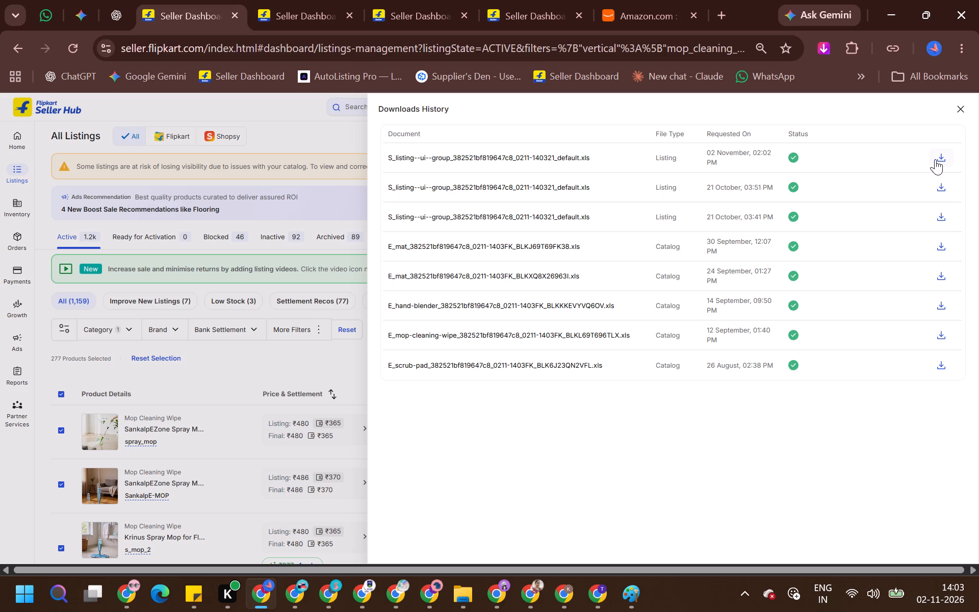
click(940, 159)
Search the web for bansera park delhi in a new browser tab, look over the results, and close the tab.
click(715, 0)
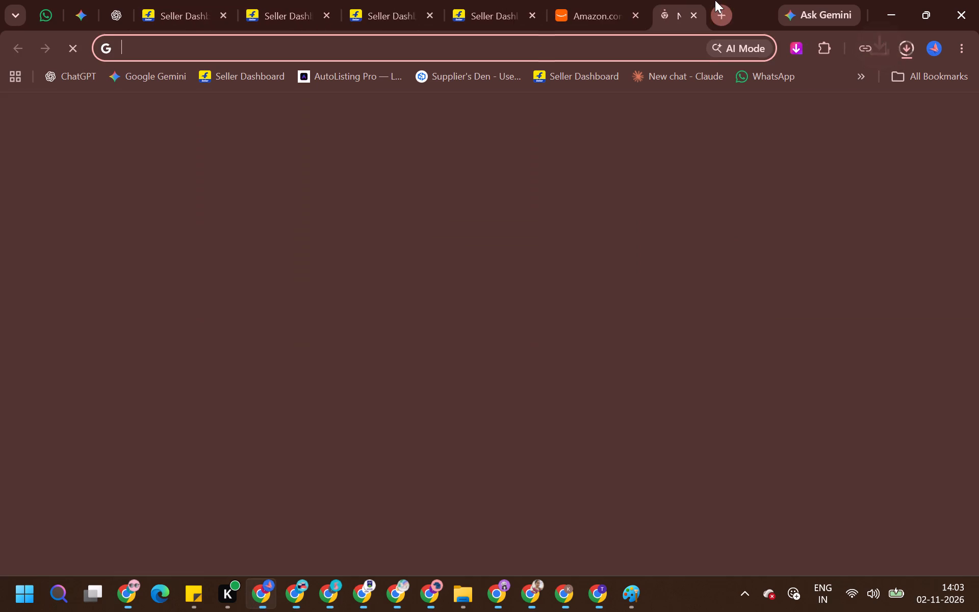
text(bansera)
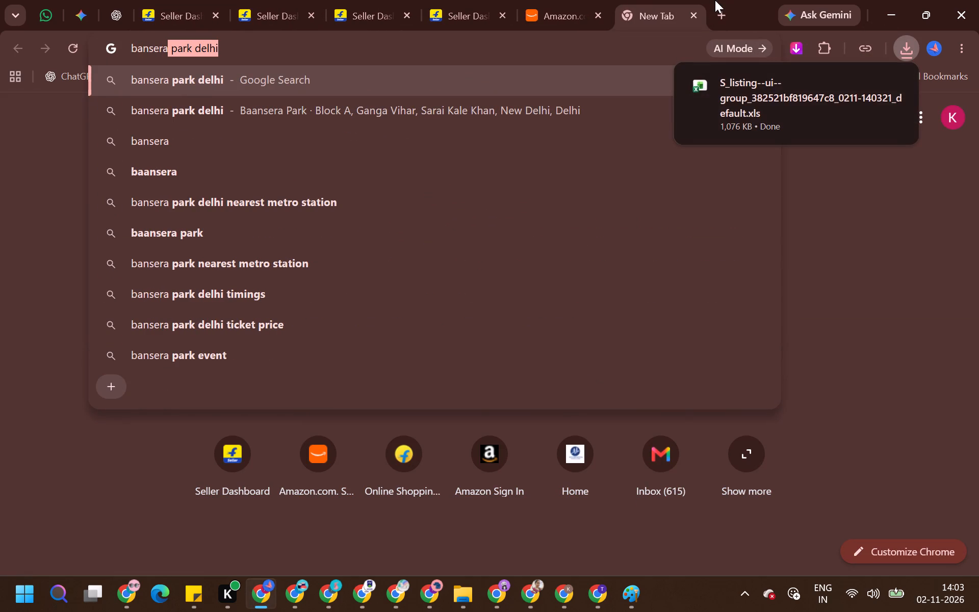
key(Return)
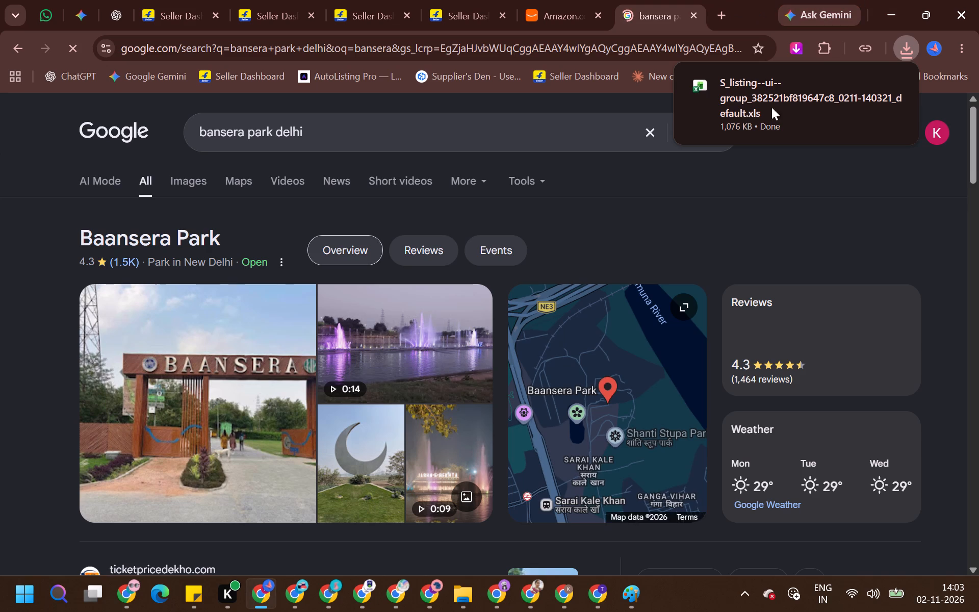
scroll(507, 260, down, 5)
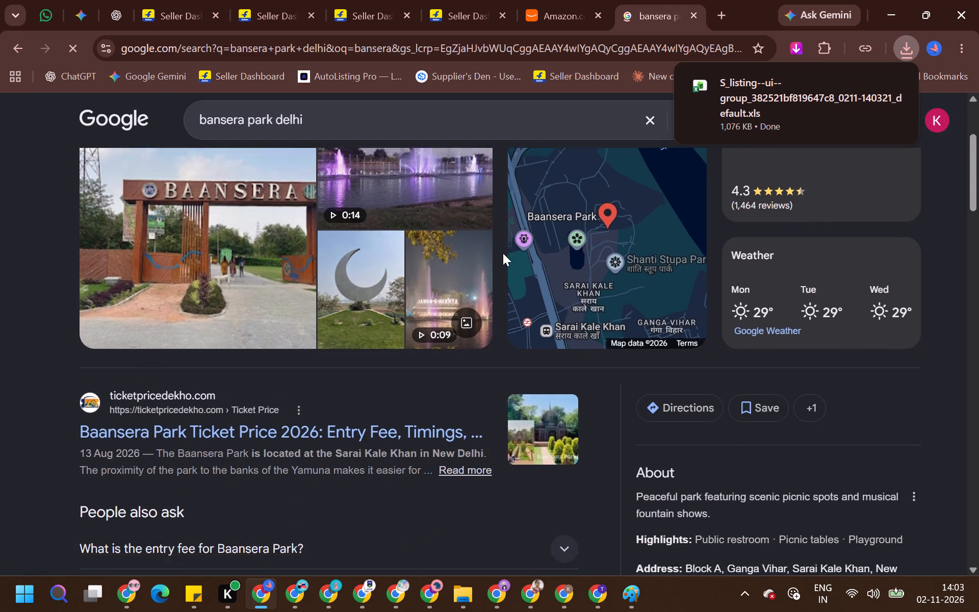
scroll(503, 253, down, 1)
scroll(503, 253, up, 2)
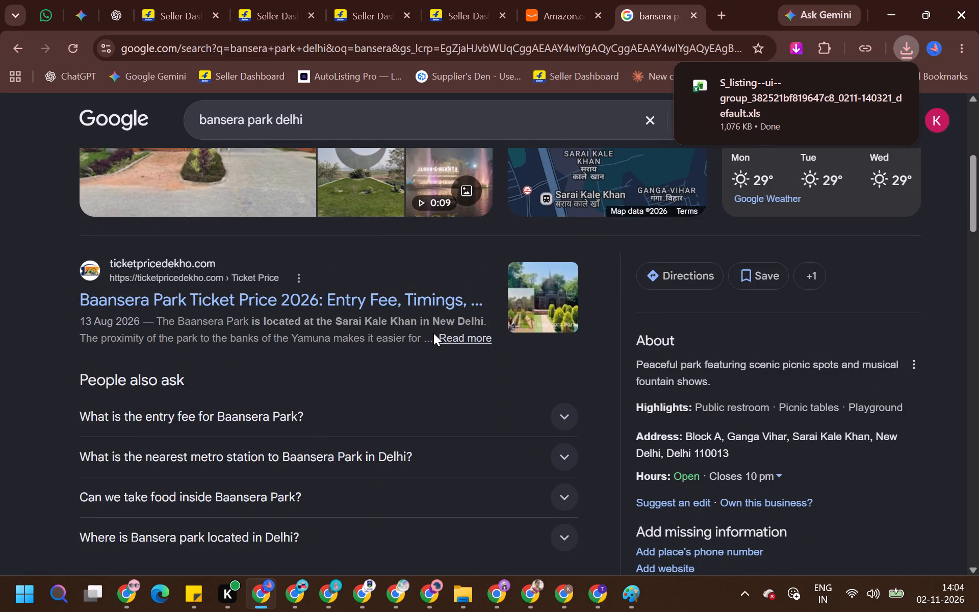
scroll(433, 333, up, 7)
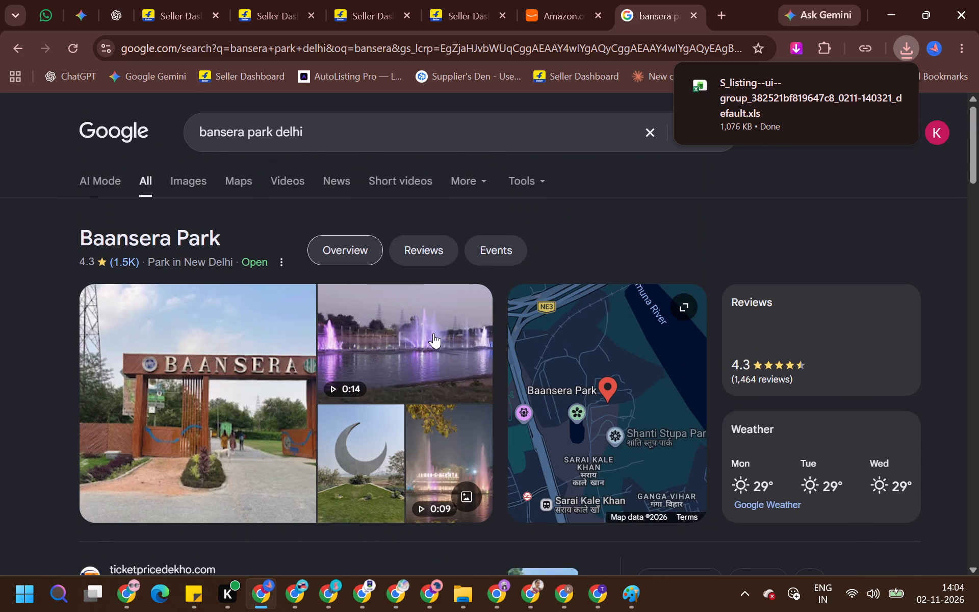
scroll(518, 241, down, 1)
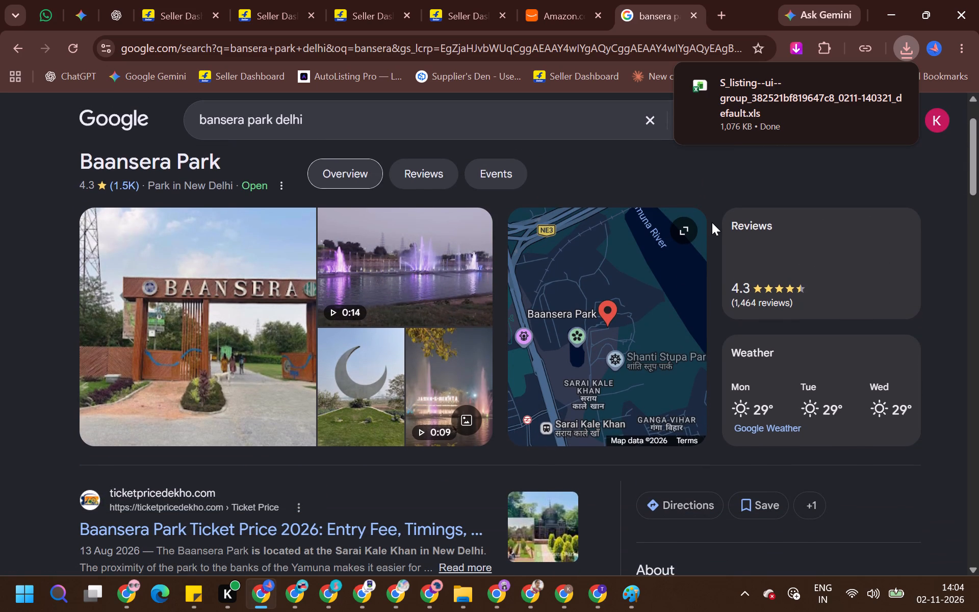
click(690, 19)
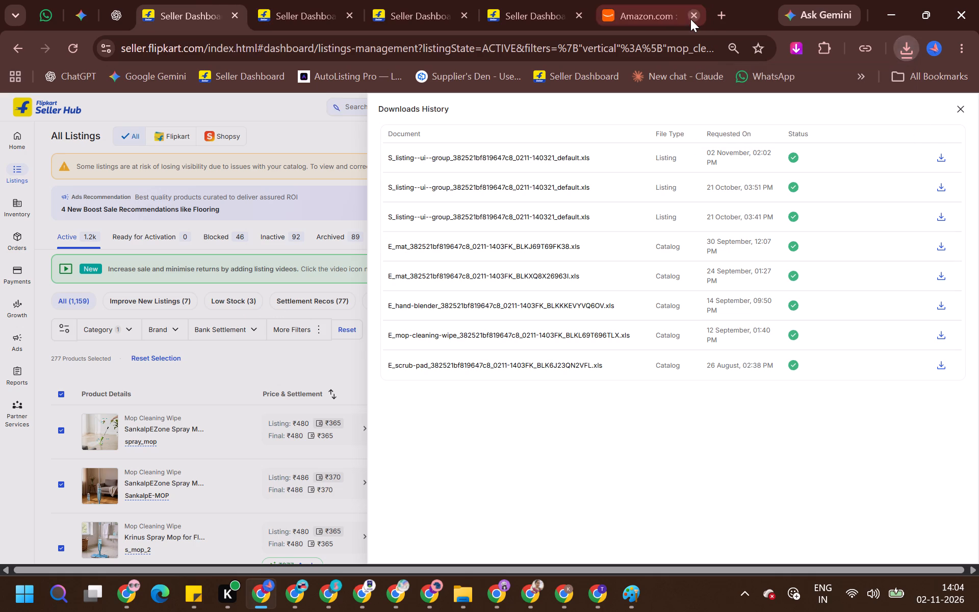
Open the downloaded listing file in Excel and enable editing despite Protected View.
click(902, 50)
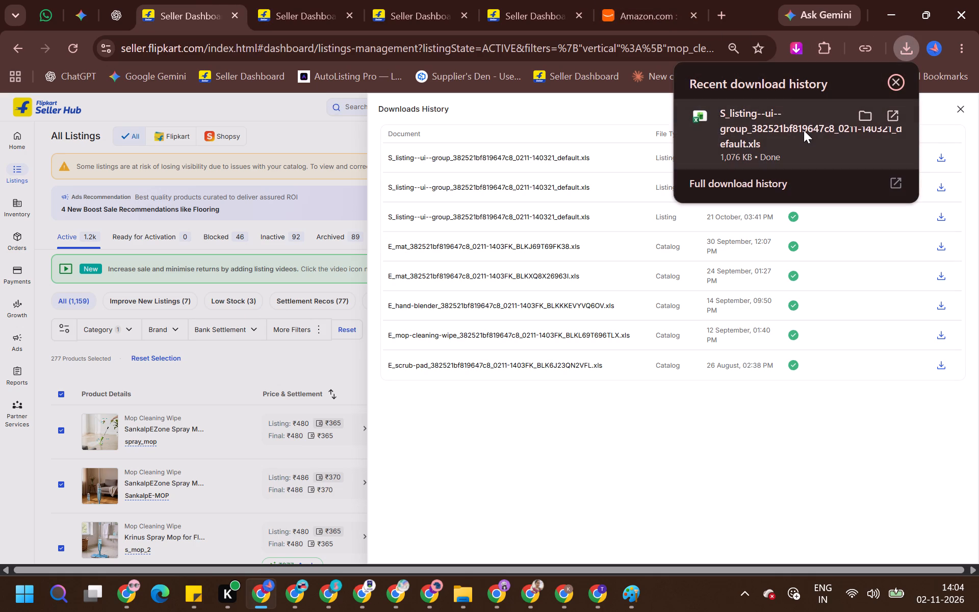
click(804, 130)
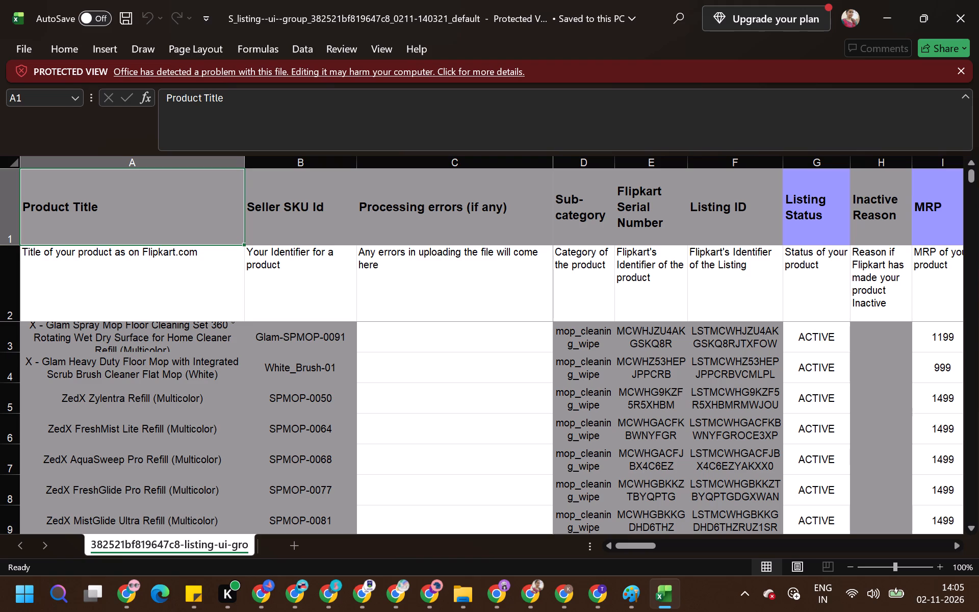
click(284, 72)
click(160, 191)
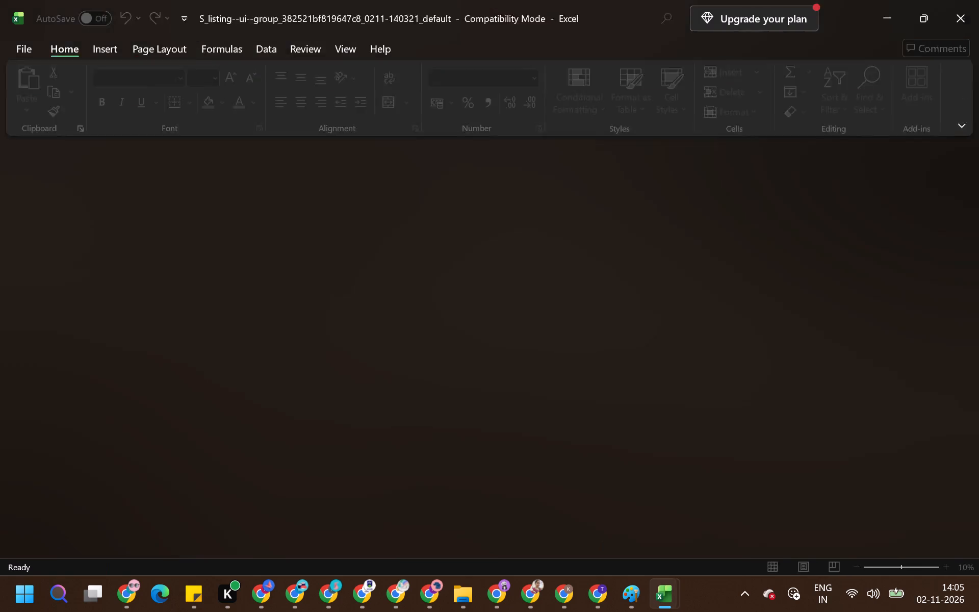
Return to the browser, close Downloads History, and examine the active Mop Cleaning Wipe listings through the end of the page.
key(alt+Tab)
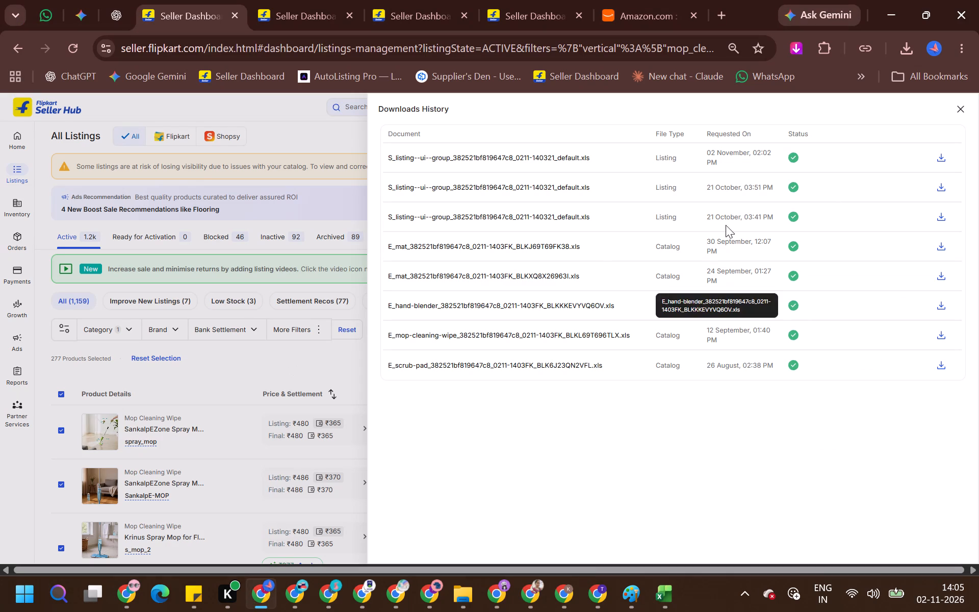
click(967, 105)
click(959, 110)
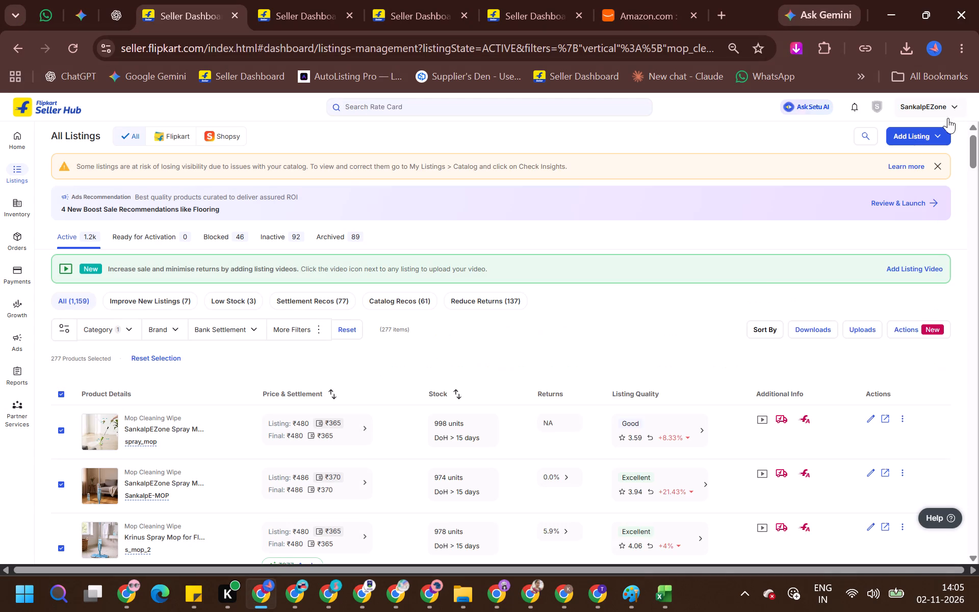
scroll(597, 293, down, 2)
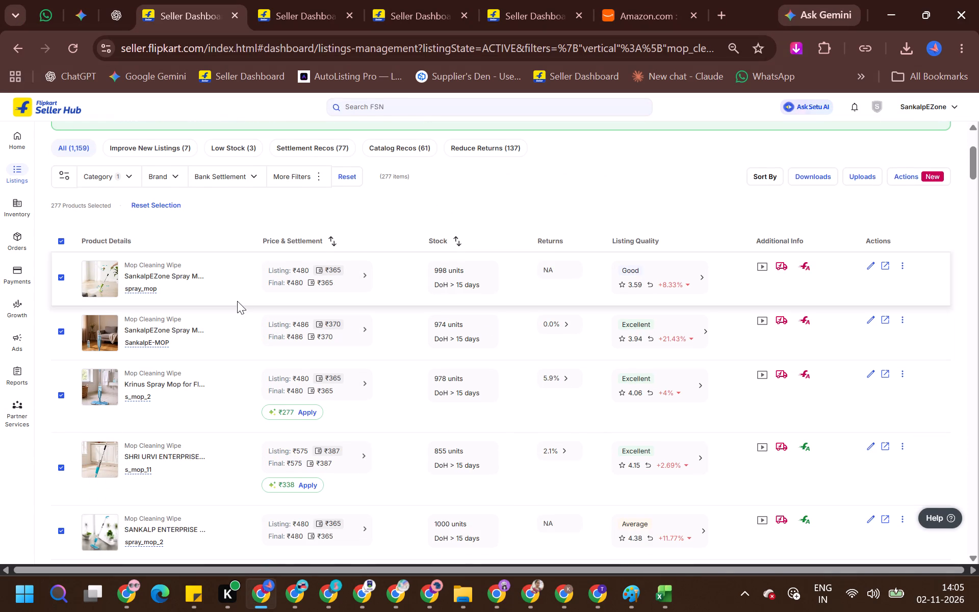
scroll(257, 286, down, 8)
scroll(257, 286, up, 2)
scroll(257, 286, down, 7)
scroll(253, 306, up, 1)
scroll(252, 309, down, 6)
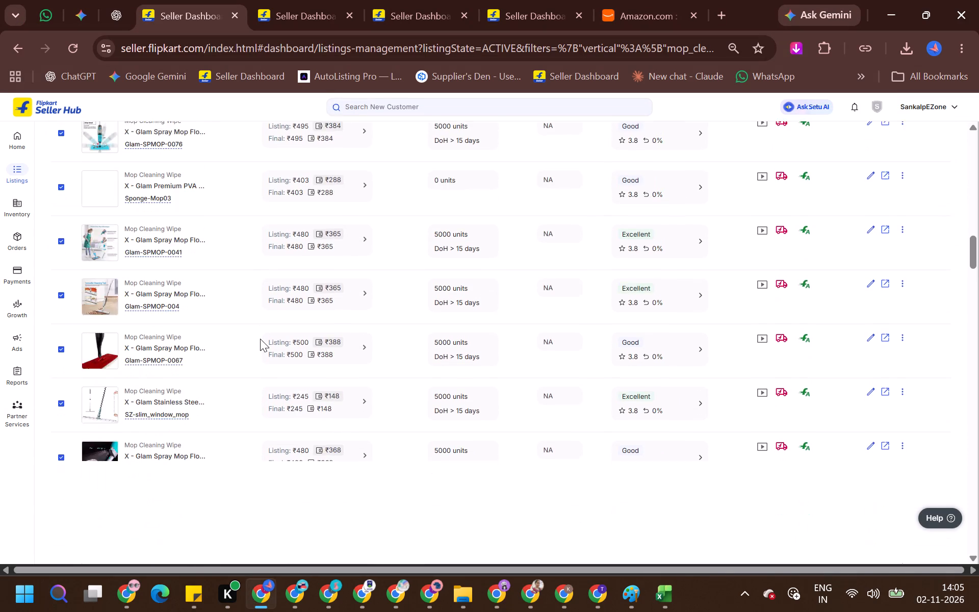
scroll(260, 339, down, 20)
scroll(260, 339, down, 20)
scroll(260, 339, down, 2)
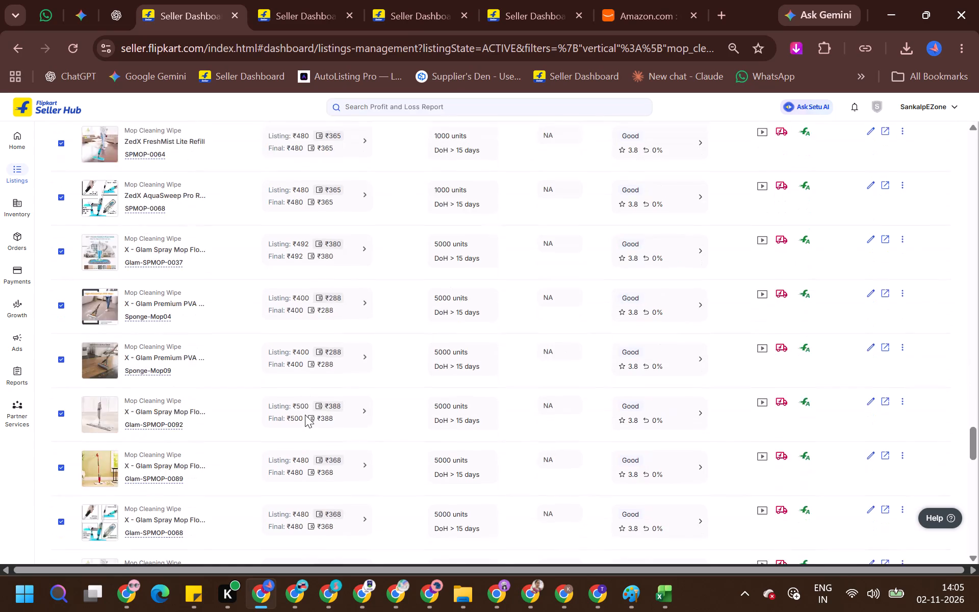
scroll(305, 415, down, 20)
scroll(305, 415, down, 9)
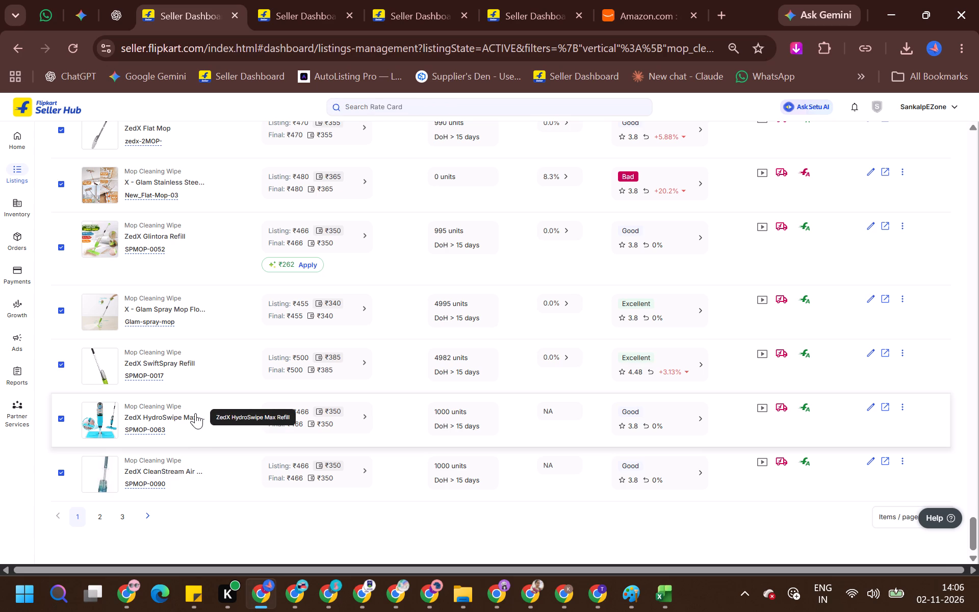
scroll(195, 413, down, 1)
scroll(215, 423, up, 1)
scroll(215, 423, down, 2)
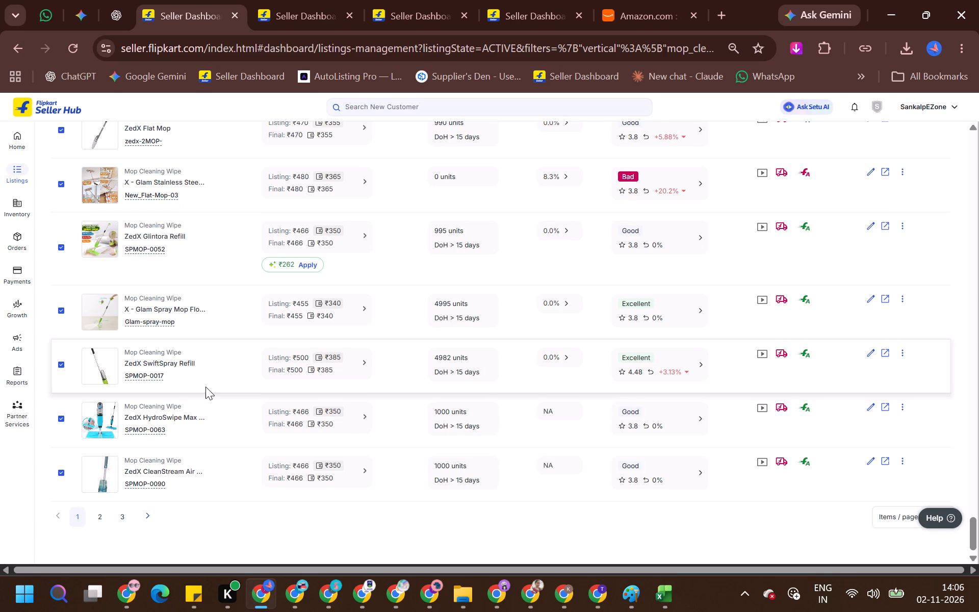
scroll(205, 387, up, 1)
scroll(205, 387, down, 5)
scroll(205, 387, up, 1)
scroll(205, 387, down, 4)
scroll(245, 314, down, 2)
scroll(232, 358, down, 1)
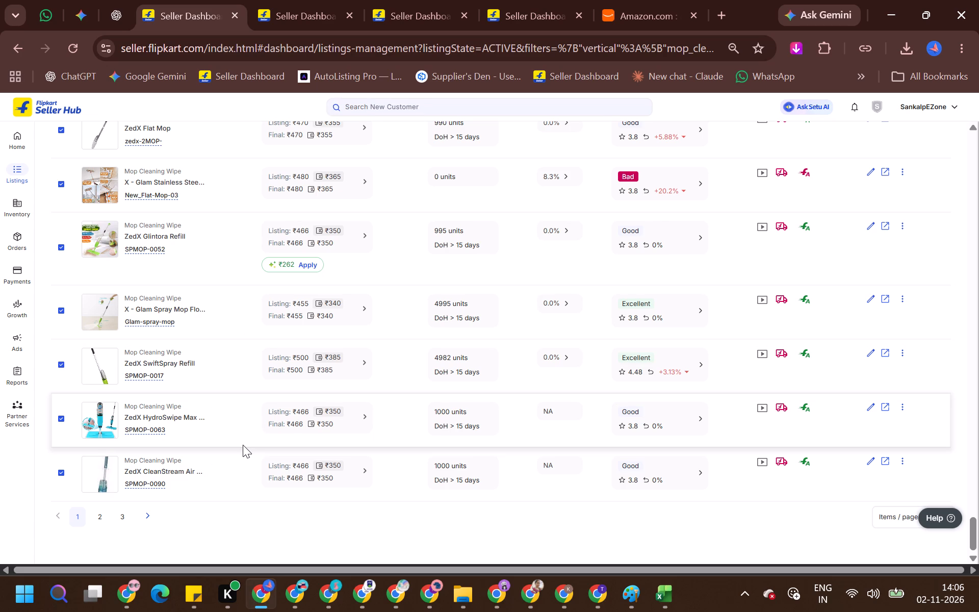
scroll(213, 215, up, 1)
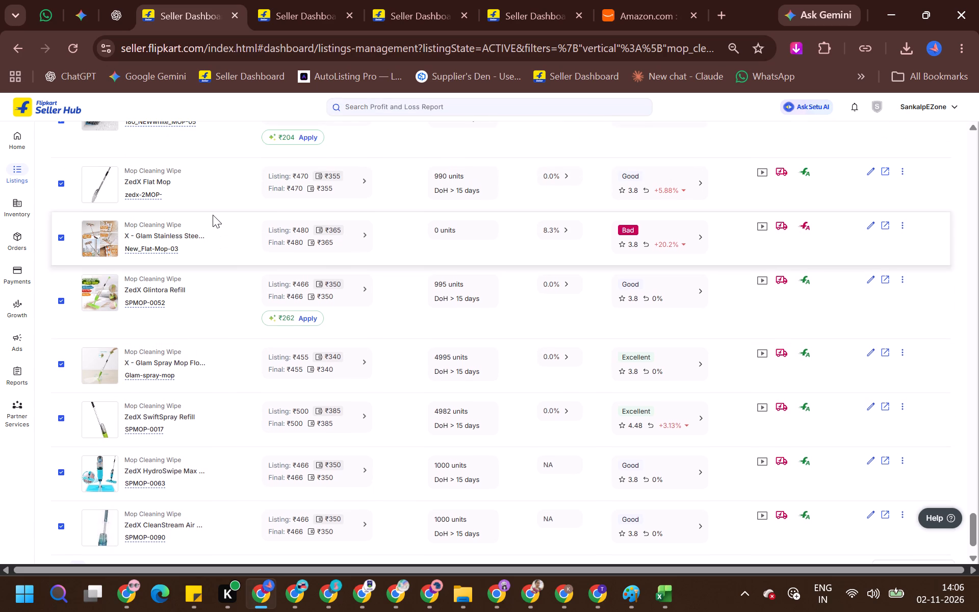
scroll(213, 215, up, 1)
Switch to the listing file in Excel and examine the pricing, stock, procurement and package columns for the first product.
key(alt+Tab)
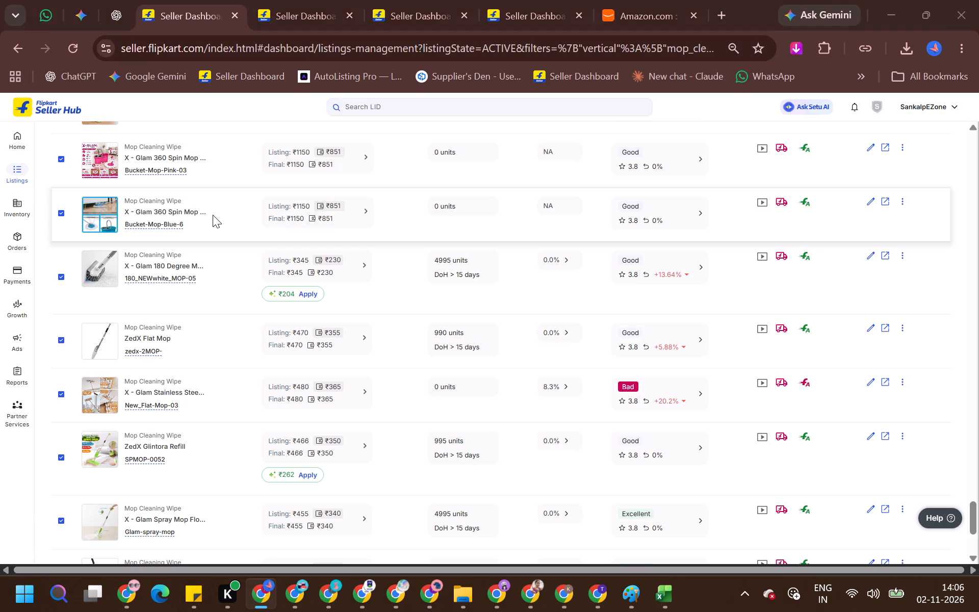
click(679, 393)
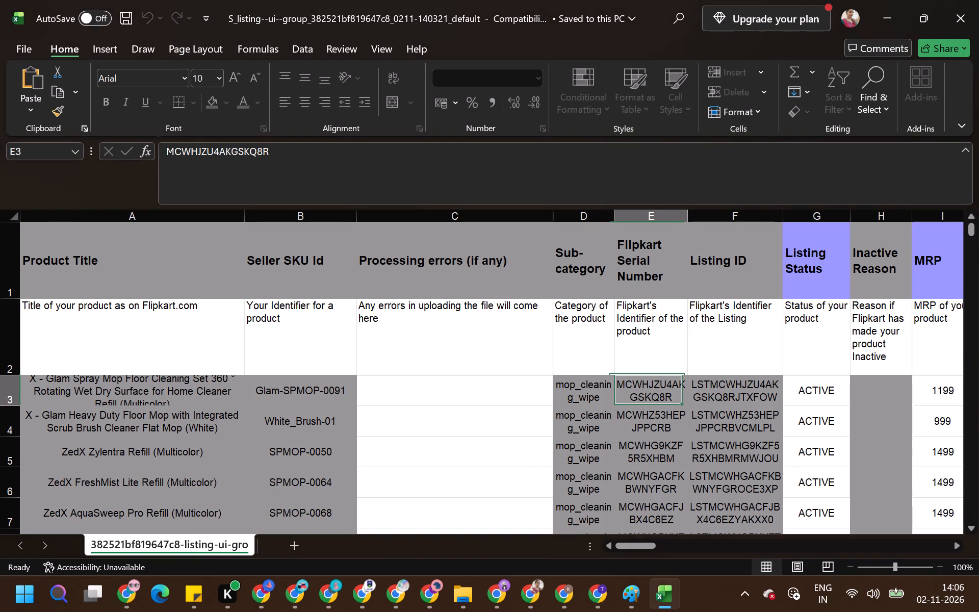
click(915, 379)
key(Right)
key(Right)
key(Right)
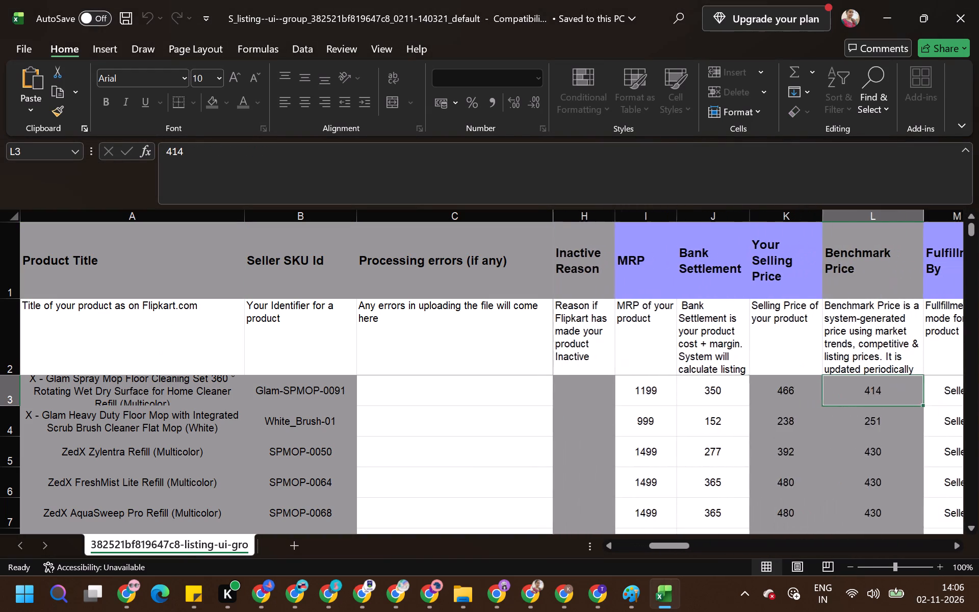
key(Right)
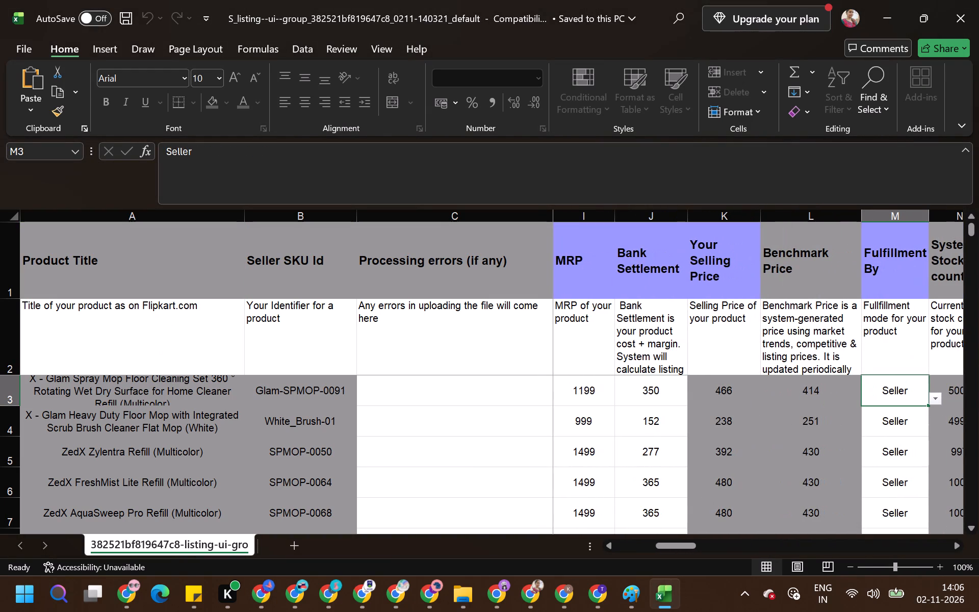
key(Right)
key(Right)
key(Right)
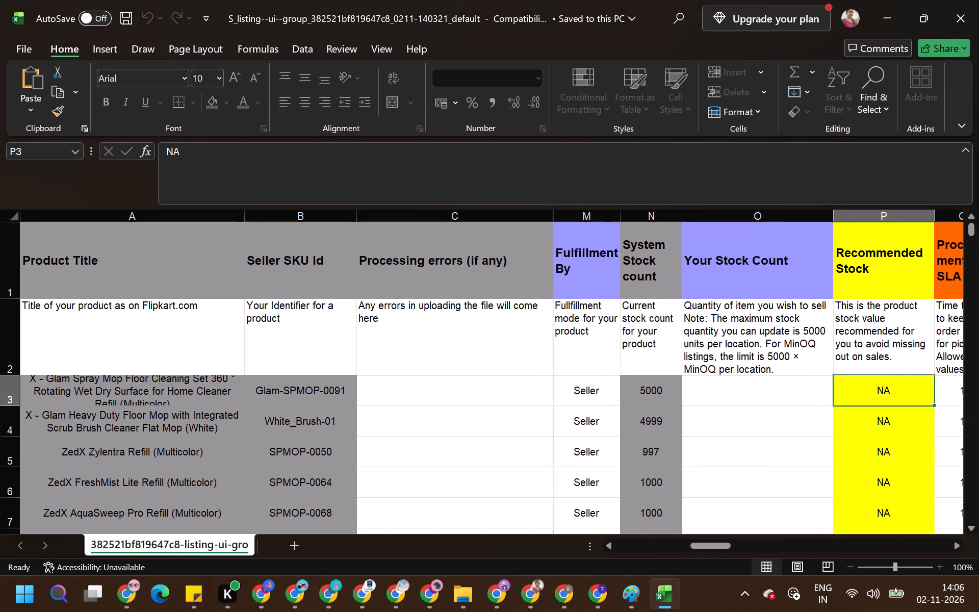
key(Right)
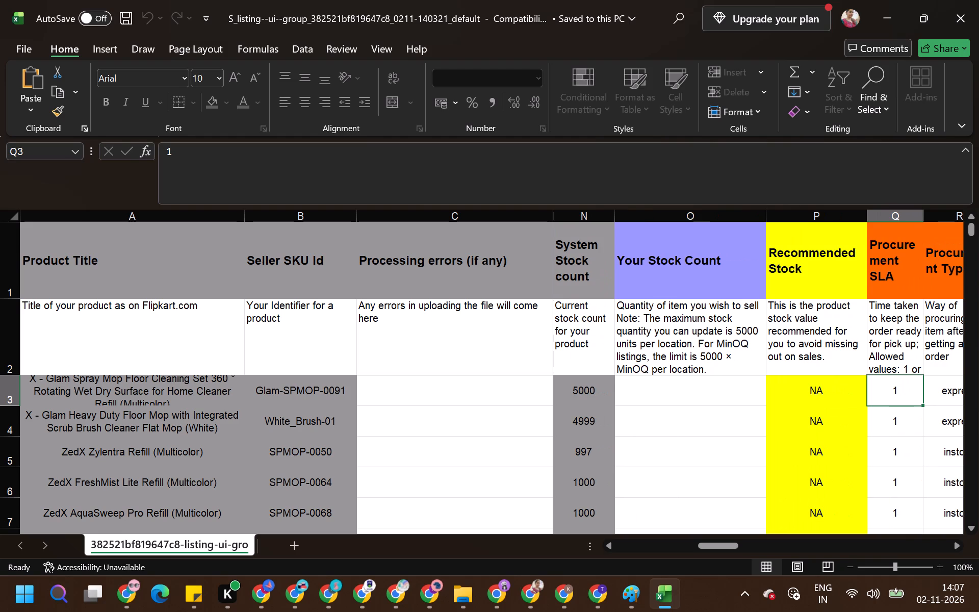
key(Right)
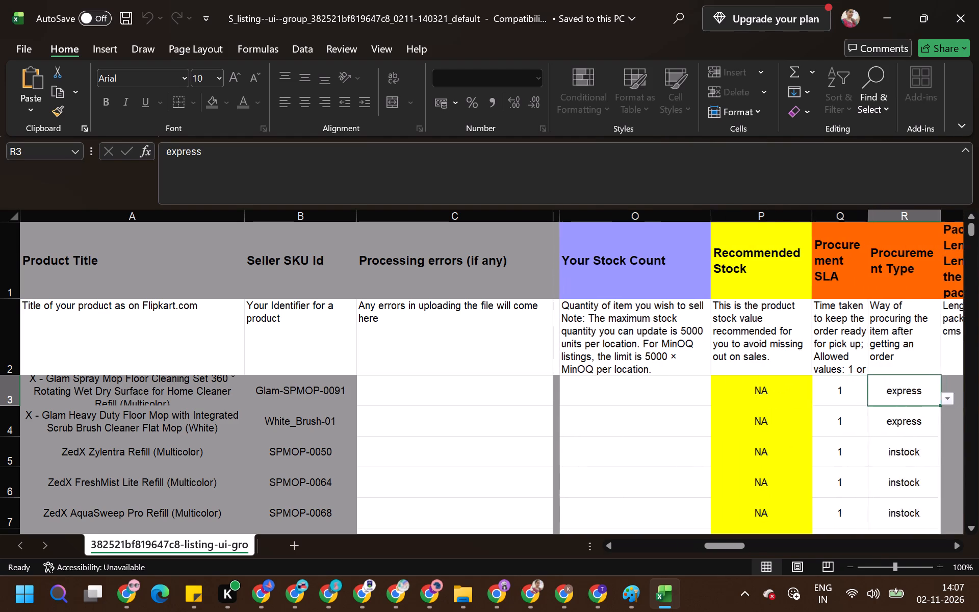
key(Right)
key(Right)
key(Right)
Fill the Procurement Type value express from the first product row down through all the listings.
key(Left)
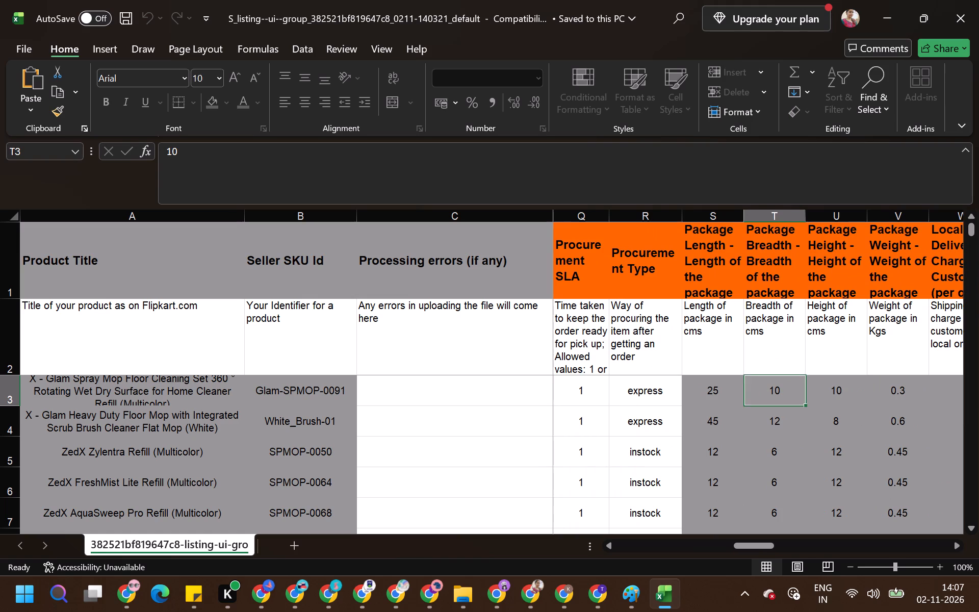
key(Left)
key(Left)
key(Up)
key(Down)
key(ctrl+shift+Down)
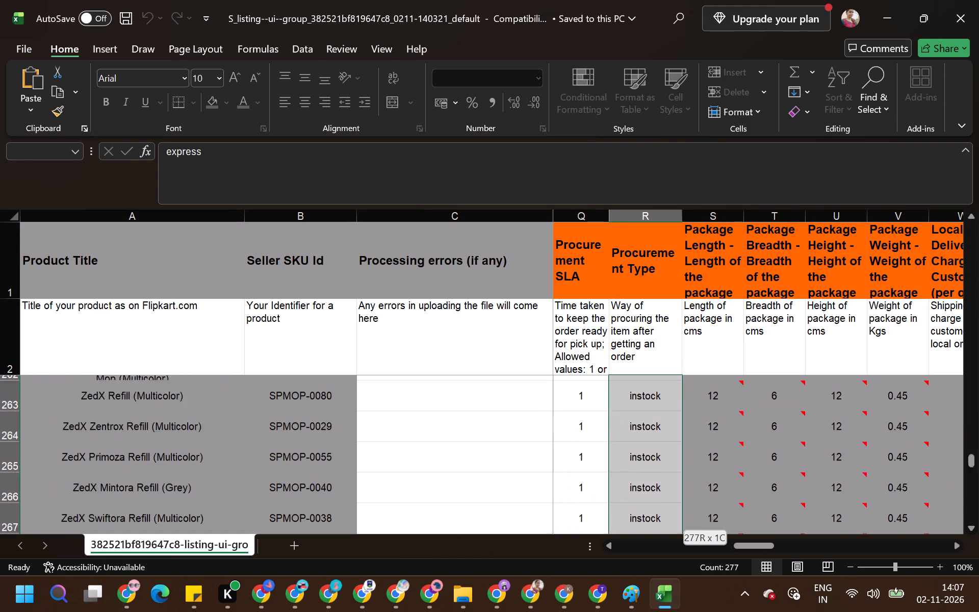
key(ctrl+d)
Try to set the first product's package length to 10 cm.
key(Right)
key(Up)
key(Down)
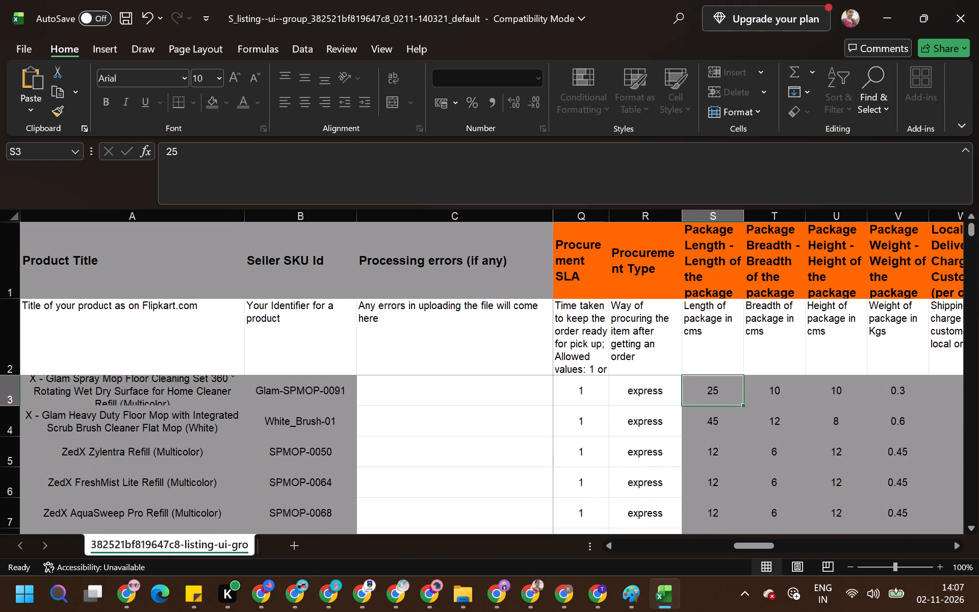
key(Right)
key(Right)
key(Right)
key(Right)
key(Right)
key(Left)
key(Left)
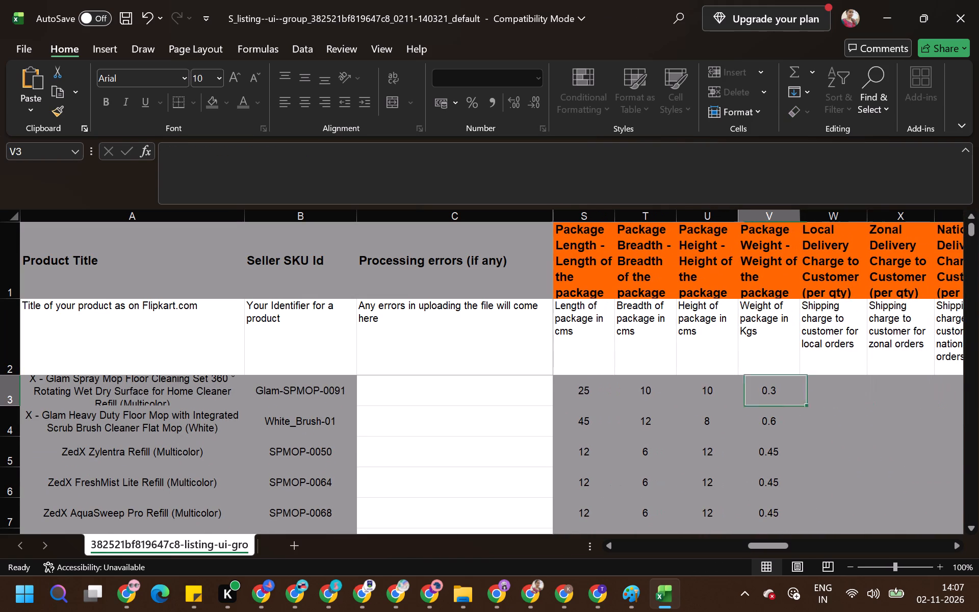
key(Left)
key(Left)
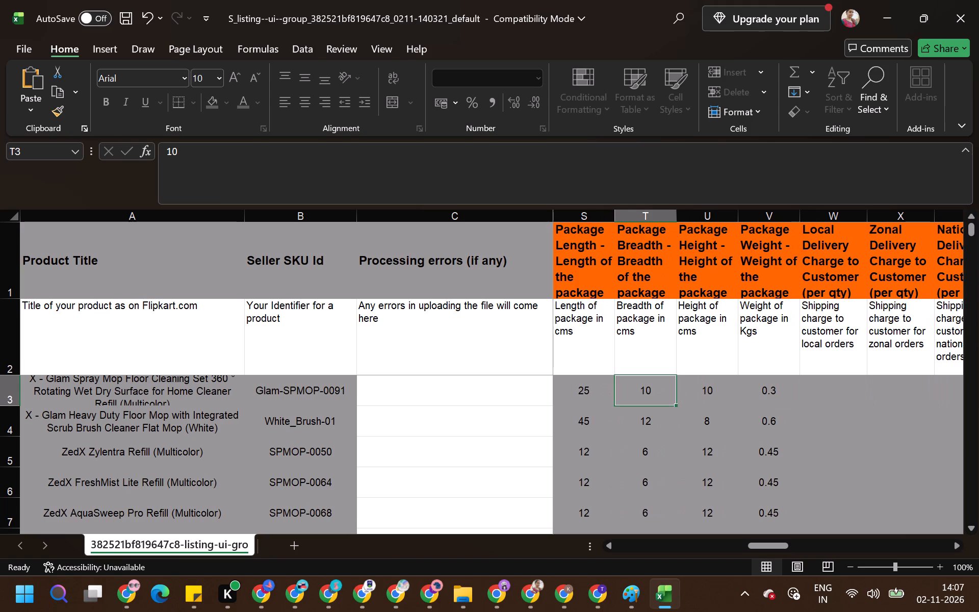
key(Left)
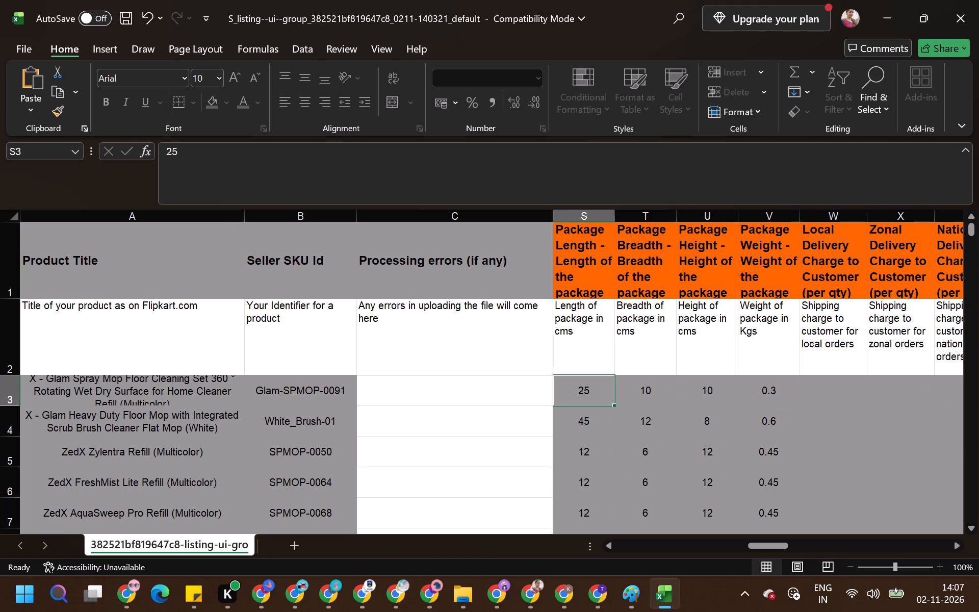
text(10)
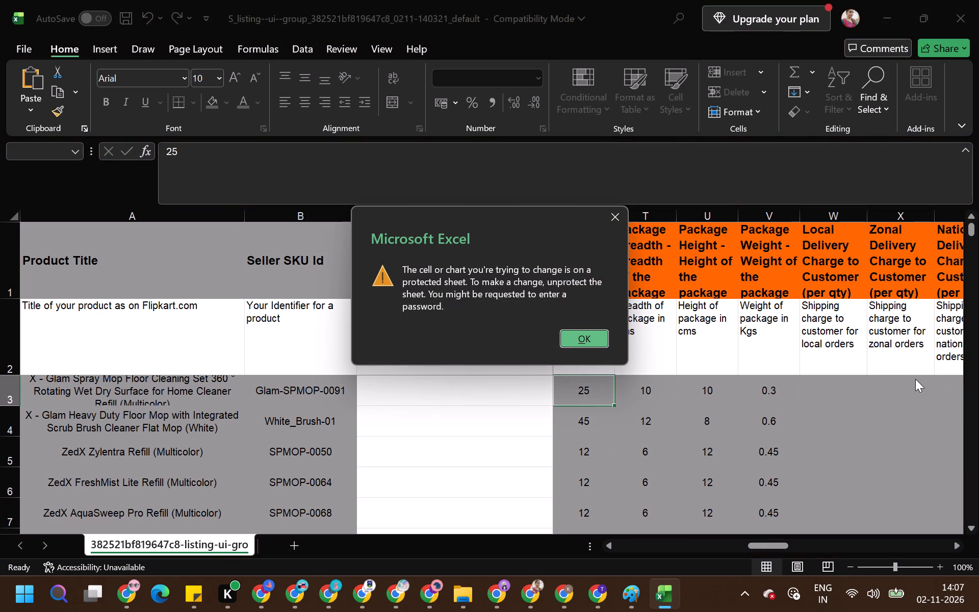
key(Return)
Examine the remaining columns through Listing Archival, including country of origin and manufacturer details, and return to the first product's Procurement Type.
scroll(940, 348, left, 1)
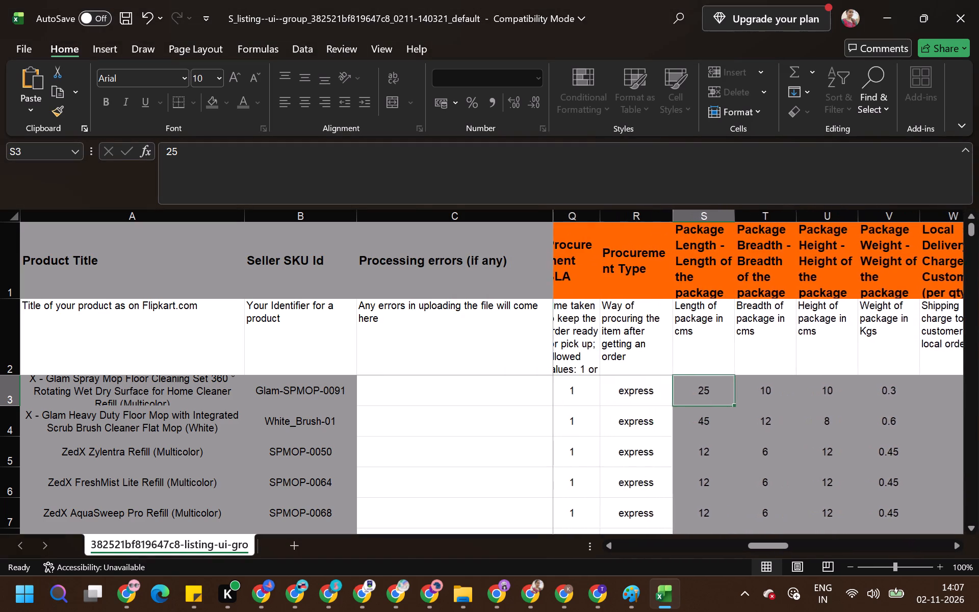
scroll(660, 385, left, 9)
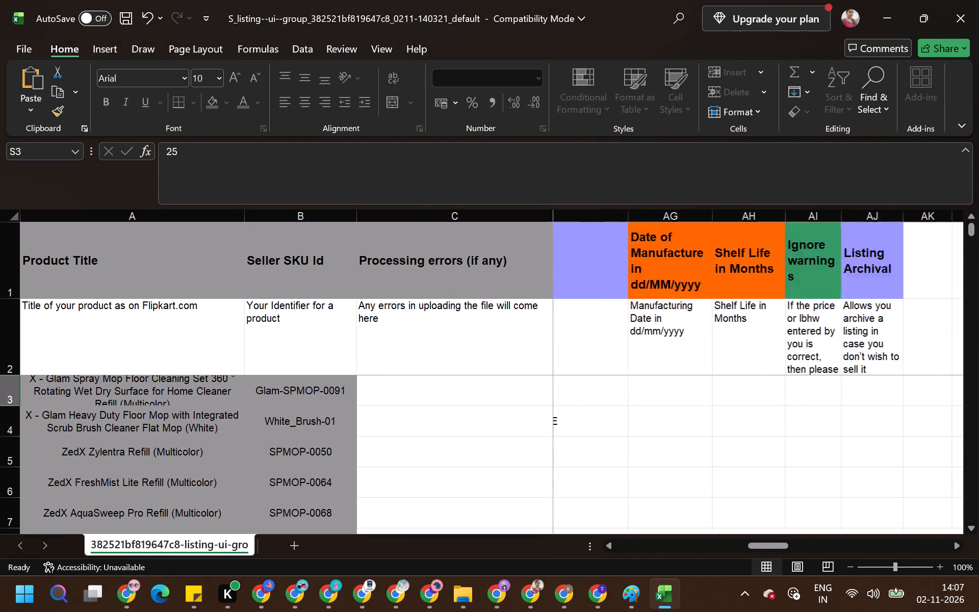
scroll(660, 385, right, 2)
scroll(660, 385, left, 4)
scroll(660, 385, right, 4)
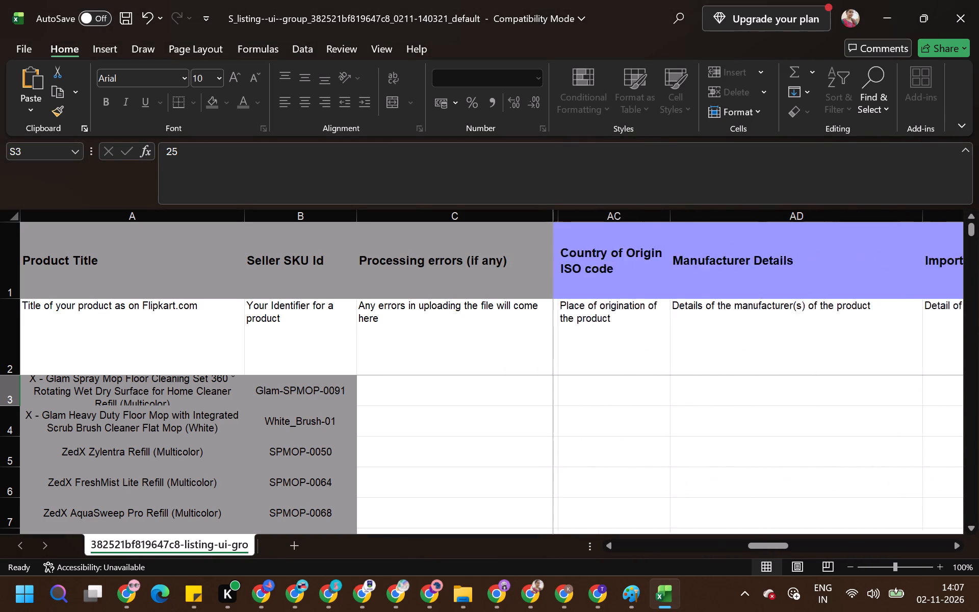
scroll(660, 385, right, 3)
click(799, 386)
click(667, 382)
scroll(667, 382, right, 1)
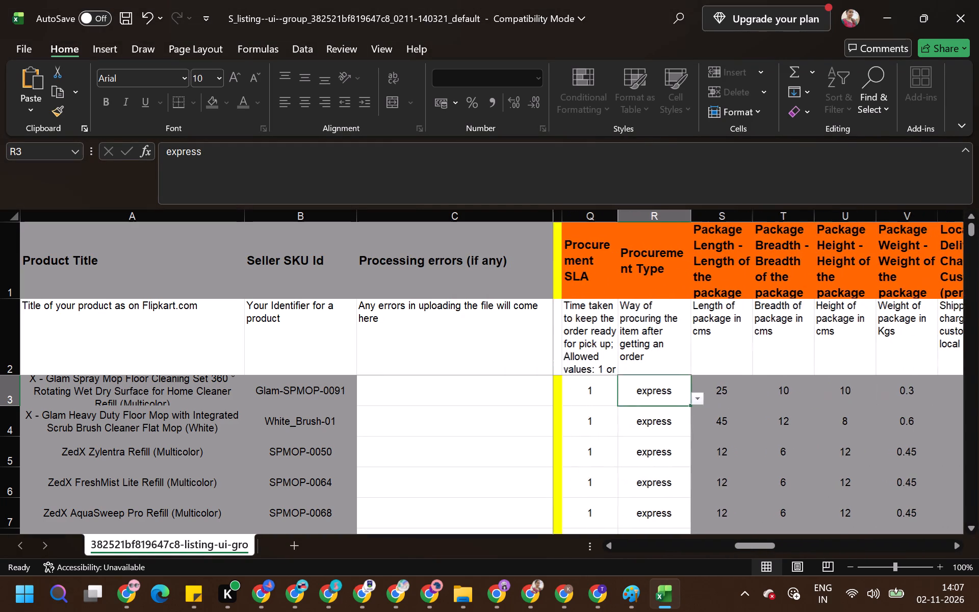
scroll(667, 382, right, 1)
Save the listing workbook in its current format despite the compatibility check, and close it.
key(ctrl+s)
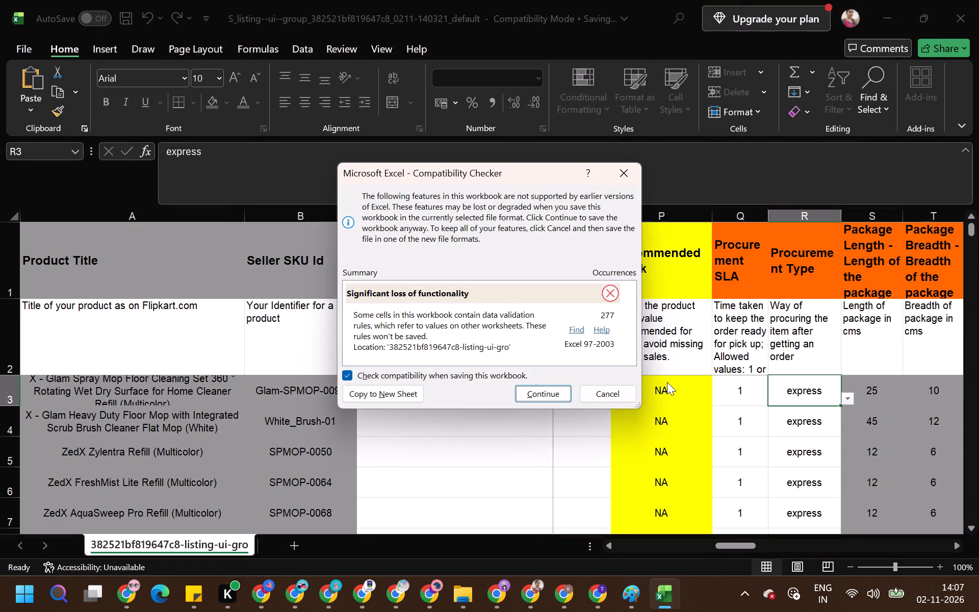
click(534, 396)
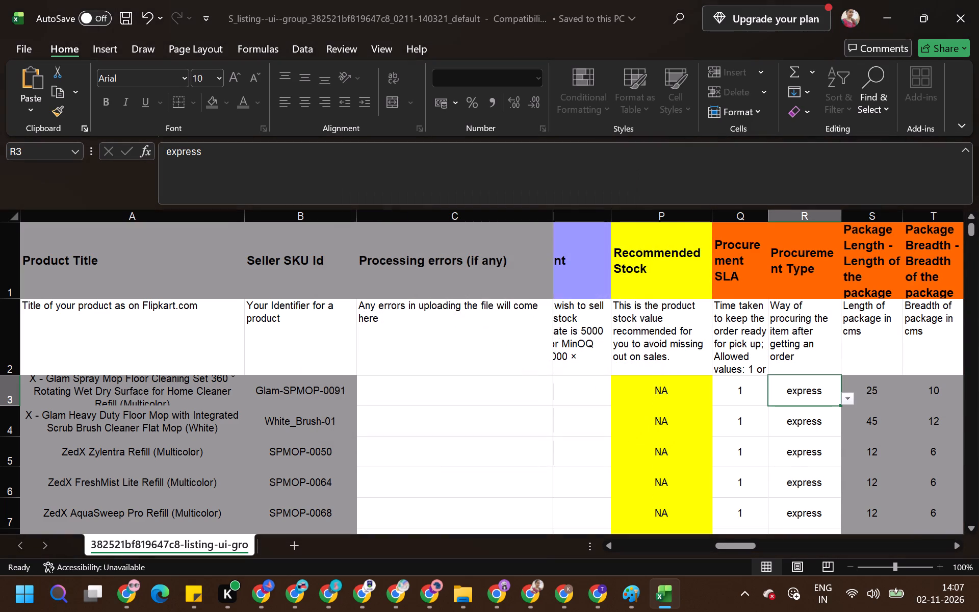
click(969, 0)
In the browser's All Listings page, upload the saved listing file as a bulk listing update.
scroll(699, 271, up, 5)
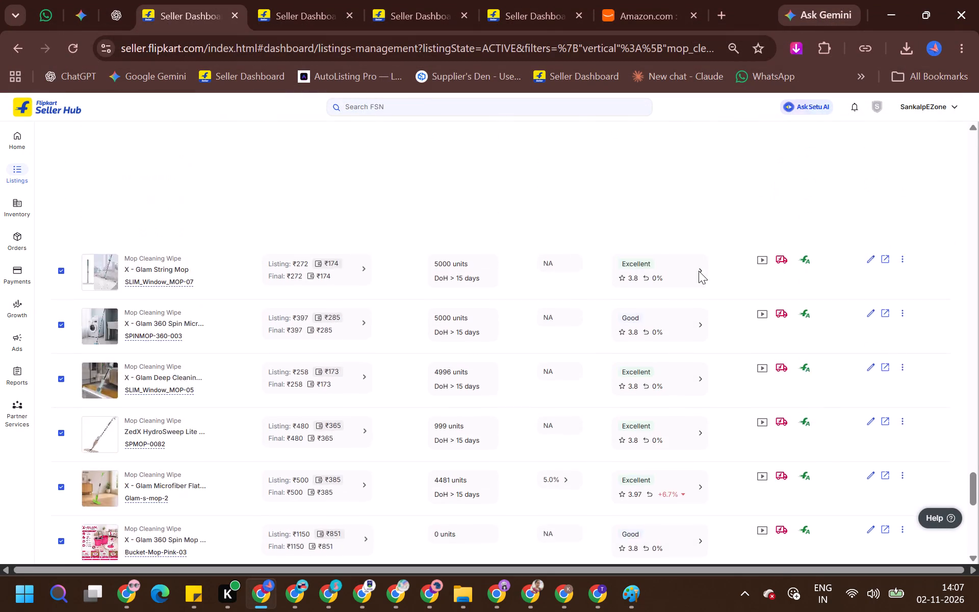
scroll(699, 271, up, 3)
scroll(699, 271, down, 1)
scroll(699, 271, up, 13)
scroll(761, 284, up, 15)
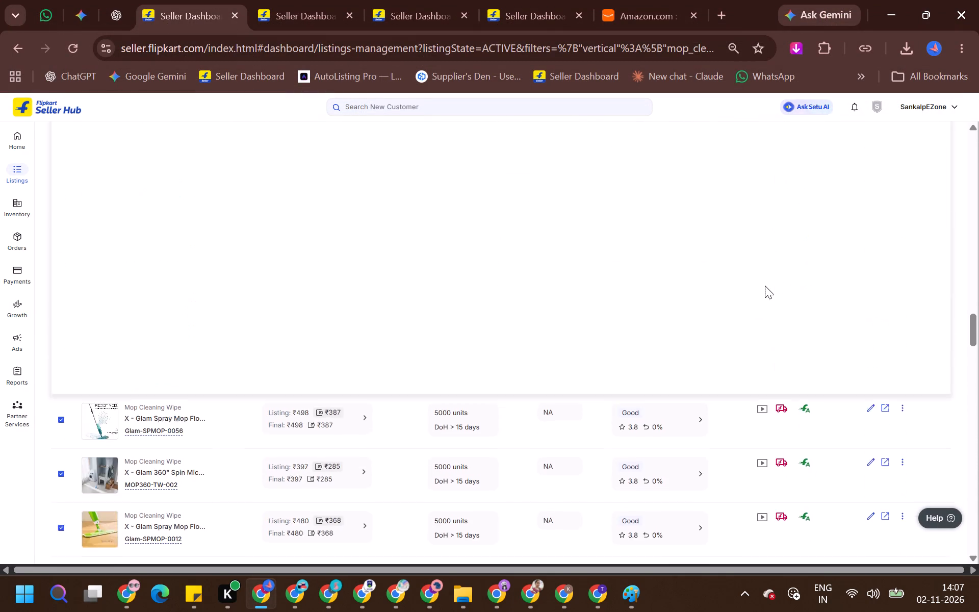
scroll(765, 286, up, 20)
scroll(765, 286, up, 4)
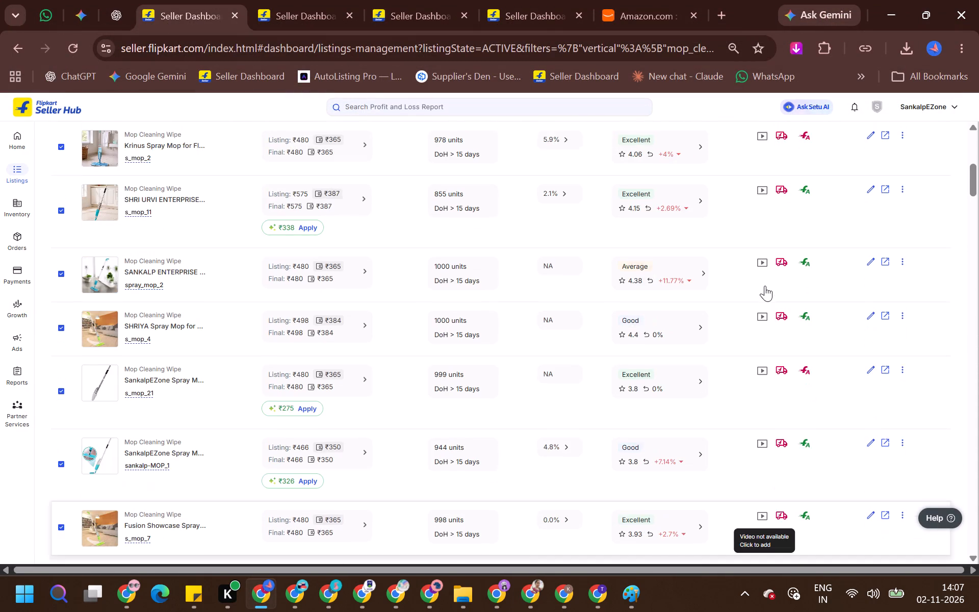
scroll(765, 286, up, 7)
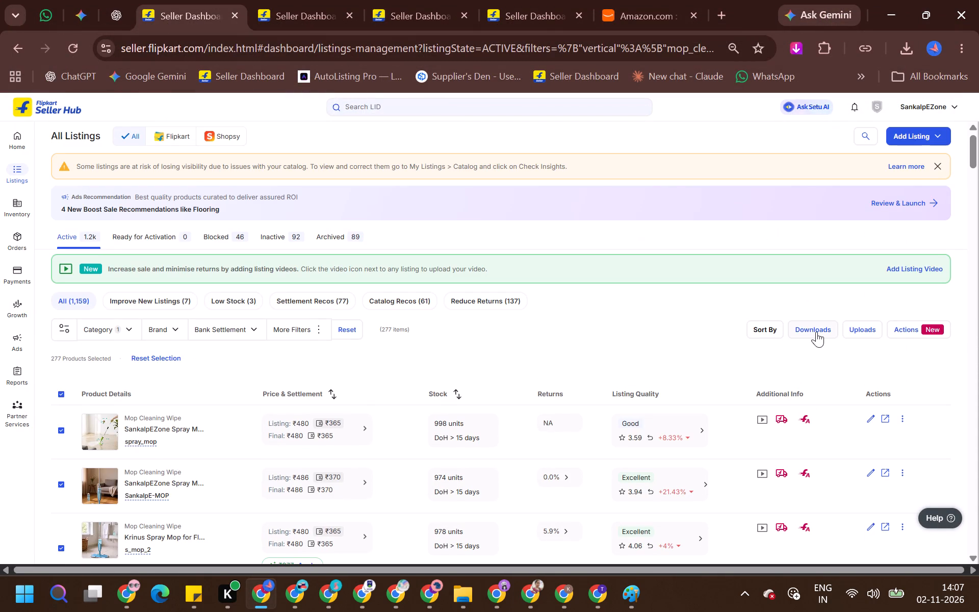
click(816, 331)
click(856, 331)
drag(856, 331, 853, 358)
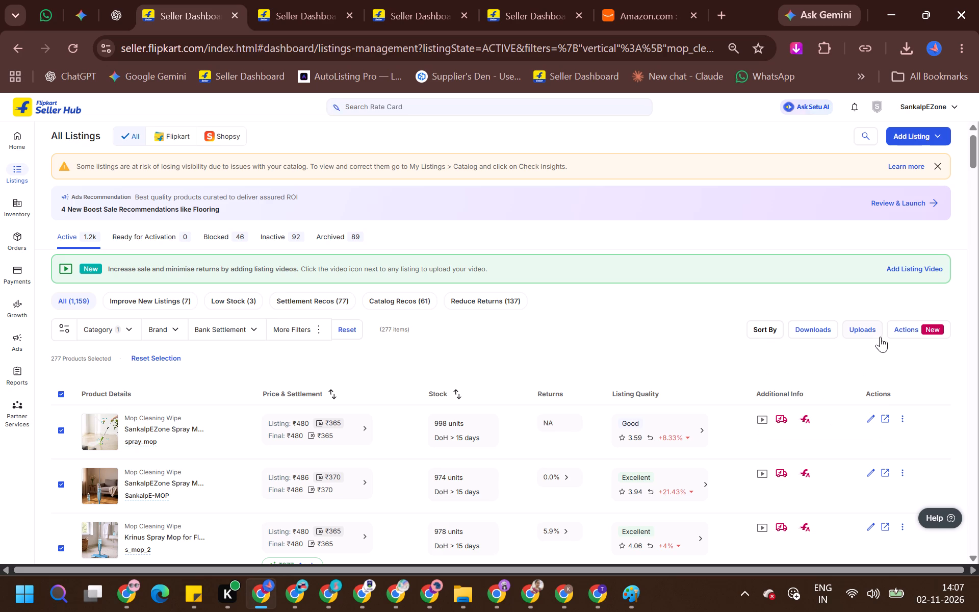
click(880, 337)
click(832, 378)
click(802, 384)
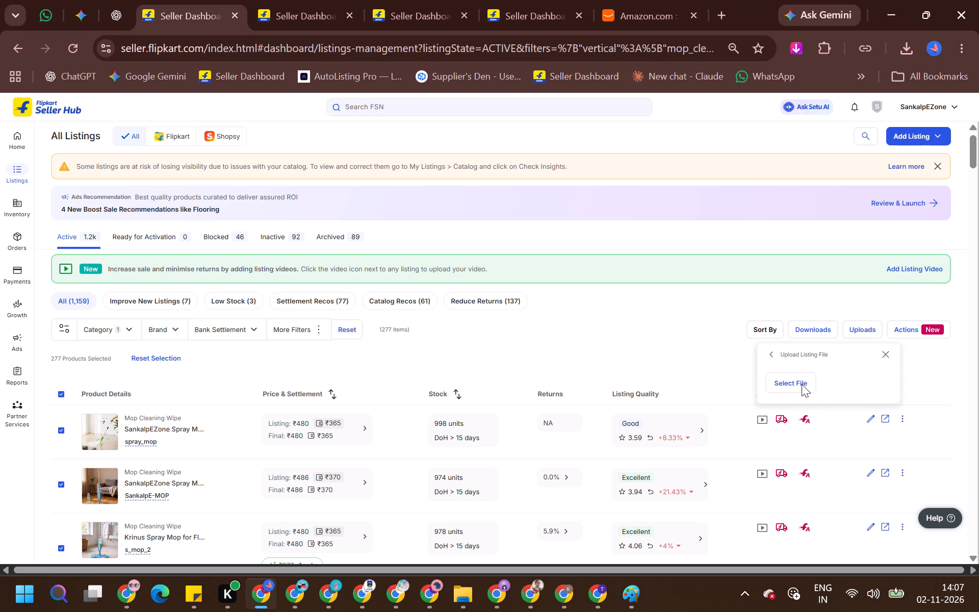
double_click(491, 215)
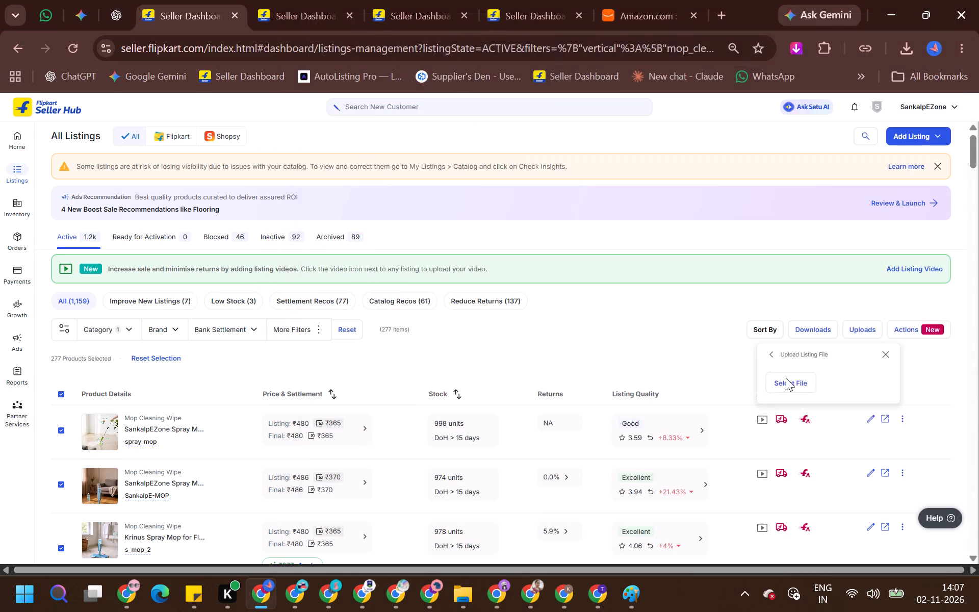
click(778, 408)
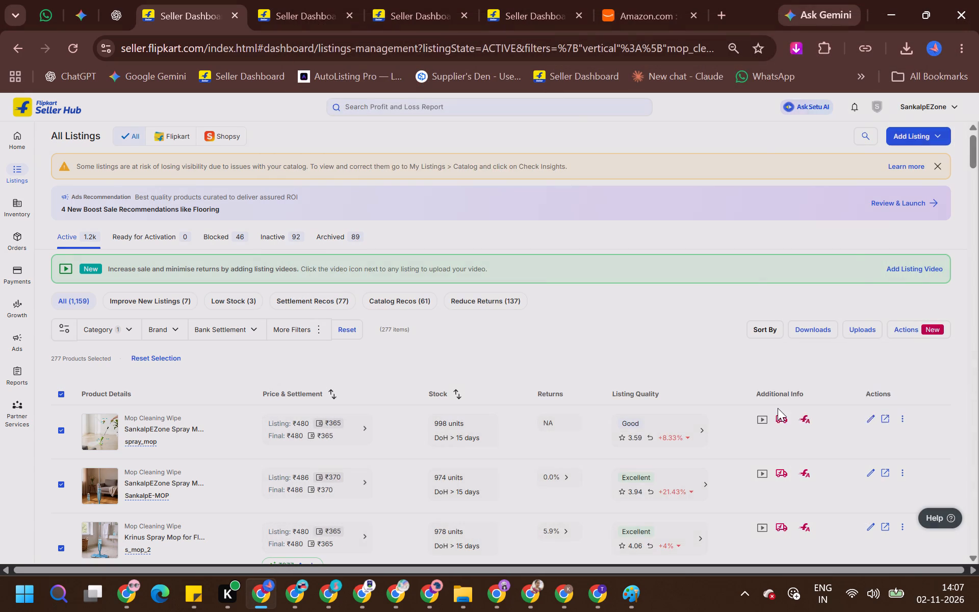
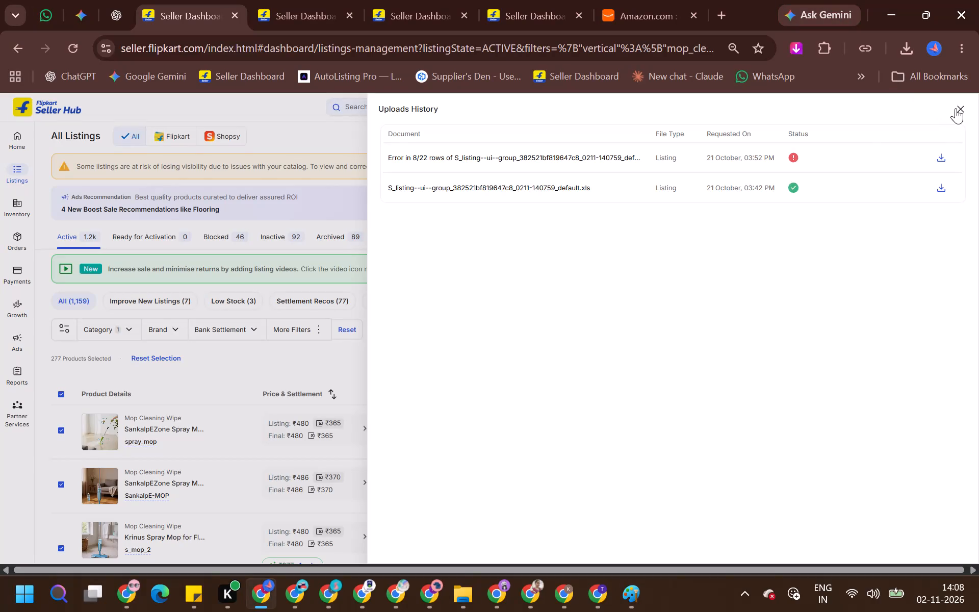
Close the uploads history, reload the All Listings page and look through the first page of Mop Cleaning Wipe listings.
click(957, 108)
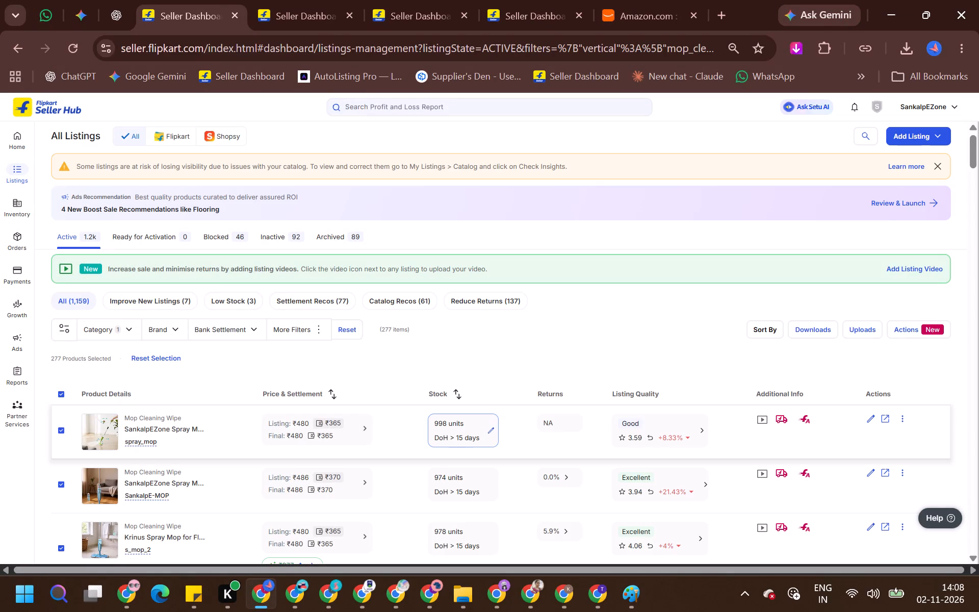
key(ctrl+shift+r)
scroll(465, 216, down, 3)
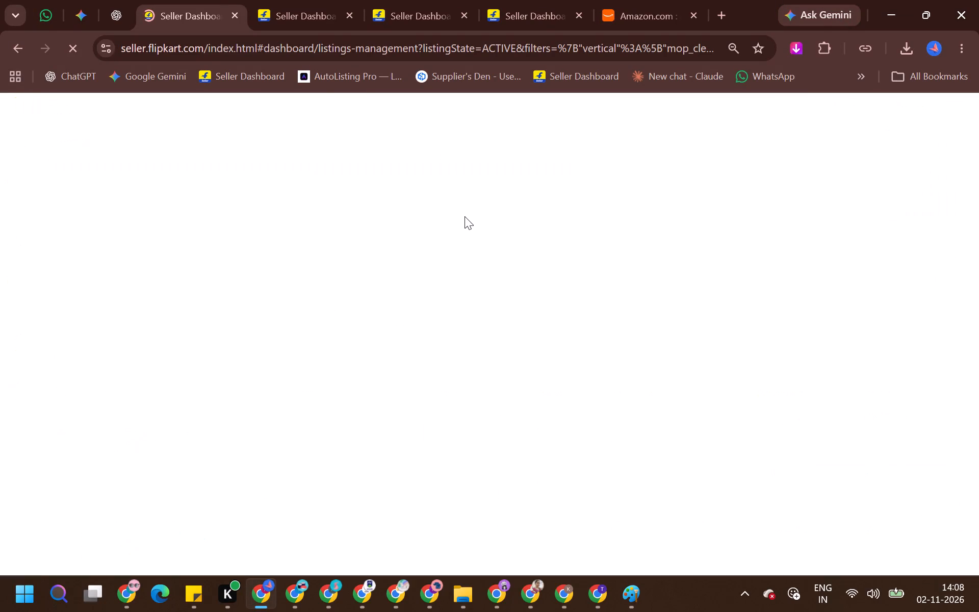
scroll(465, 216, down, 19)
scroll(465, 216, down, 7)
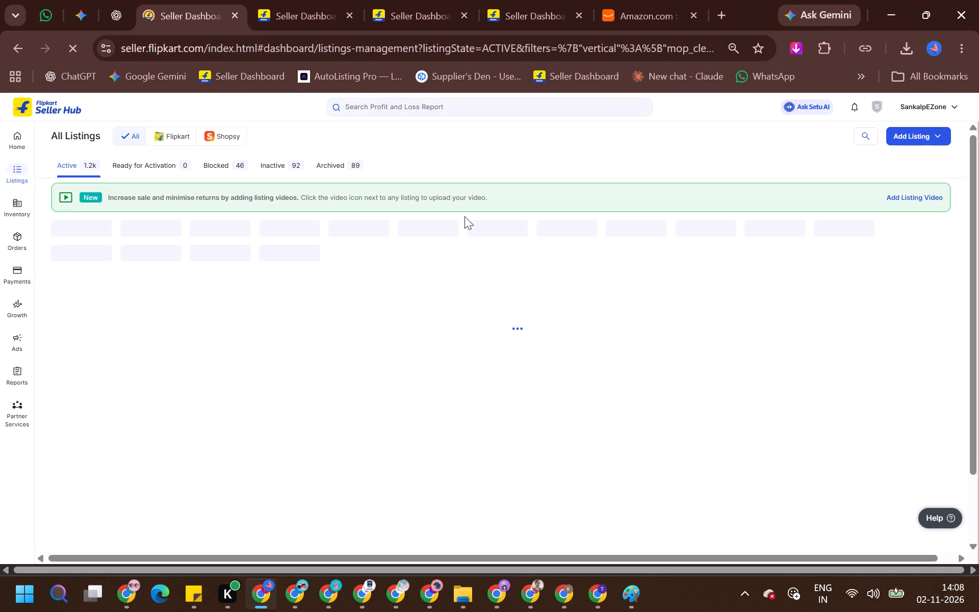
scroll(465, 216, down, 7)
scroll(418, 234, up, 7)
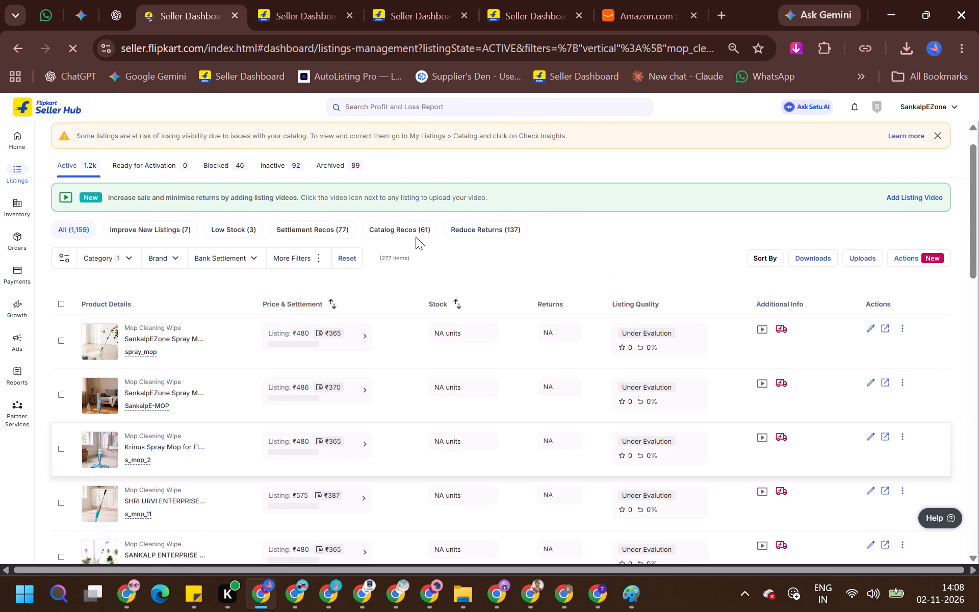
scroll(416, 237, up, 5)
scroll(416, 237, down, 2)
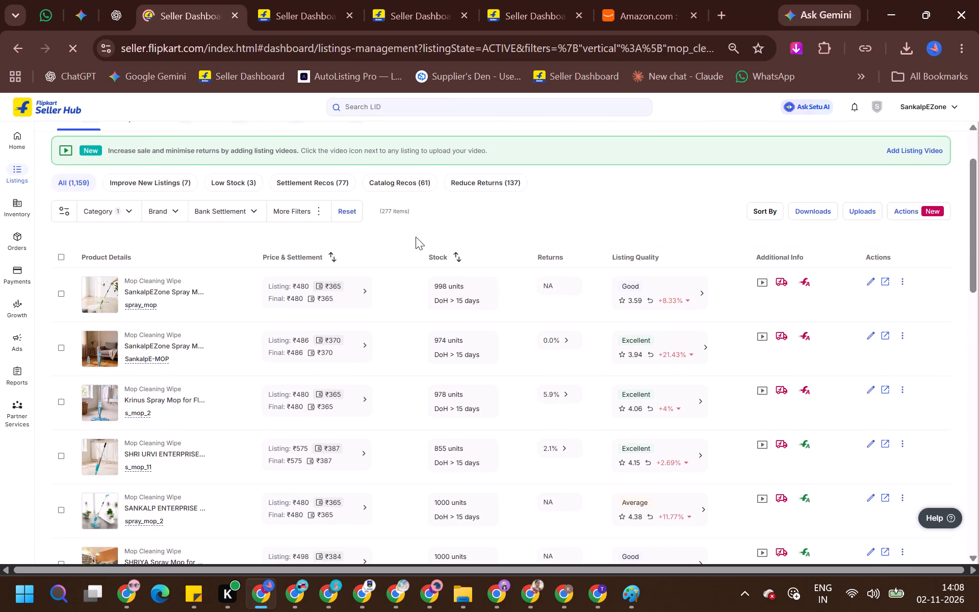
scroll(416, 237, down, 1)
scroll(416, 237, up, 2)
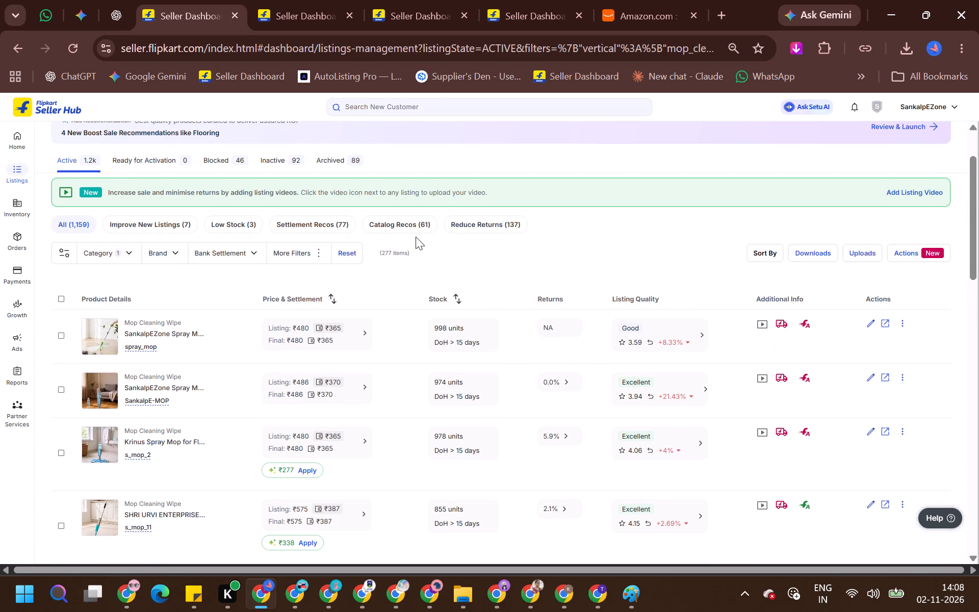
scroll(416, 237, down, 13)
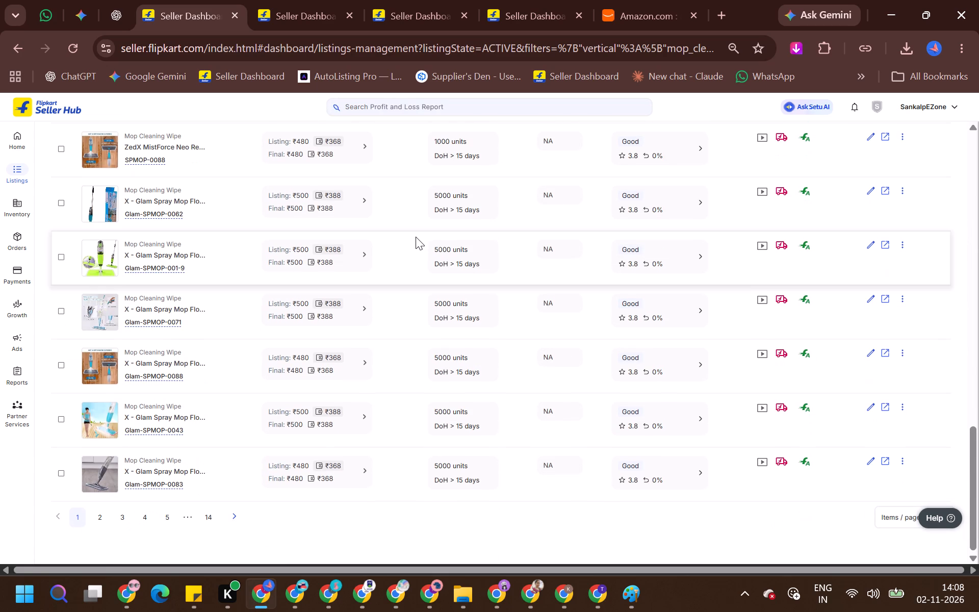
scroll(416, 237, up, 10)
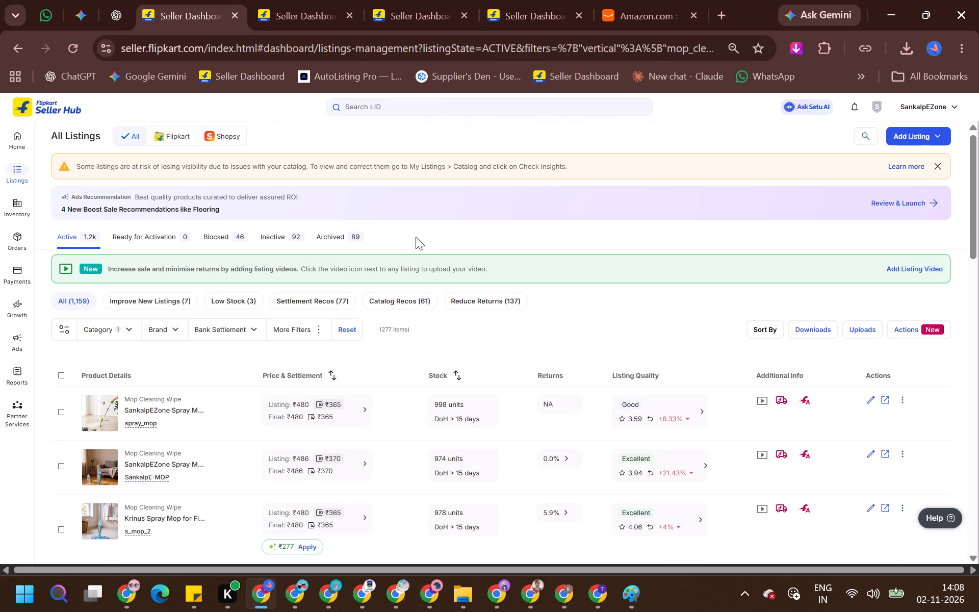
scroll(425, 240, down, 3)
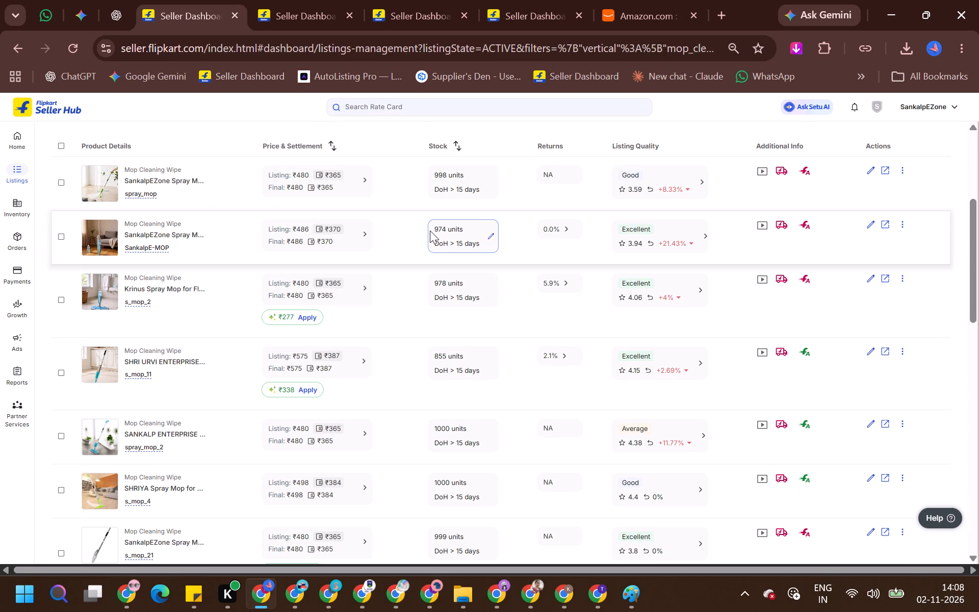
scroll(802, 178, up, 1)
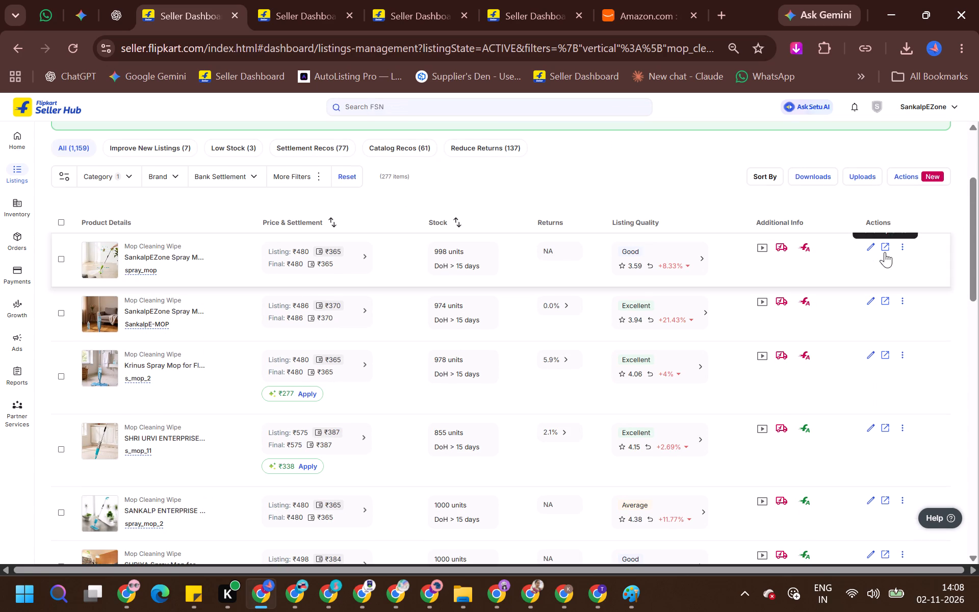
Edit the spray_mop listing's package details: length 10 cm, breadth 7 cm, height 5 cm and weight 0.35 kg.
click(872, 249)
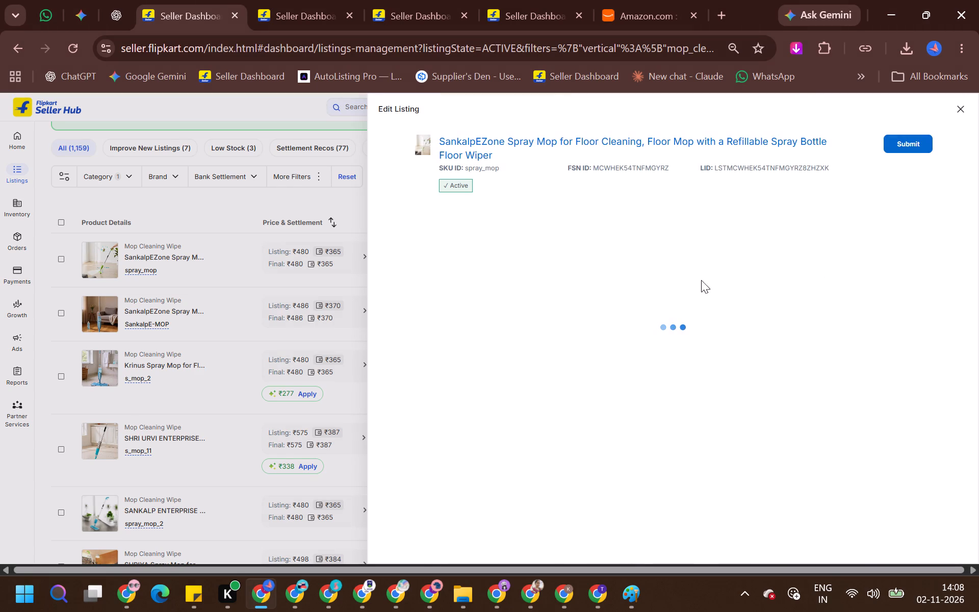
click(956, 112)
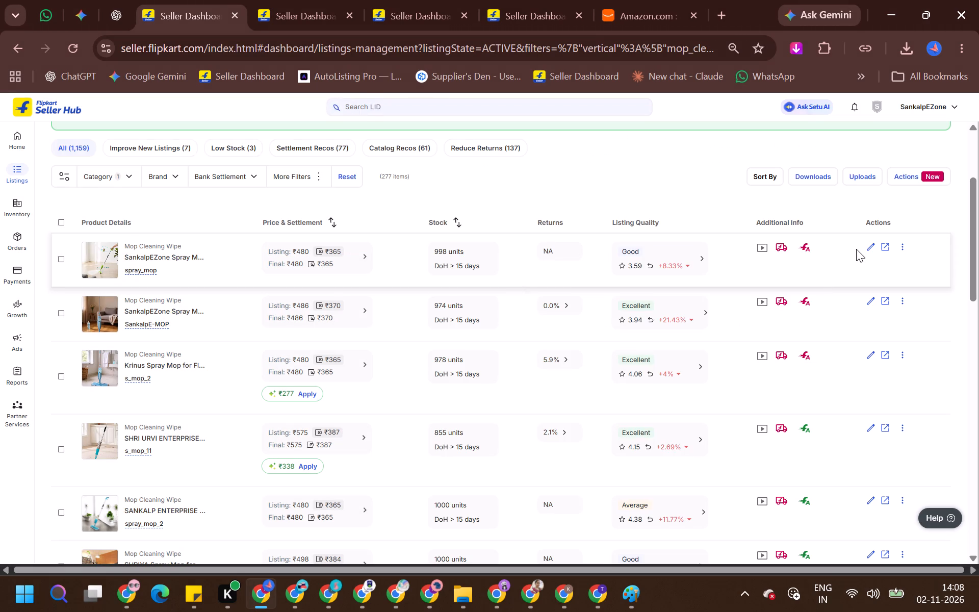
click(866, 254)
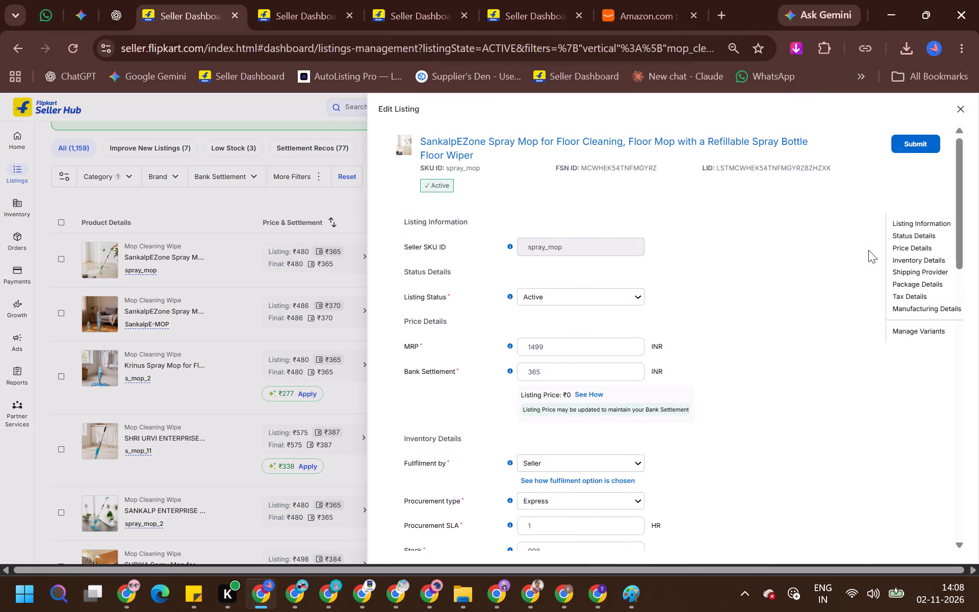
scroll(868, 250, up, 1)
scroll(757, 269, down, 3)
scroll(623, 301, down, 3)
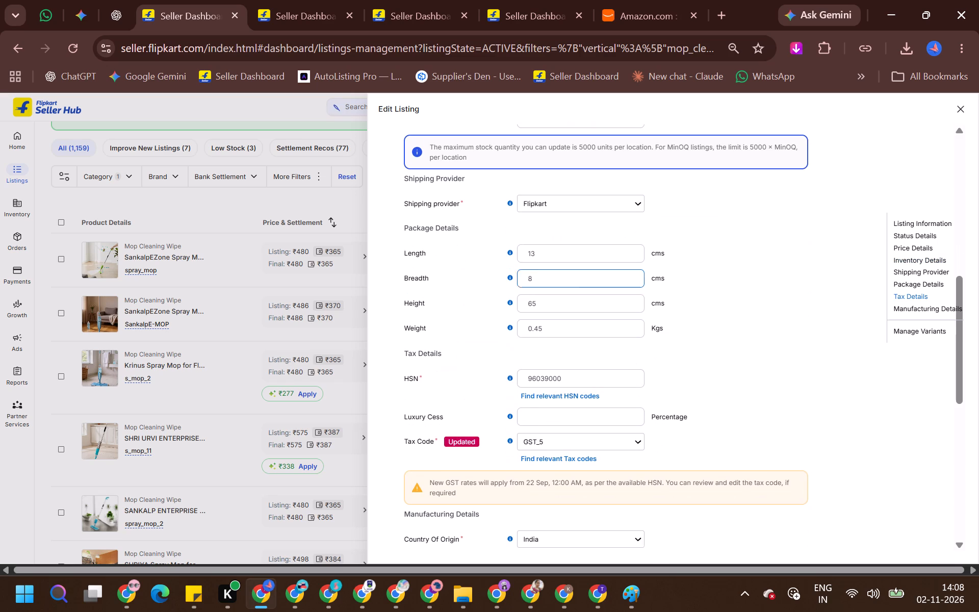
triple_click(576, 252)
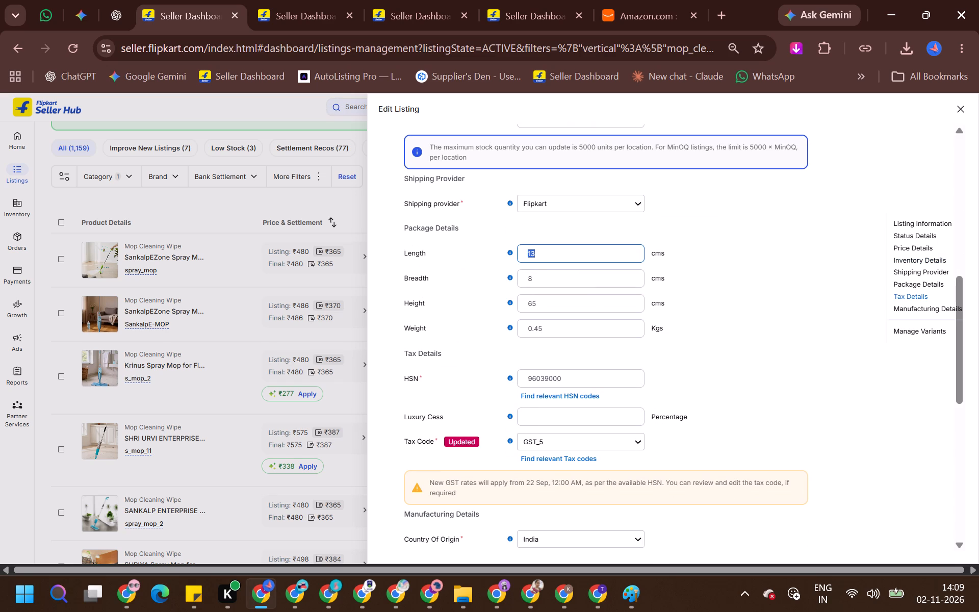
text(10)
key(Tab)
key(7)
key(Tab)
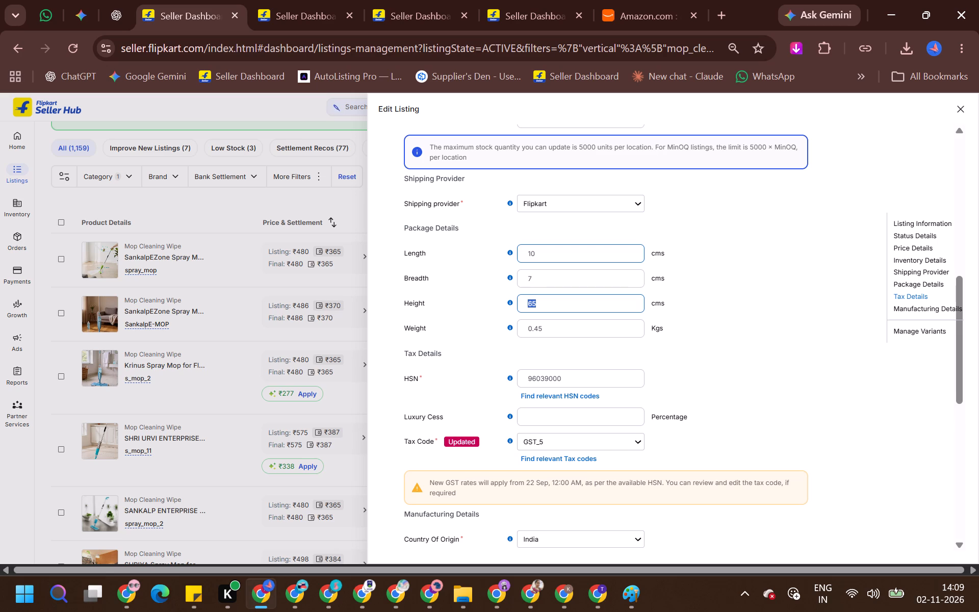
key(5)
key(Tab)
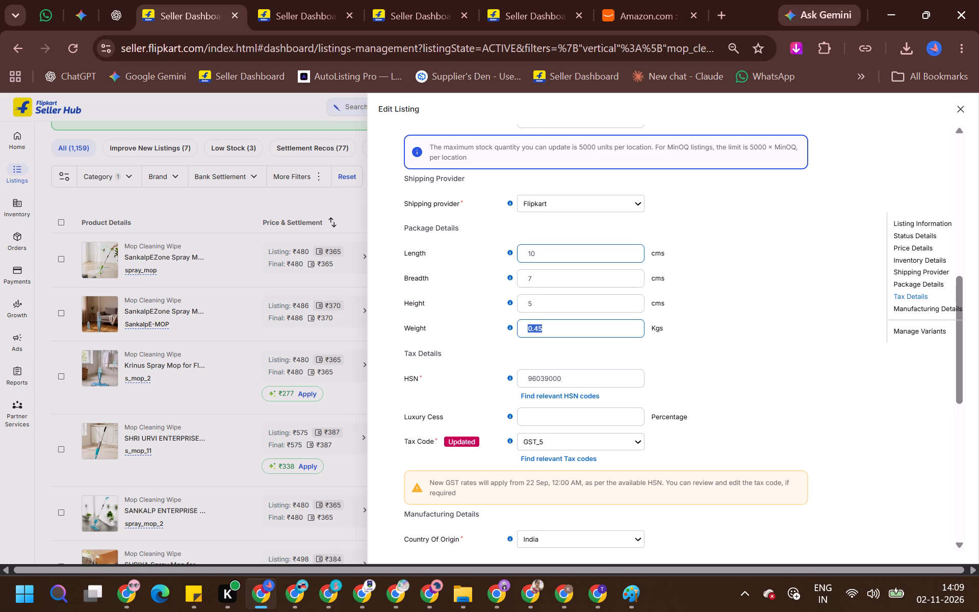
text(0.)
text(35)
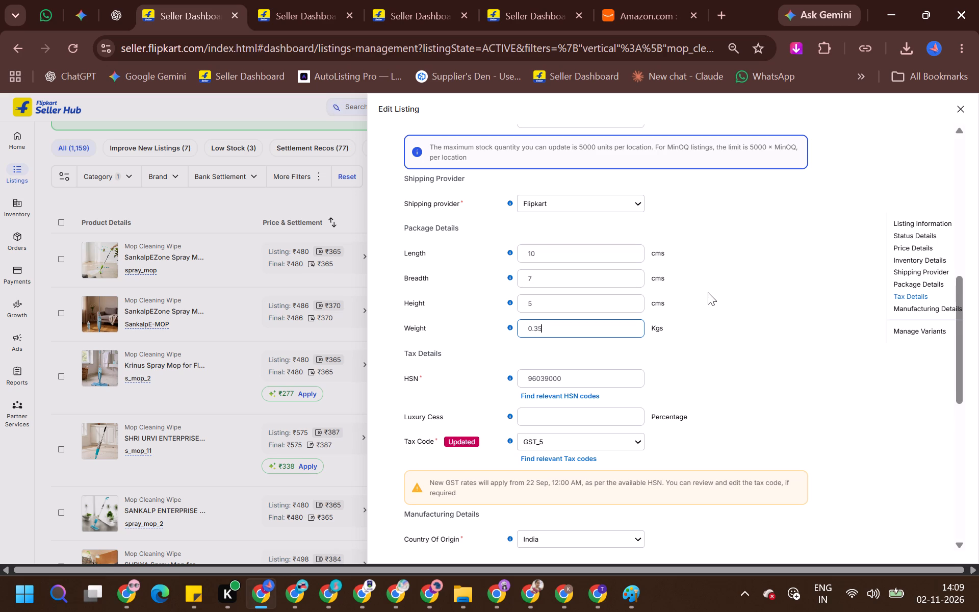
click(708, 292)
Examine the spray_mop listing's tax details, including its HSN code, and its manufacturing details.
scroll(708, 292, down, 2)
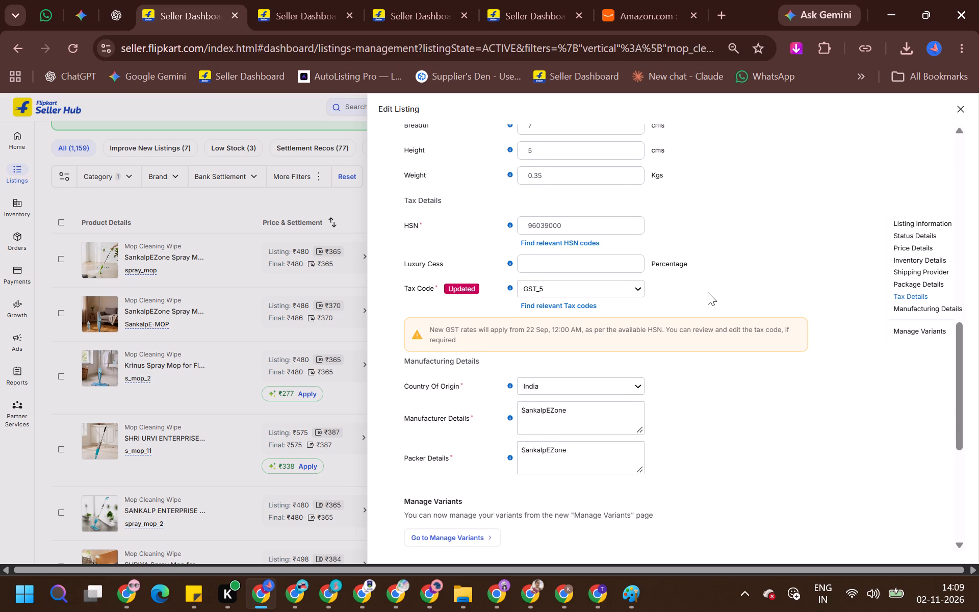
scroll(708, 292, down, 1)
scroll(708, 292, up, 3)
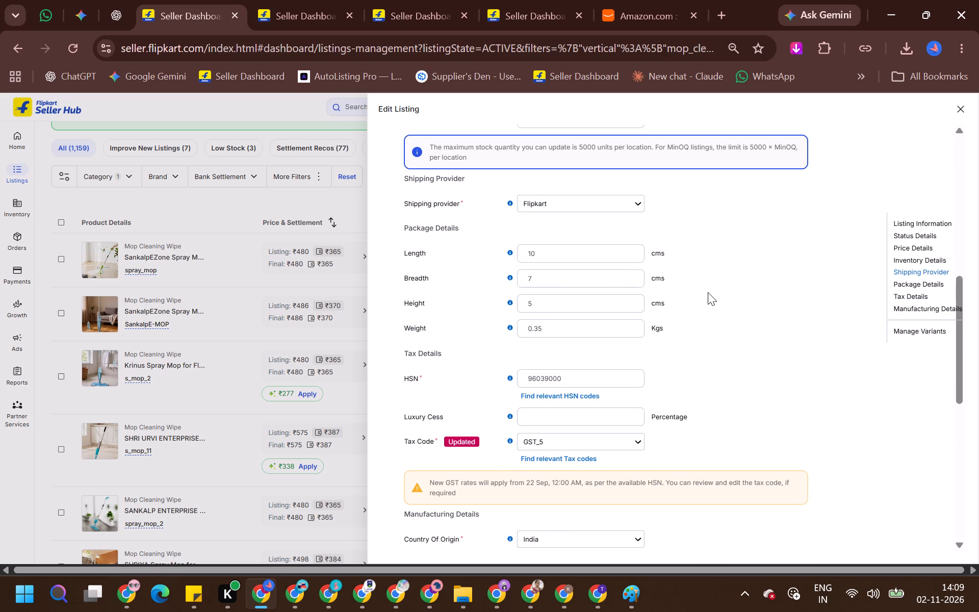
click(535, 384)
drag(528, 382, 489, 382)
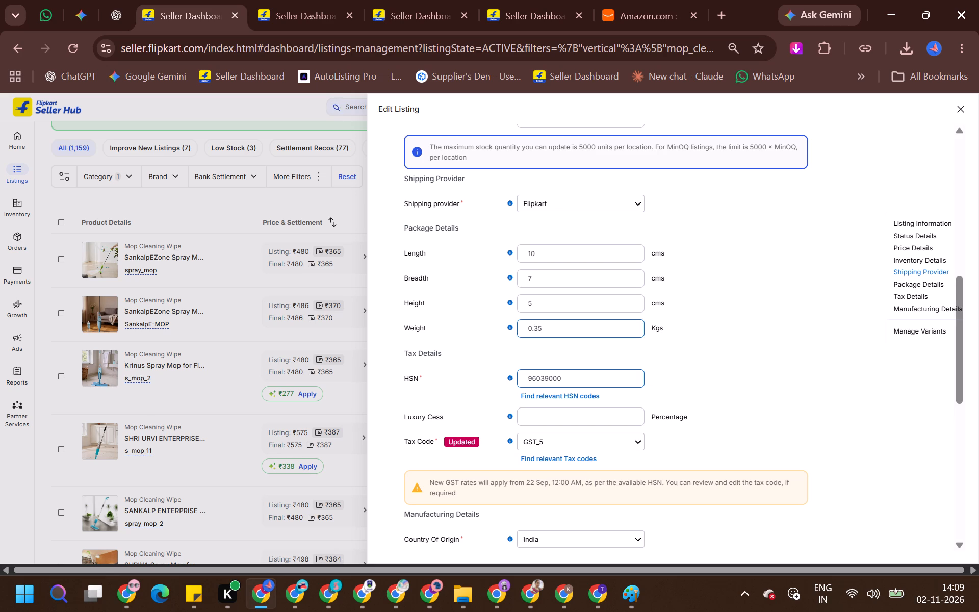
scroll(643, 266, down, 3)
scroll(643, 266, up, 3)
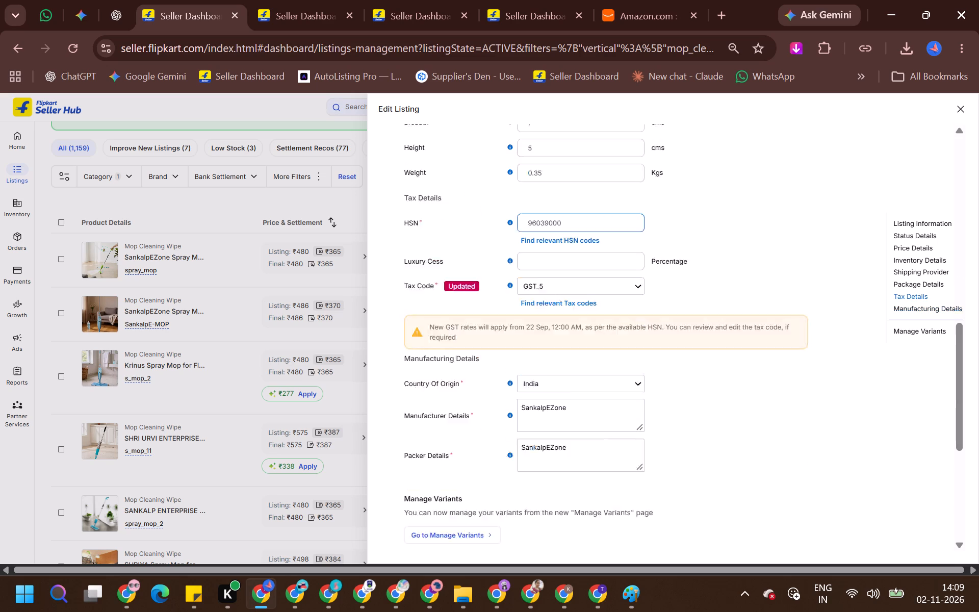
scroll(643, 266, up, 12)
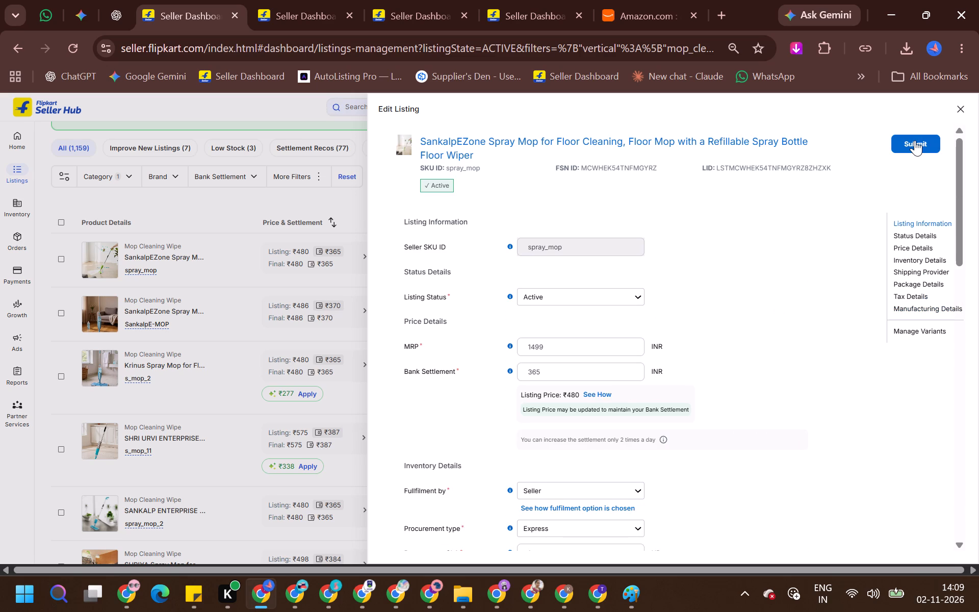
Submit the spray_mop listing's changes and confirm the price review.
click(915, 140)
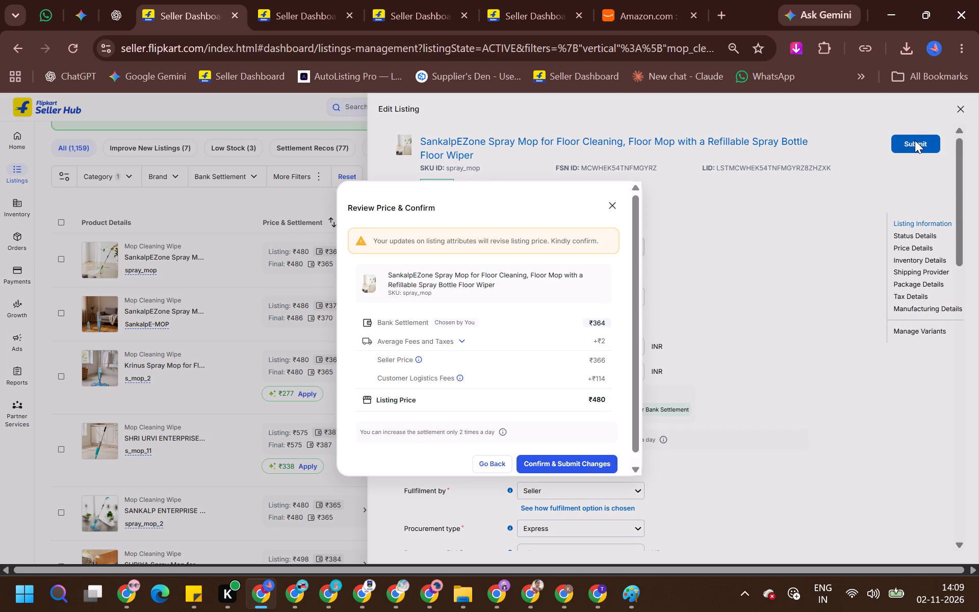
click(606, 455)
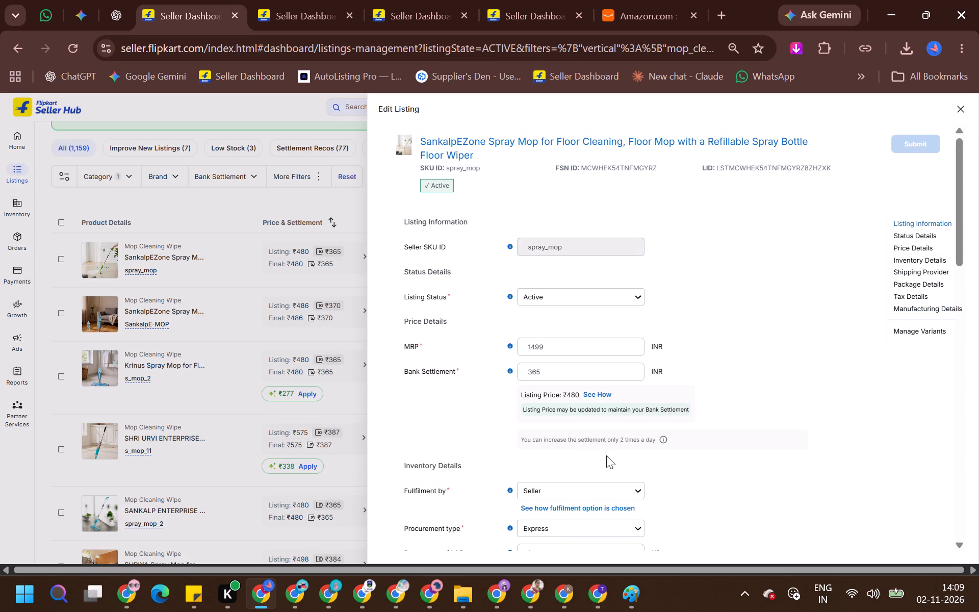
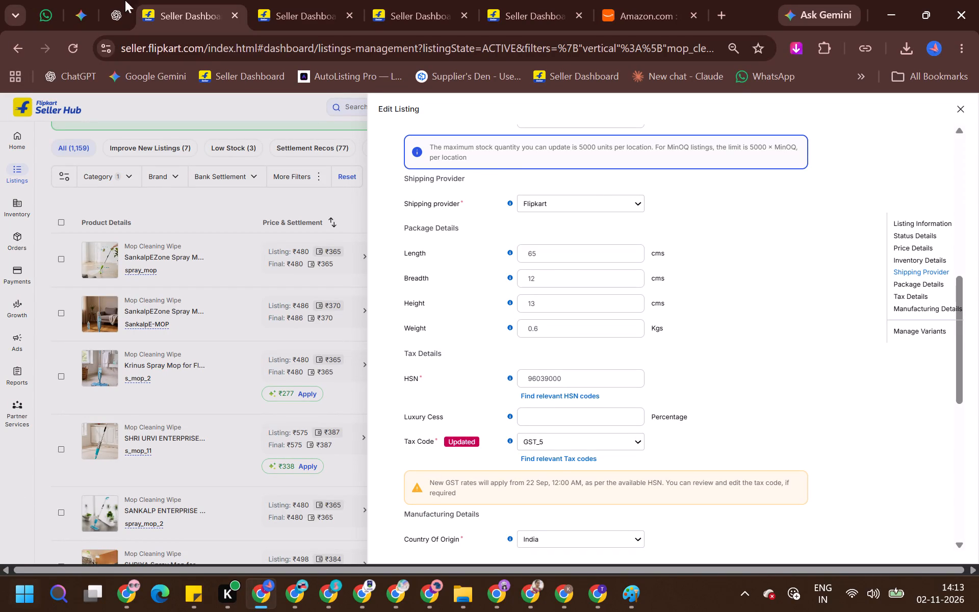
Clear all pending Windows notifications.
click(921, 601)
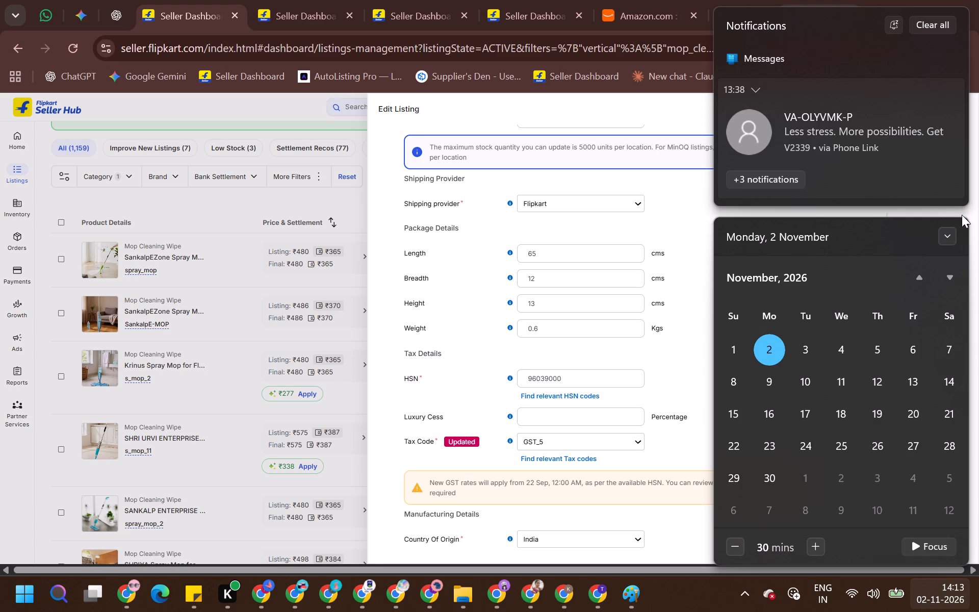
click(938, 16)
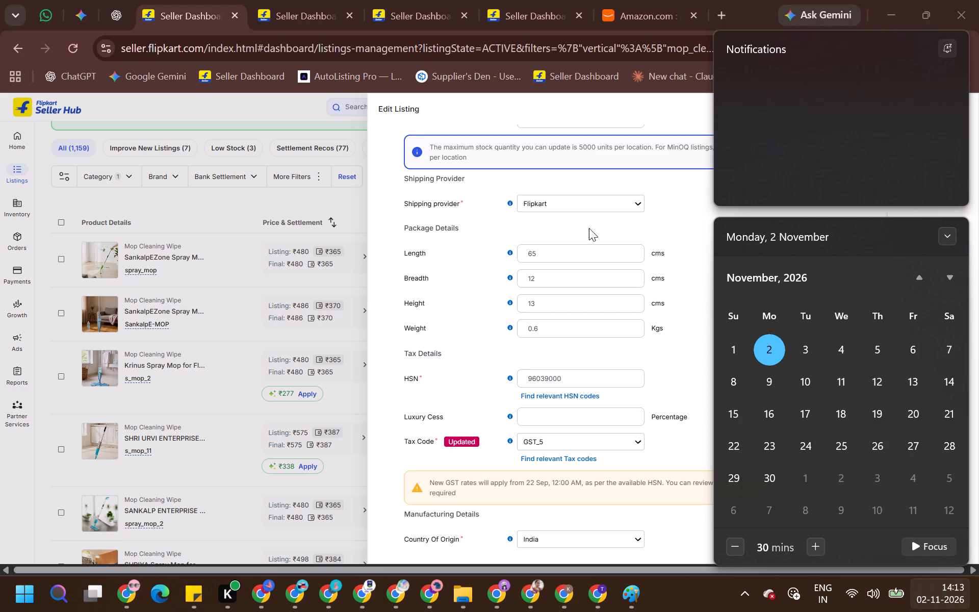
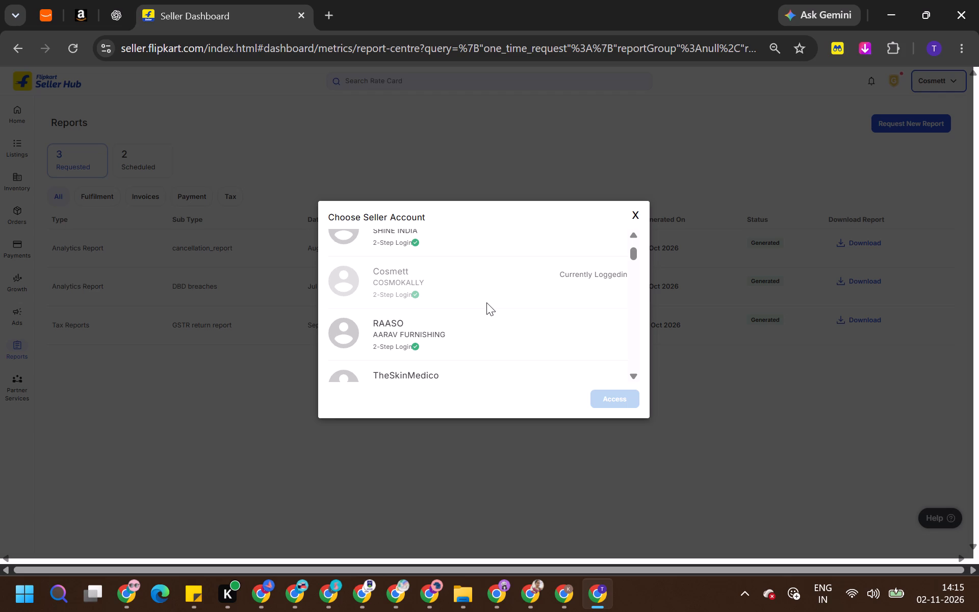
key(ctrl+f)
text(vic)
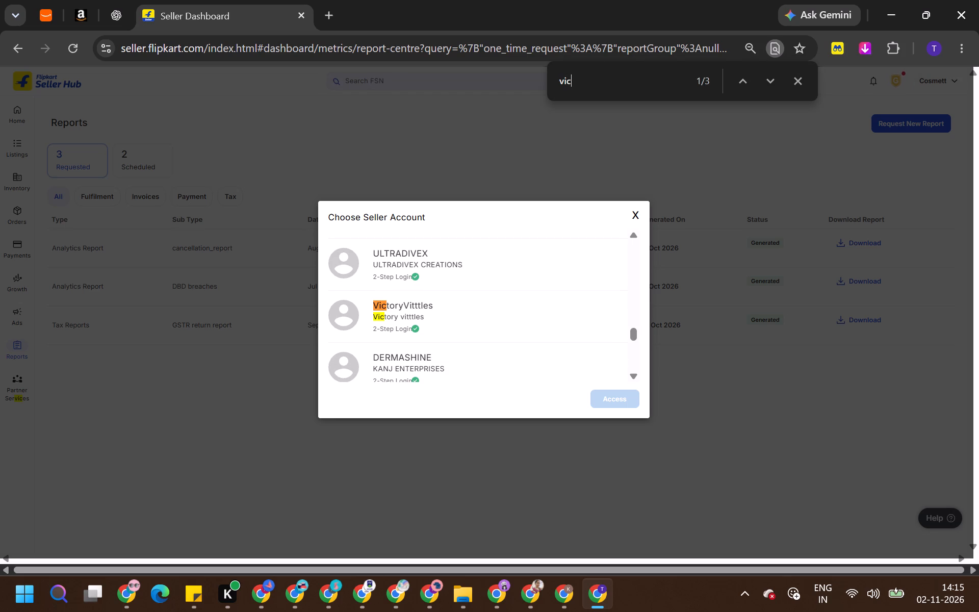
click(437, 308)
click(610, 403)
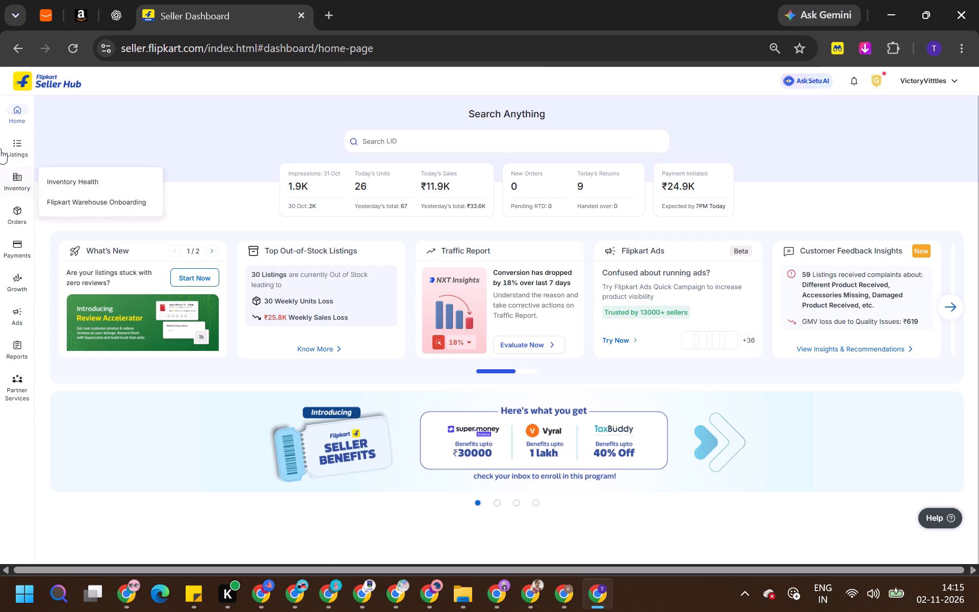
Open the account's listing approval requests and check the status of the Sebamed Moisturizer Cream request.
click(50, 167)
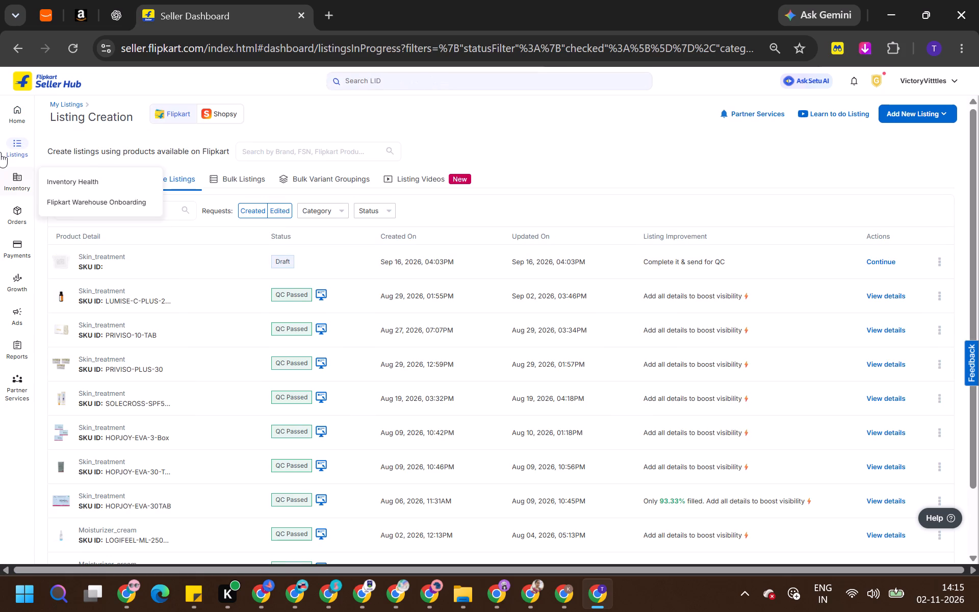
click(72, 182)
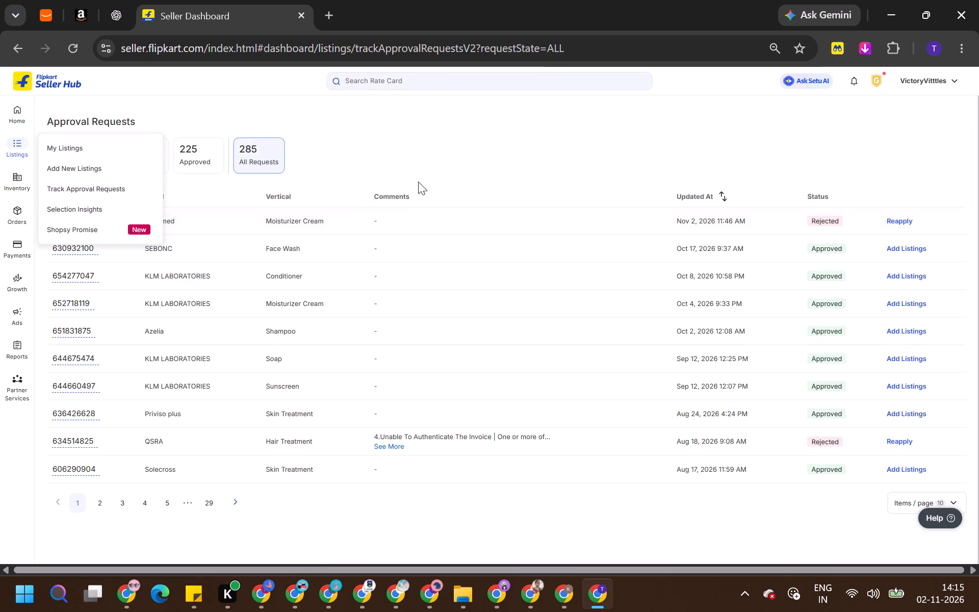
click(418, 182)
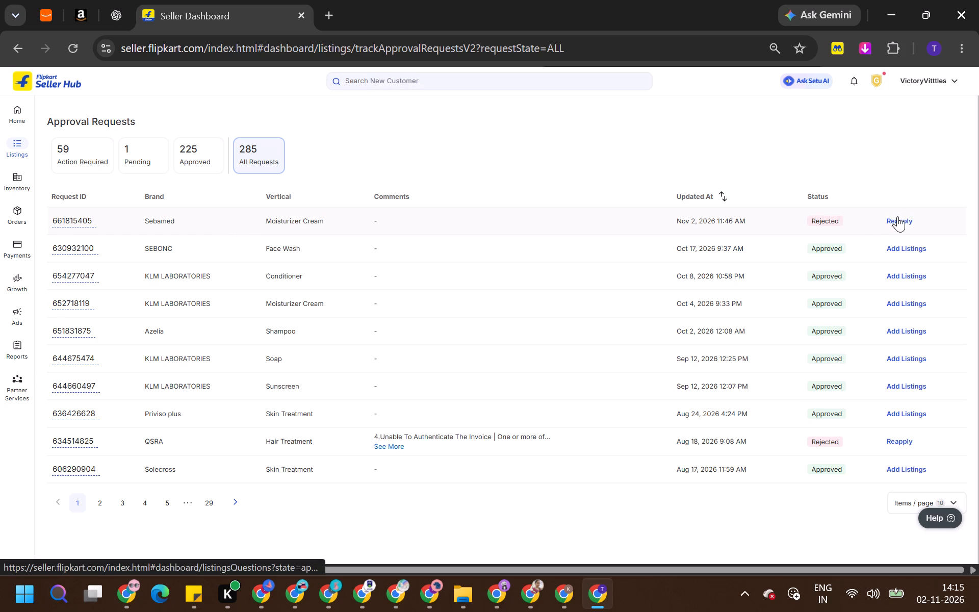
triple_click(810, 224)
click(496, 191)
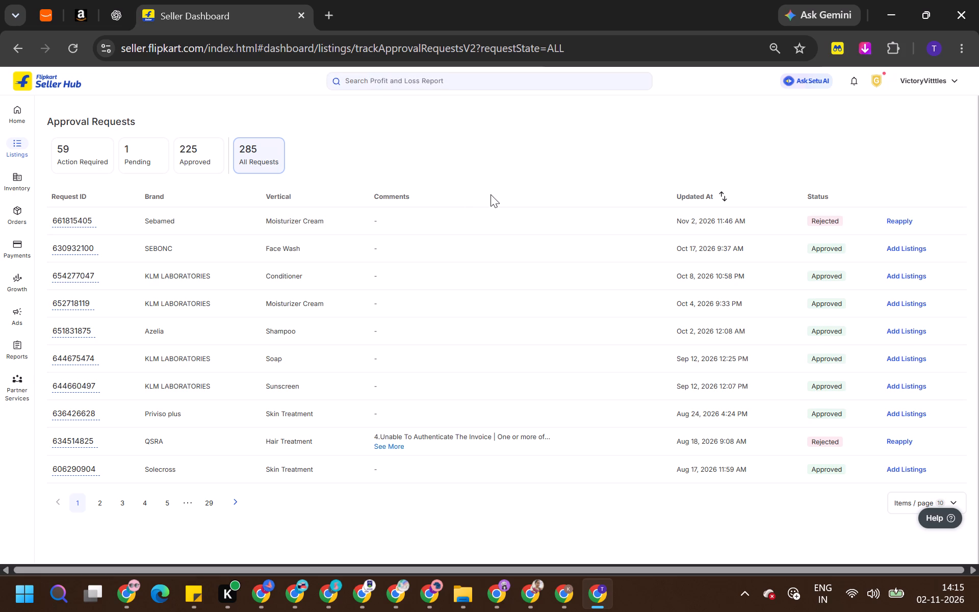
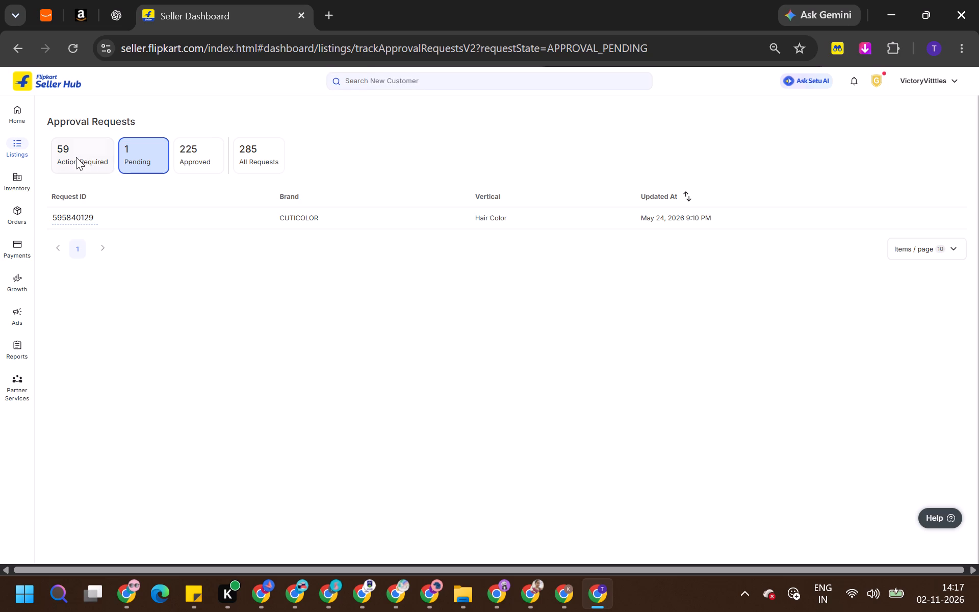
Show all of the account's approval requests instead of only the pending ones.
click(250, 145)
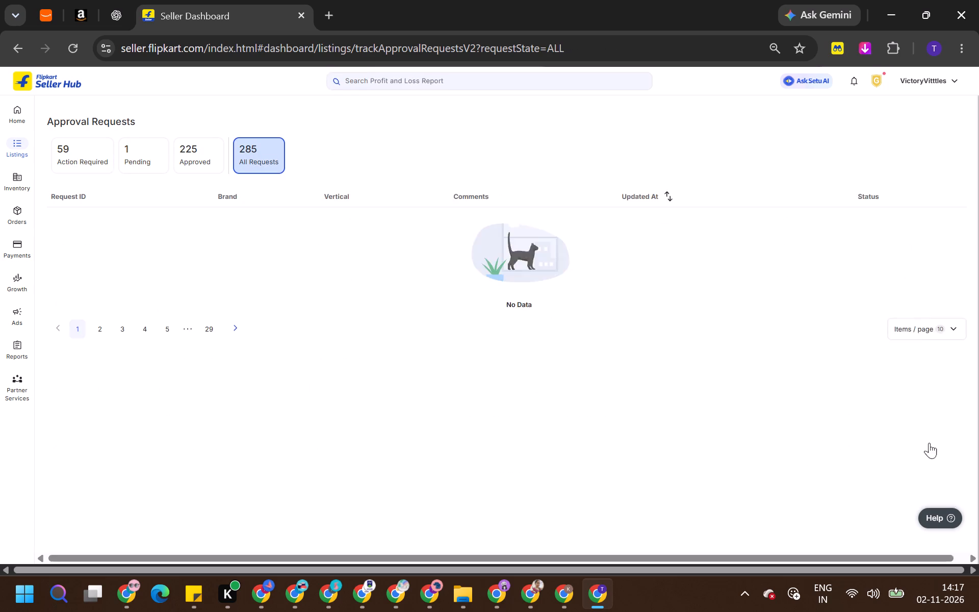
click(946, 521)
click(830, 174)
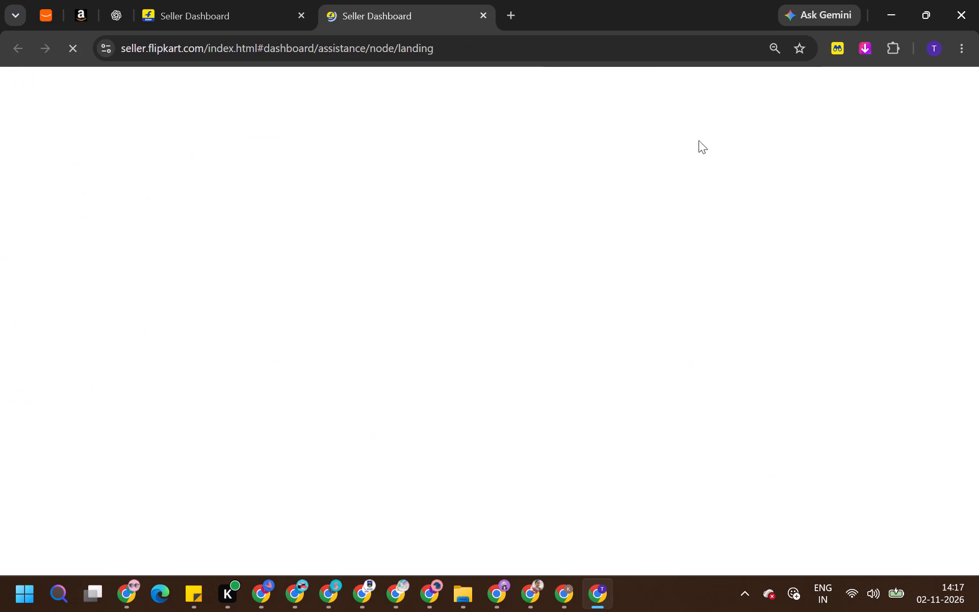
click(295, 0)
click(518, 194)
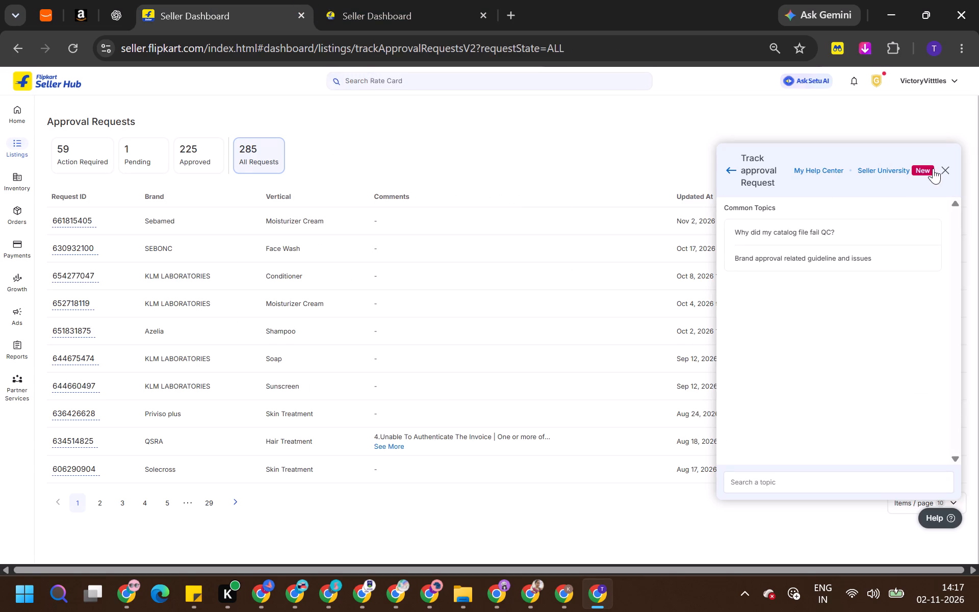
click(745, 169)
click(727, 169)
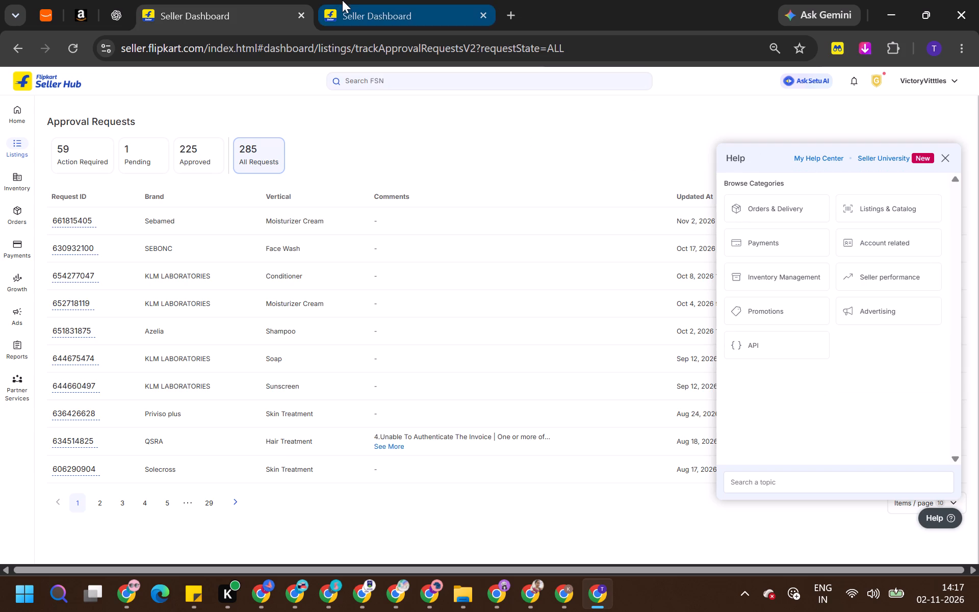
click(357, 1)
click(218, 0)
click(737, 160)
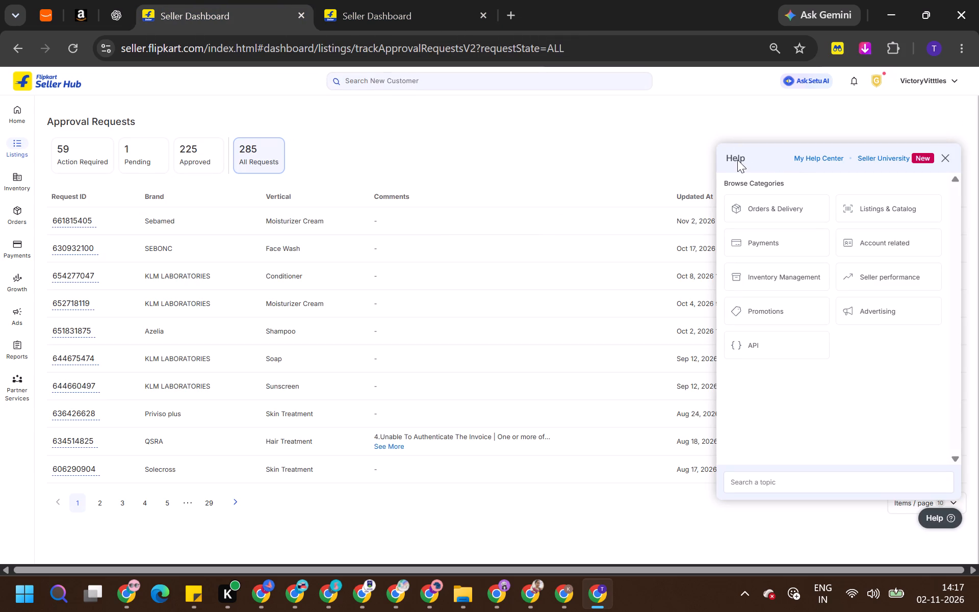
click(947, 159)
Open the help article "Brand approval related guideline and issues" and close the extra help landing page.
click(929, 520)
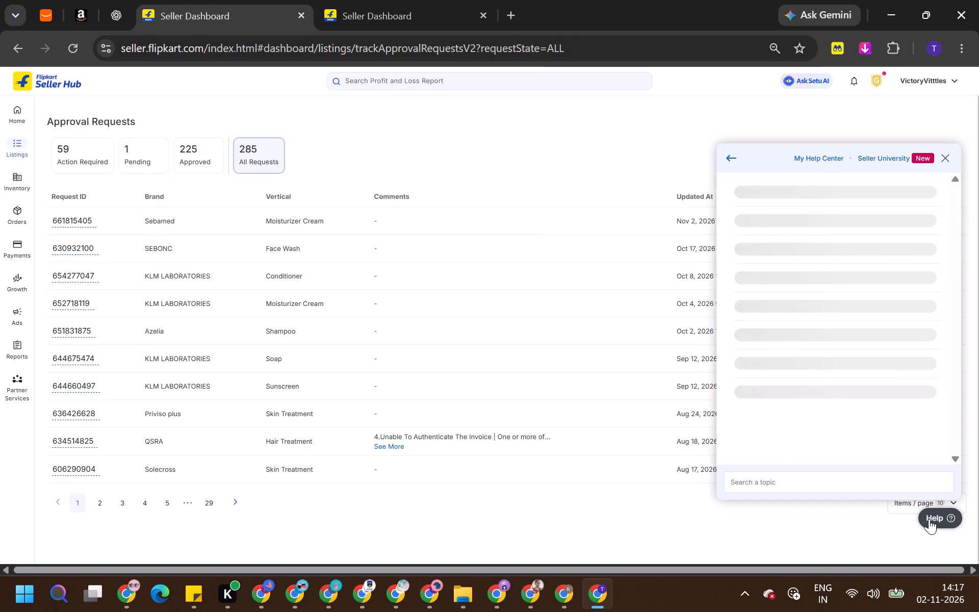
click(832, 261)
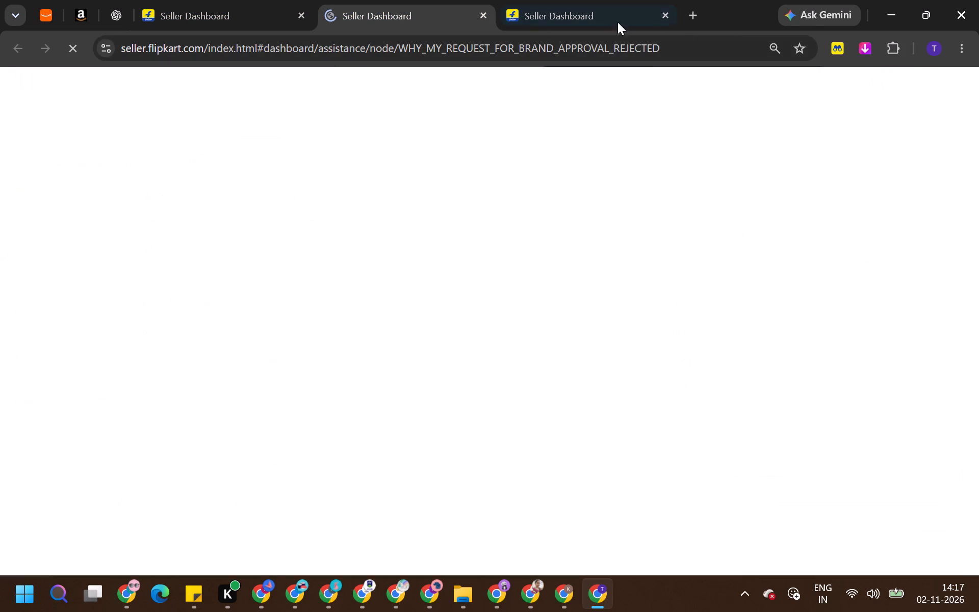
click(660, 10)
scroll(735, 306, down, 2)
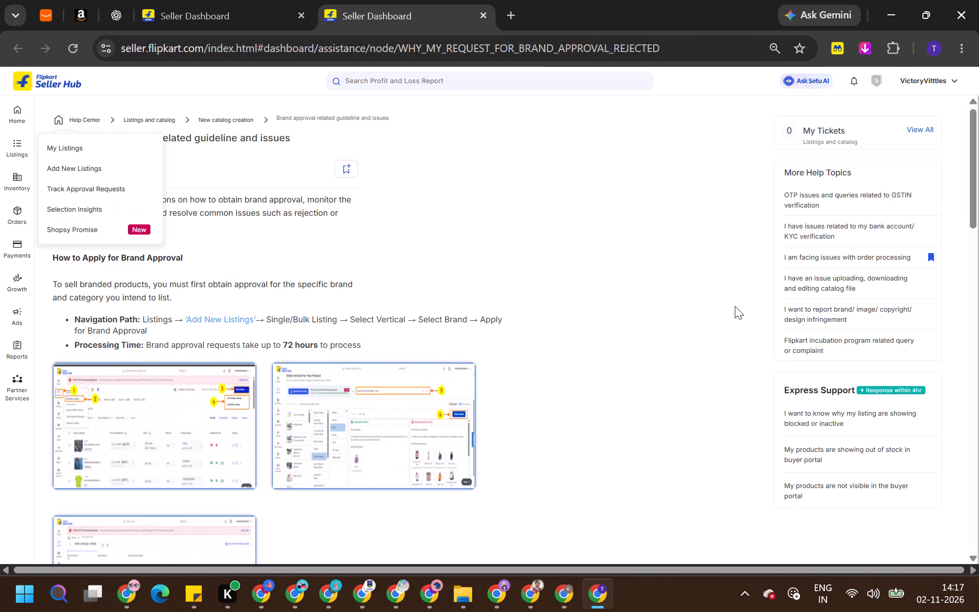
scroll(735, 306, down, 20)
scroll(735, 306, down, 4)
Start a Talk to Us callback request from the brand approval article and begin its description.
click(253, 529)
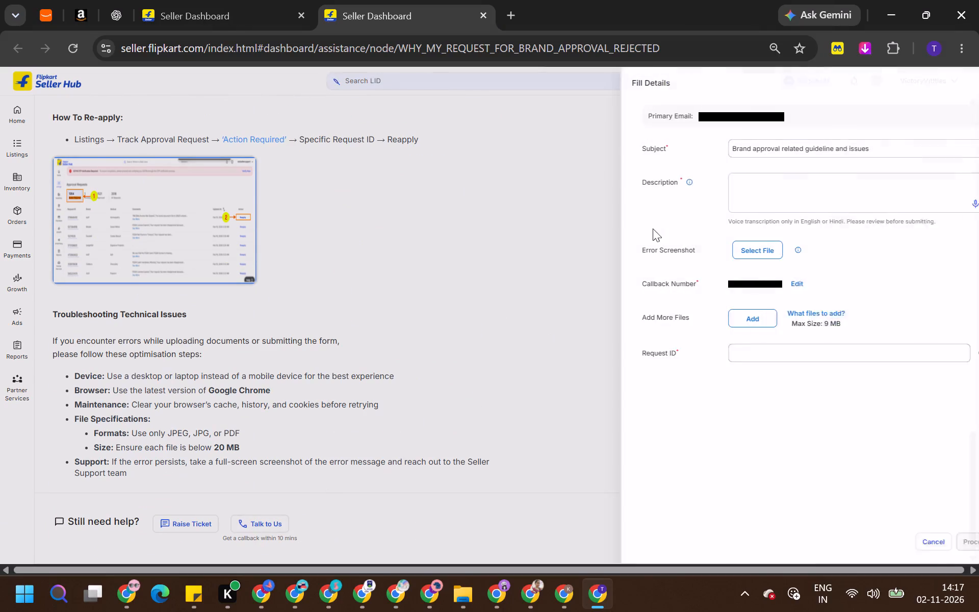
click(716, 171)
click(731, 192)
click(195, 0)
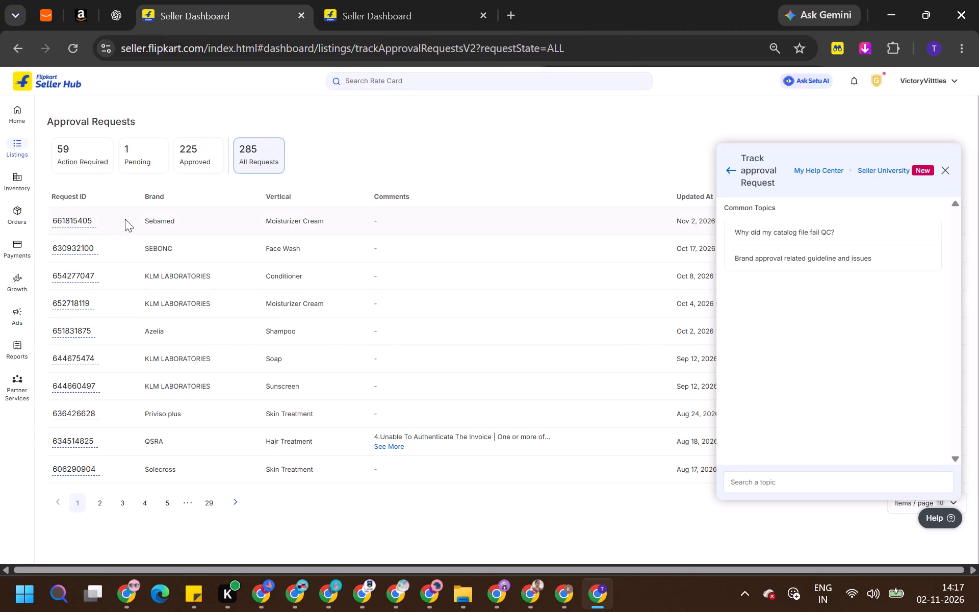
drag(103, 219, 49, 218)
key(ctrl+c)
click(408, 0)
key(ctrl+v)
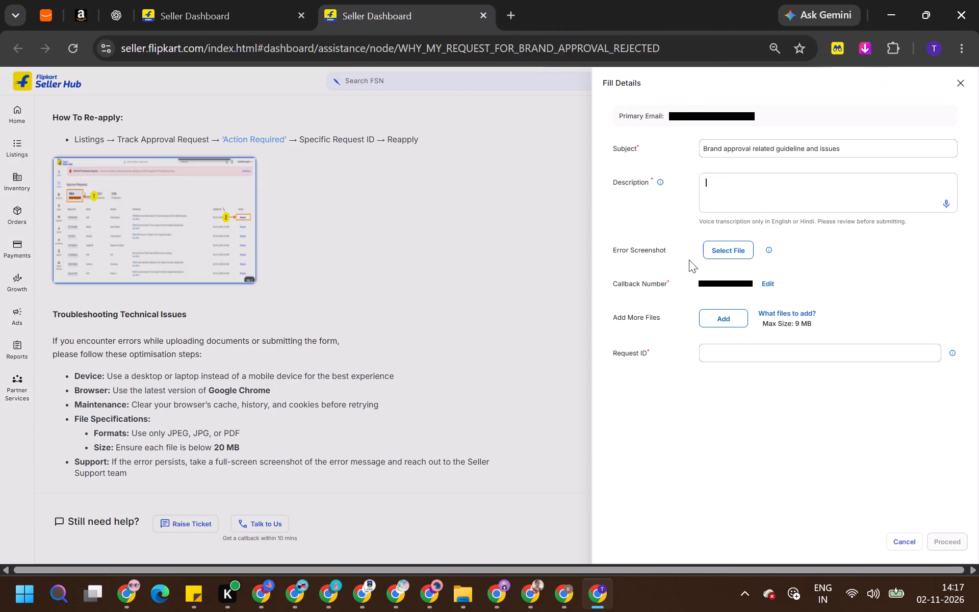
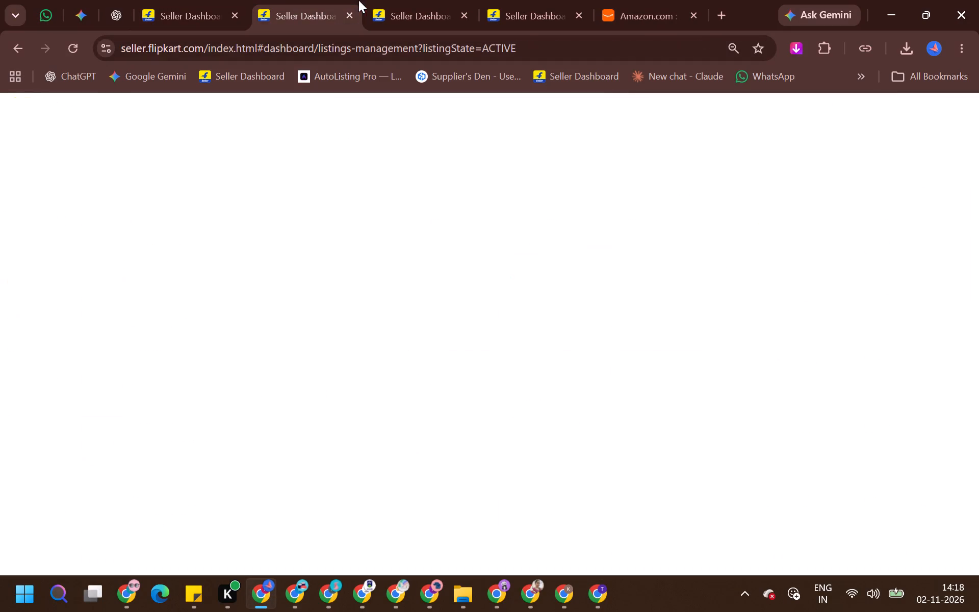
Open SankalpEZone's growth insights and look through today's sales and top products.
drag(323, 3, 188, 0)
click(381, 0)
click(316, 0)
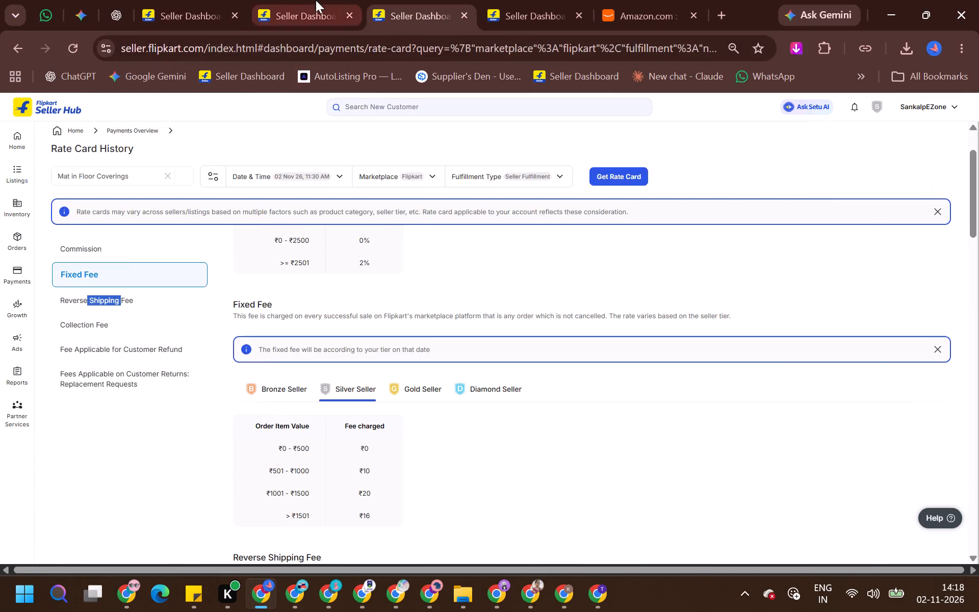
click(166, 0)
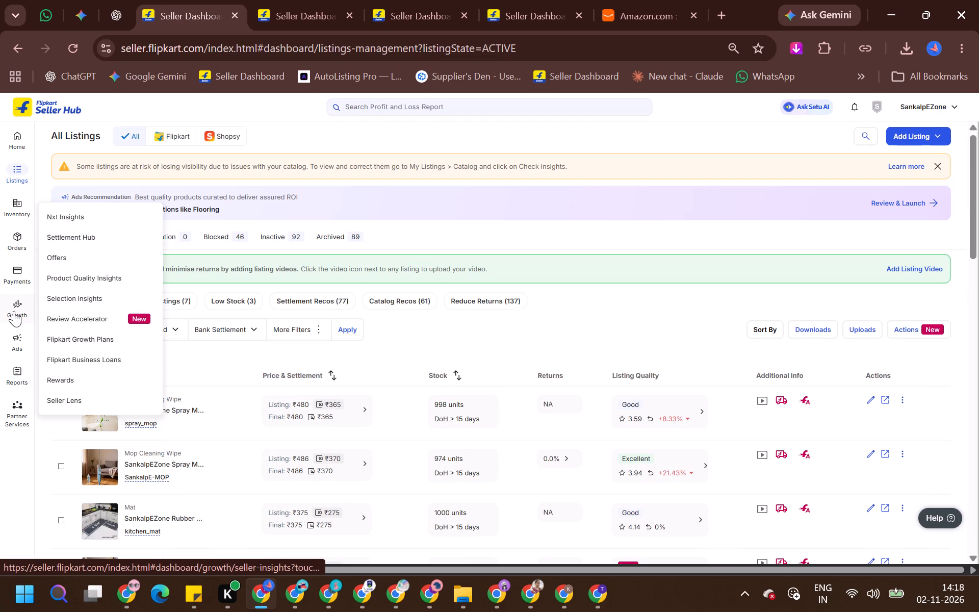
click(12, 302)
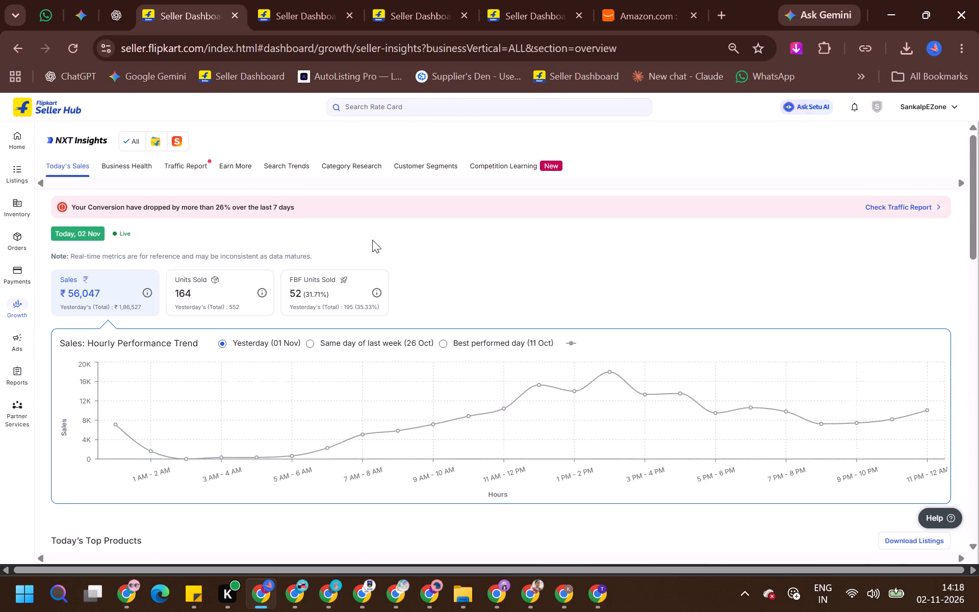
scroll(239, 259, down, 5)
click(173, 0)
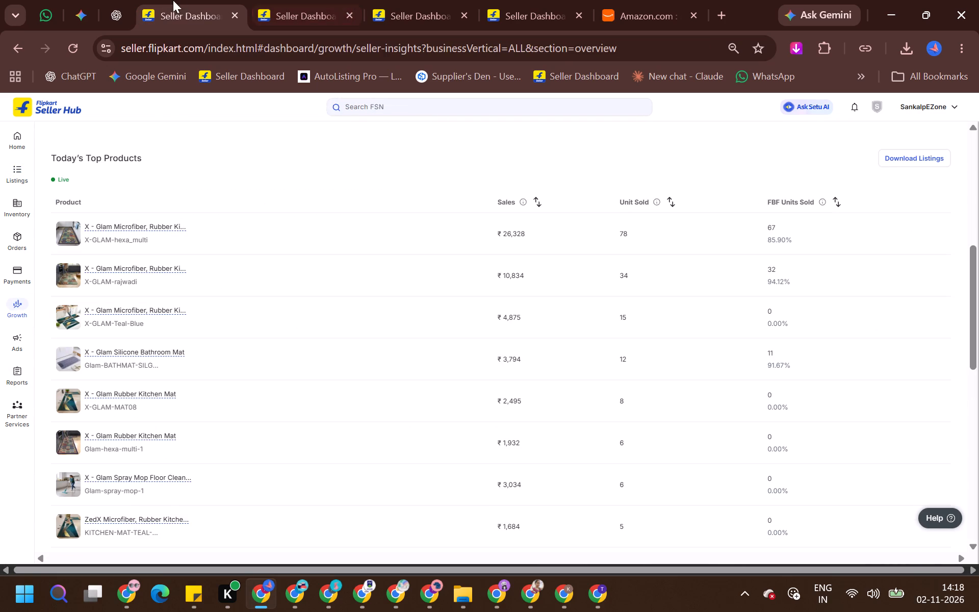
scroll(216, 213, up, 6)
Close the rate card tab, the extra seller dashboard tab and the Amazon tab, keeping the two remaining dashboard tabs.
click(376, 0)
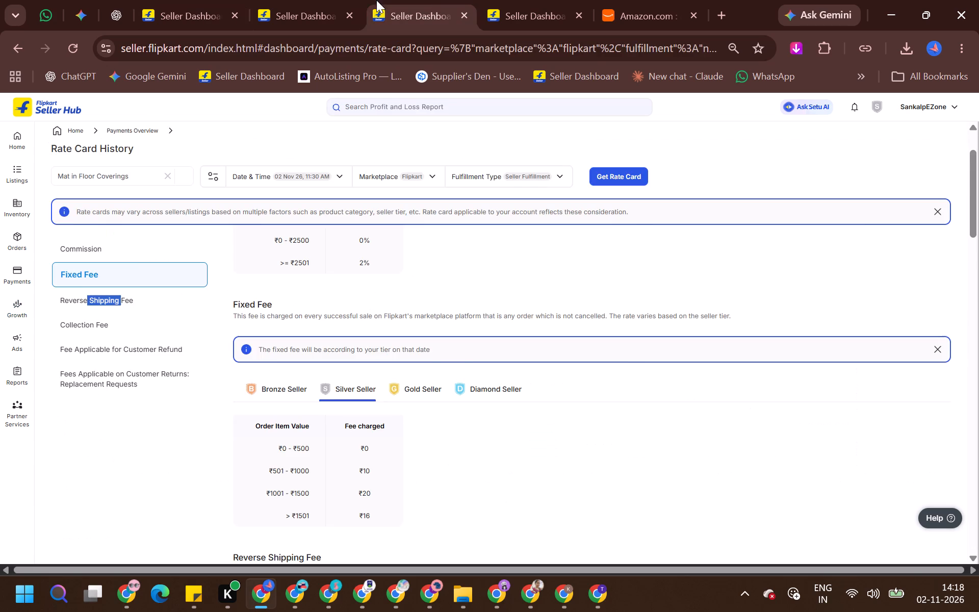
click(310, 0)
click(458, 15)
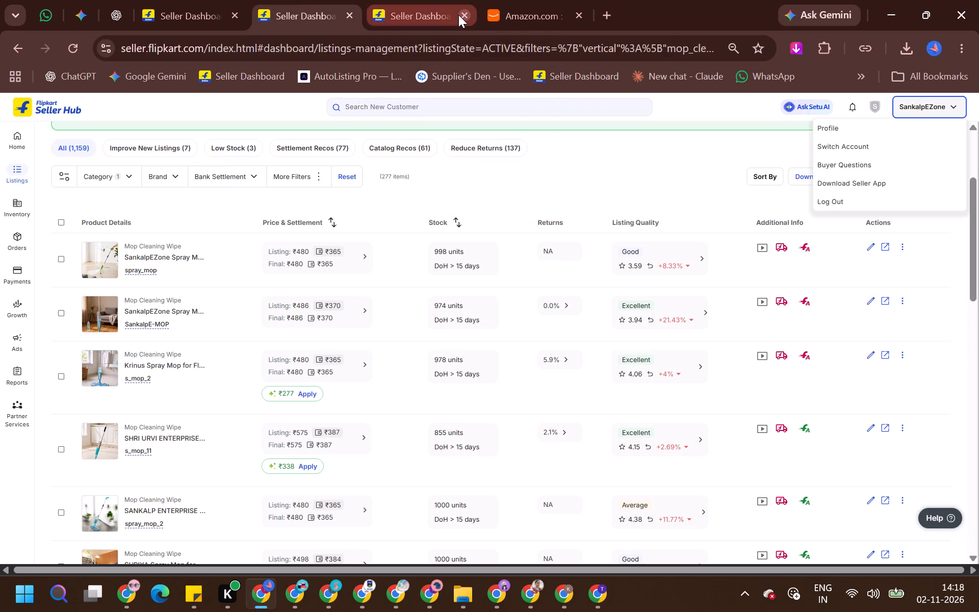
click(458, 15)
click(458, 15)
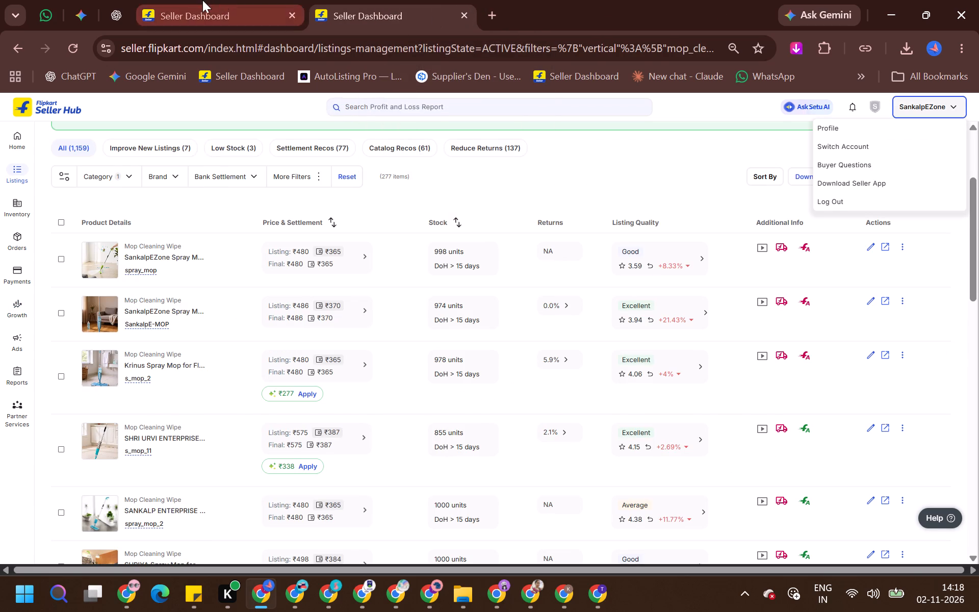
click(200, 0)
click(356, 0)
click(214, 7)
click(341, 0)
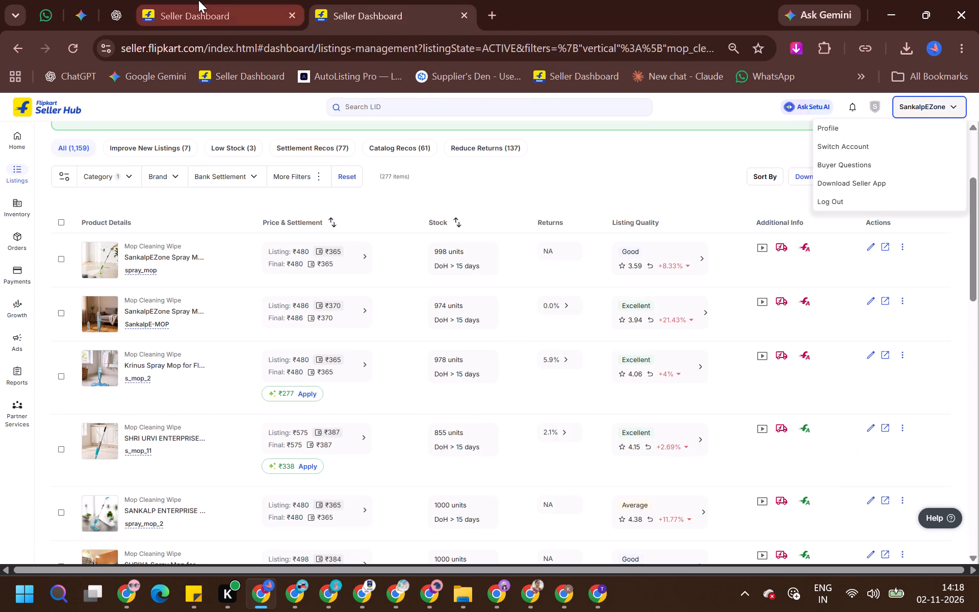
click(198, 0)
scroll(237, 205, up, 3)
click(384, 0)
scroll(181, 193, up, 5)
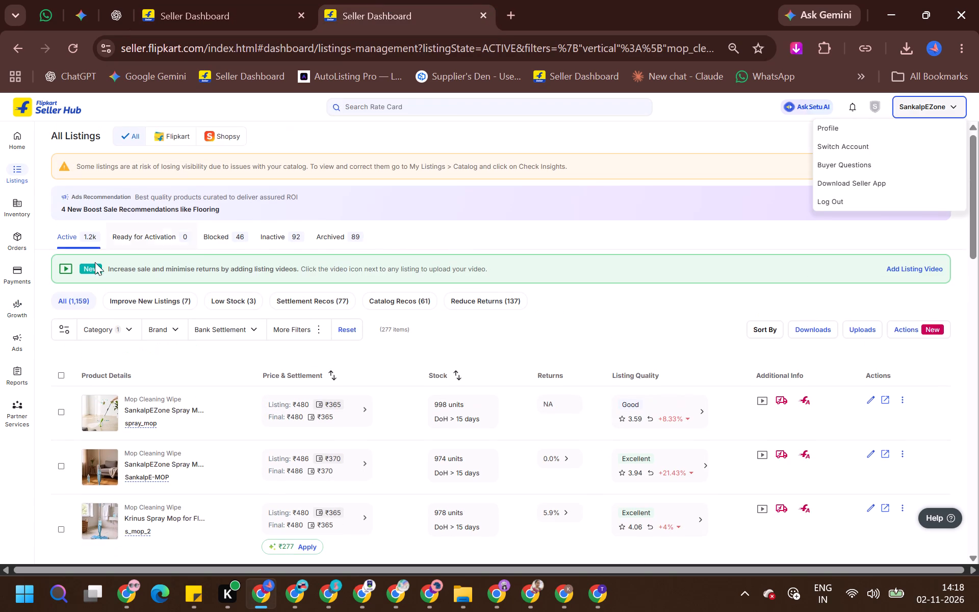
Reopen SankalpEZone's active listings without the category filter and reload the page.
click(18, 171)
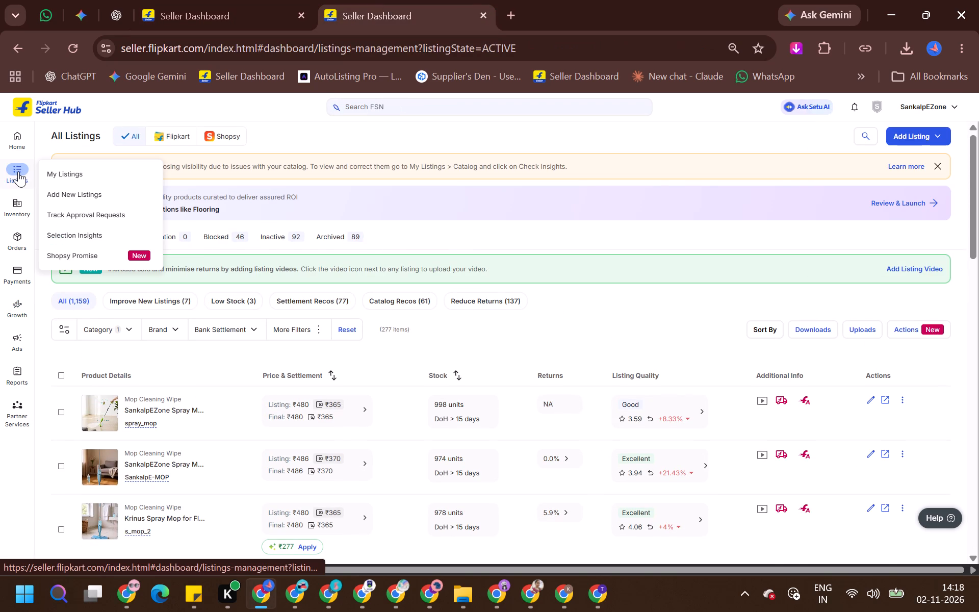
click(75, 46)
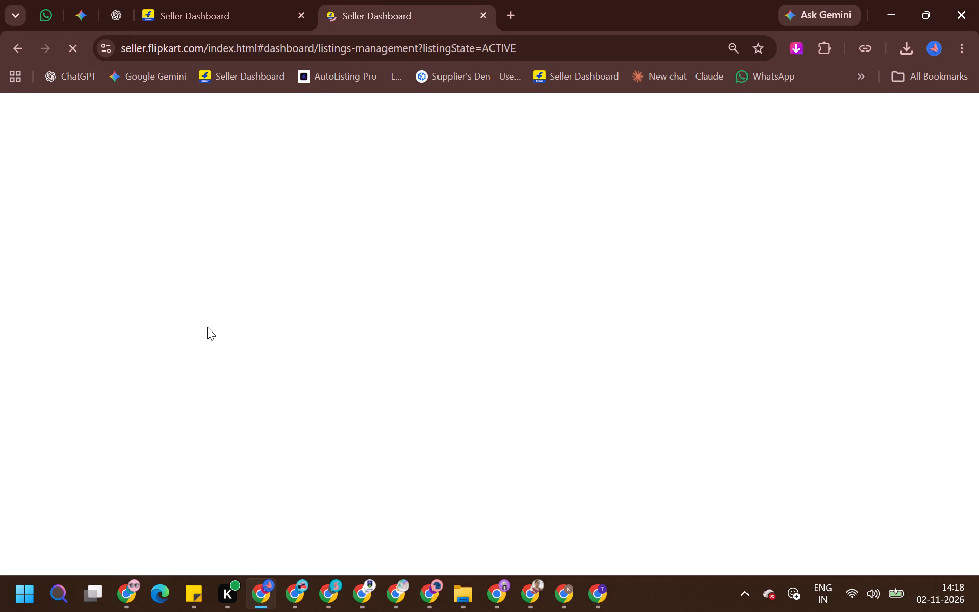
scroll(230, 300, down, 7)
scroll(230, 300, up, 4)
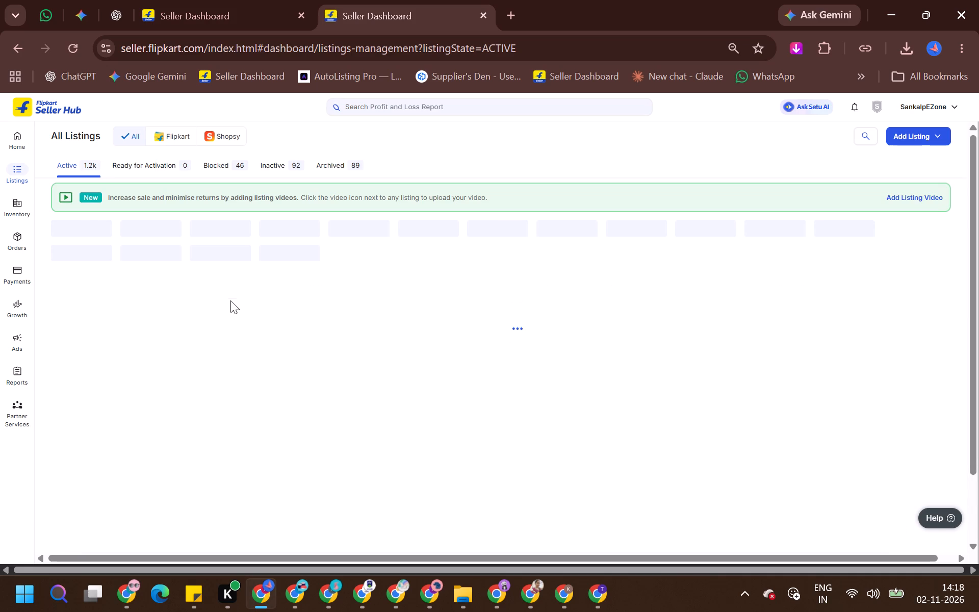
scroll(230, 300, down, 5)
scroll(163, 301, up, 5)
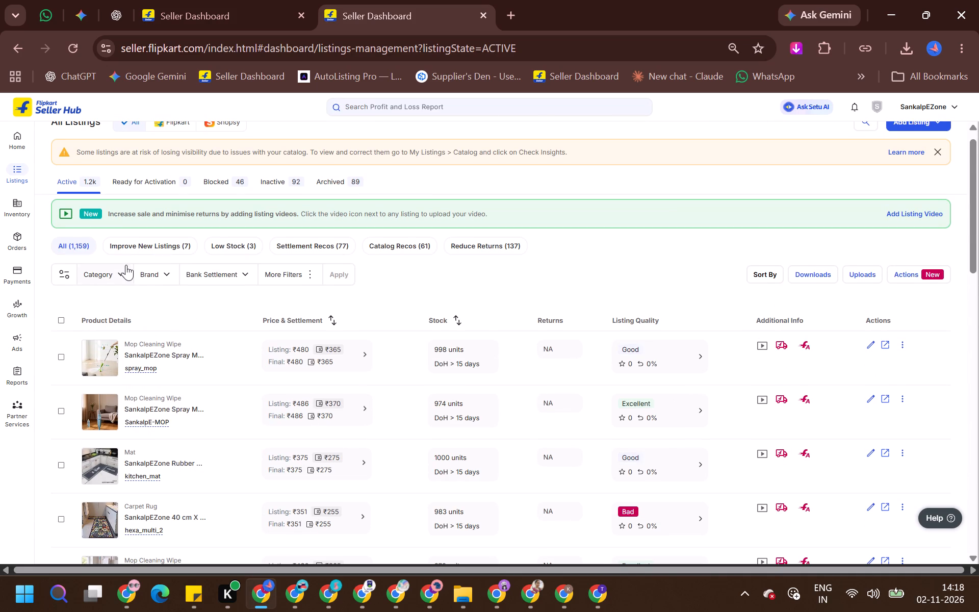
Filter the active listings to the Mop Cleaning Wipe category, searching for "mop", and go to the end of the list.
click(126, 265)
click(136, 301)
text(mop)
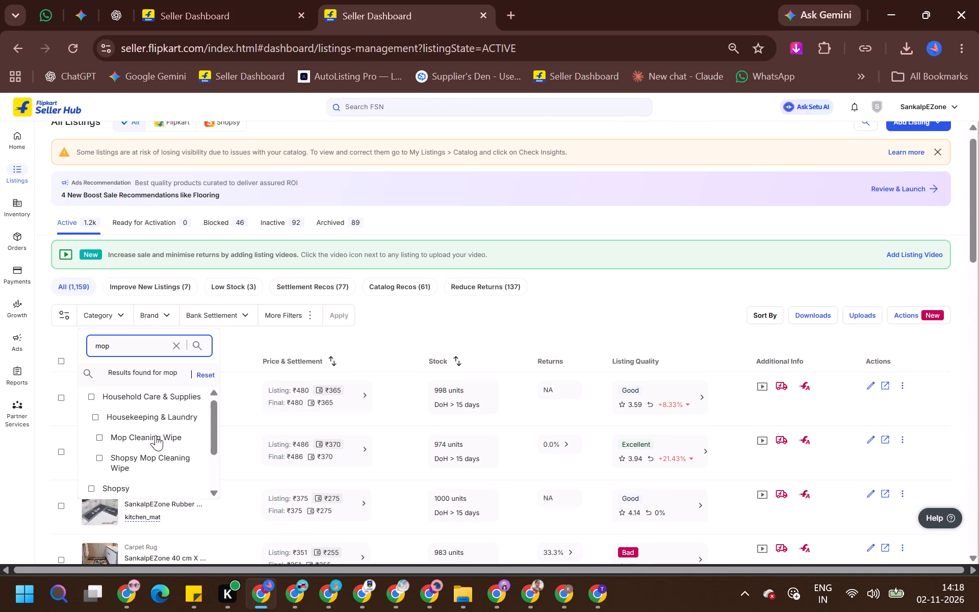
click(157, 437)
click(353, 316)
scroll(432, 302, down, 6)
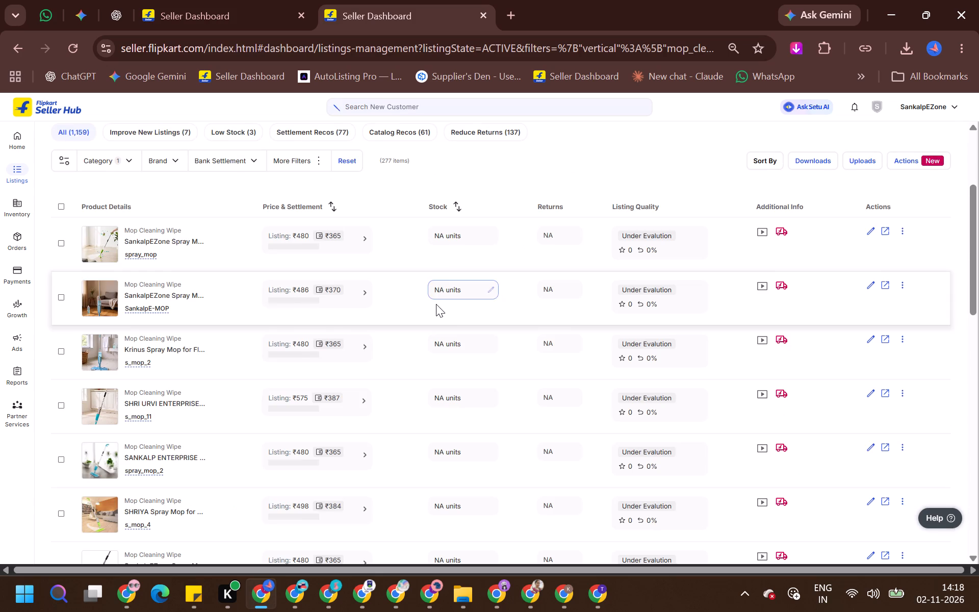
scroll(450, 305, down, 17)
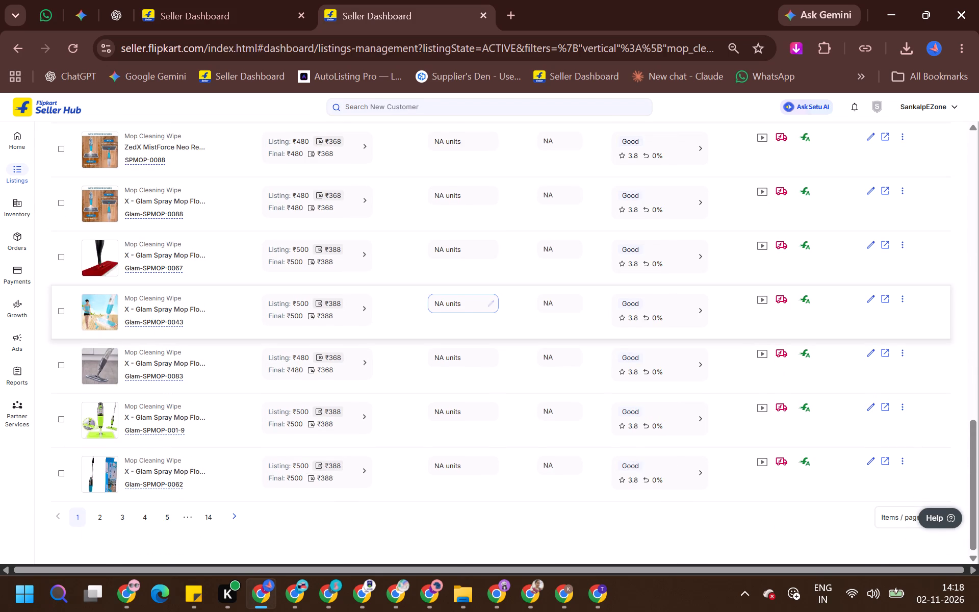
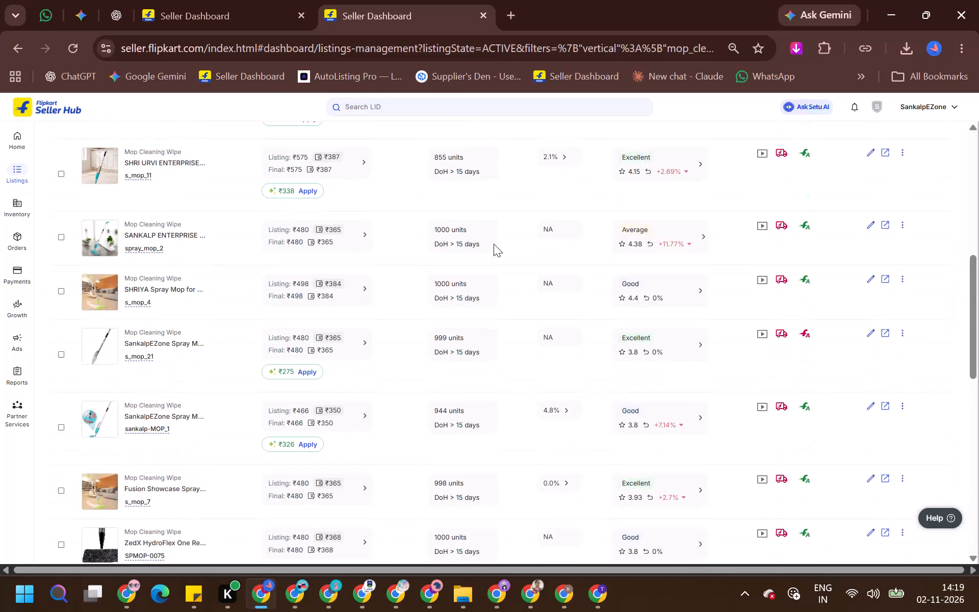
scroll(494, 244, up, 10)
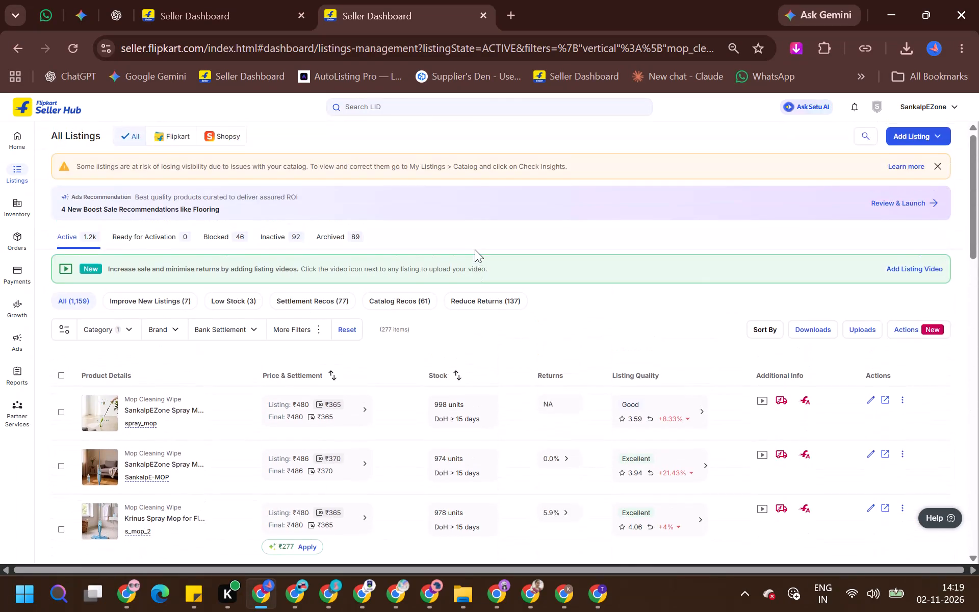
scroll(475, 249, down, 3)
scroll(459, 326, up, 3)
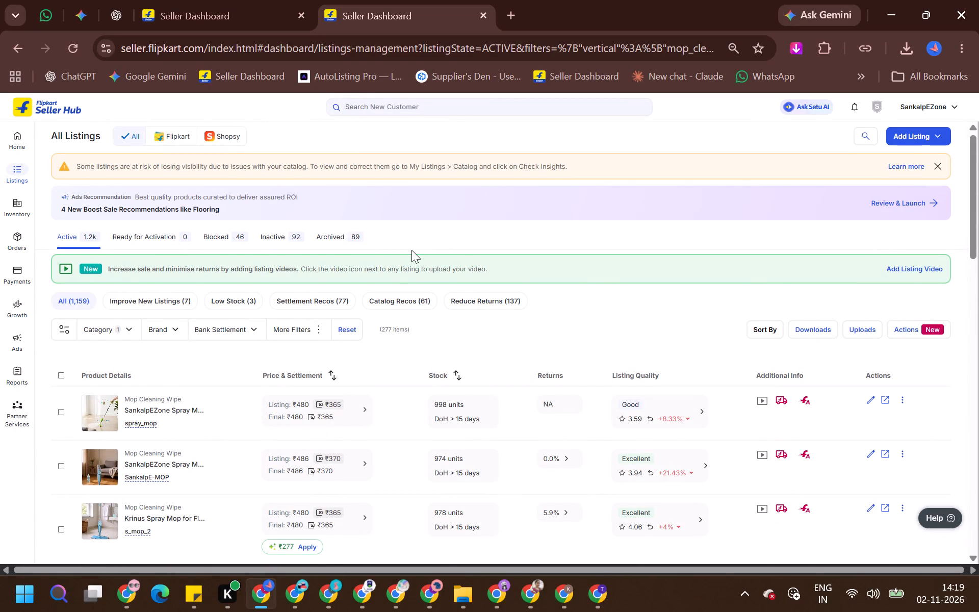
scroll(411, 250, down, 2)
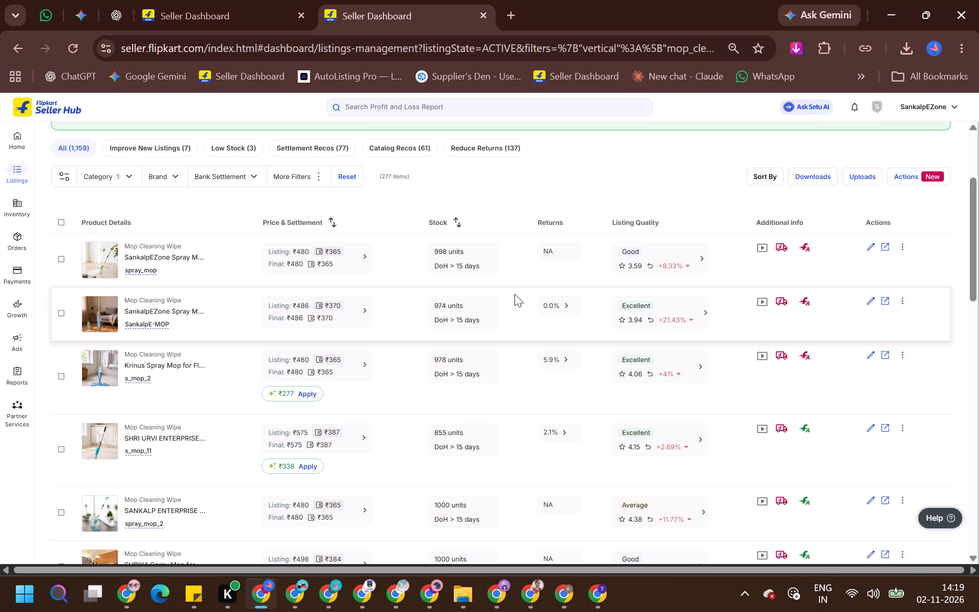
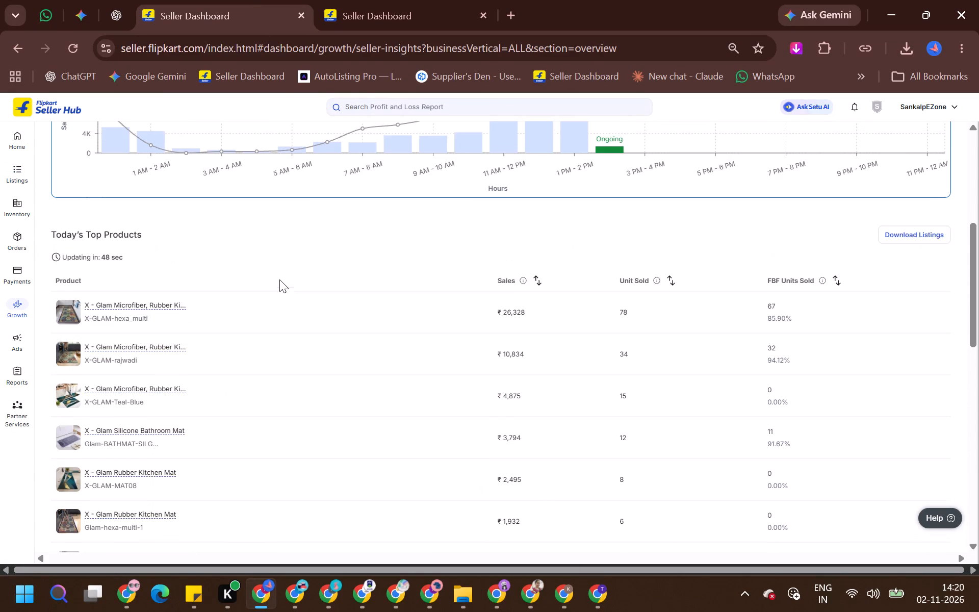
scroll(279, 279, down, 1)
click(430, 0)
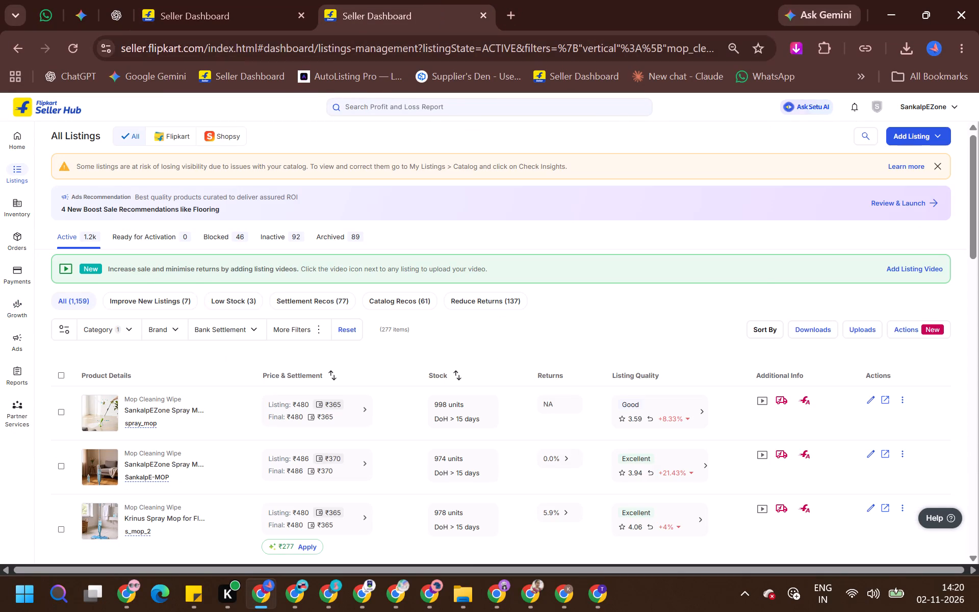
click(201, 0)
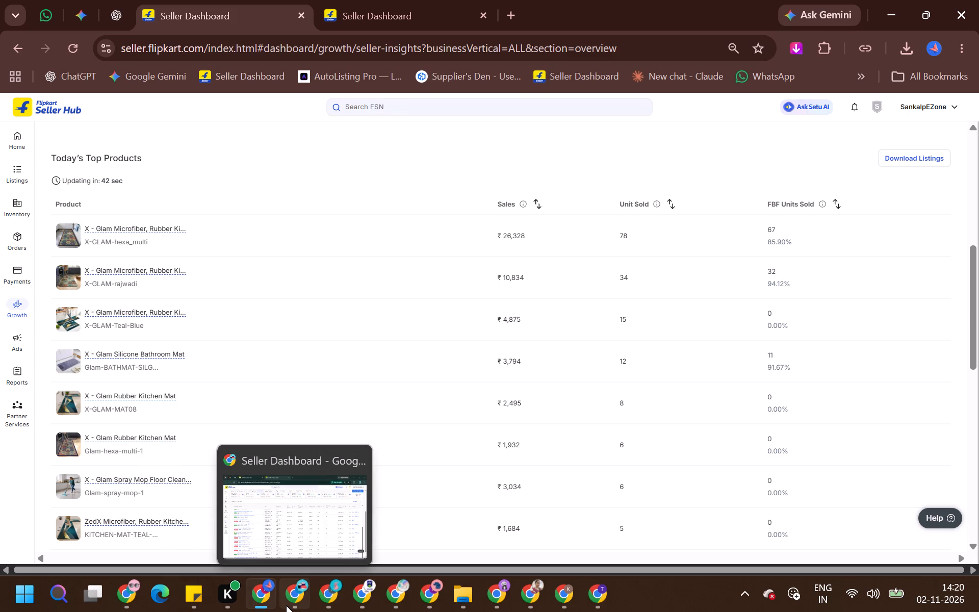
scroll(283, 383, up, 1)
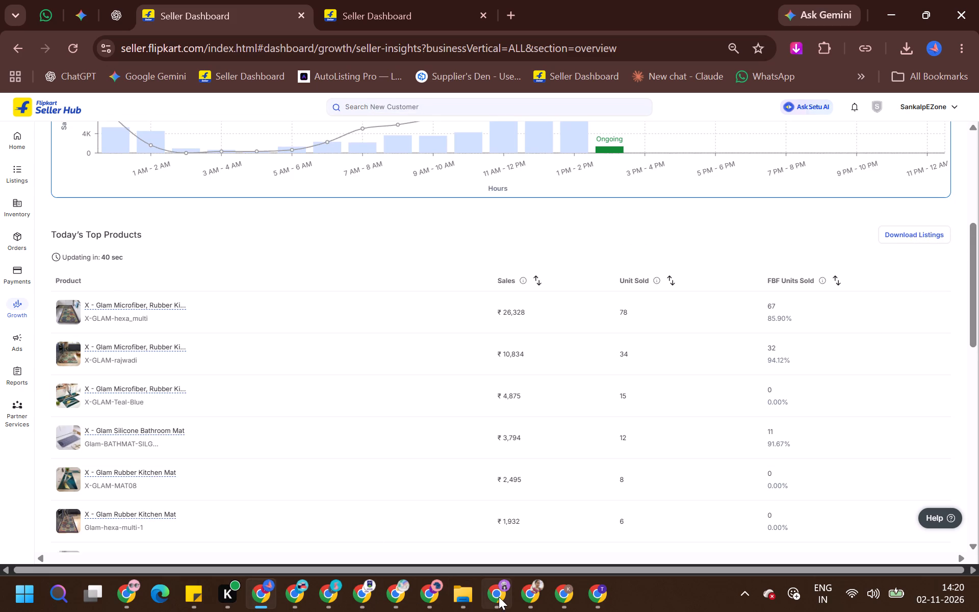
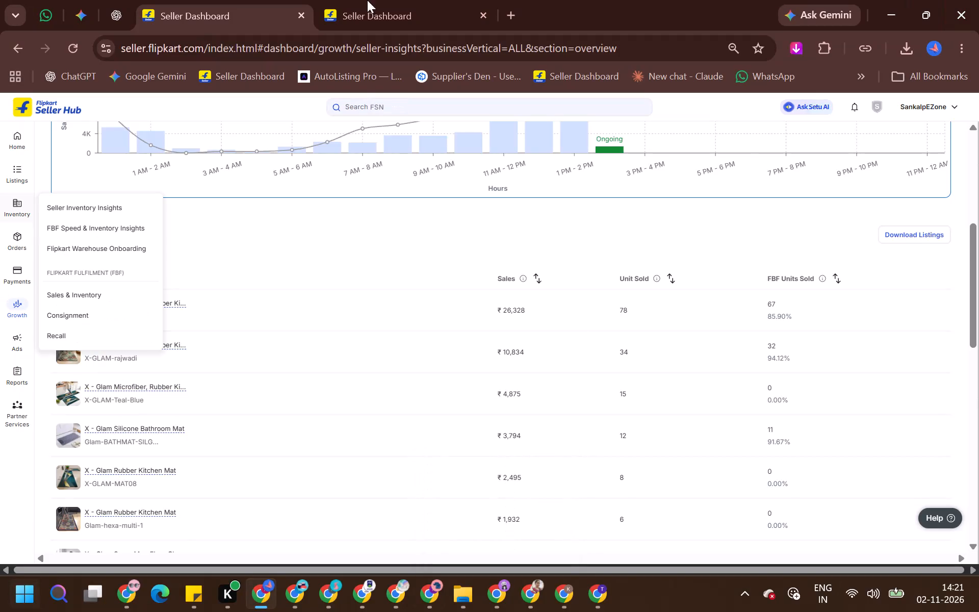
Copy the SKU ID X-GLAM-hexa_multi of the first product in Today's Top Products.
scroll(136, 413, down, 2)
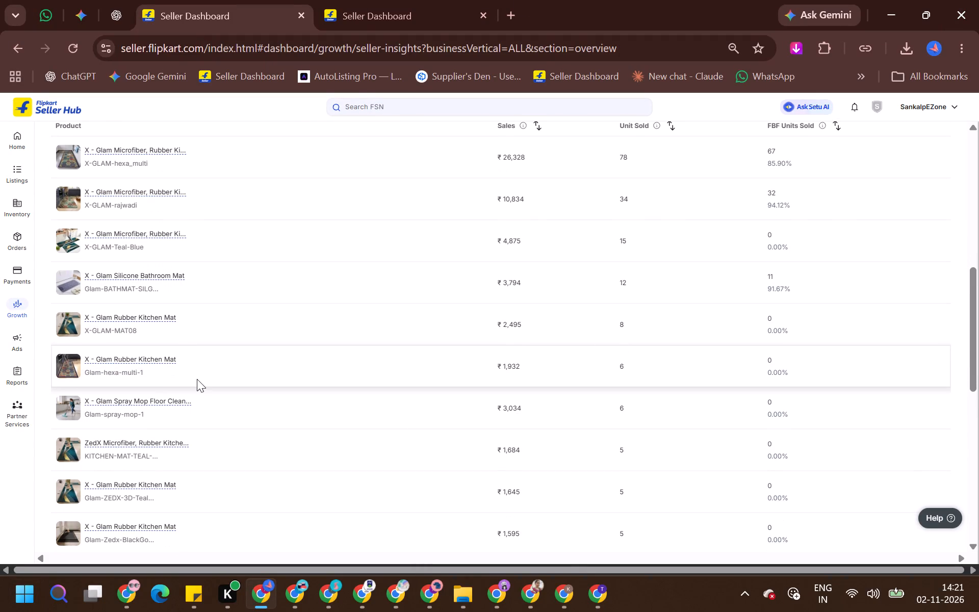
scroll(319, 332, up, 2)
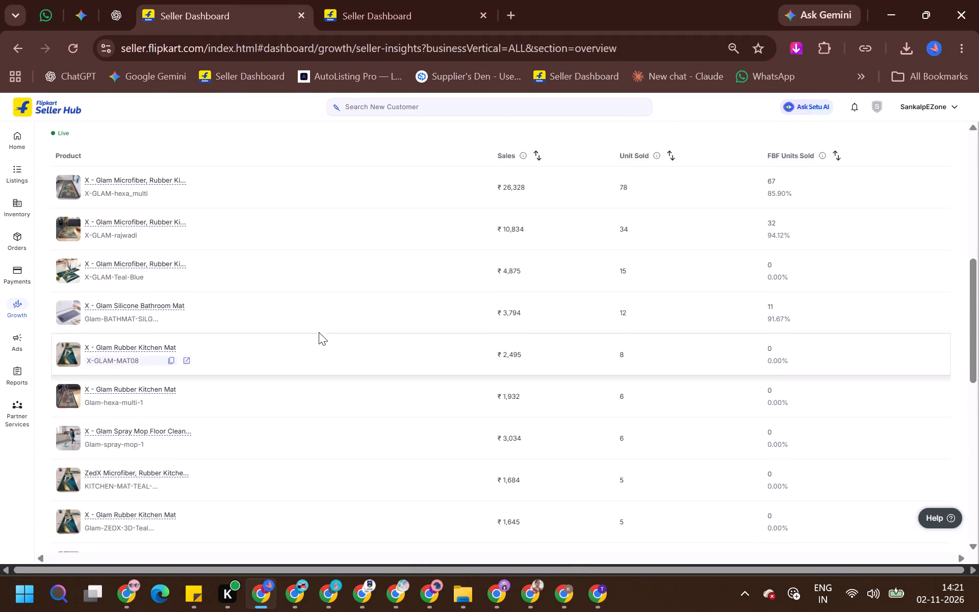
click(171, 316)
Move the All Listings page out into its own maximized browser window, separate from the seller insights page.
click(342, 0)
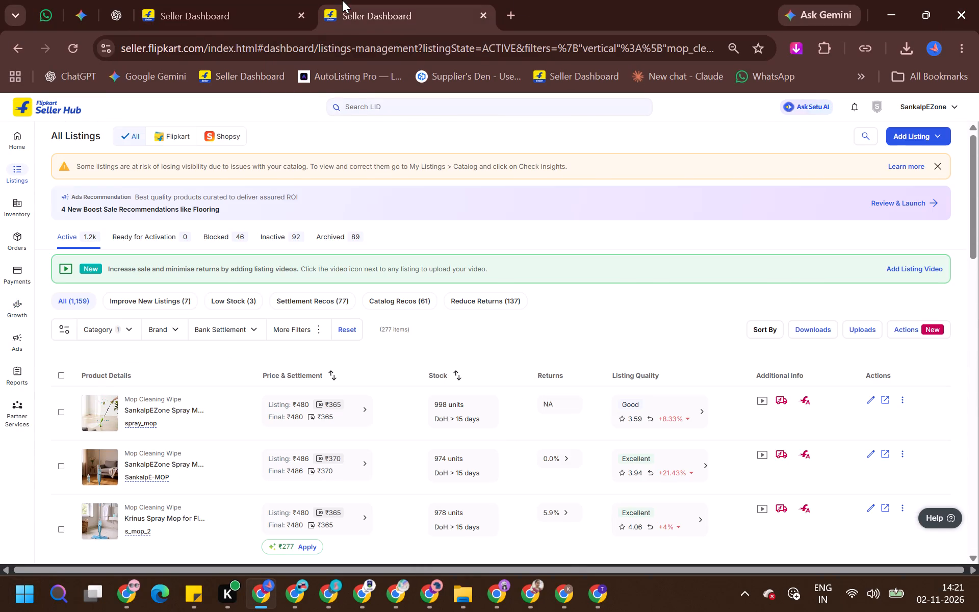
click(246, 0)
click(436, 0)
drag(445, 1, 447, 53)
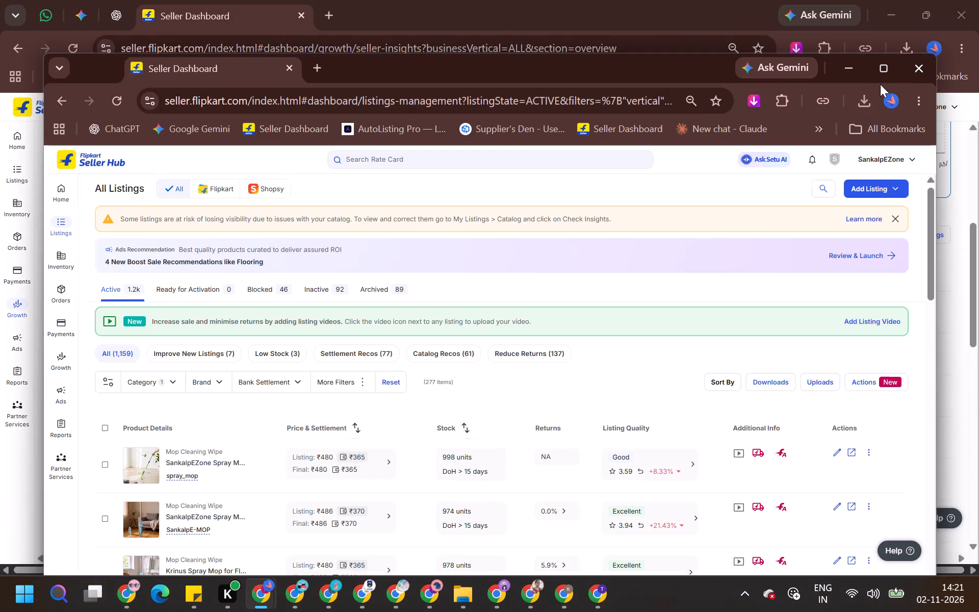
click(882, 62)
key(alt+Tab)
key(alt+Tab)
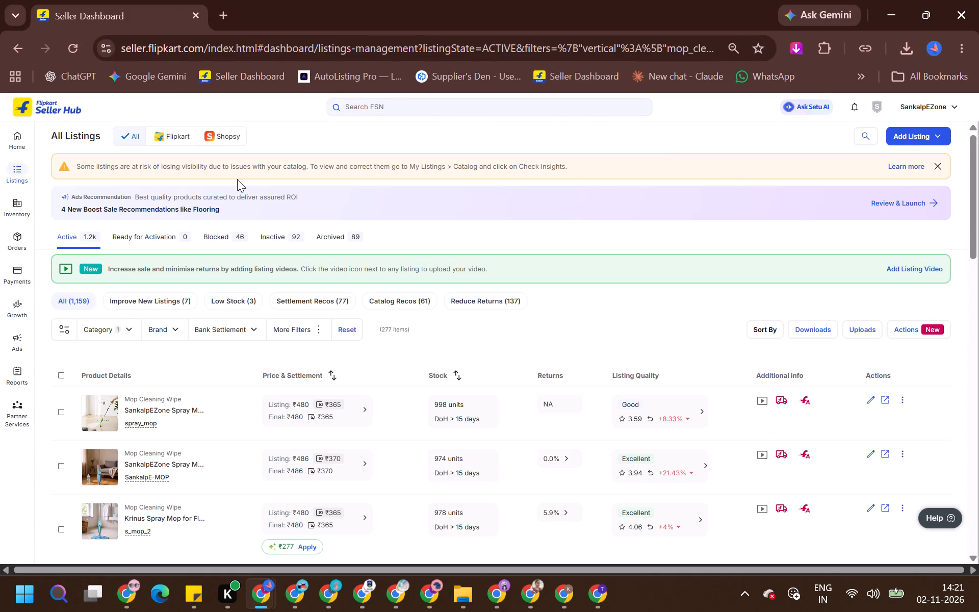
Search the listings for the copied SKU X-GLAM-hexa_multi and open that mat listing for editing.
click(464, 108)
key(ctrl+v)
key(Return)
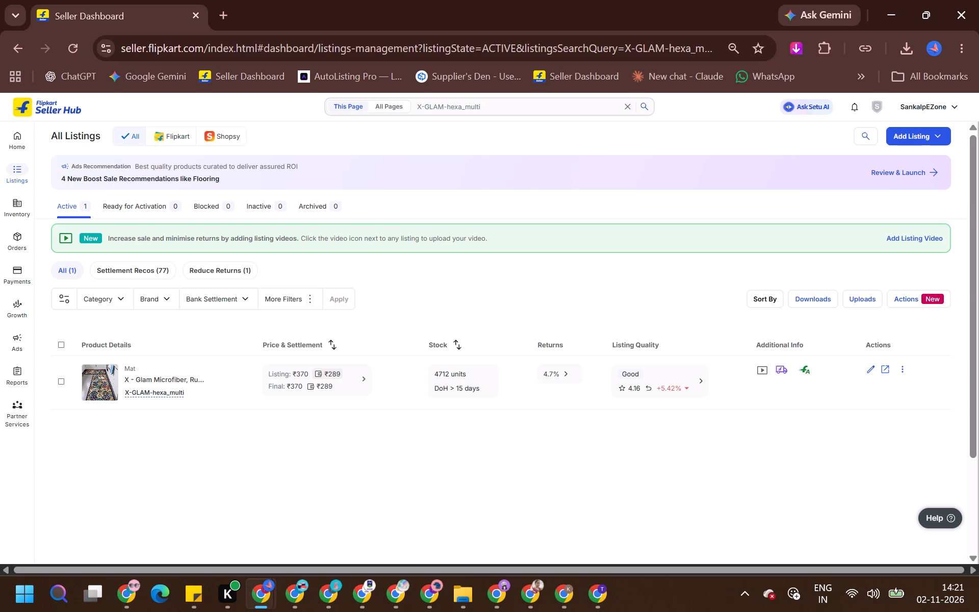
click(873, 376)
scroll(595, 355, down, 4)
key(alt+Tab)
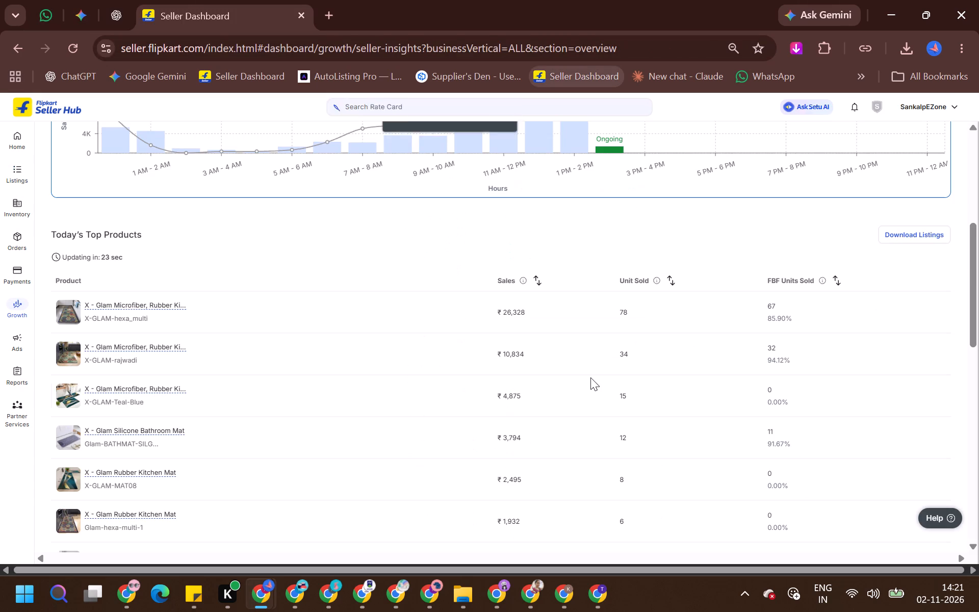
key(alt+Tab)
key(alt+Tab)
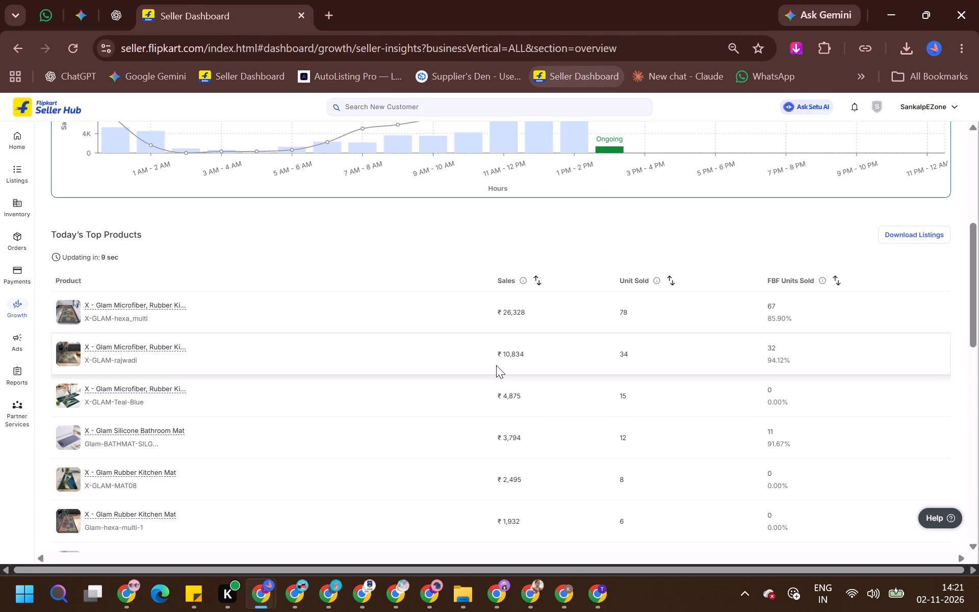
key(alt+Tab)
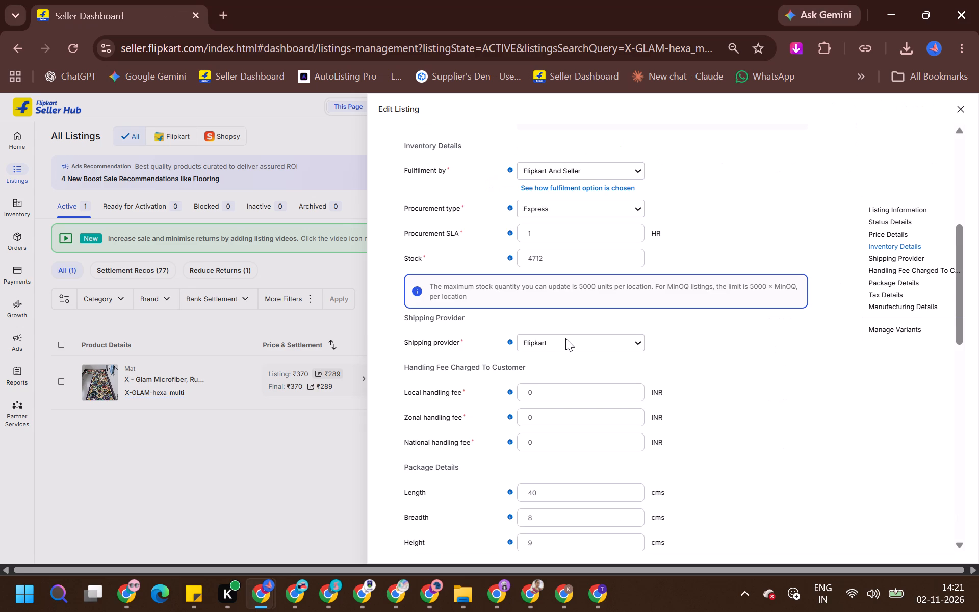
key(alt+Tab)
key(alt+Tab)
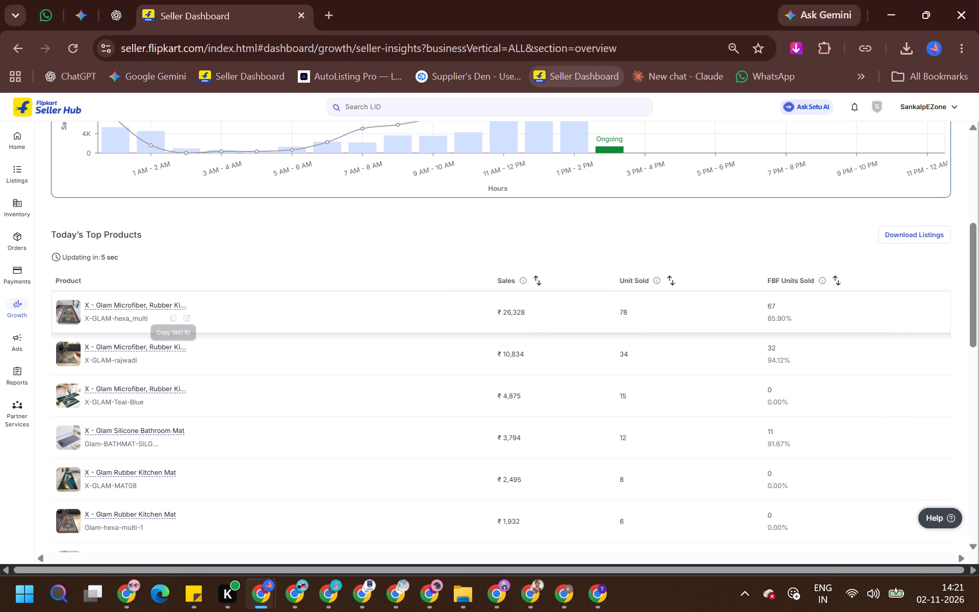
Set the listing's package details to length 10 cm, breadth 13 cm, height 15 cm and weight 0.35 kg.
scroll(566, 408, down, 2)
triple_click(566, 333)
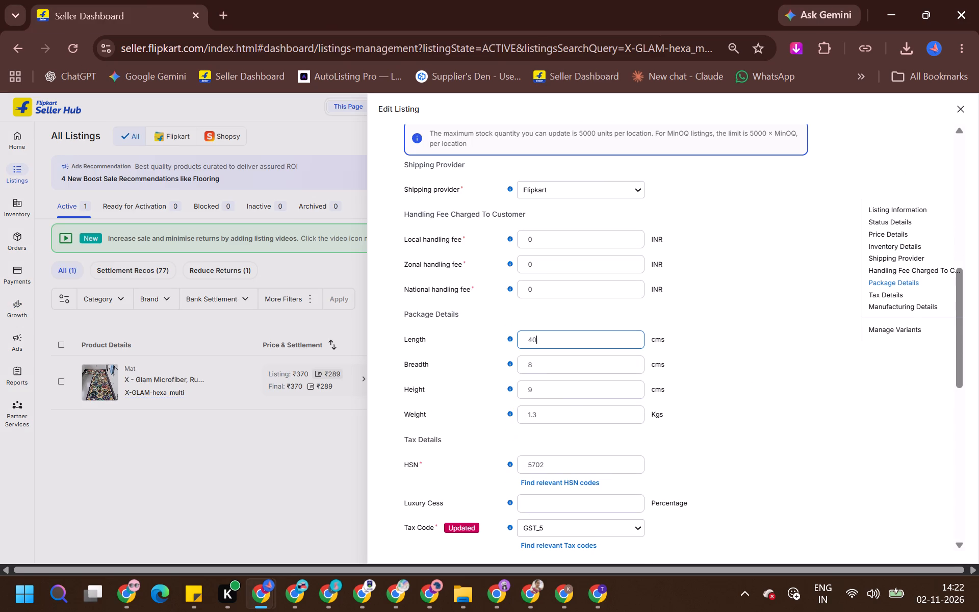
text(10)
key(Tab)
text(13)
key(Tab)
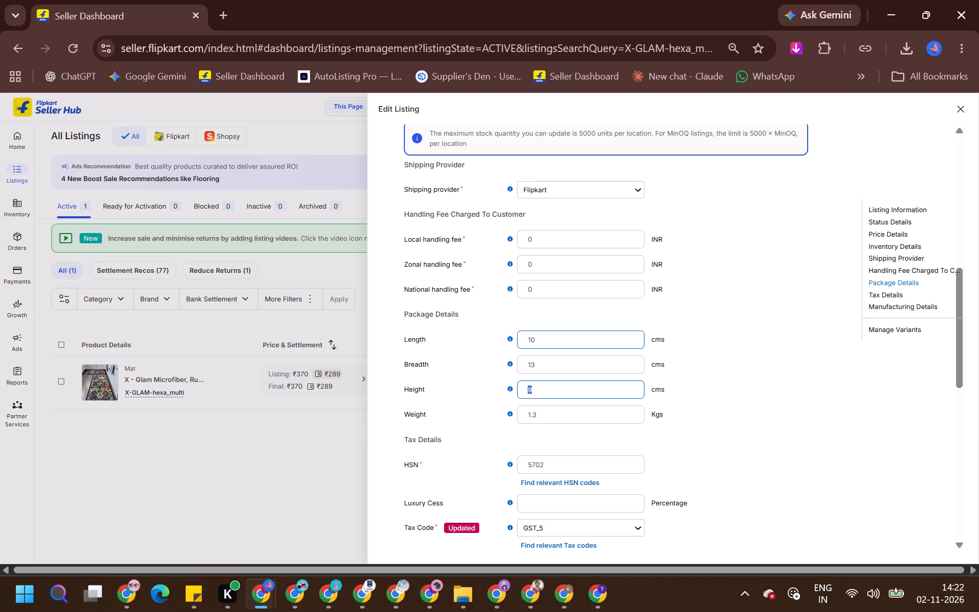
text(15)
key(Tab)
text(0.)
text(35)
key(Tab)
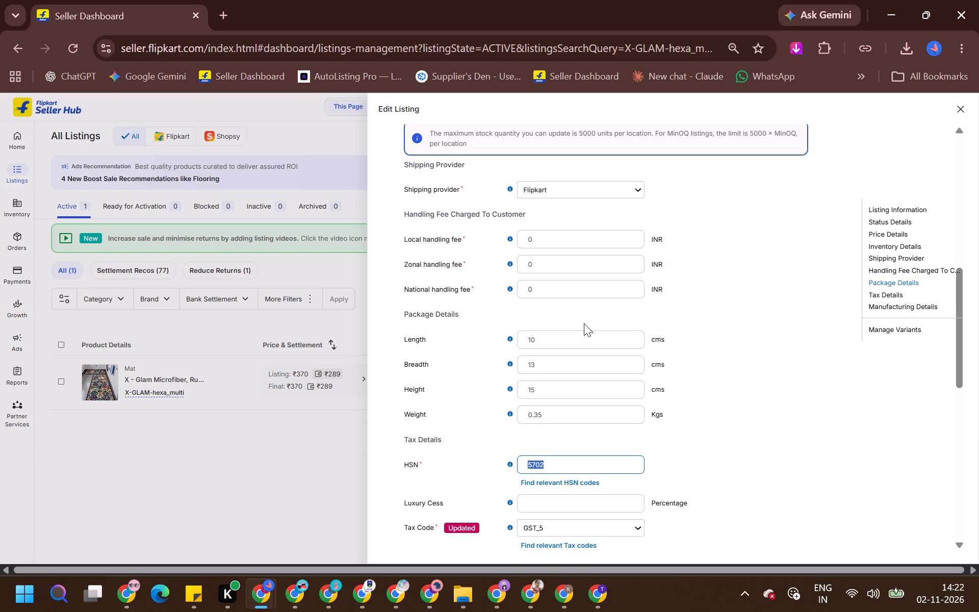
key(Tab)
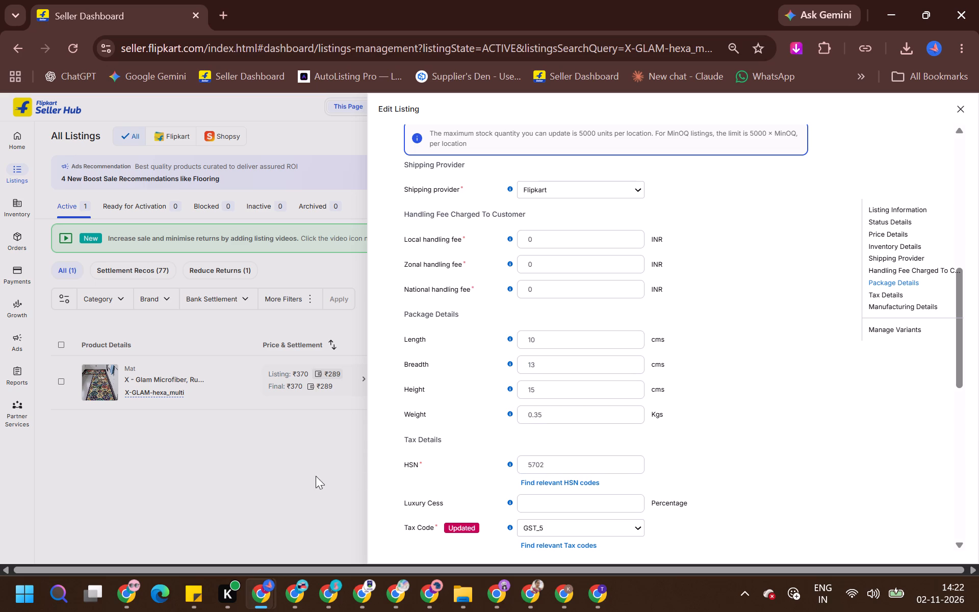
Open the S_listing workbook from Downloads, examine the HSN column for the spray mop rows, and close the workbook.
click(544, 469)
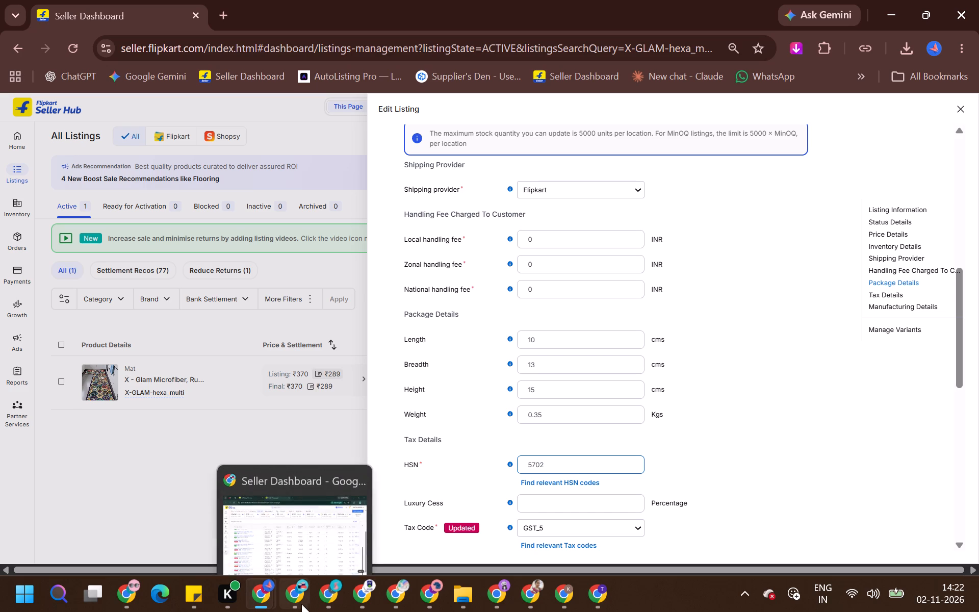
click(451, 594)
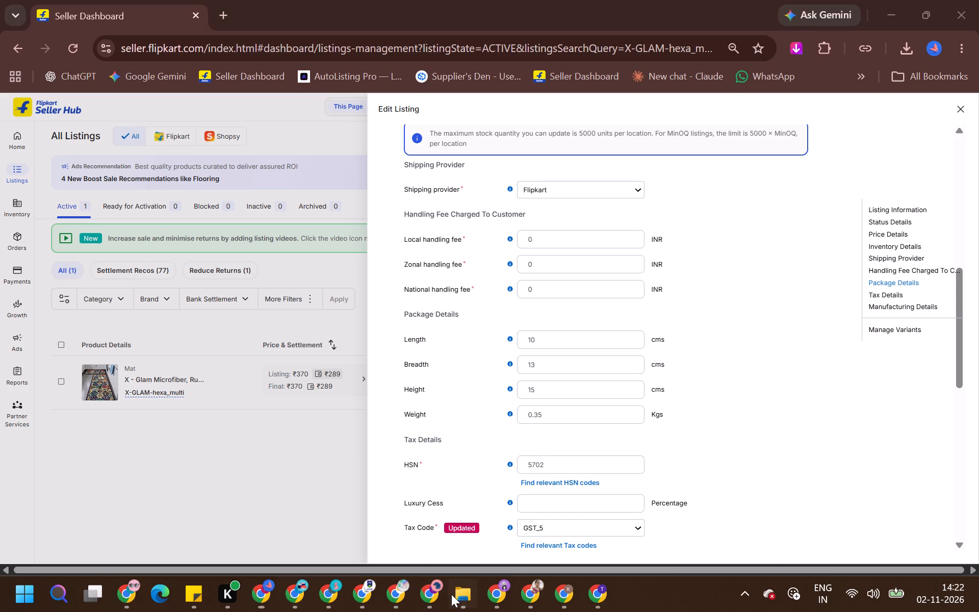
double_click(150, 456)
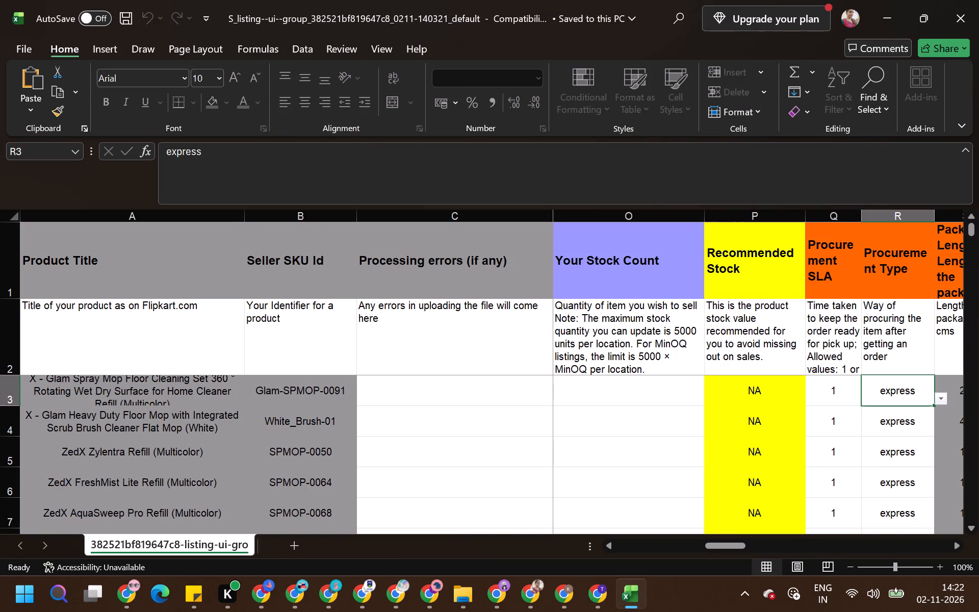
scroll(558, 405, left, 6)
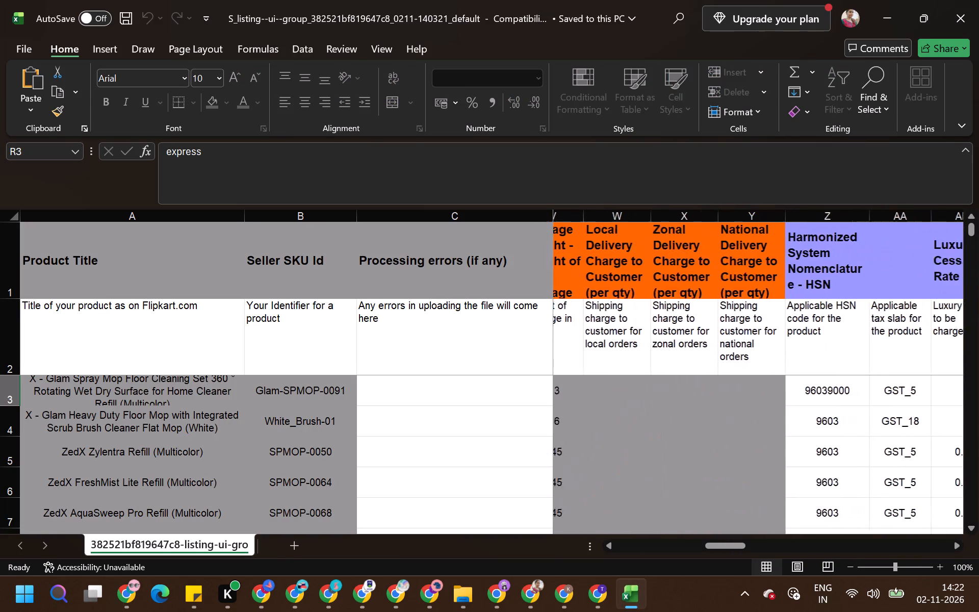
scroll(558, 405, left, 2)
scroll(558, 405, right, 1)
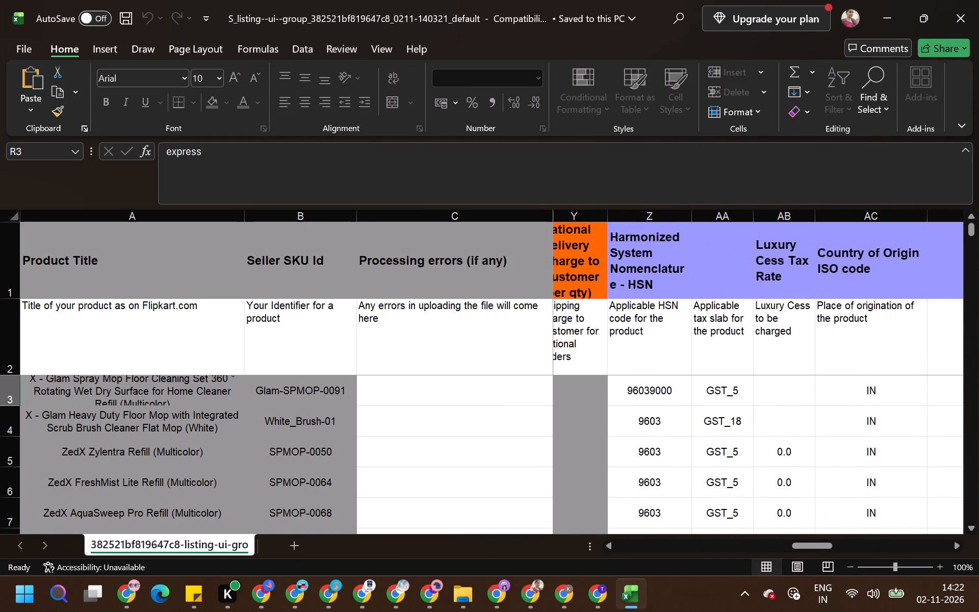
click(661, 331)
click(675, 387)
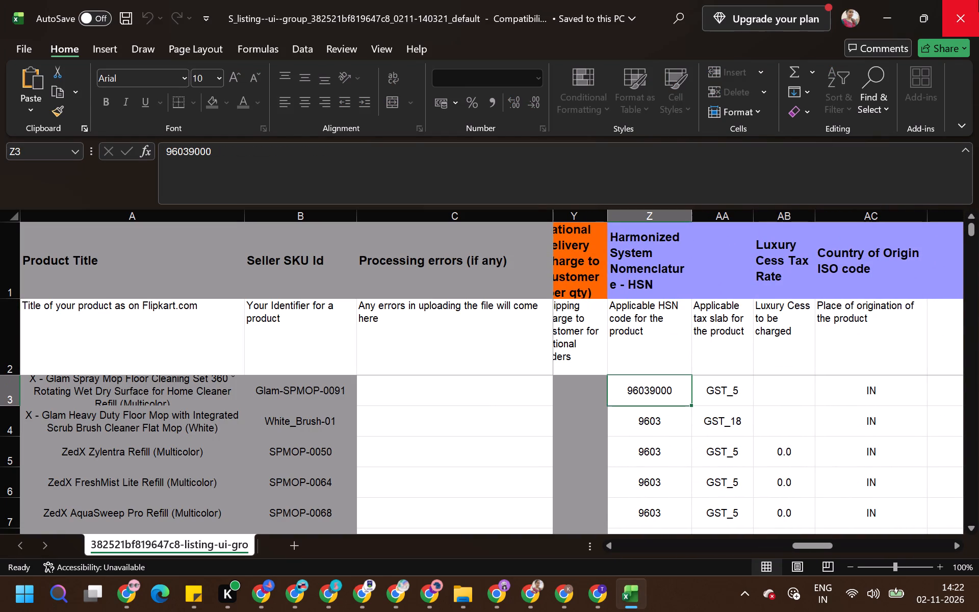
click(978, 0)
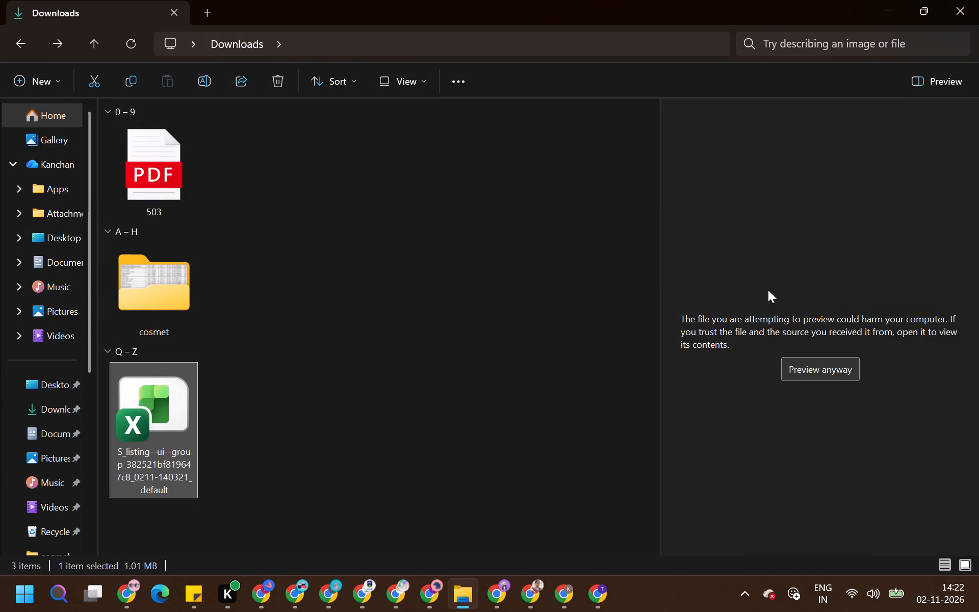
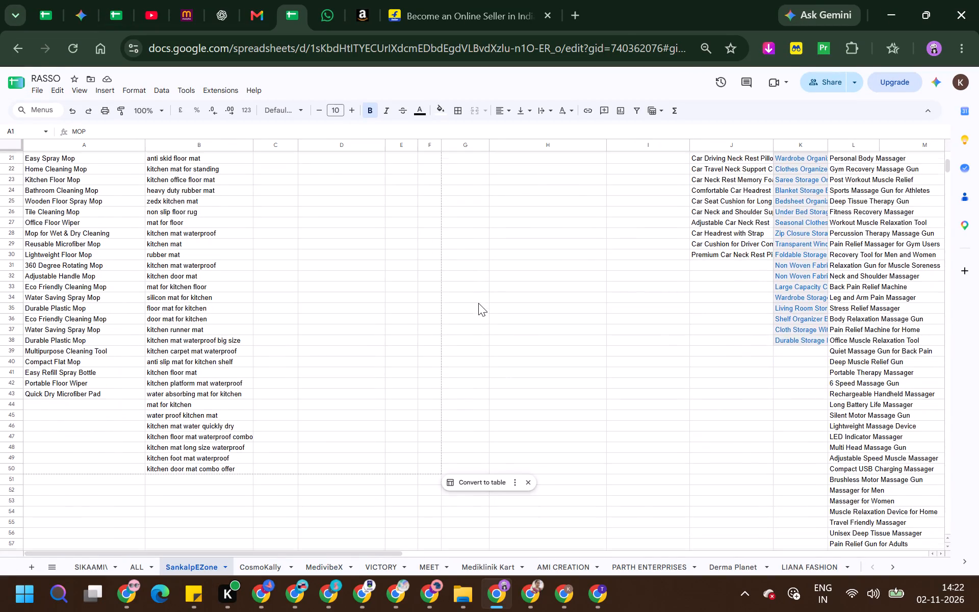
Look through the RASSO spreadsheet's SankalpEZone sheet for the HSN code of the mop products.
scroll(478, 303, down, 2)
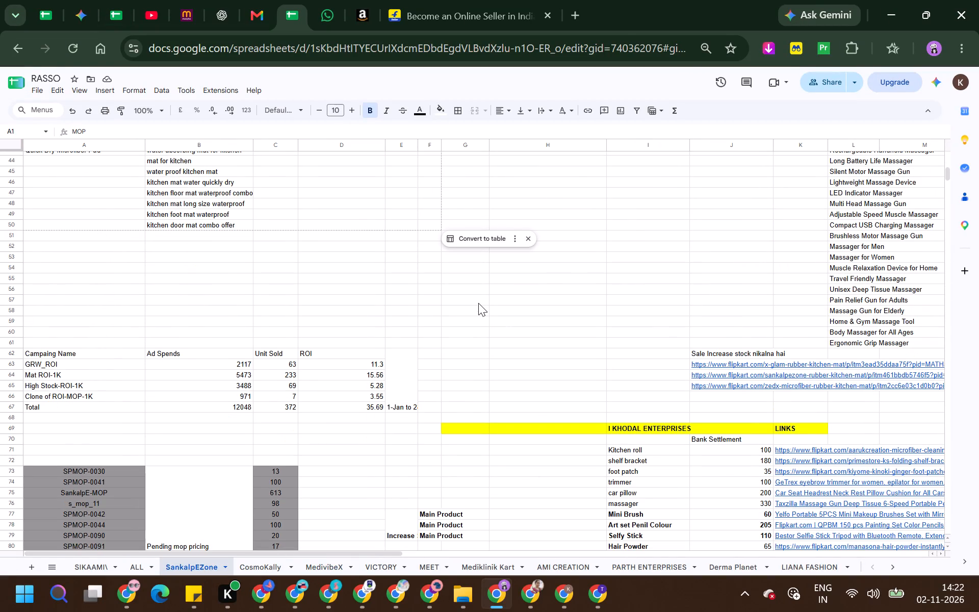
scroll(478, 303, down, 3)
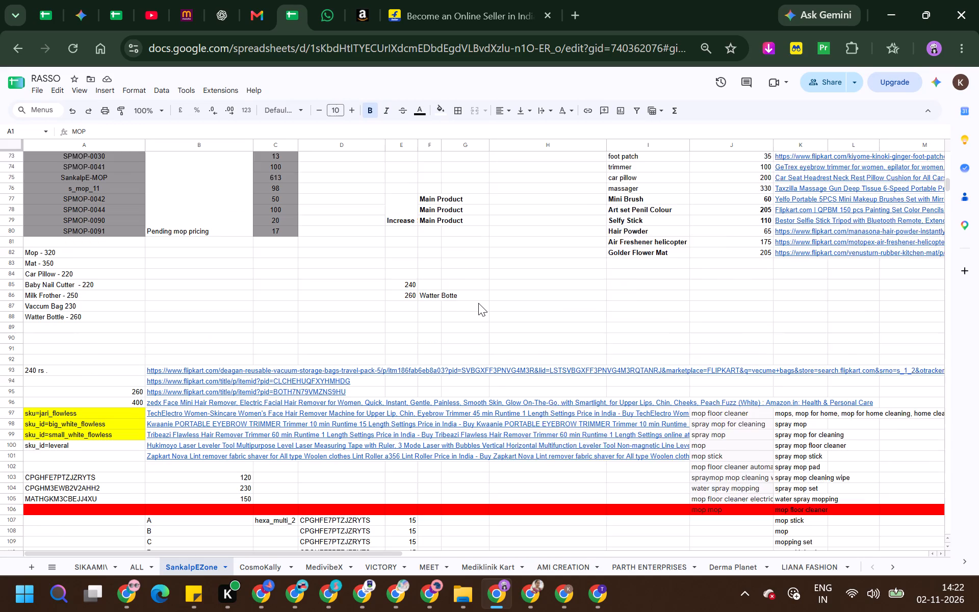
scroll(478, 303, down, 3)
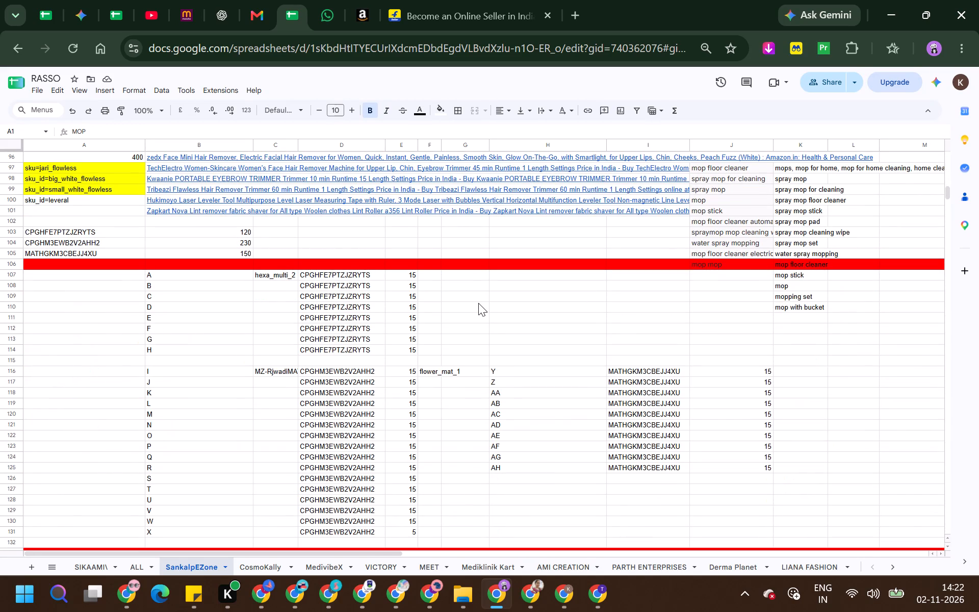
scroll(478, 303, down, 4)
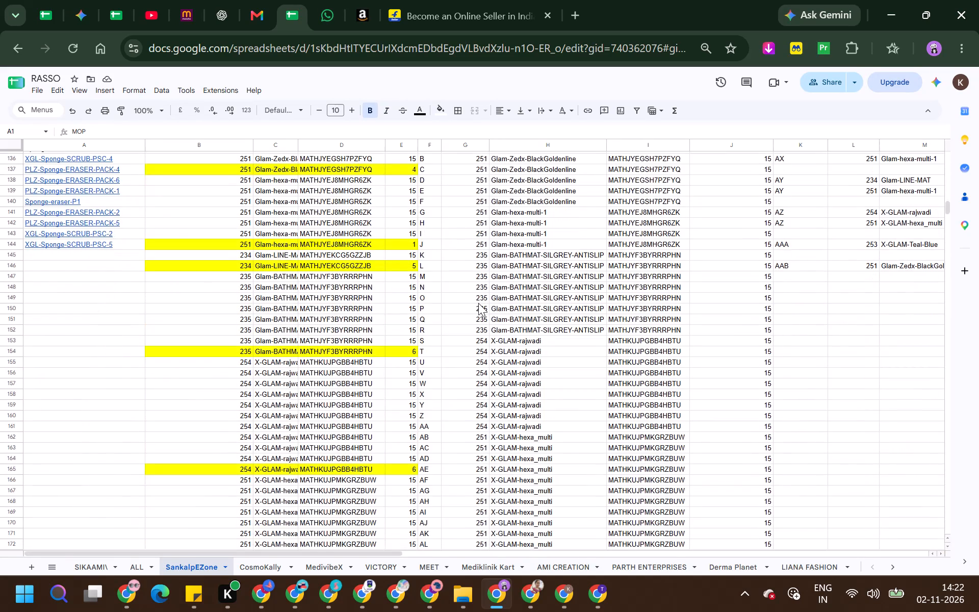
scroll(478, 303, down, 2)
scroll(0, 611, down, 2)
scroll(881, 314, down, 3)
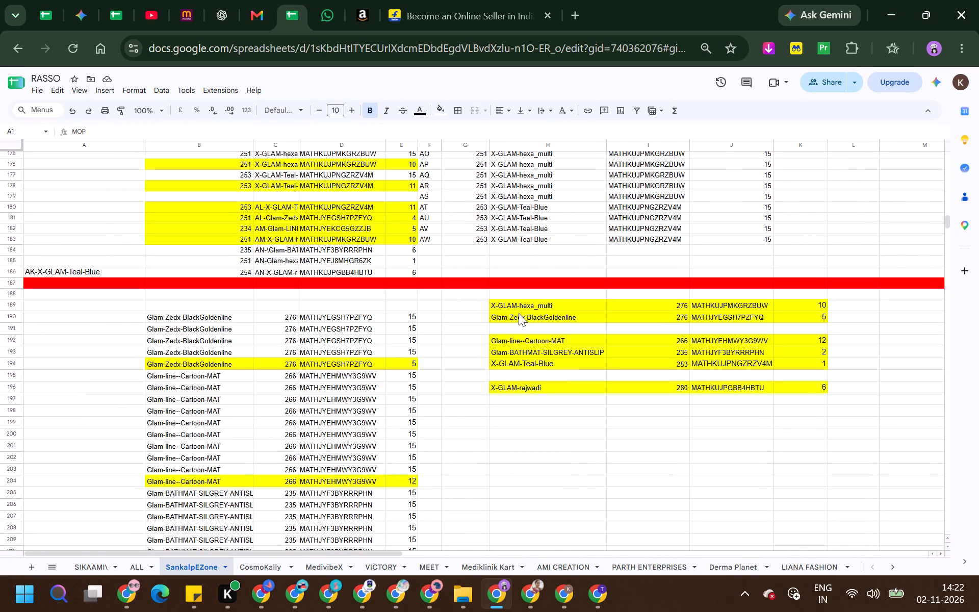
scroll(375, 428, down, 12)
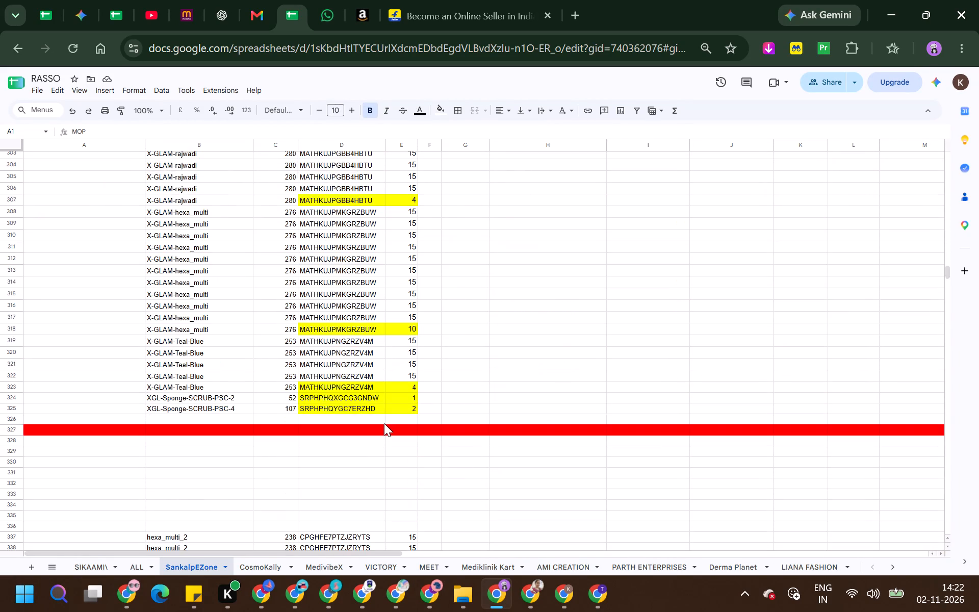
scroll(384, 423, down, 7)
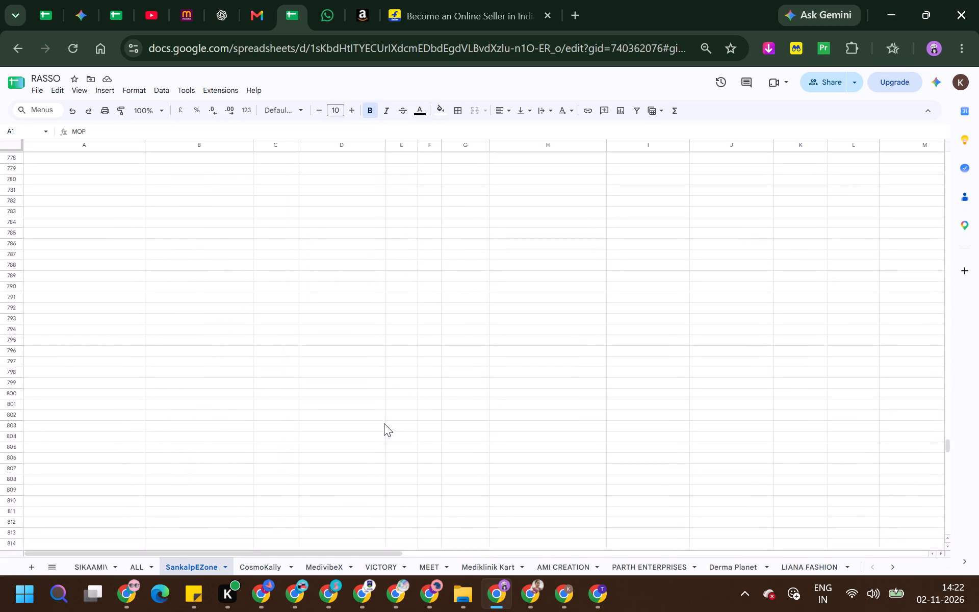
scroll(384, 423, up, 4)
scroll(384, 423, right, 1)
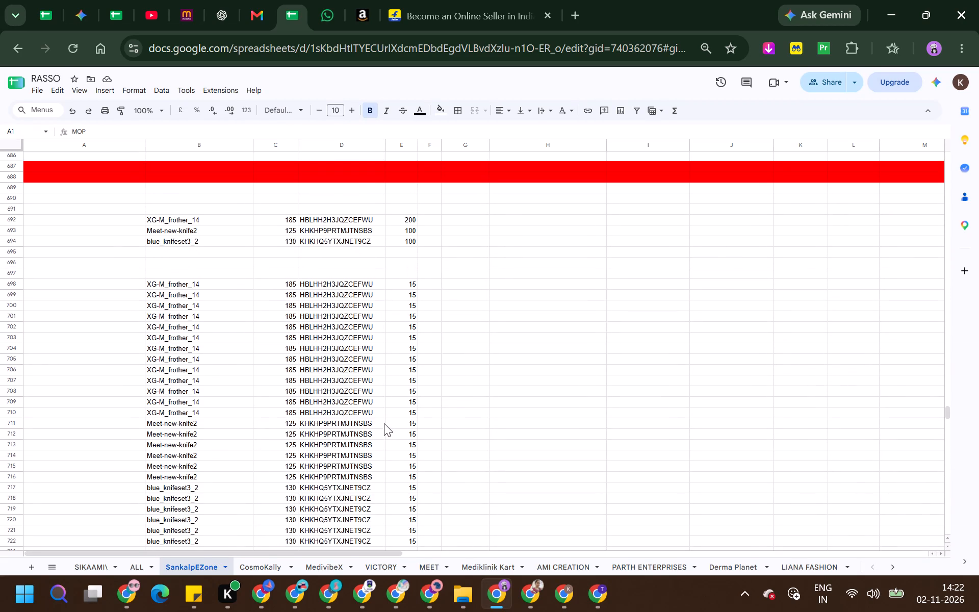
scroll(384, 423, down, 2)
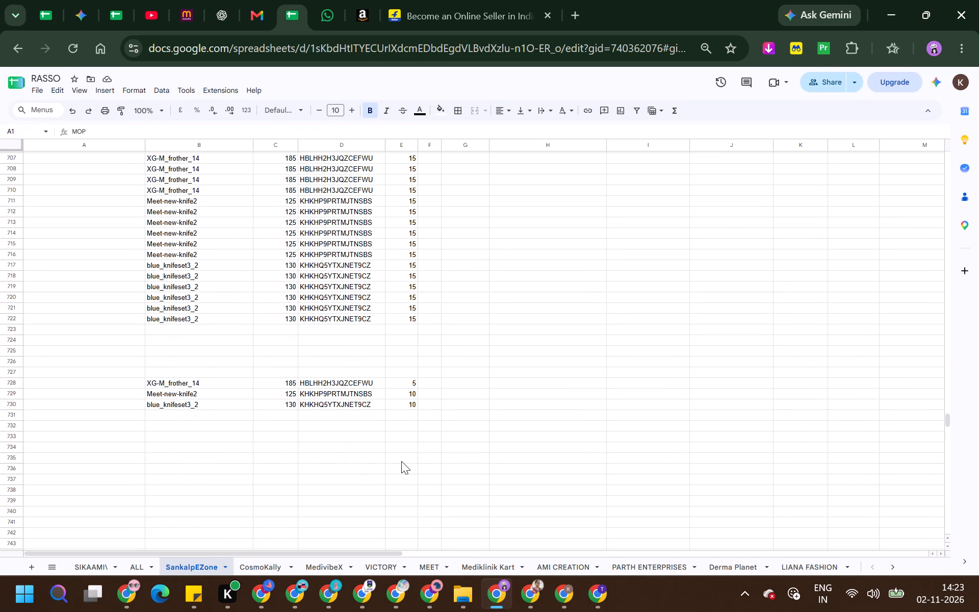
scroll(407, 321, up, 2)
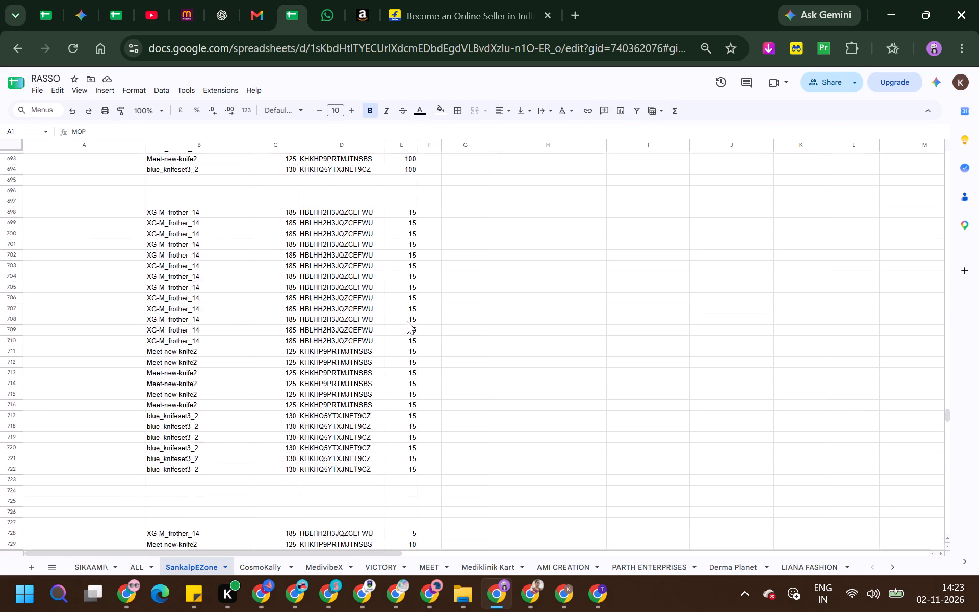
scroll(407, 321, up, 8)
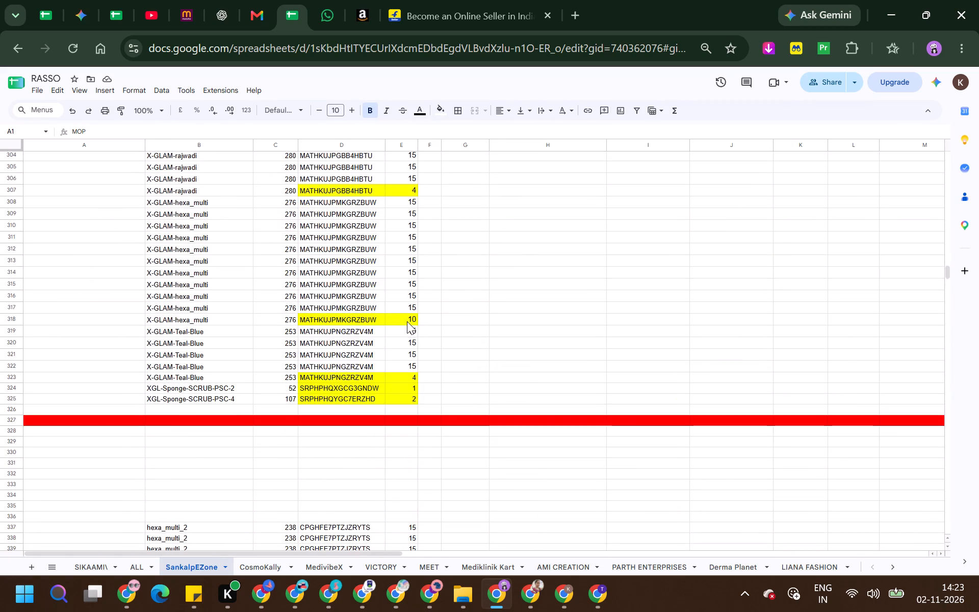
scroll(407, 321, up, 3)
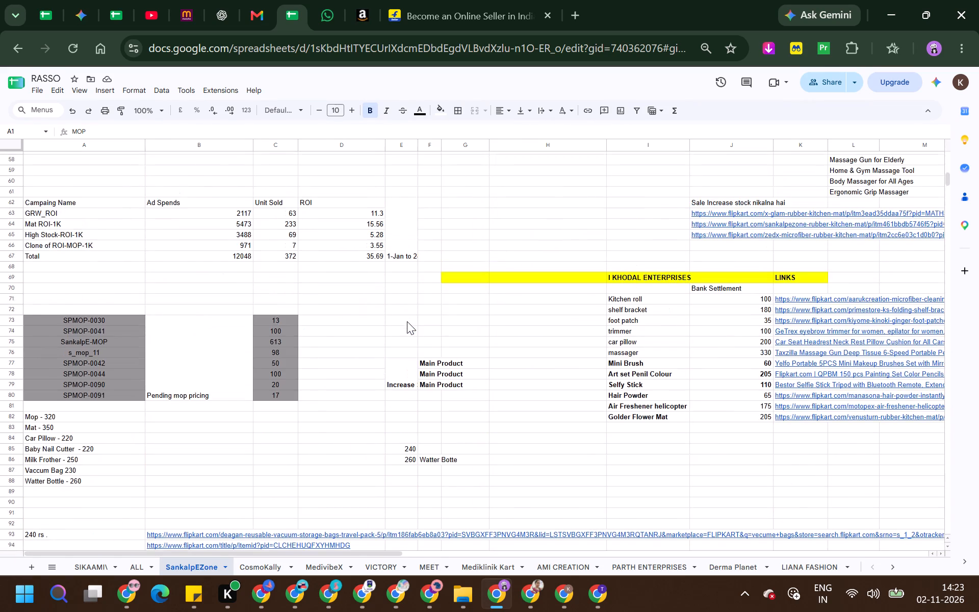
scroll(407, 321, down, 2)
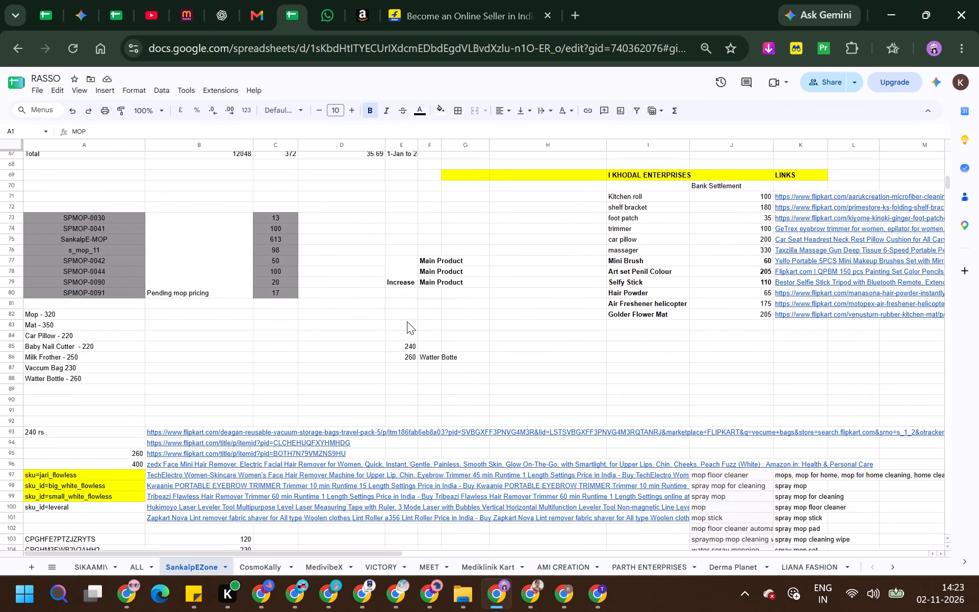
scroll(407, 321, down, 1)
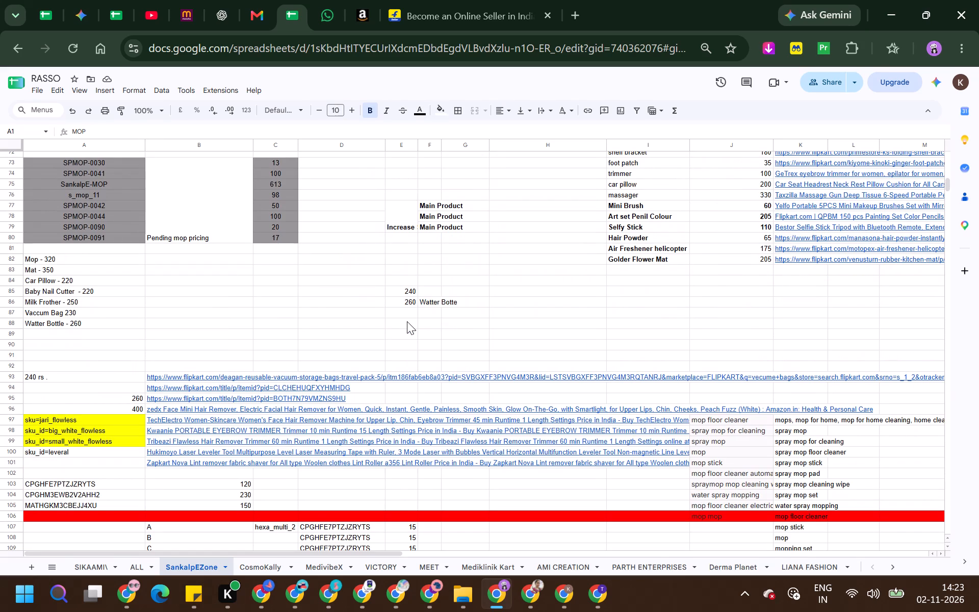
scroll(440, 416, up, 2)
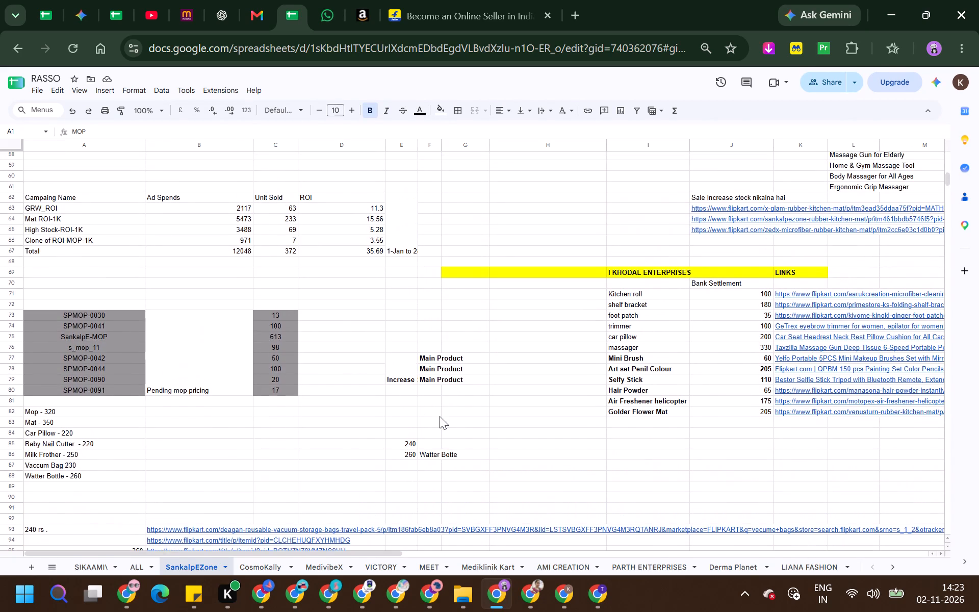
scroll(440, 416, up, 1)
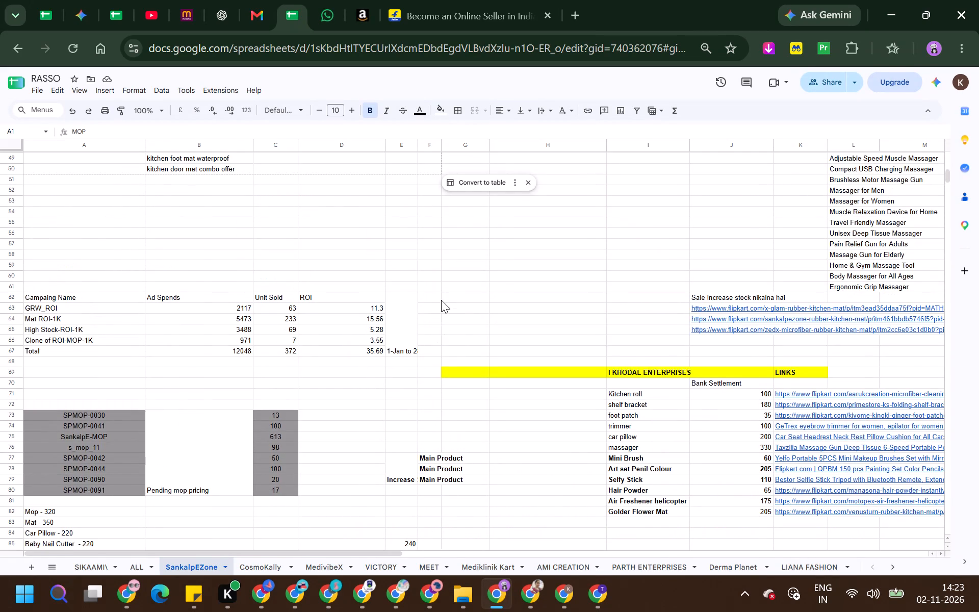
scroll(441, 300, up, 3)
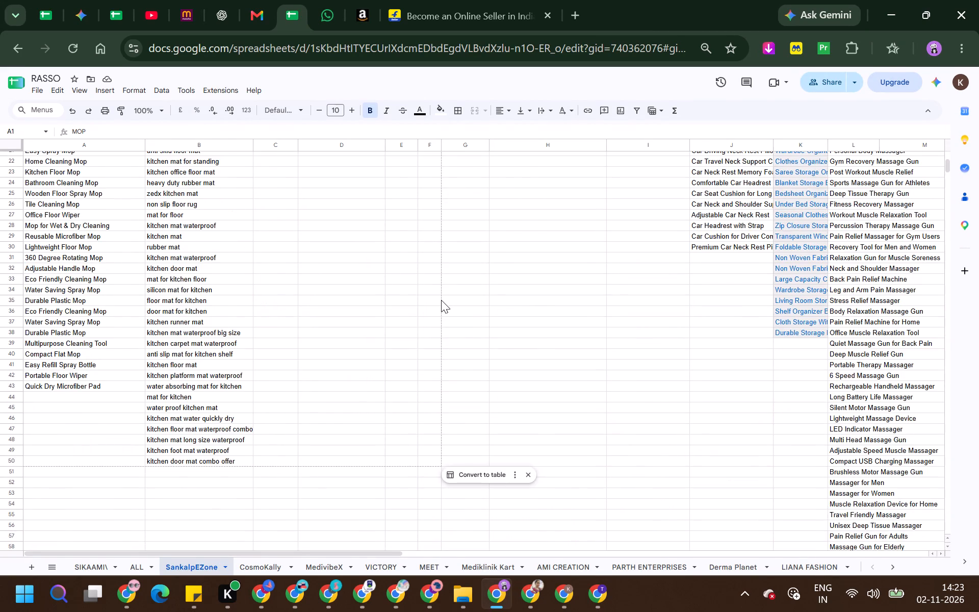
scroll(441, 300, up, 7)
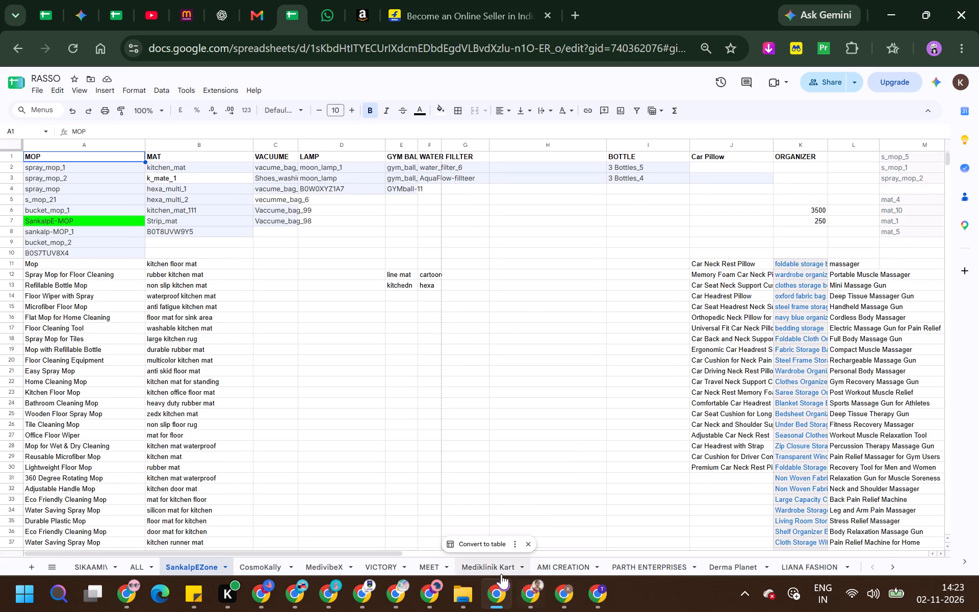
Copy the mop HSN code 96039000 from the code list below the listing status table on the MEET sheet.
click(441, 567)
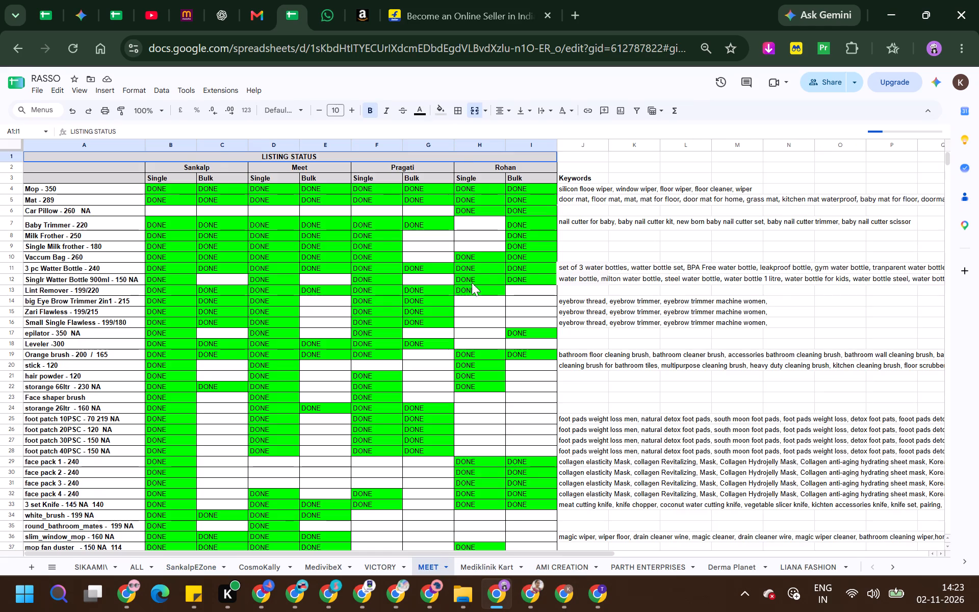
scroll(458, 301, down, 5)
scroll(223, 389, down, 1)
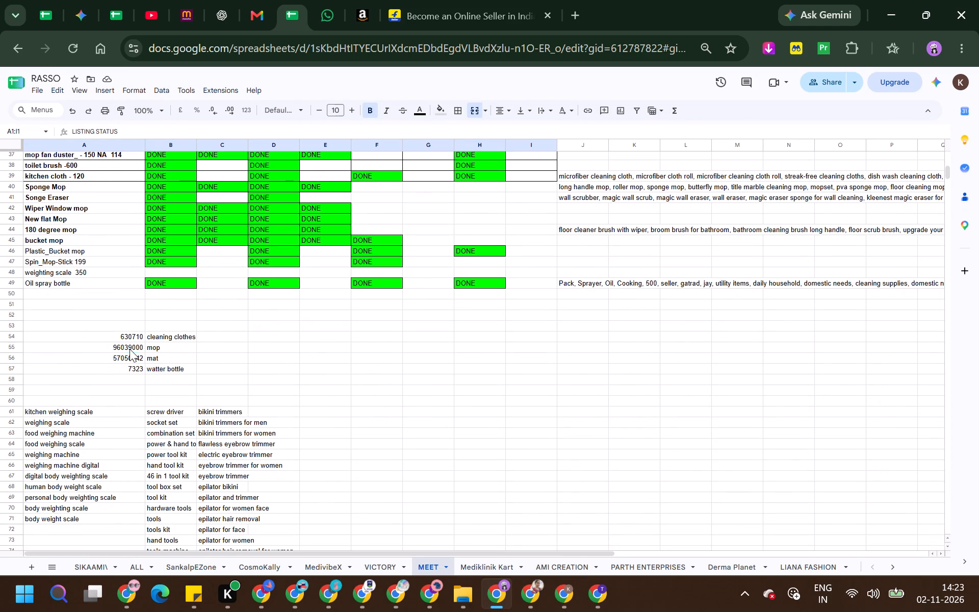
click(130, 349)
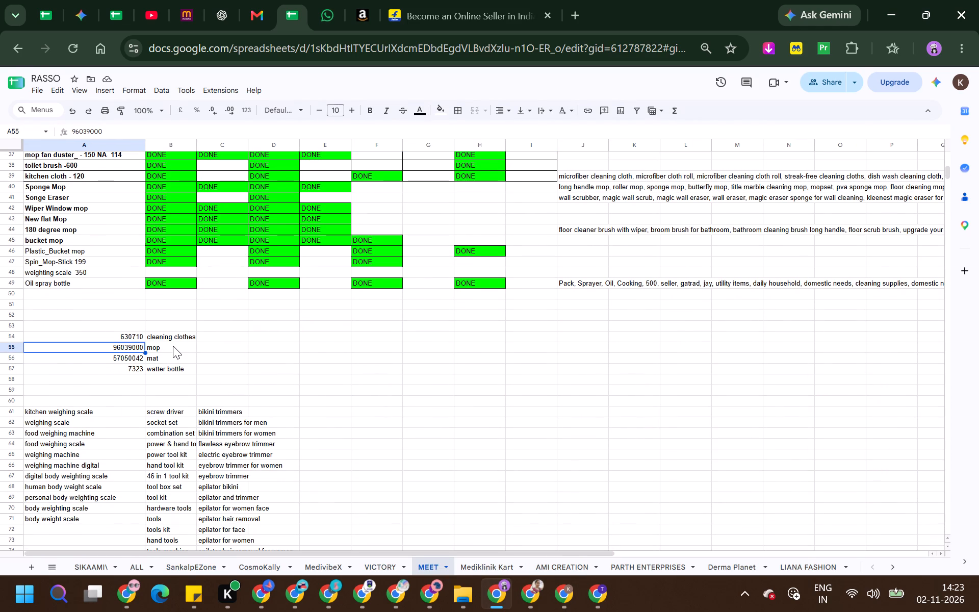
key(ctrl+c)
Open the S_listing workbook from Downloads in Excel and fill the entire HSN column from row 3 down with 96039000.
click(472, 611)
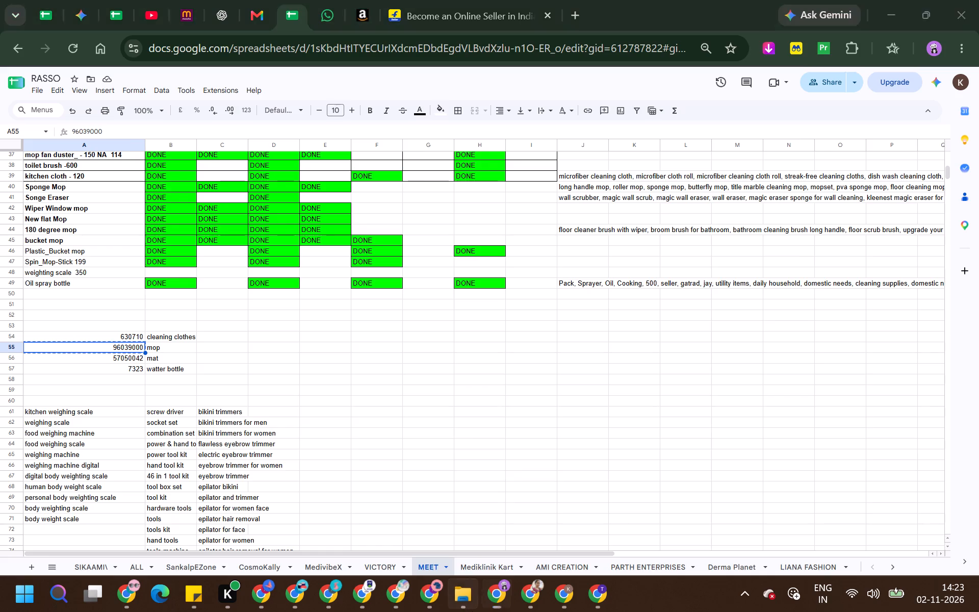
double_click(168, 433)
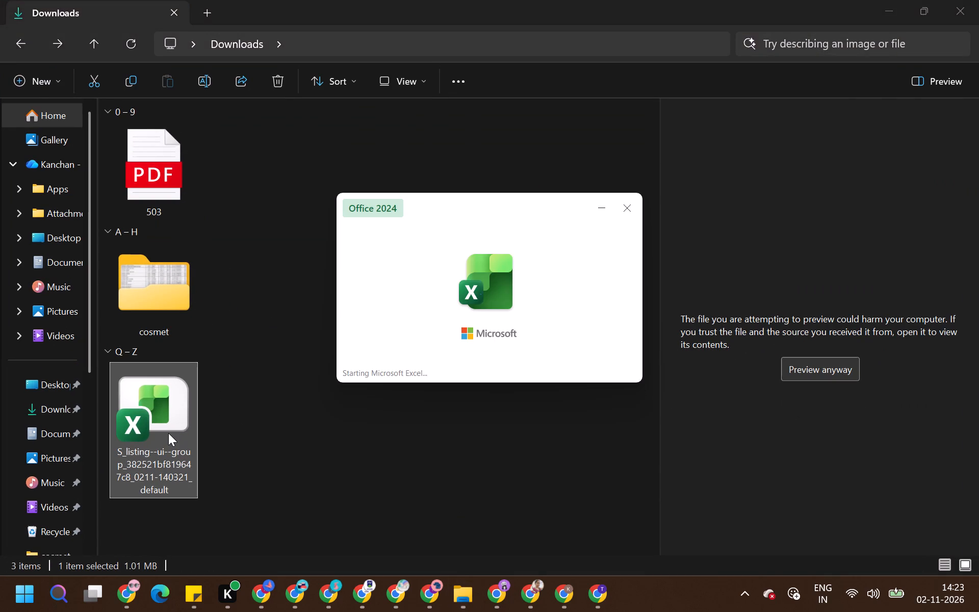
scroll(927, 402, left, 3)
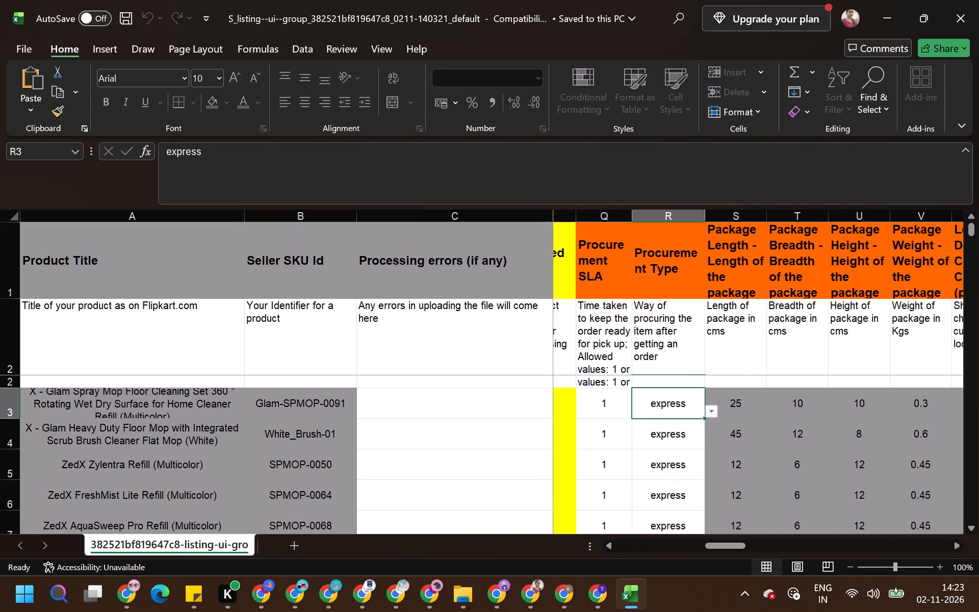
scroll(796, 415, left, 4)
click(733, 406)
click(732, 391)
key(ctrl+v)
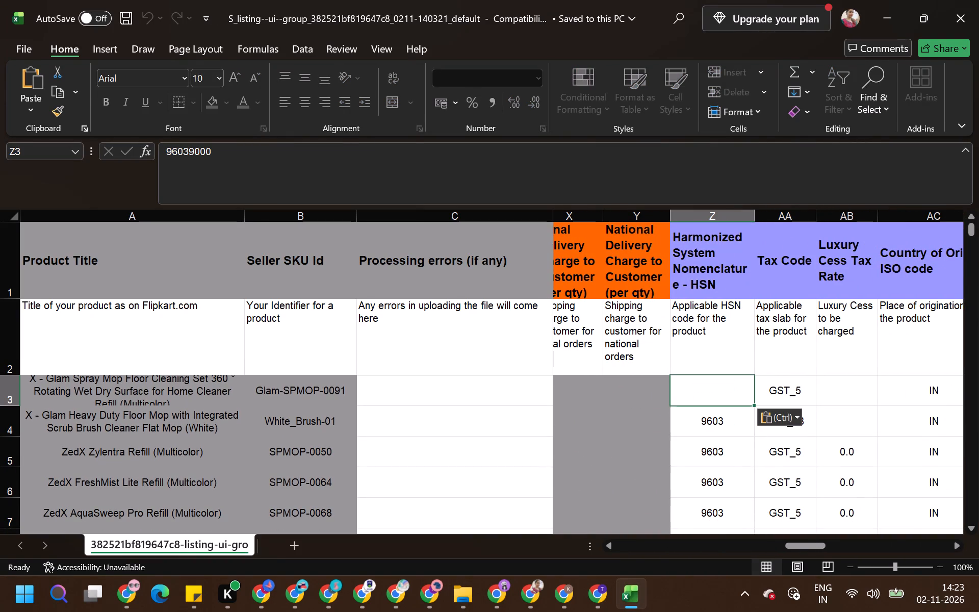
key(ctrl+shift+Down)
key(ctrl+d)
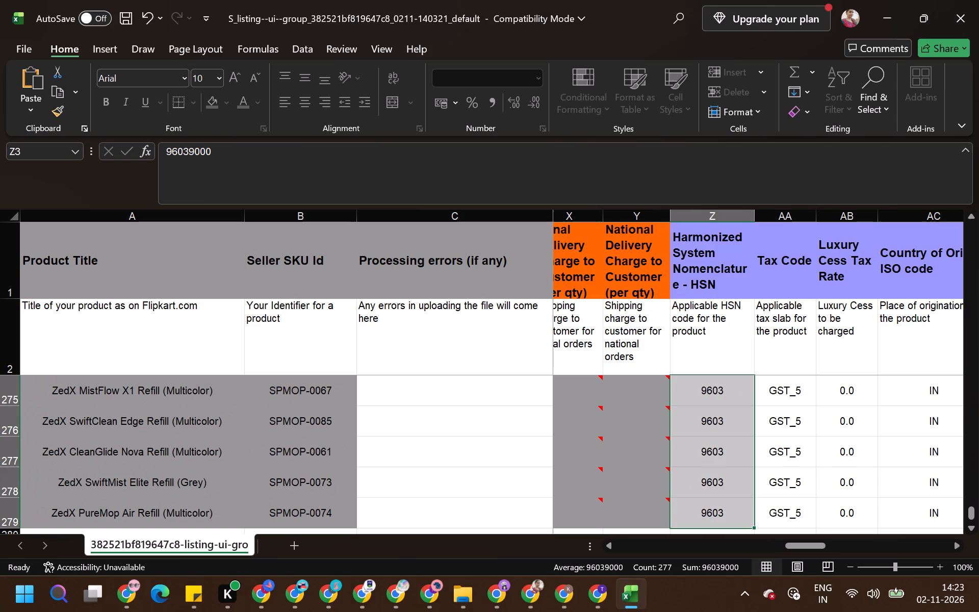
key(Right)
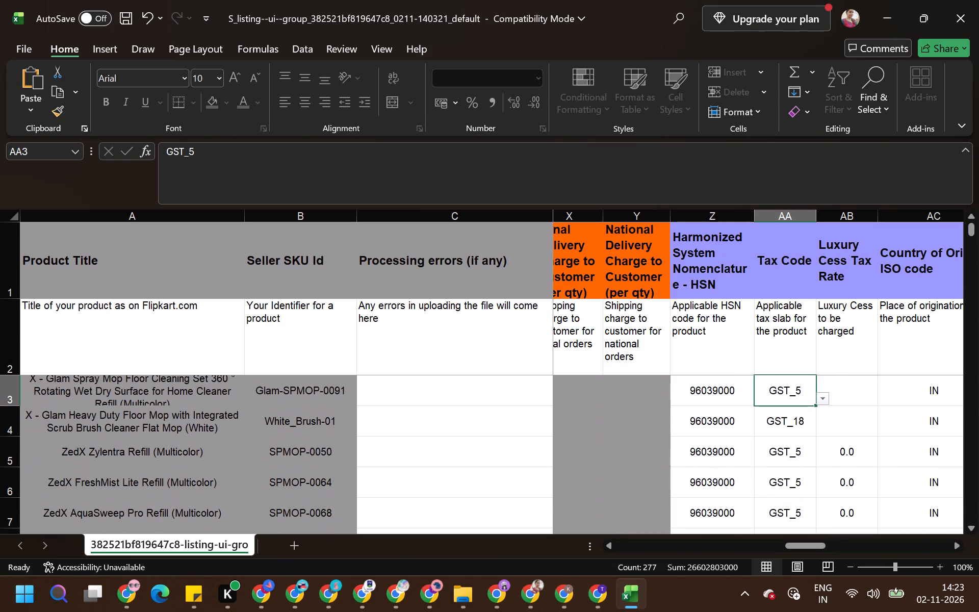
key(Up)
key(Down)
In the SankalpEZone browser window, search Google in a new tab for "96039000 gst rate" and read the overview.
key(alt+Tab)
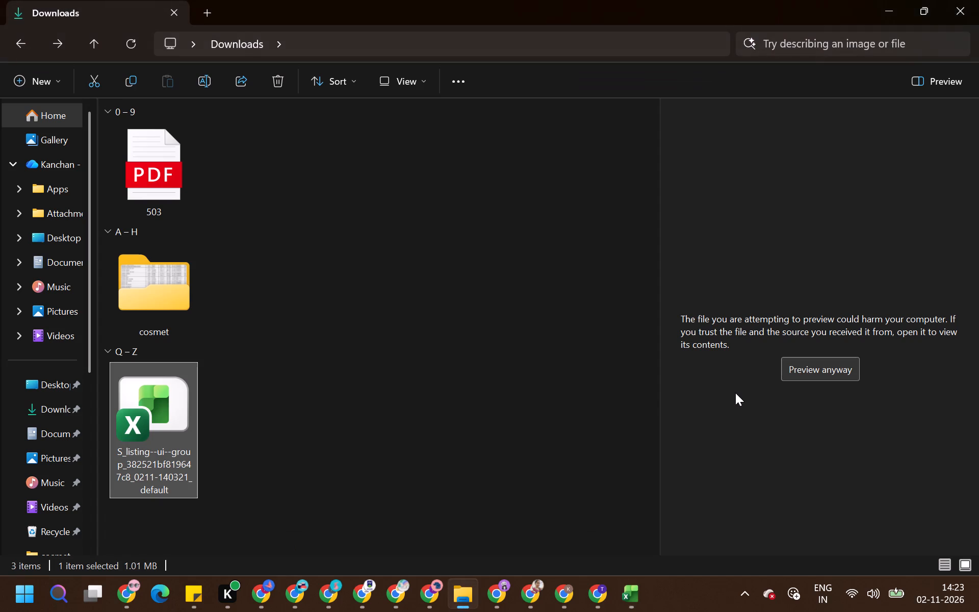
key(alt+Tab)
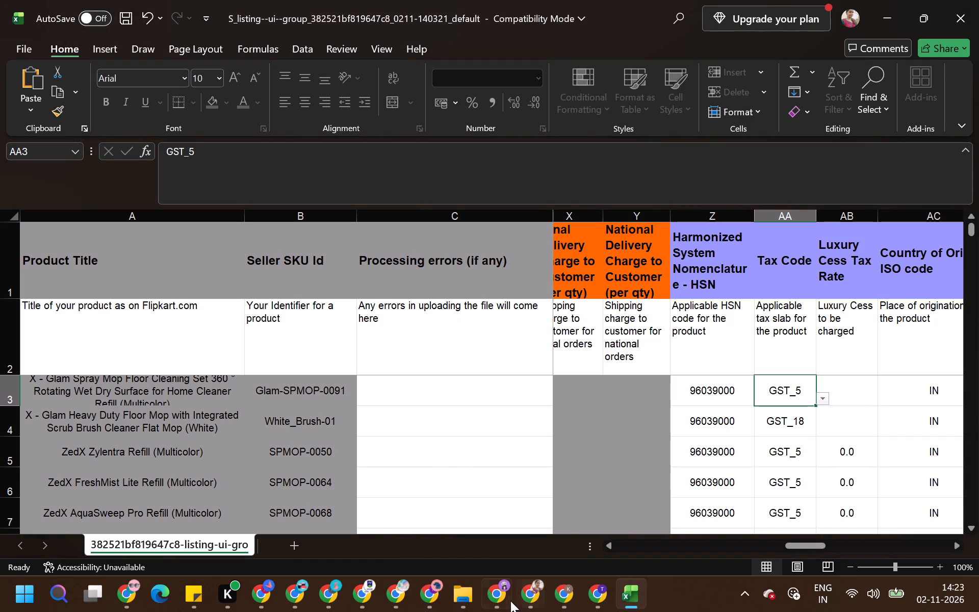
click(503, 598)
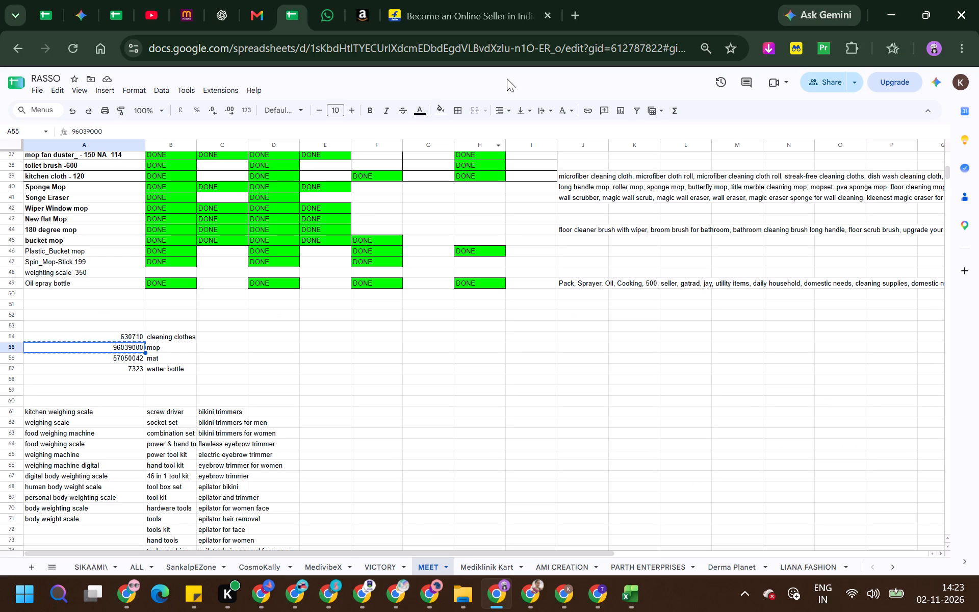
click(252, 602)
click(181, 512)
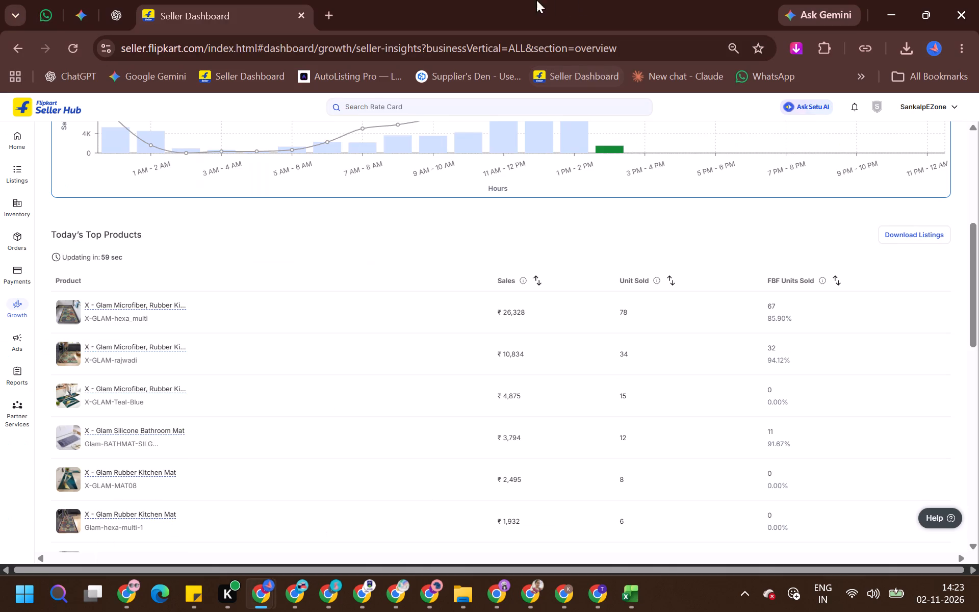
click(329, 14)
key(ctrl+v)
key(space)
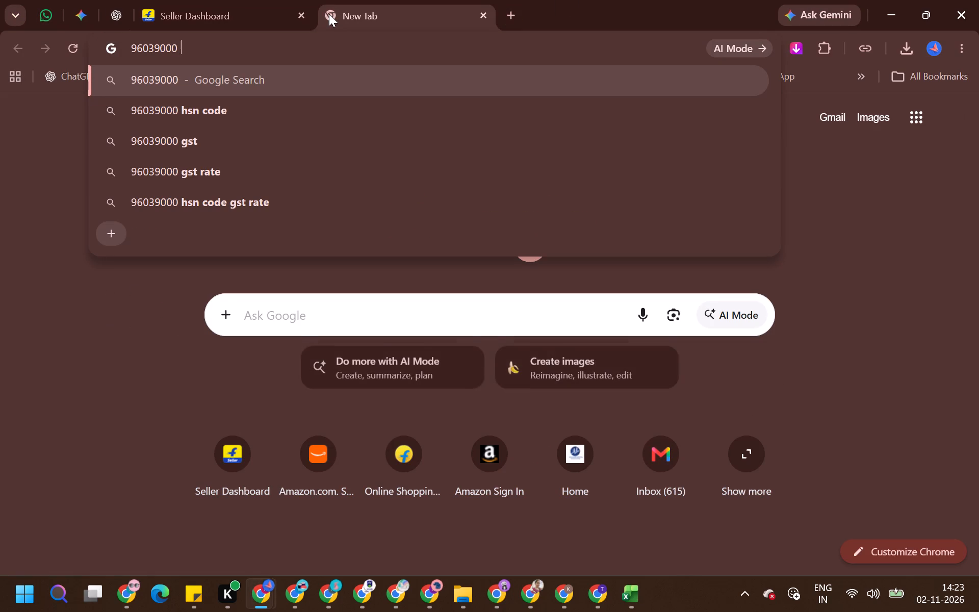
key(Down)
key(Down)
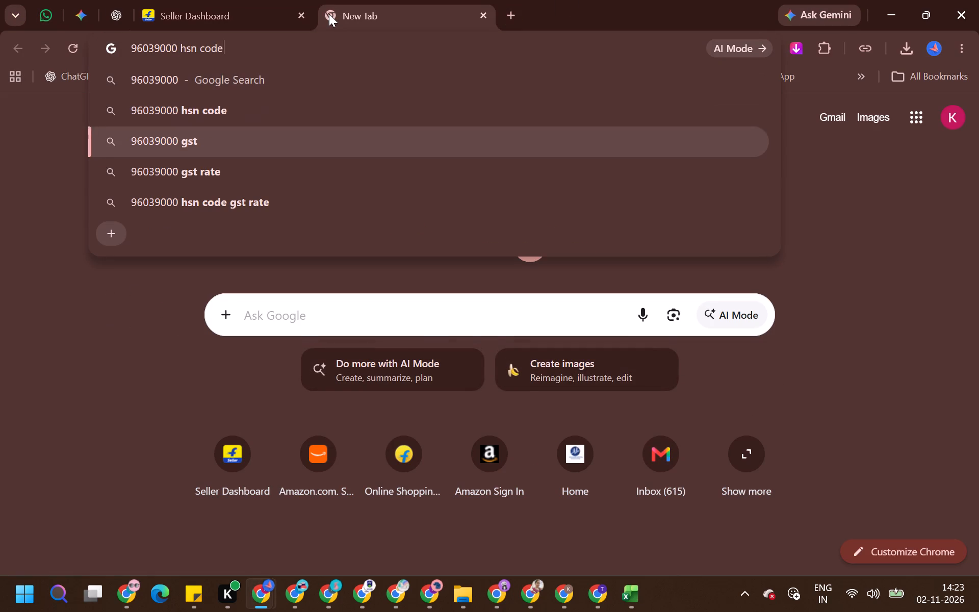
key(Down)
key(Return)
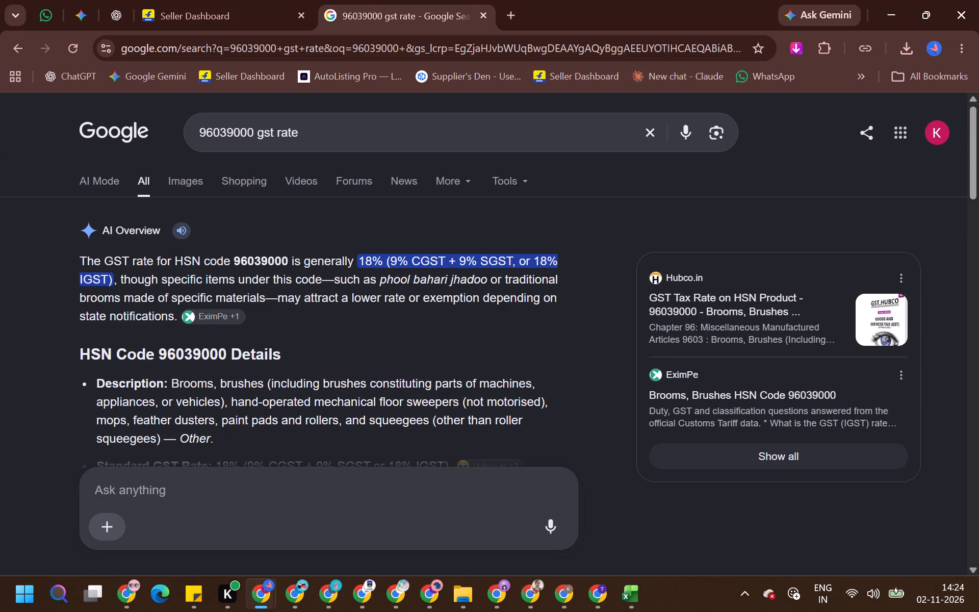
scroll(493, 289, down, 1)
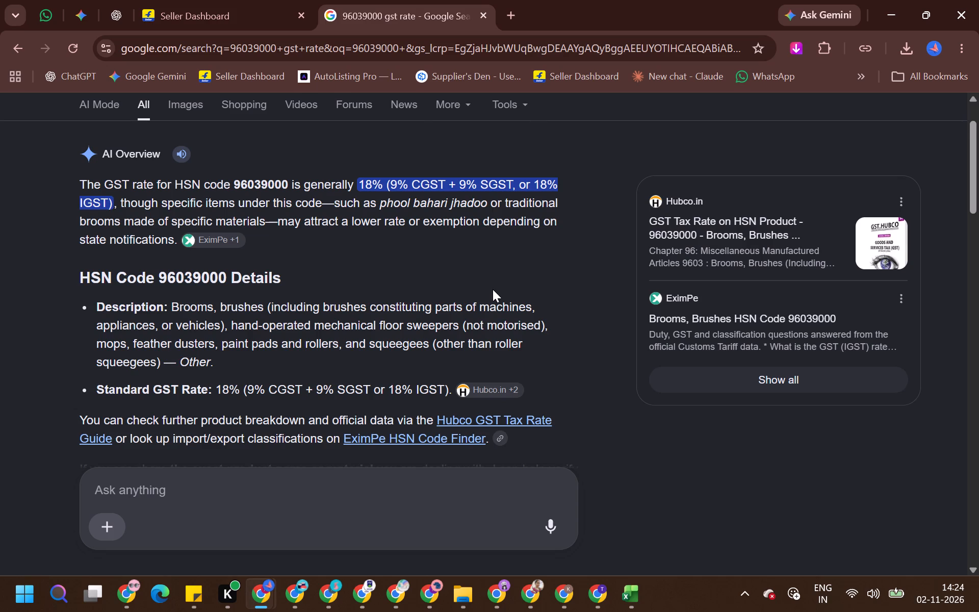
Check the rest of the GST overview, and in the S_listing workbook set the Tax Code to GST_18 from row 3 down the whole column.
scroll(493, 289, down, 1)
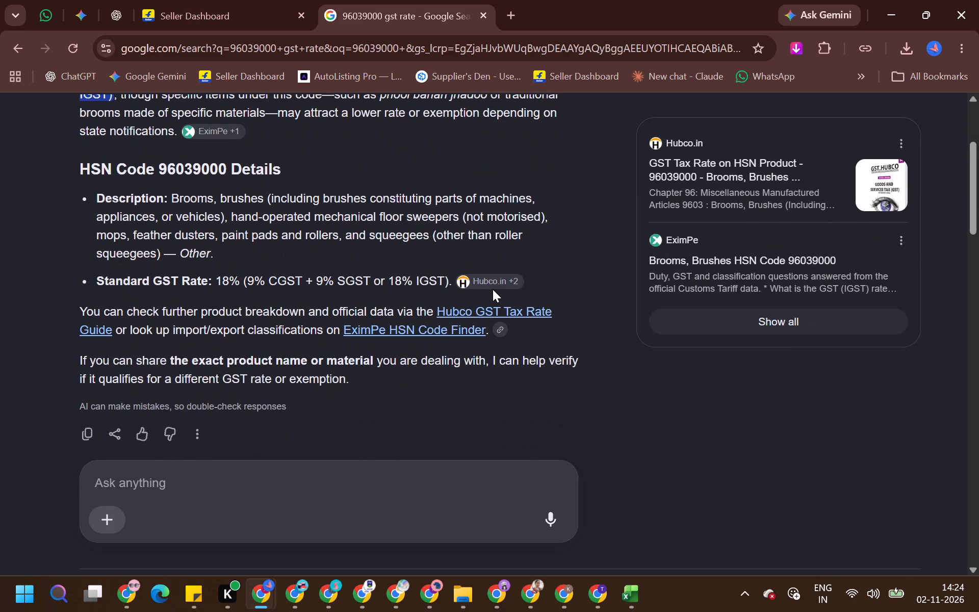
scroll(493, 289, down, 1)
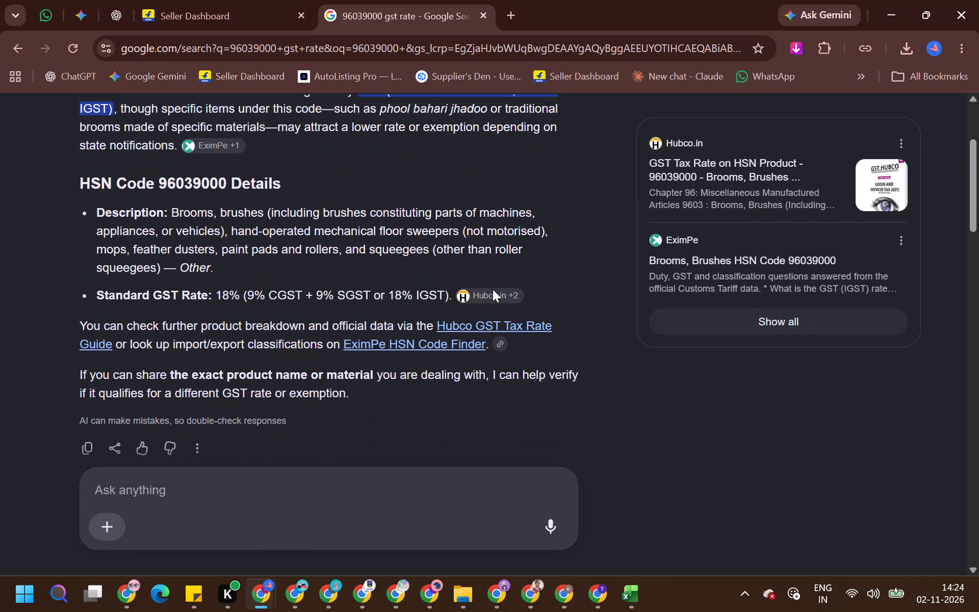
scroll(493, 289, down, 1)
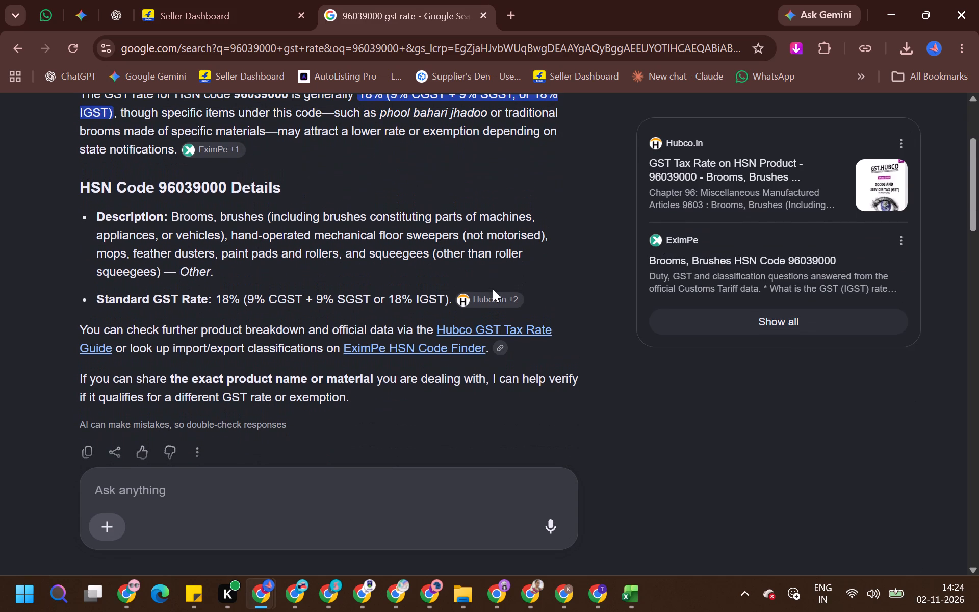
key(alt+Tab)
key(alt+Tab)
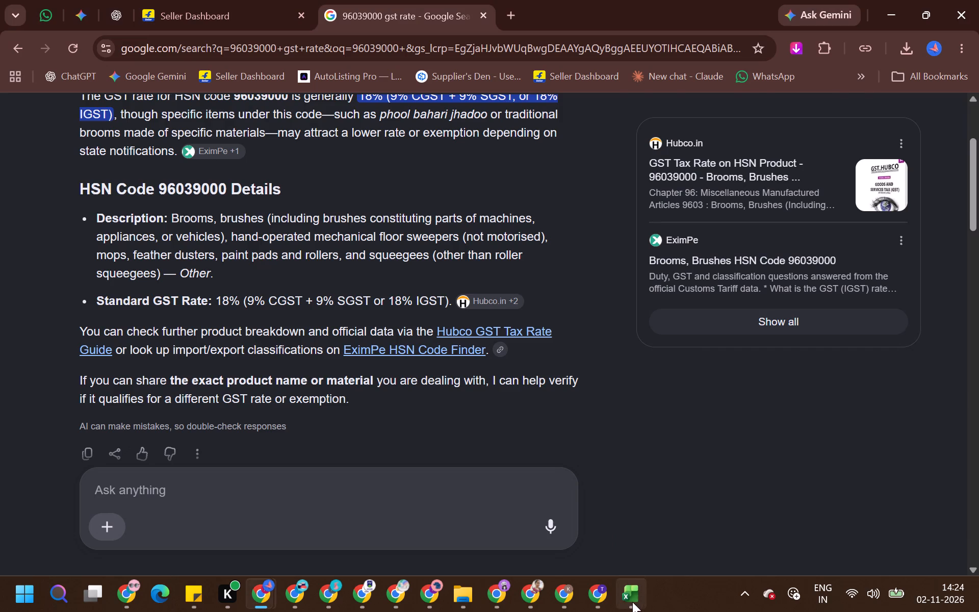
click(633, 604)
click(803, 391)
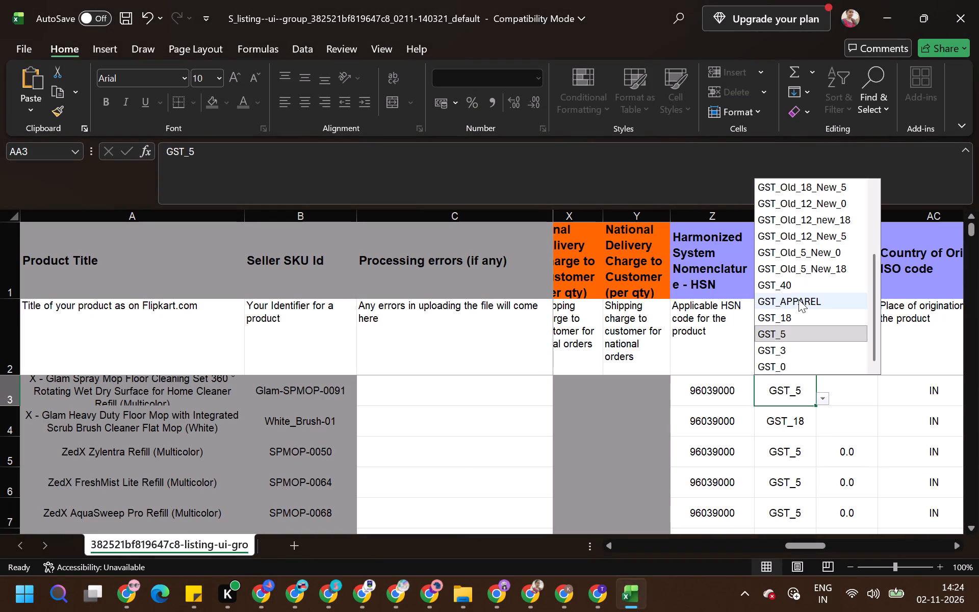
scroll(792, 349, down, 2)
scroll(792, 349, up, 1)
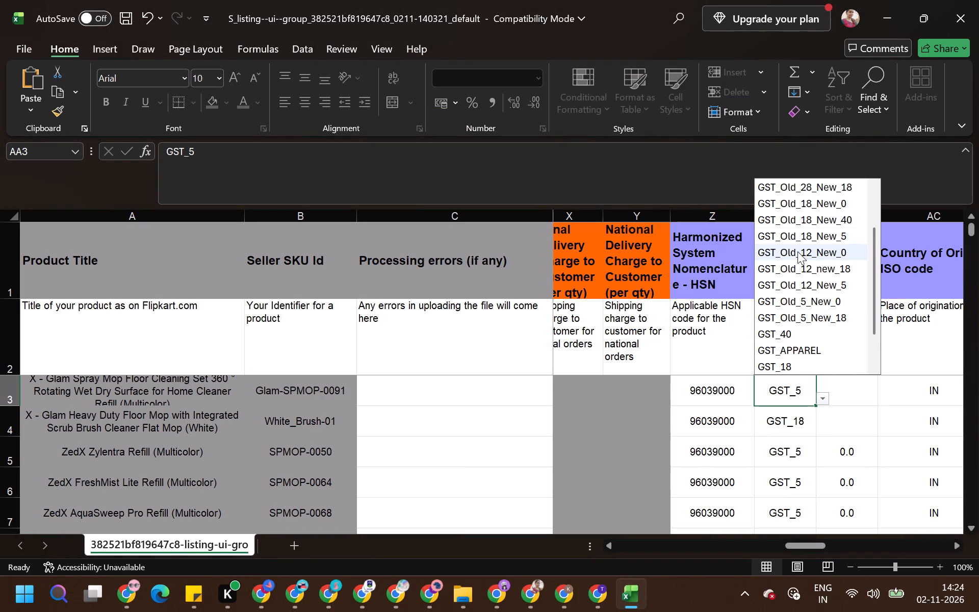
scroll(799, 239, up, 7)
scroll(800, 279, down, 5)
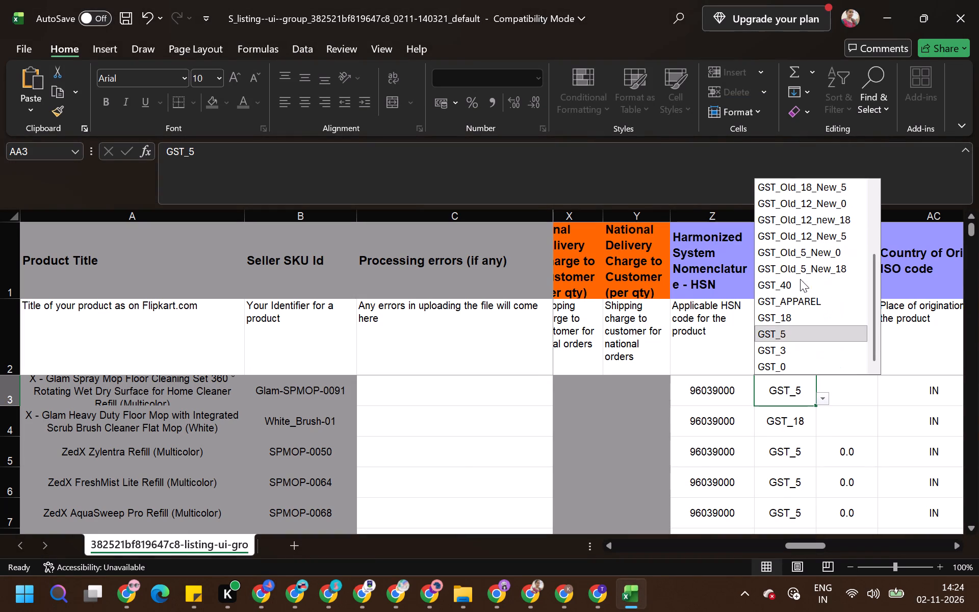
scroll(800, 279, down, 1)
click(787, 314)
key(Up)
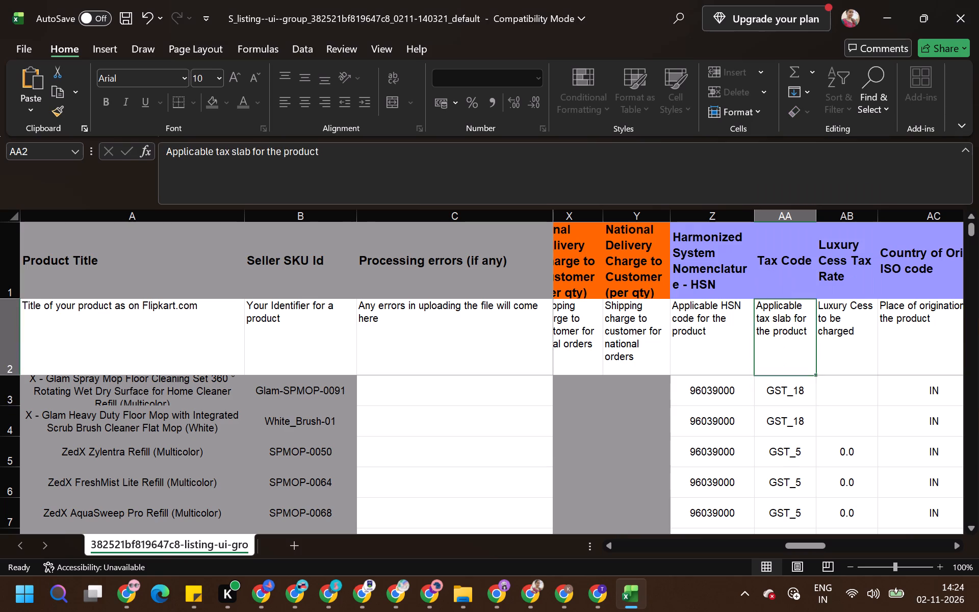
key(Down)
key(ctrl+shift+Down)
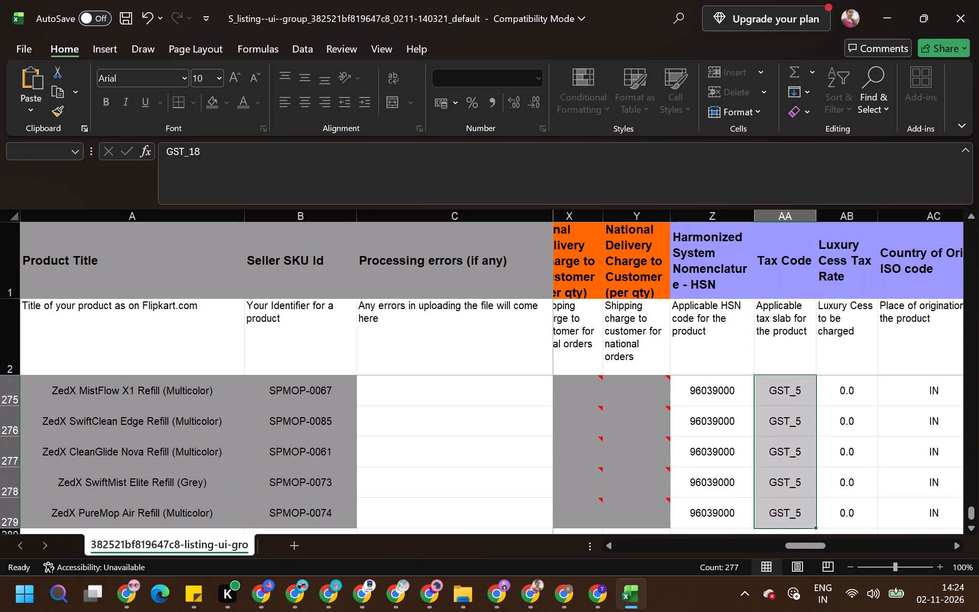
key(ctrl+d)
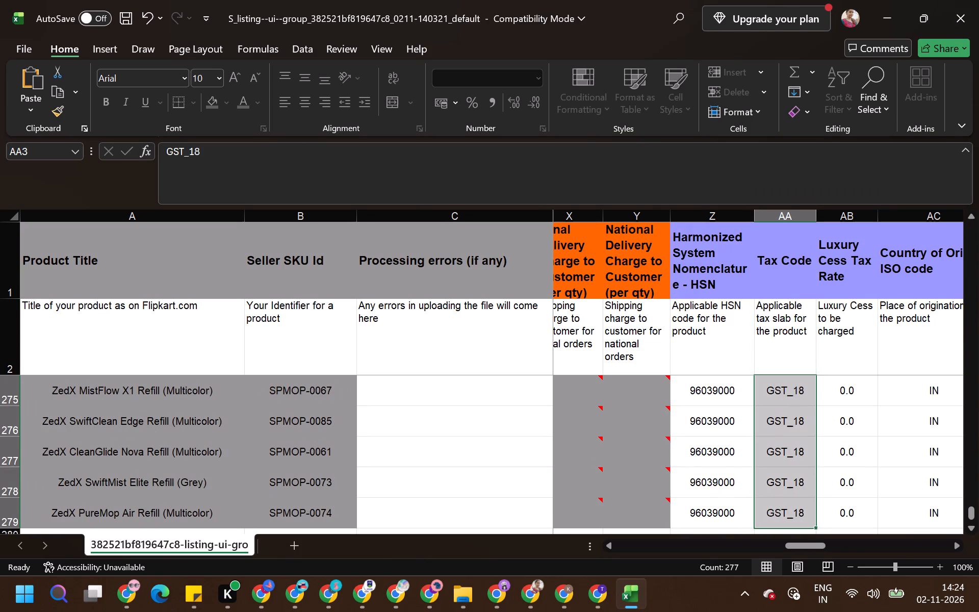
Save the S_listing workbook and close it.
key(Up)
key(ctrl+s)
key(ctrl+s)
click(978, 0)
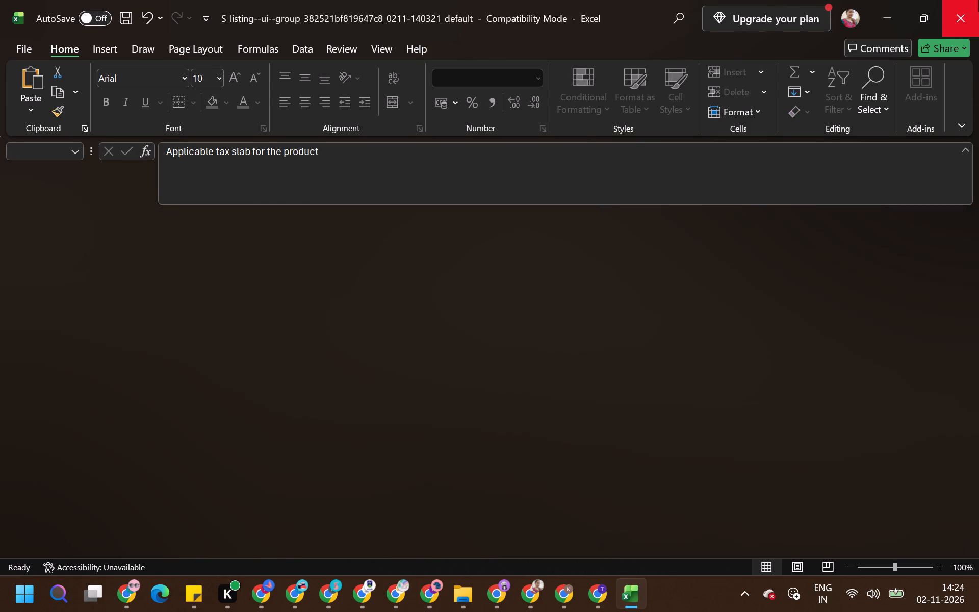
Close the GST rate search in the SankalpEZone browser profile.
click(269, 592)
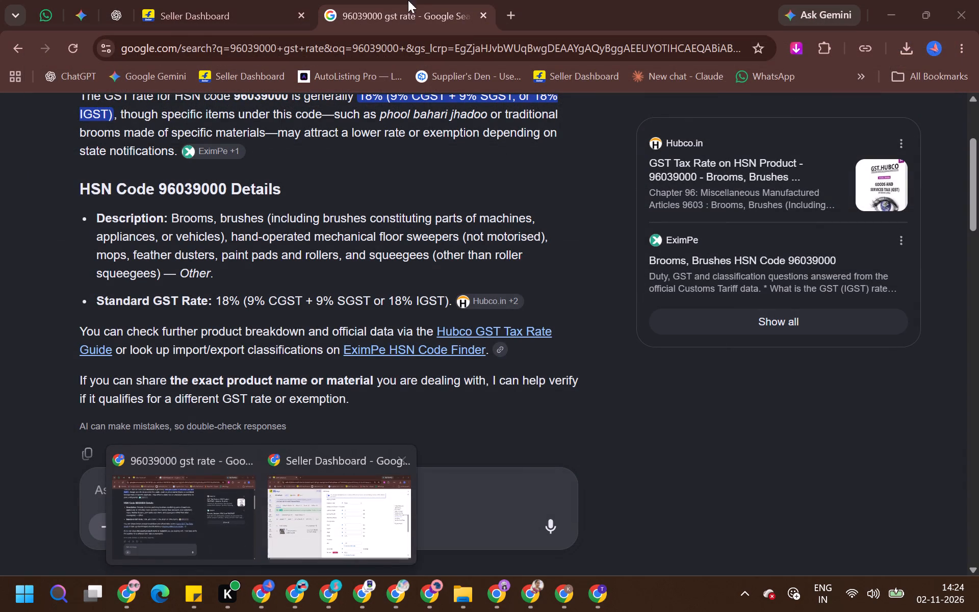
click(481, 16)
In the SankalpEZone Seller Dashboard, submit the X-GLAM-hexa_multi kitchen mat listing edits with HSN 5702 and confirm the reviewed price.
key(alt+Tab)
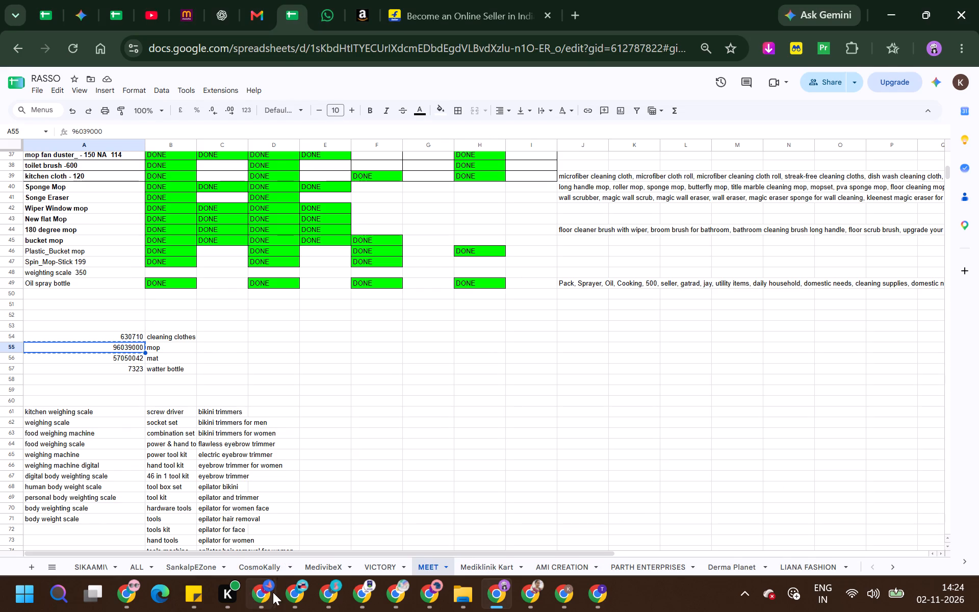
key(alt+Tab)
click(273, 592)
click(375, 547)
scroll(621, 405, down, 2)
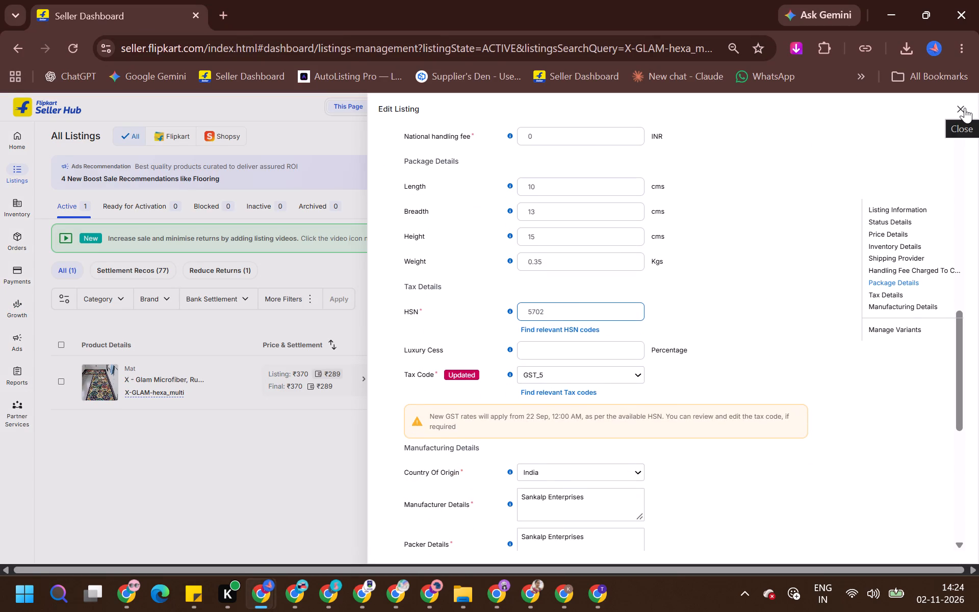
scroll(919, 214, up, 20)
scroll(919, 214, up, 9)
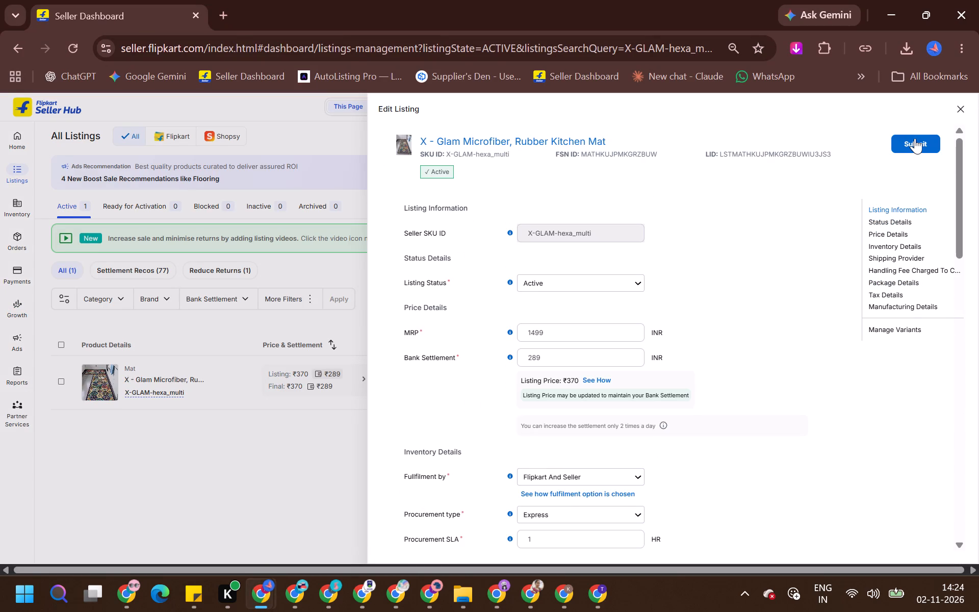
click(915, 138)
click(588, 444)
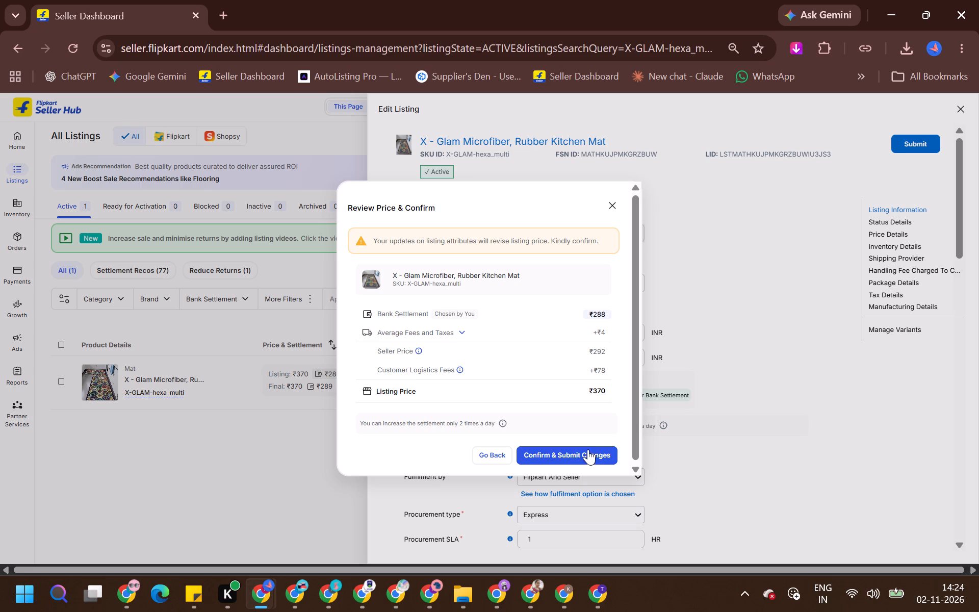
click(588, 451)
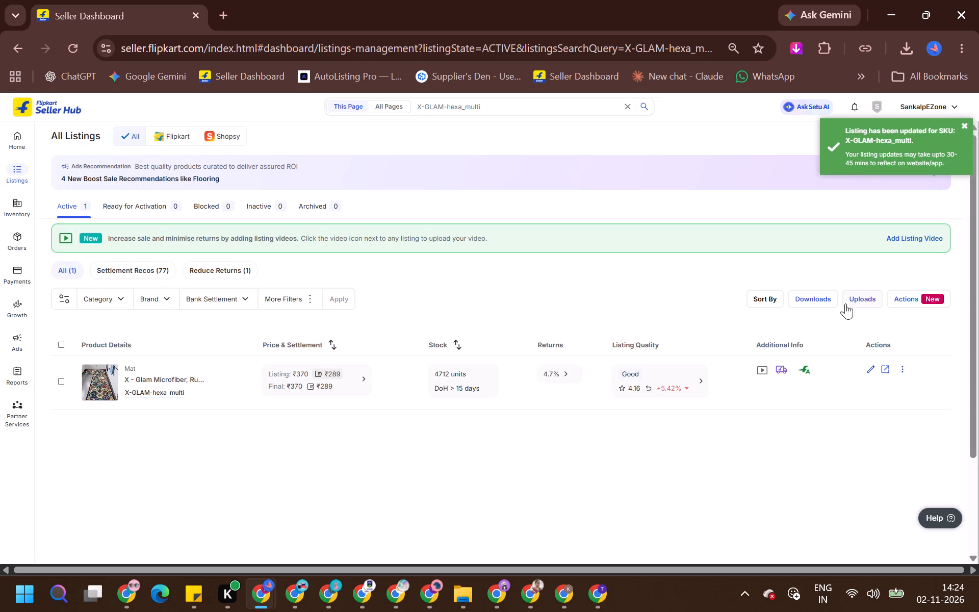
Upload the edited S_listing workbook as a listing file for SankalpEZone.
click(855, 301)
click(807, 351)
click(791, 348)
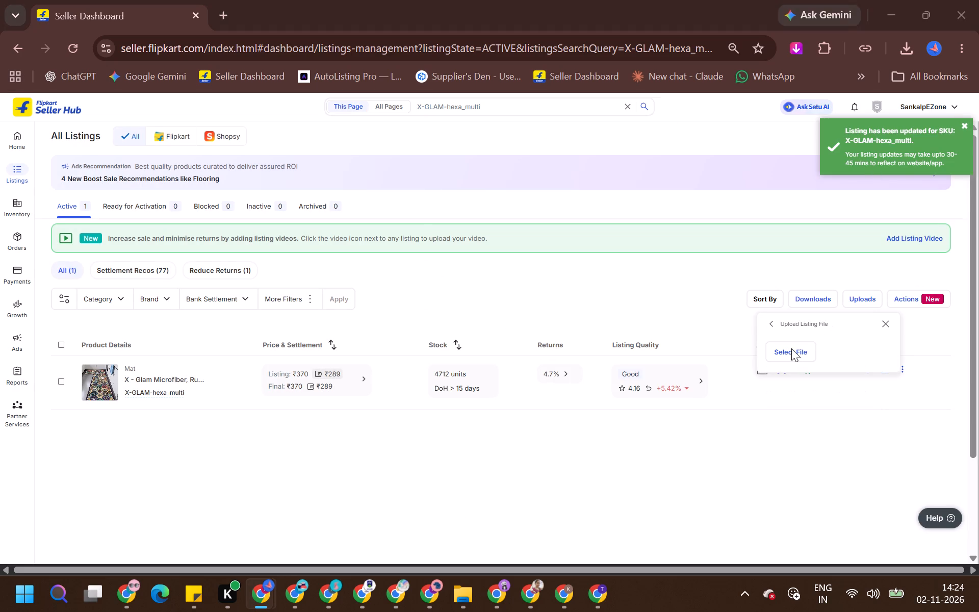
double_click(456, 162)
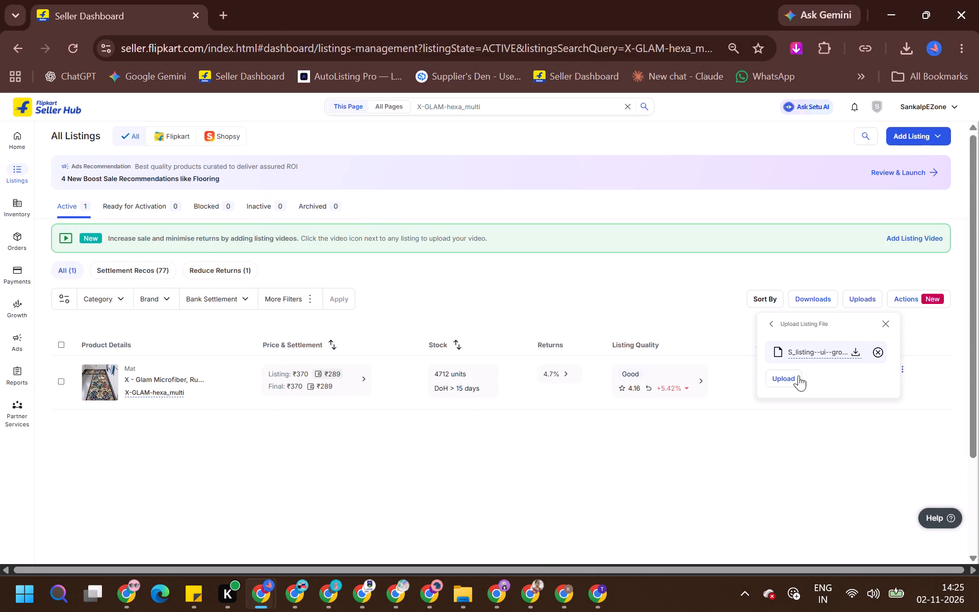
click(793, 377)
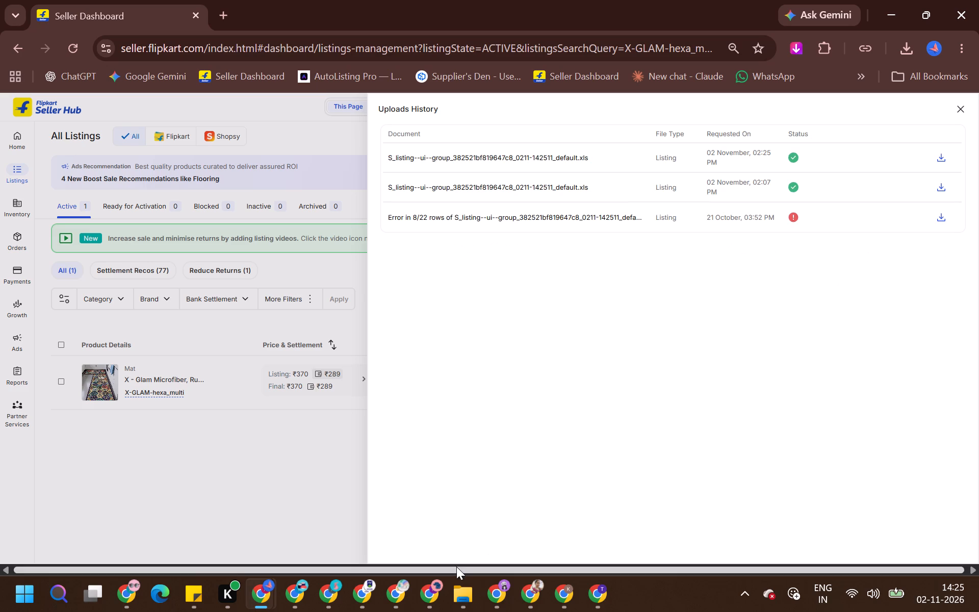
Reopen the S_listing workbook from Downloads and examine row 3 across the package dimension, weight and delivery charge columns.
click(470, 597)
double_click(159, 430)
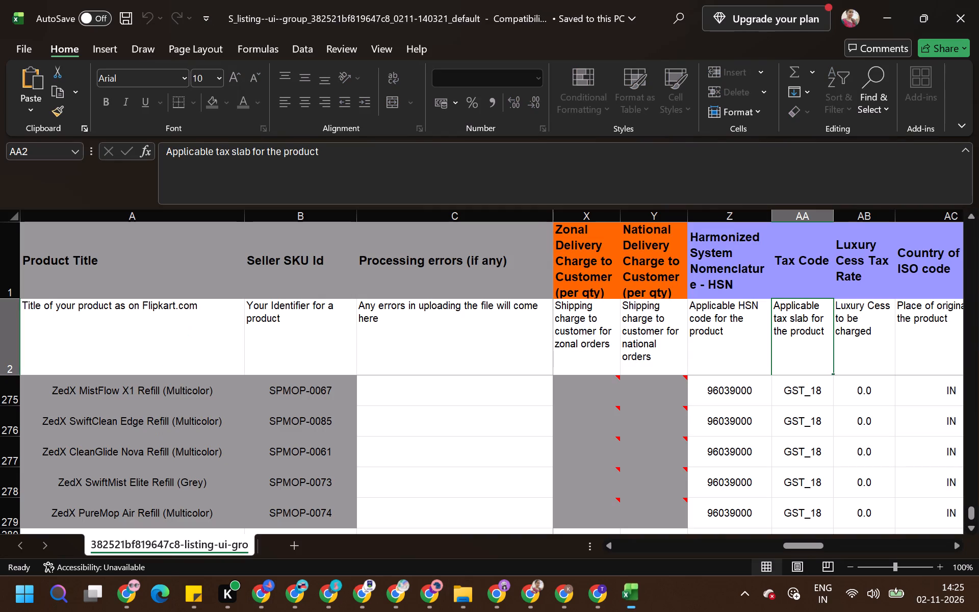
click(549, 354)
key(Down)
key(Right)
key(Right)
key(Right)
key(Right)
key(Right)
key(Right)
key(Right)
key(Right)
key(Right)
key(Right)
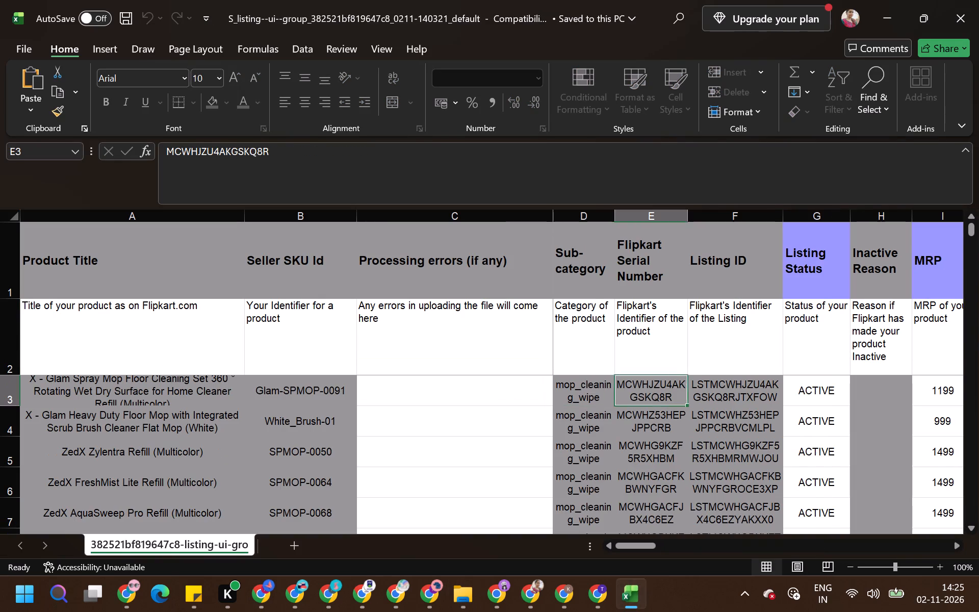
key(Right)
key(Right)
key(Right)
key(Right)
key(Right)
key(Right)
key(Right)
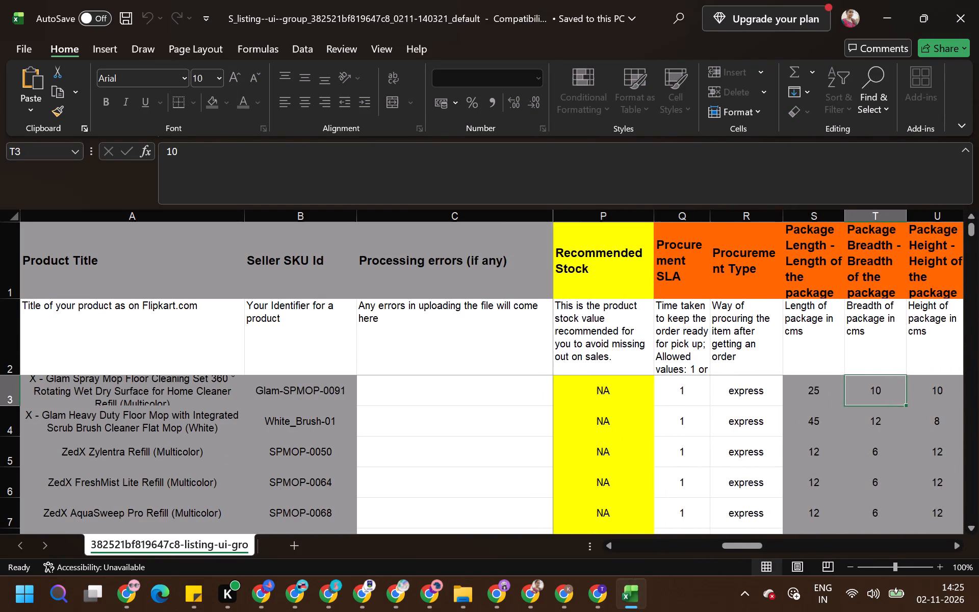
key(Right)
key(Right)
key(Right)
key(Right)
key(Right)
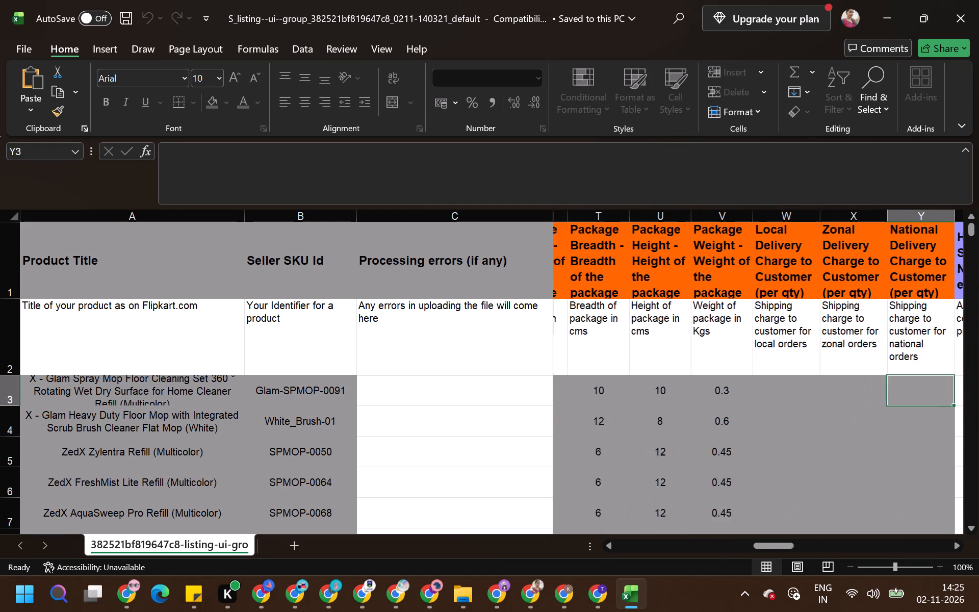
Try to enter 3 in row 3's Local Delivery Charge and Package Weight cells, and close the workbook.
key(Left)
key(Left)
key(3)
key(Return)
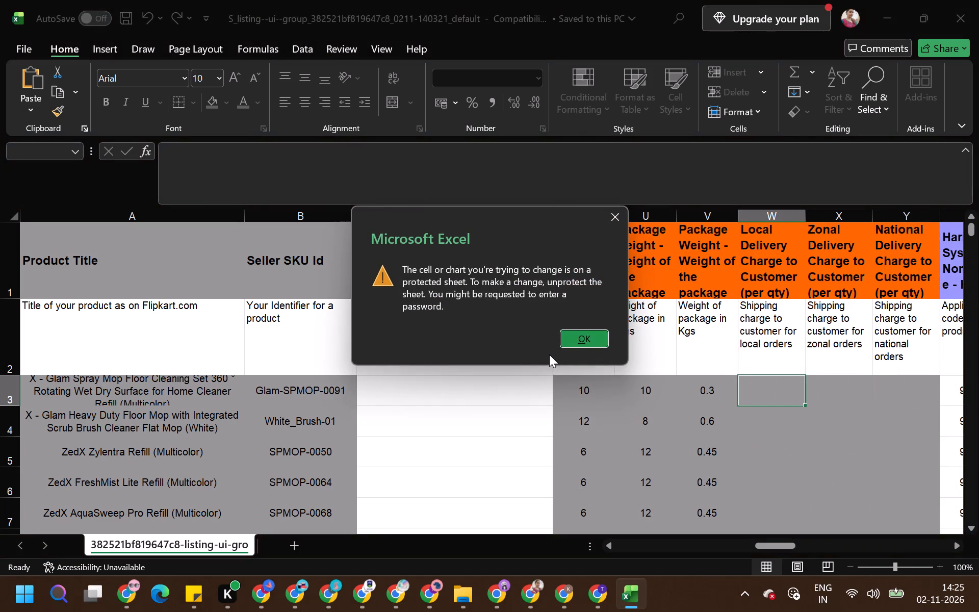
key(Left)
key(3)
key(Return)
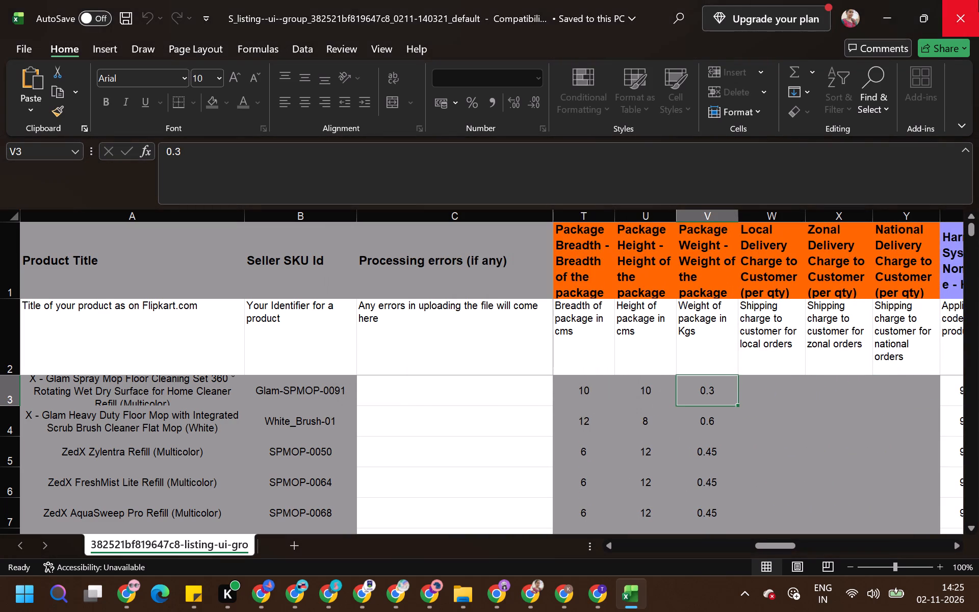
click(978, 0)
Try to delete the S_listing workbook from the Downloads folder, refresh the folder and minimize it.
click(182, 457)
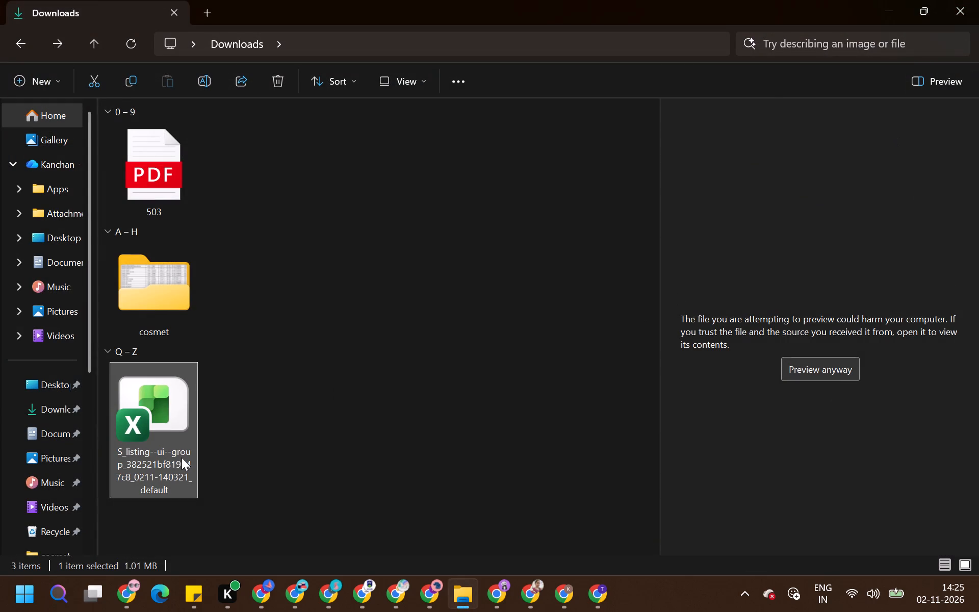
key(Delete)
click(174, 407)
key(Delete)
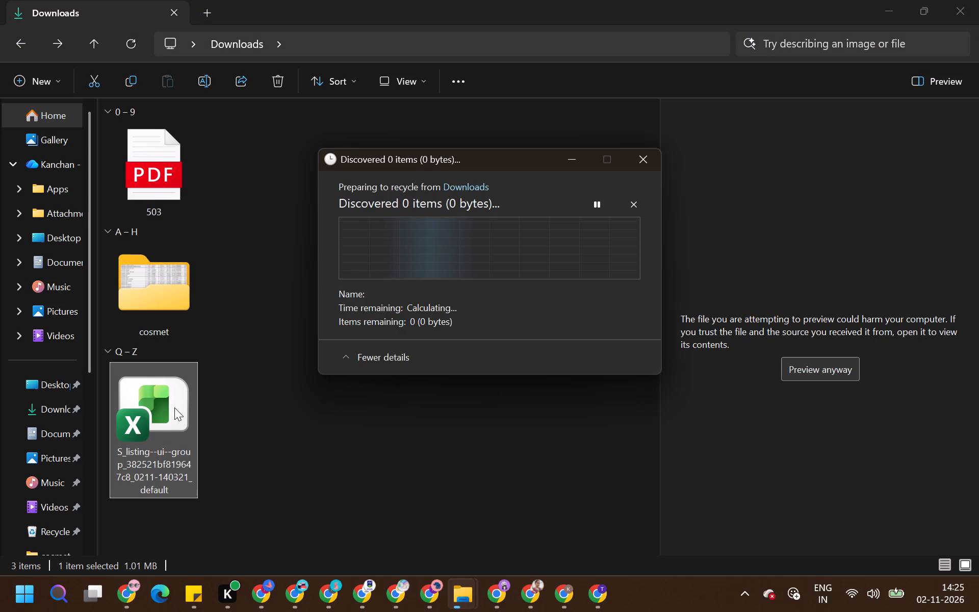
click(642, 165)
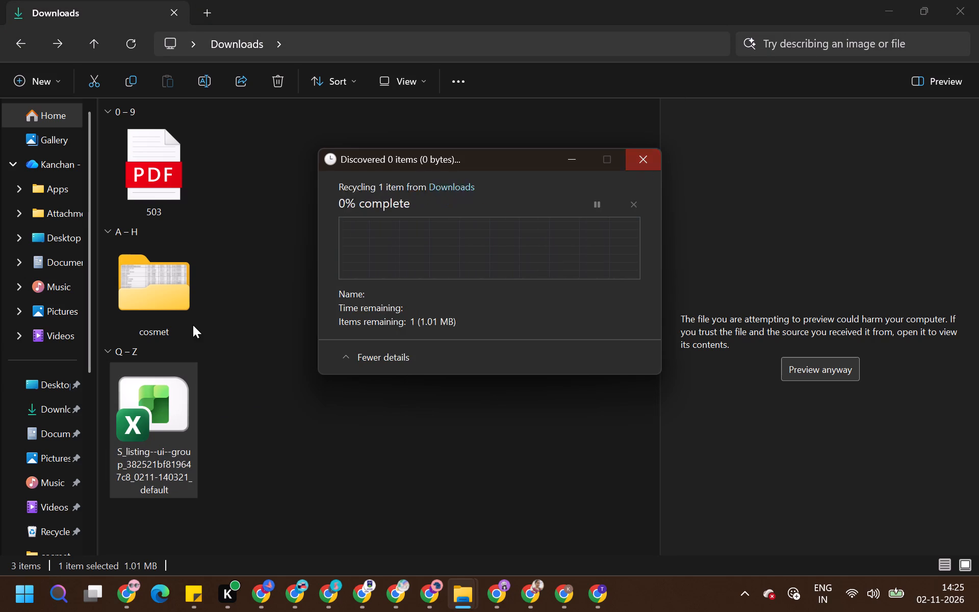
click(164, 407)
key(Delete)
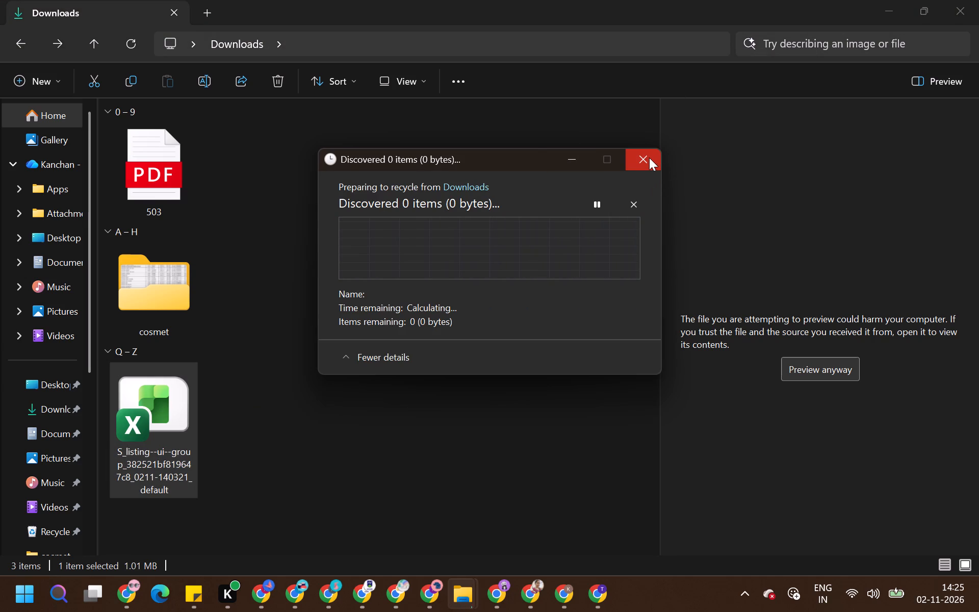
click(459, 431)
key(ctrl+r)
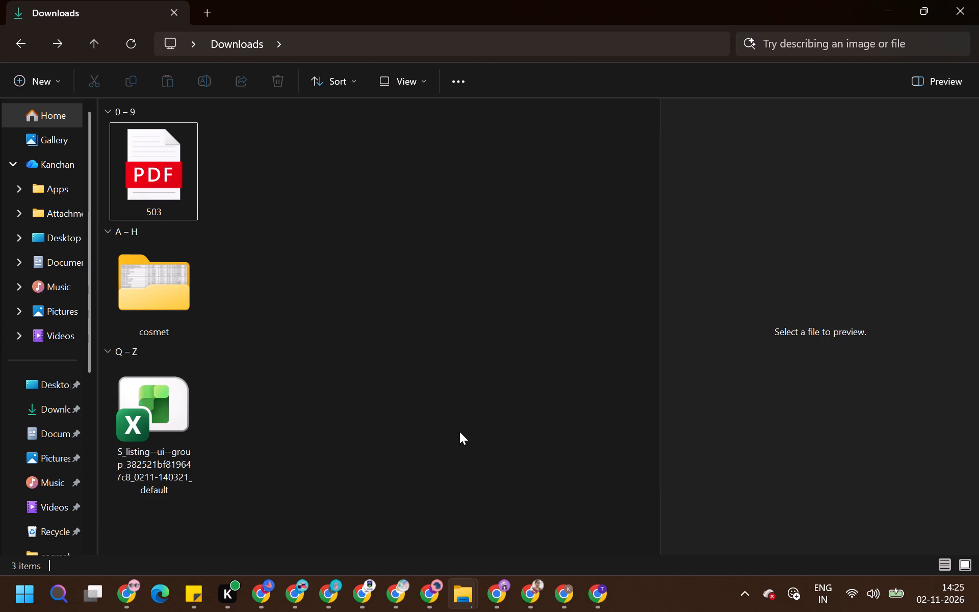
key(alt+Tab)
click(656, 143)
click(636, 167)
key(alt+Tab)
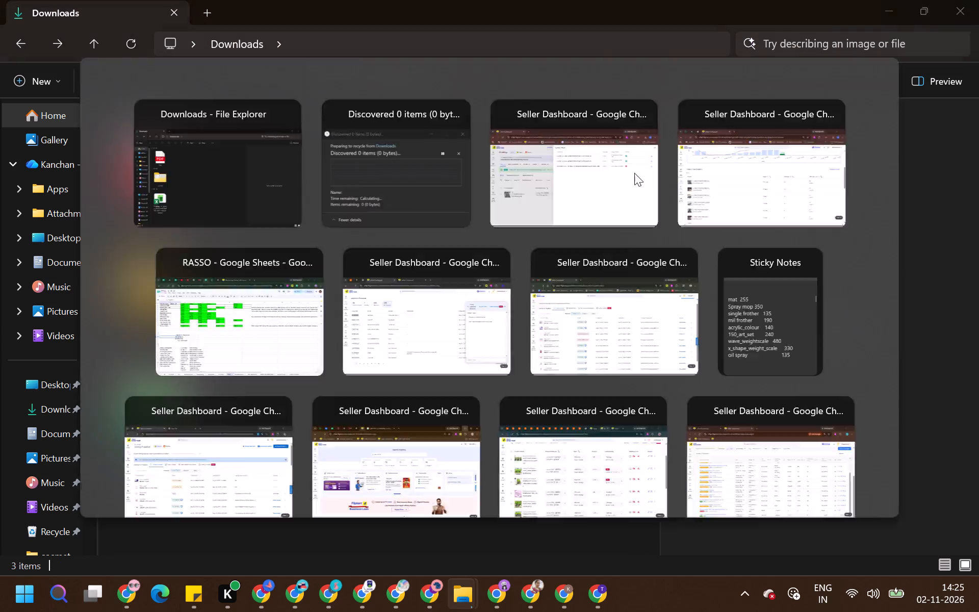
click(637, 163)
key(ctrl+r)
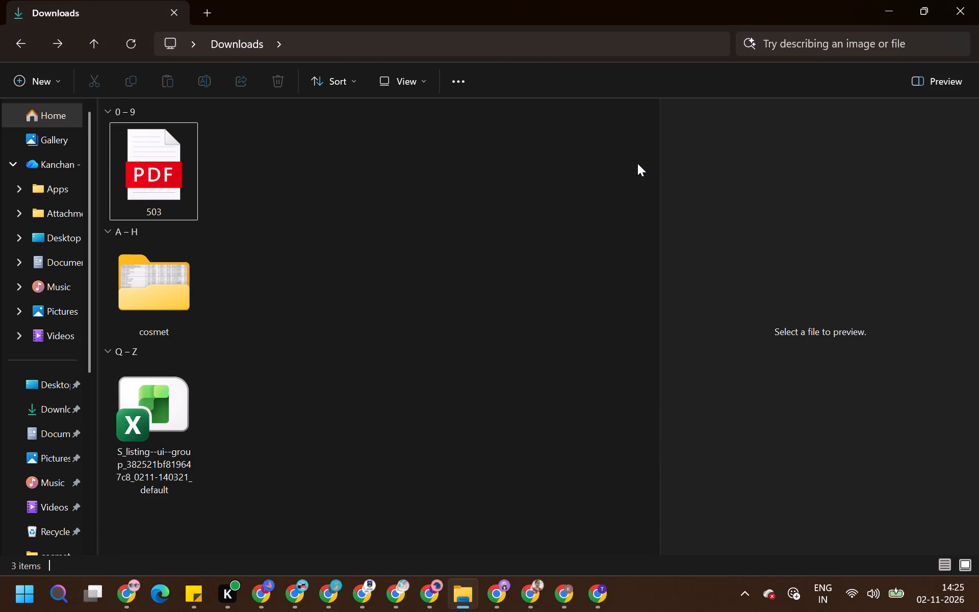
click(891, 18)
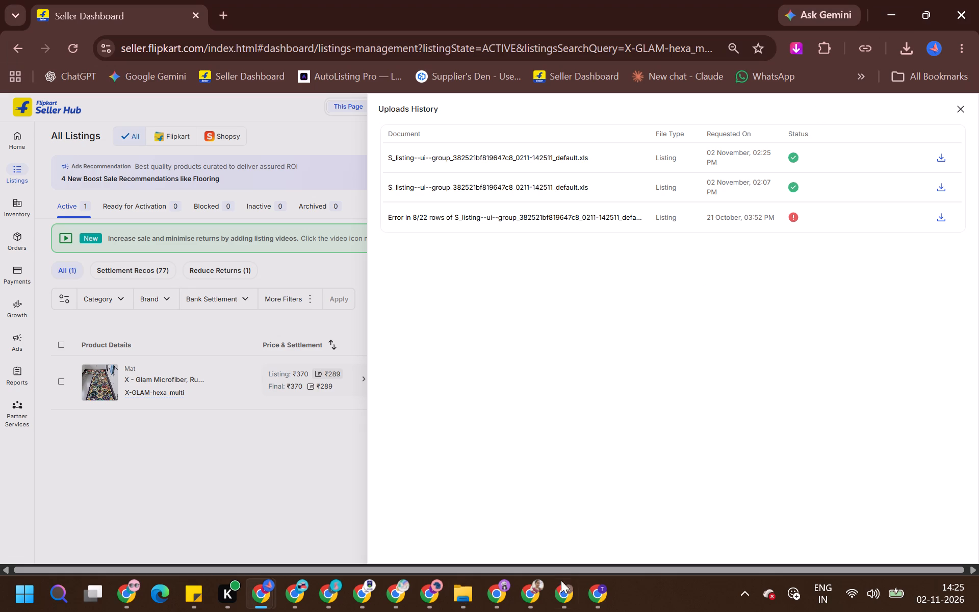
Close the uploads history to return to SankalpEZone's active listings.
click(572, 469)
click(958, 110)
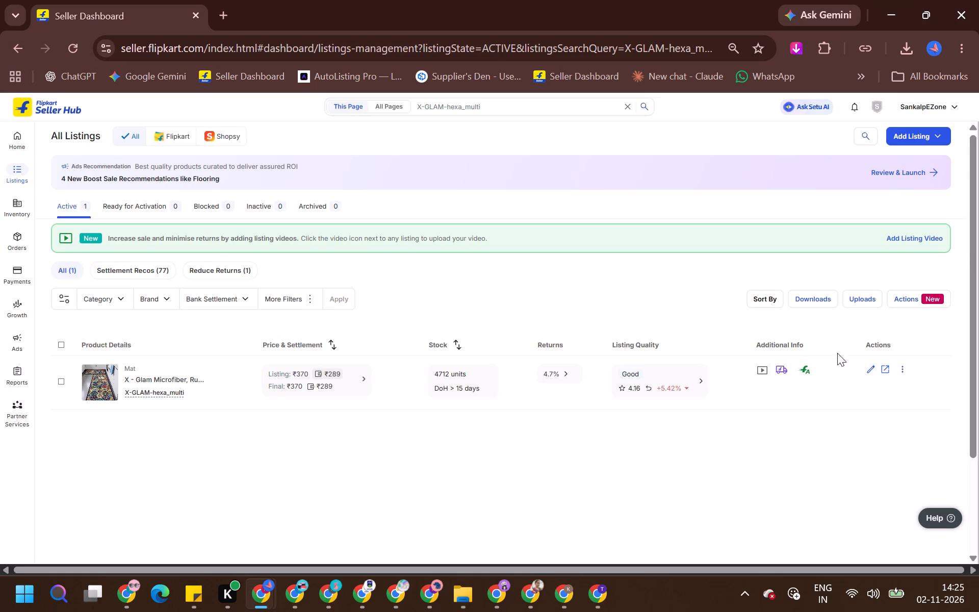
Open the X-GLAM-hexa_multi listing for editing and check which fulfilment options its inventory details offer.
click(872, 364)
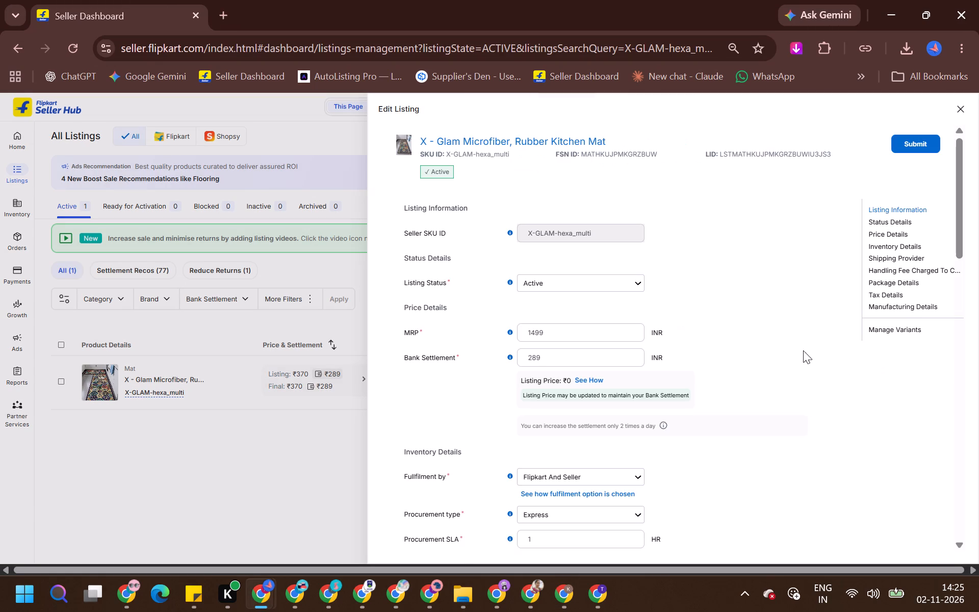
scroll(557, 393, down, 3)
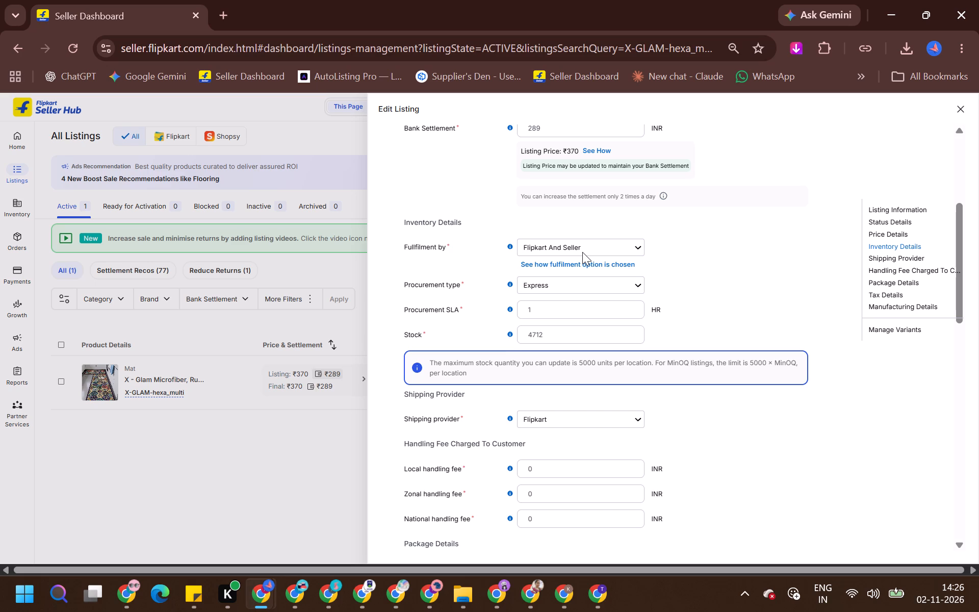
scroll(582, 252, down, 2)
scroll(582, 252, up, 2)
click(539, 250)
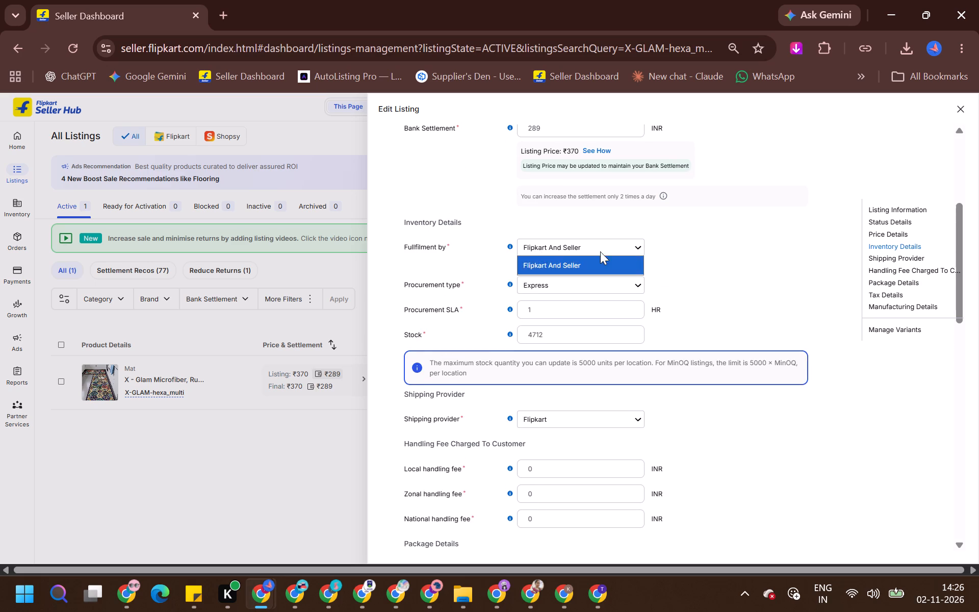
click(681, 247)
Examine the X-GLAM-hexa_multi listing's handling fees, package dimensions, weight, HSN and tax code in the edit form.
scroll(681, 247, up, 2)
scroll(681, 251, down, 5)
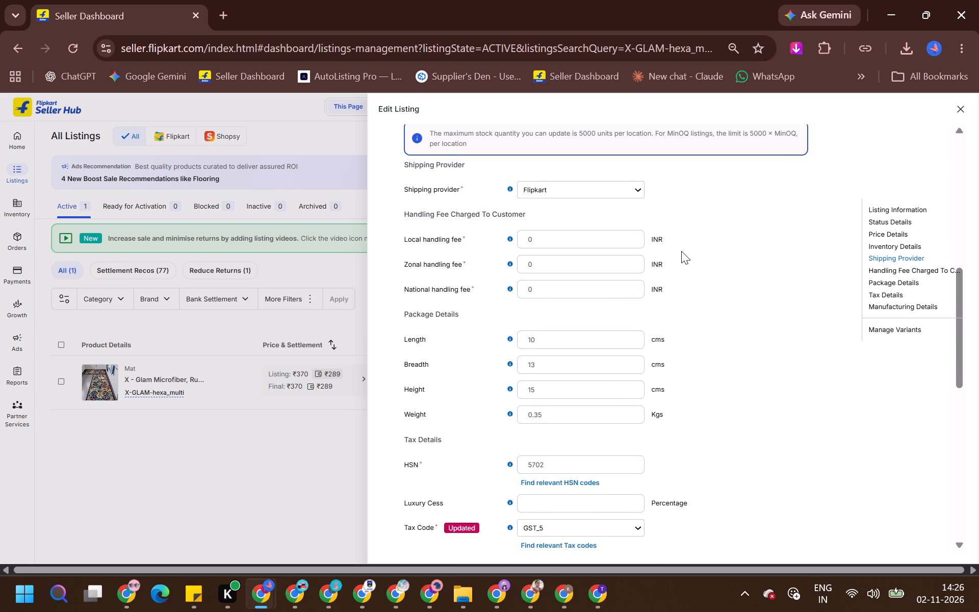
scroll(681, 251, down, 5)
scroll(681, 251, up, 3)
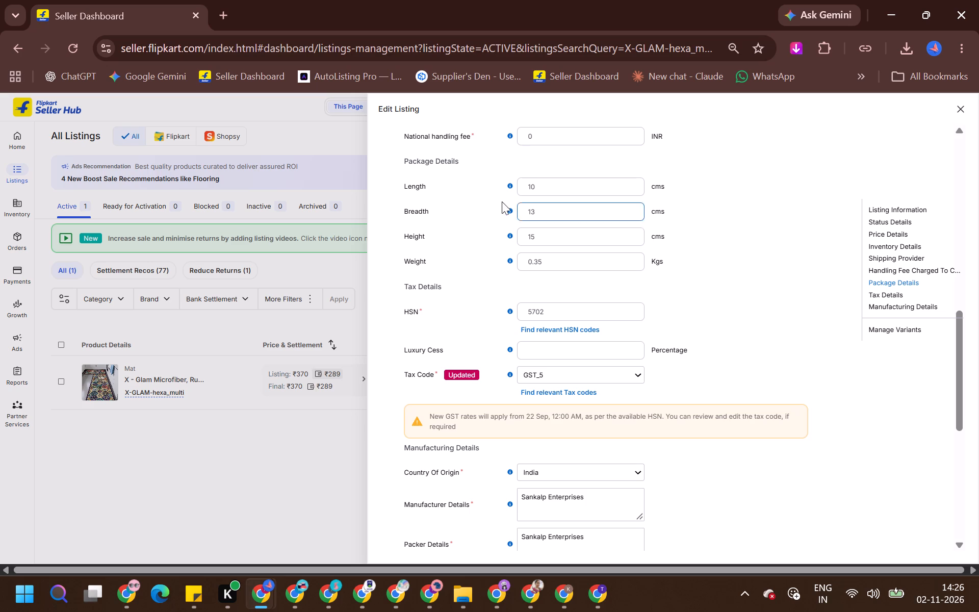
click(565, 255)
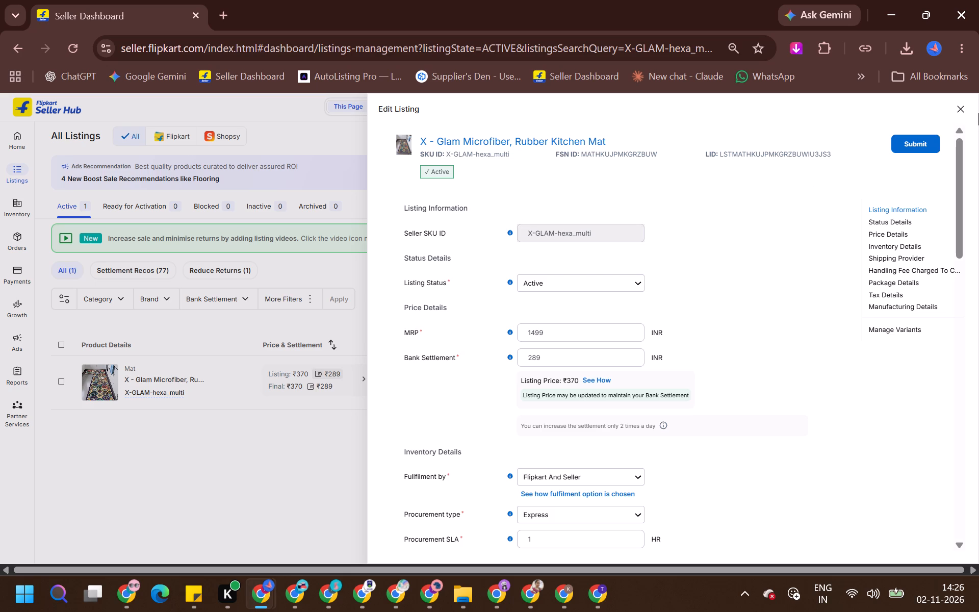
scroll(826, 184, down, 5)
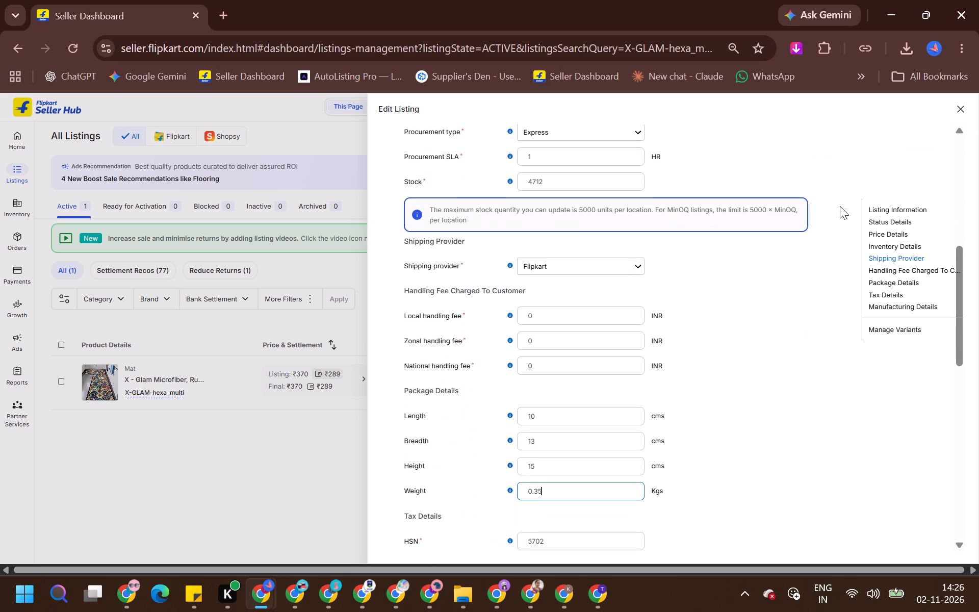
scroll(840, 206, down, 1)
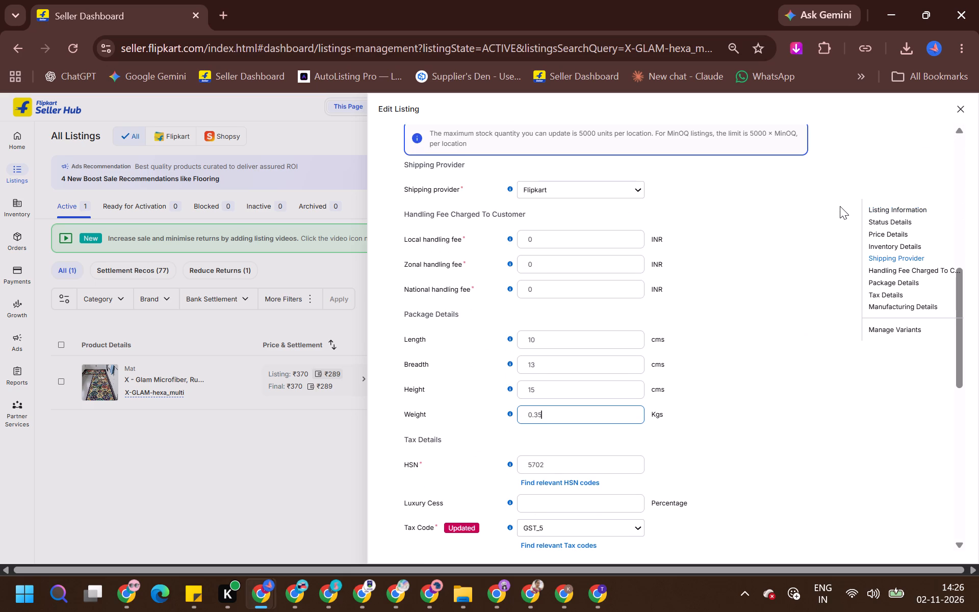
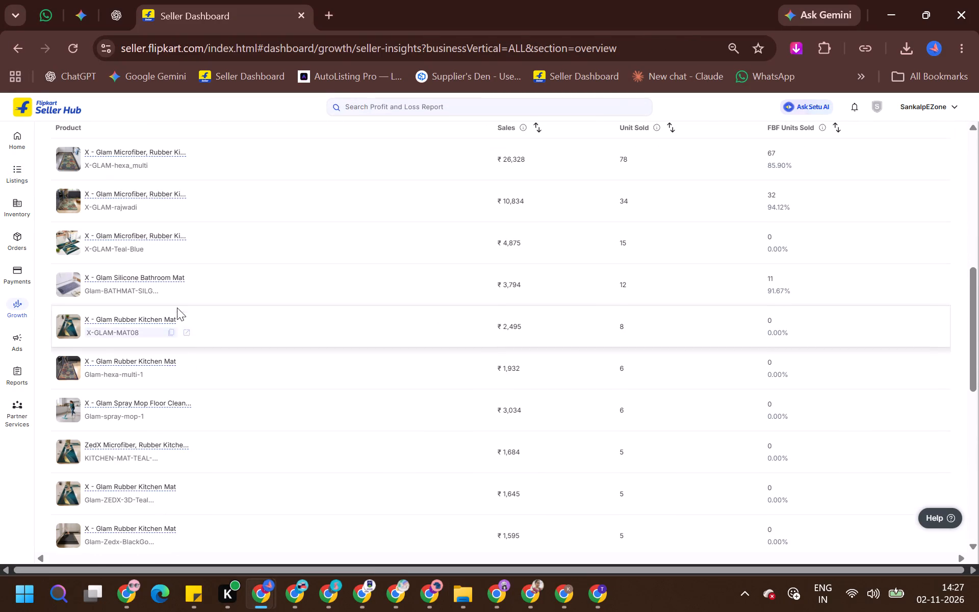
Copy the X-GLAM-rajwadi SKU ID from the seller insights product table and search SankalpEZone's active listings for it.
click(169, 210)
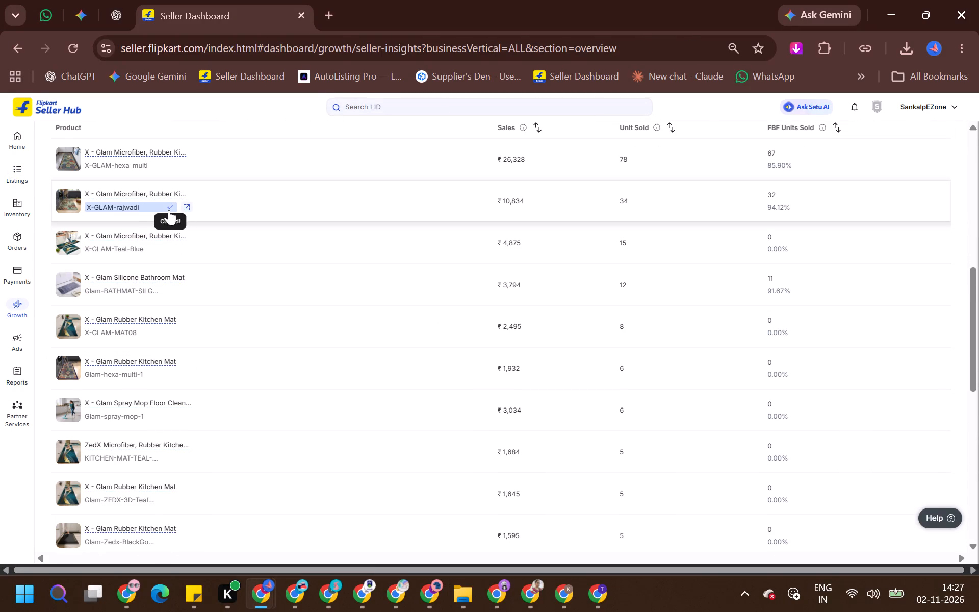
key(alt+Tab)
click(444, 115)
click(450, 111)
key(ctrl+a)
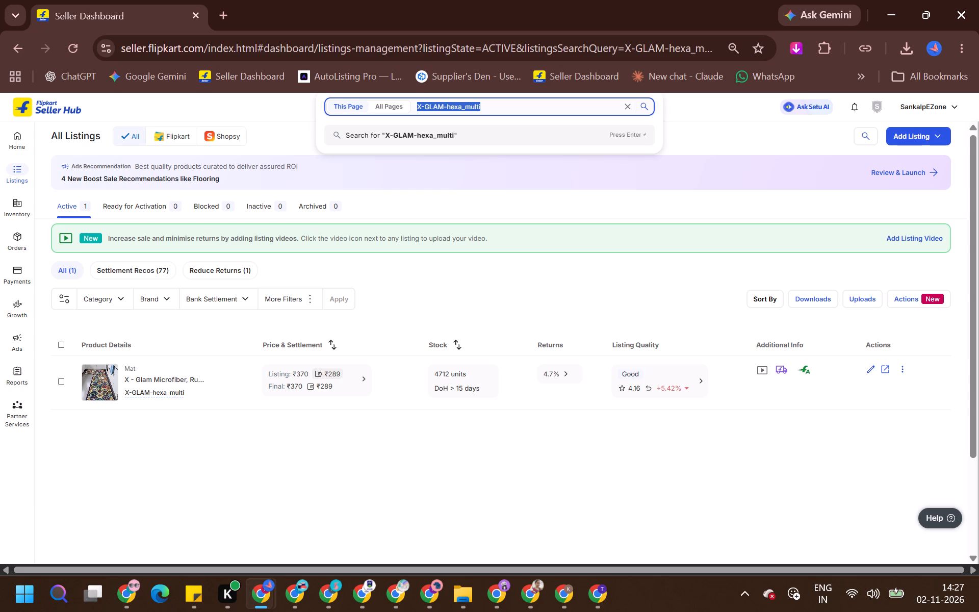
key(ctrl+v)
key(Return)
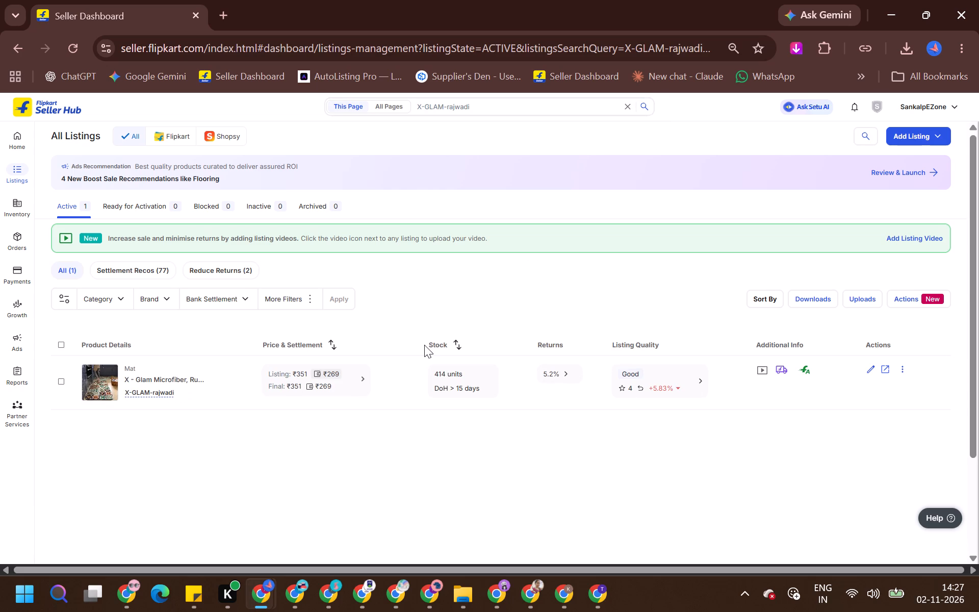
key(alt+Tab)
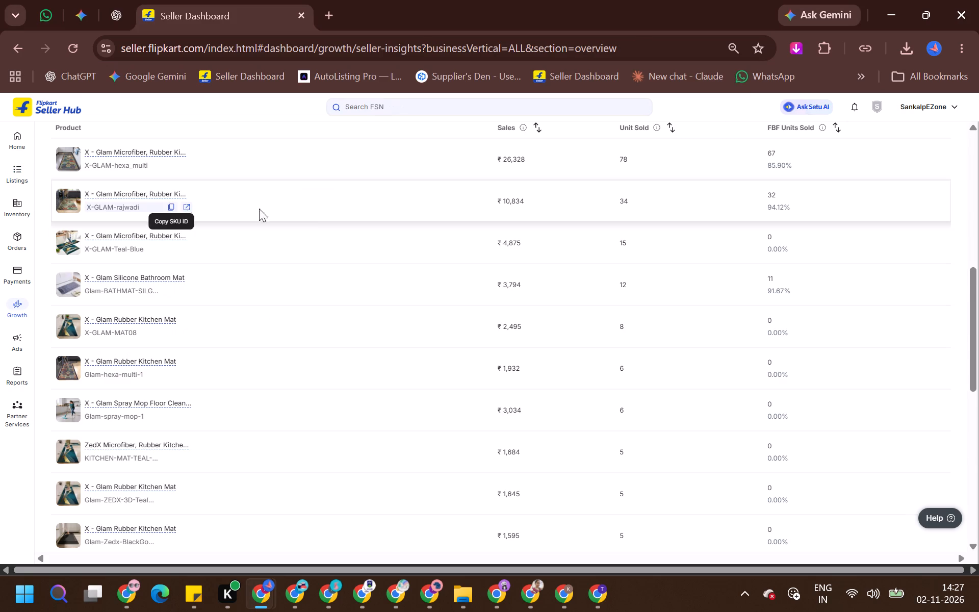
key(alt+Tab)
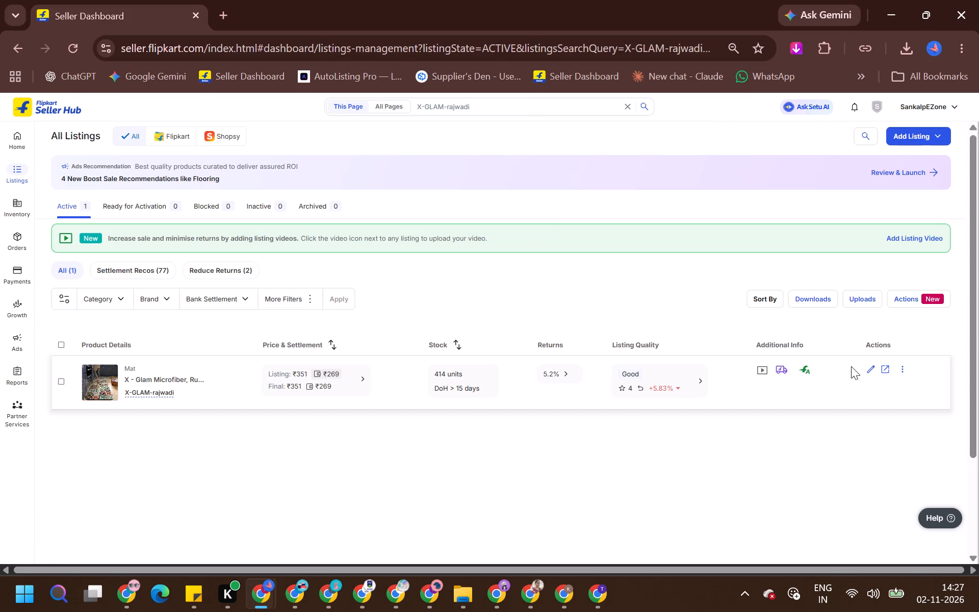
Open the X-GLAM-rajwadi listing for editing and examine its price, fulfilment, procurement, stock and shipping provider details.
click(876, 371)
scroll(648, 338, down, 2)
scroll(635, 341, up, 2)
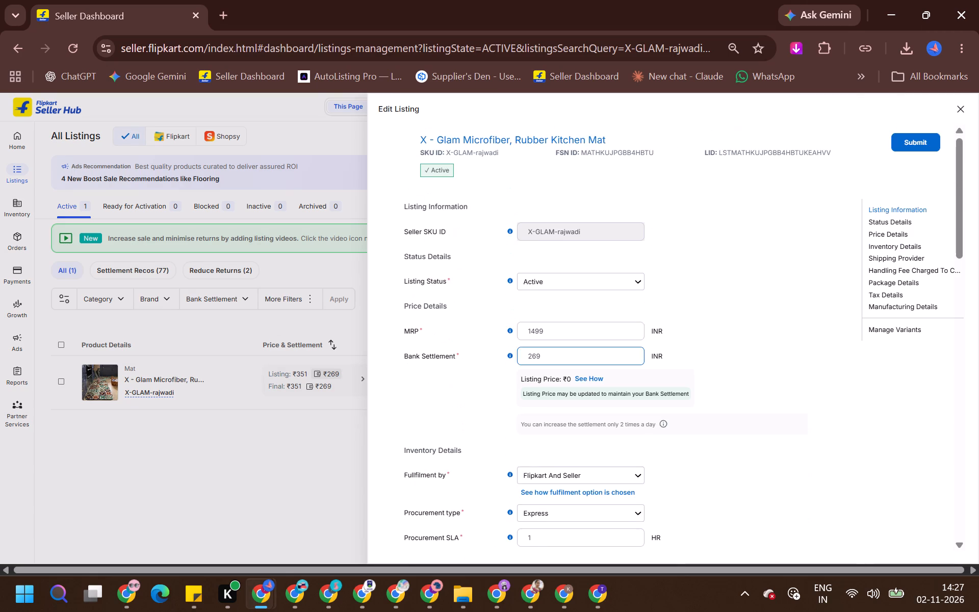
scroll(436, 353, down, 1)
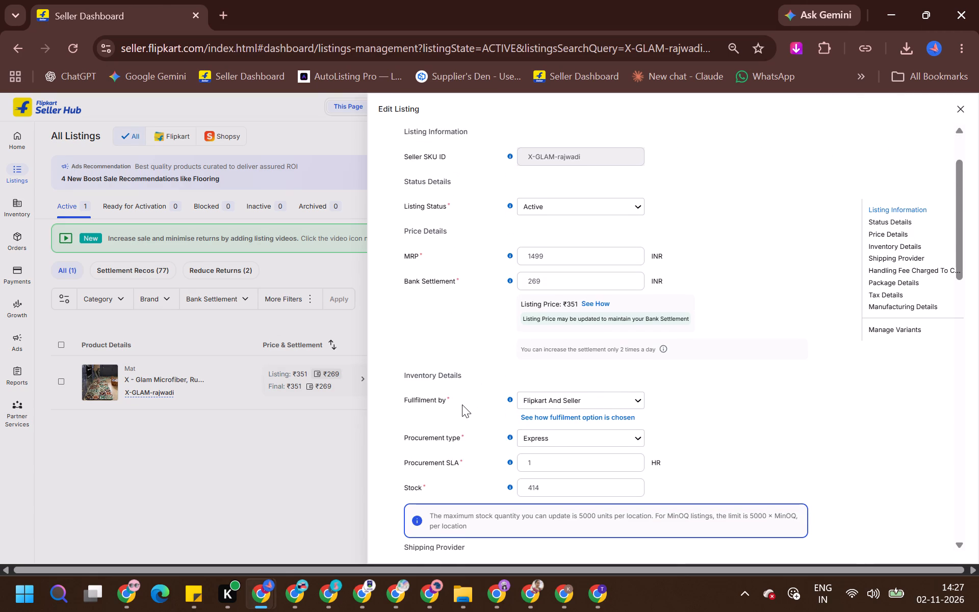
scroll(462, 404, down, 1)
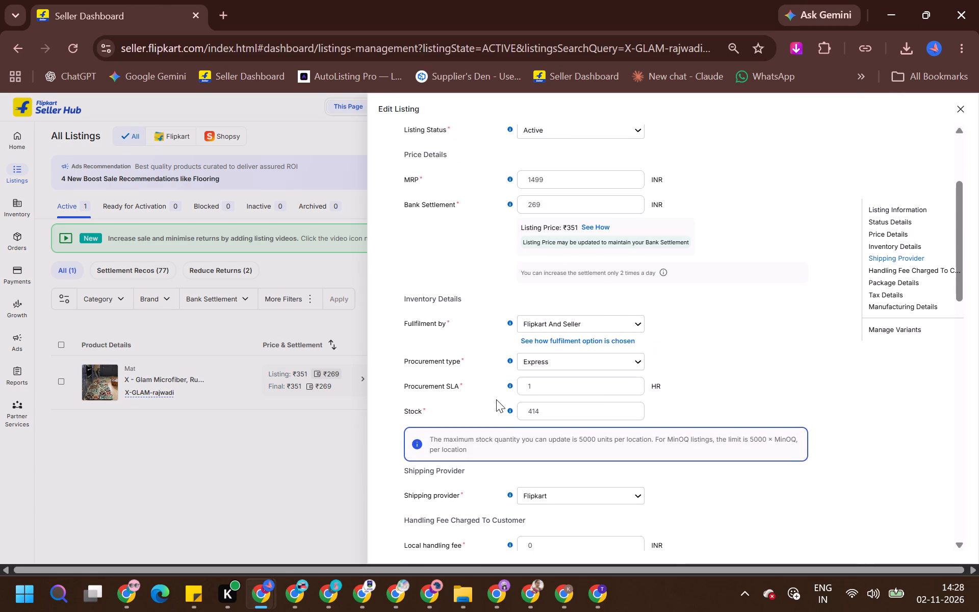
scroll(496, 399, up, 1)
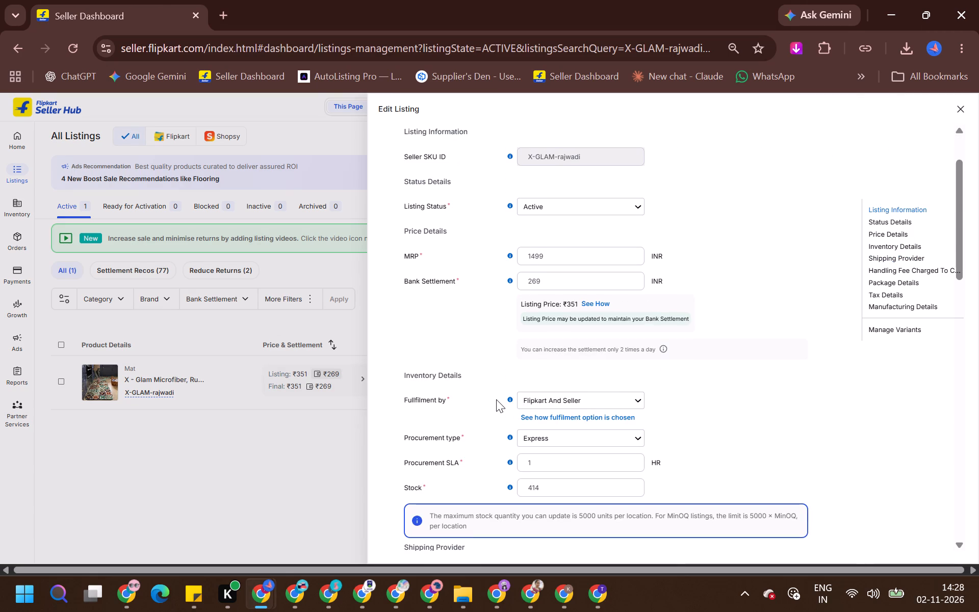
scroll(496, 399, up, 1)
scroll(496, 399, down, 1)
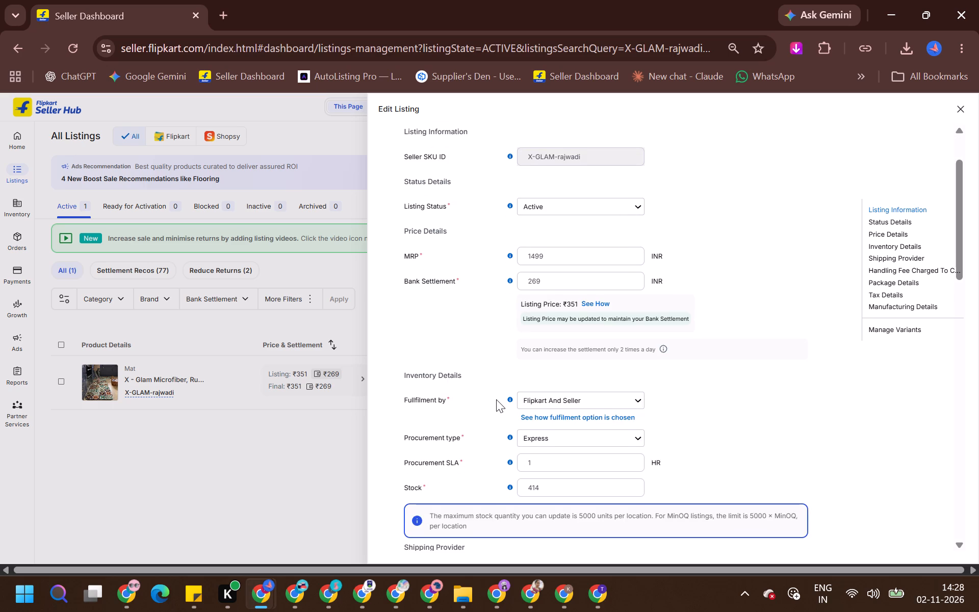
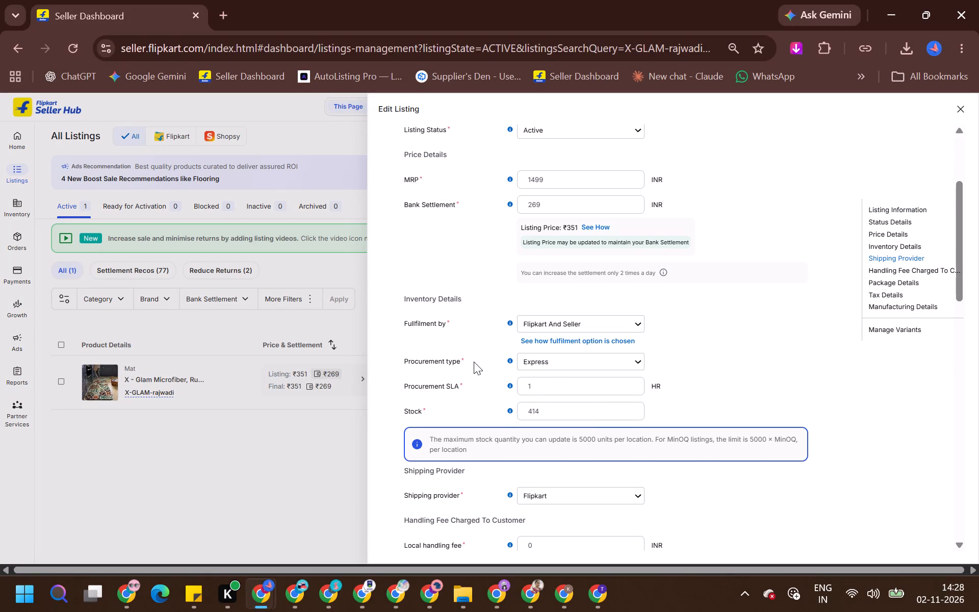
Examine the shipping provider and customer handling fee details in the X-GLAM-rajwadi listing.
scroll(474, 362, down, 1)
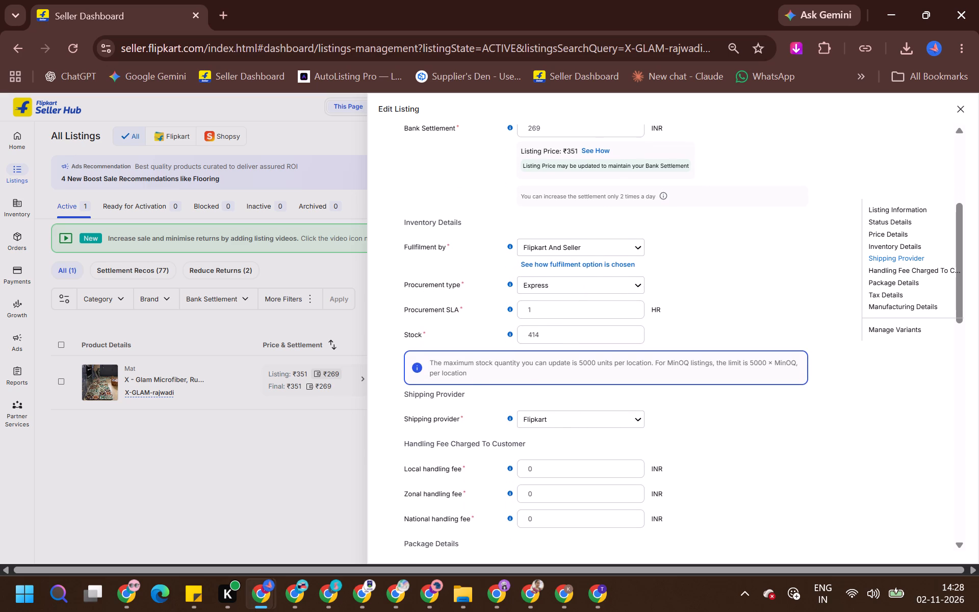
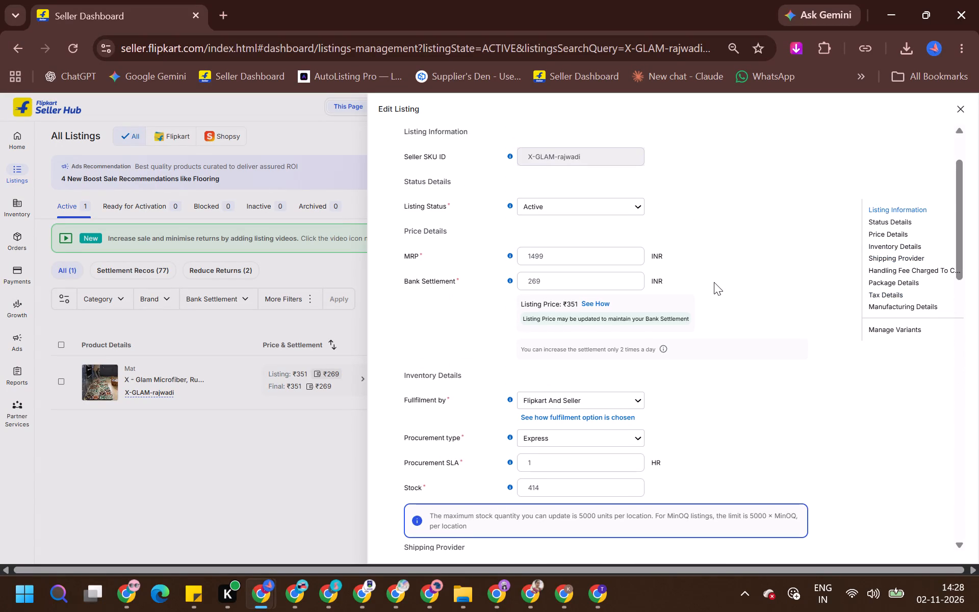
Examine the price, inventory, package and tax details in the X-GLAM-rajwadi listing before submission.
scroll(714, 282, down, 6)
scroll(702, 294, up, 5)
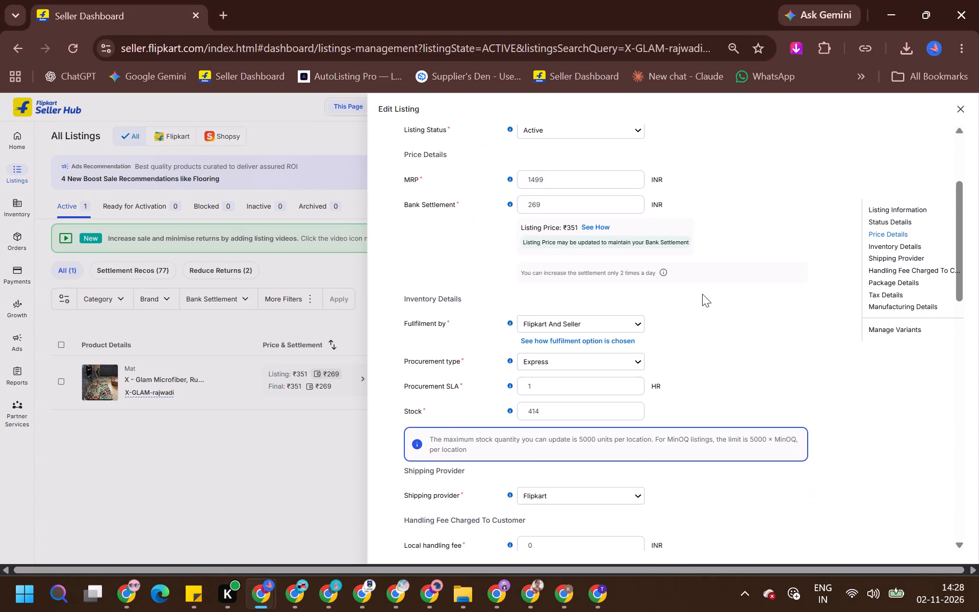
scroll(702, 294, up, 7)
scroll(702, 294, down, 10)
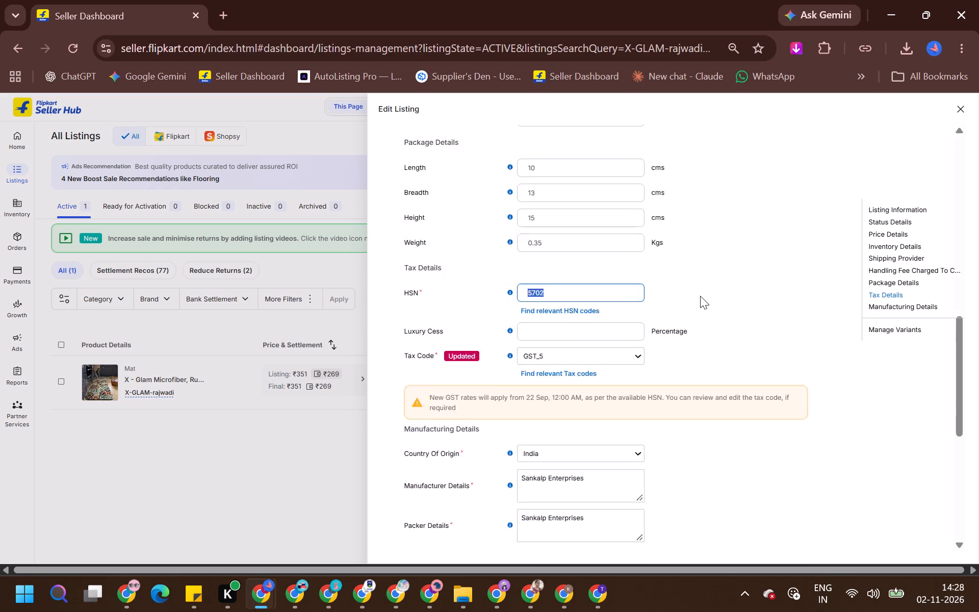
scroll(700, 296, up, 1)
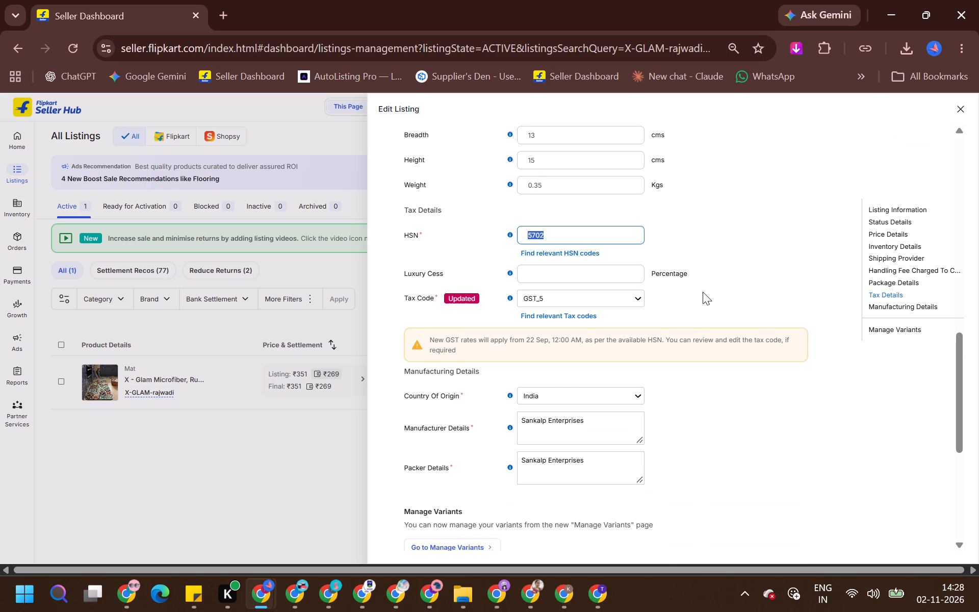
scroll(692, 298, up, 2)
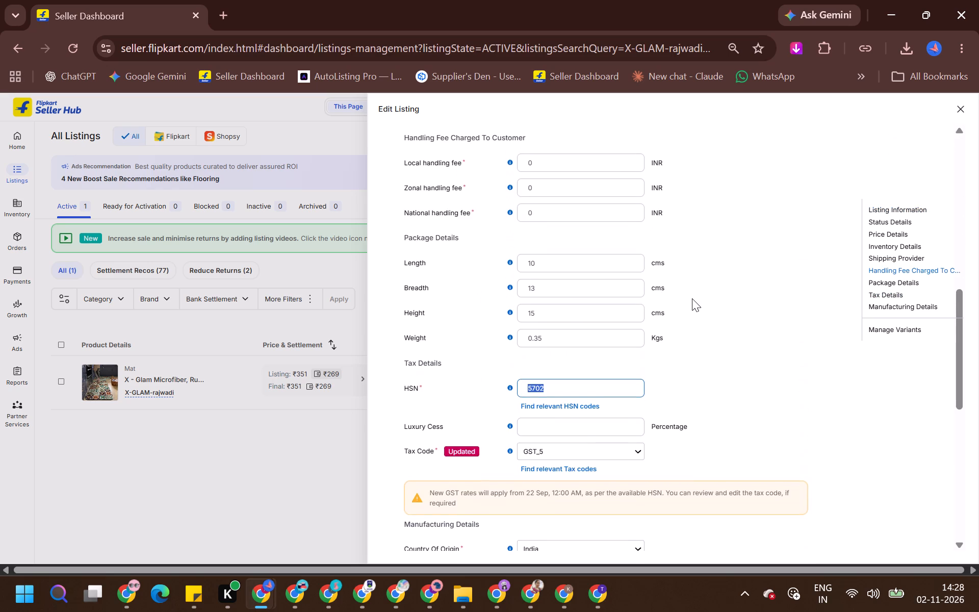
scroll(692, 298, down, 5)
scroll(692, 298, up, 9)
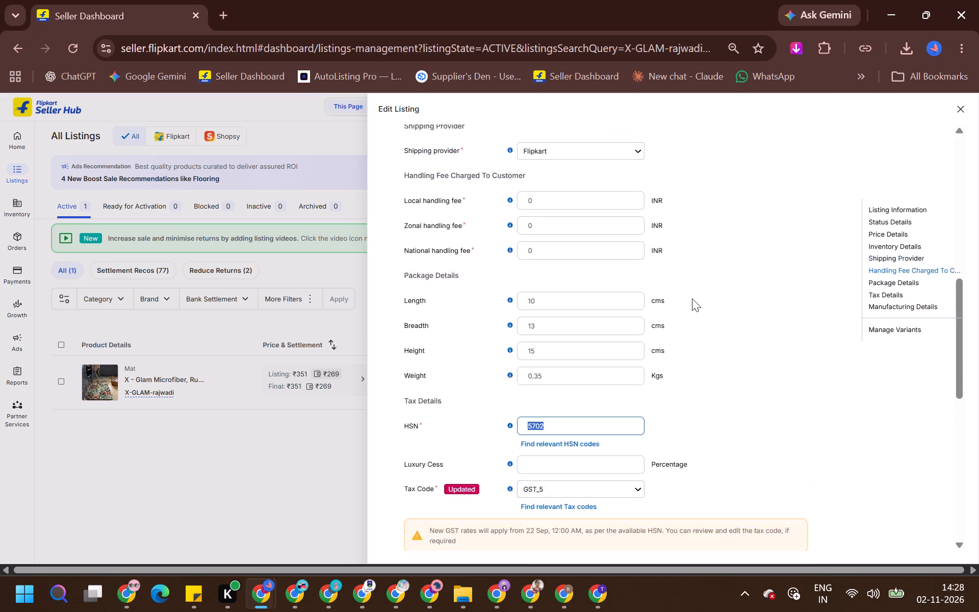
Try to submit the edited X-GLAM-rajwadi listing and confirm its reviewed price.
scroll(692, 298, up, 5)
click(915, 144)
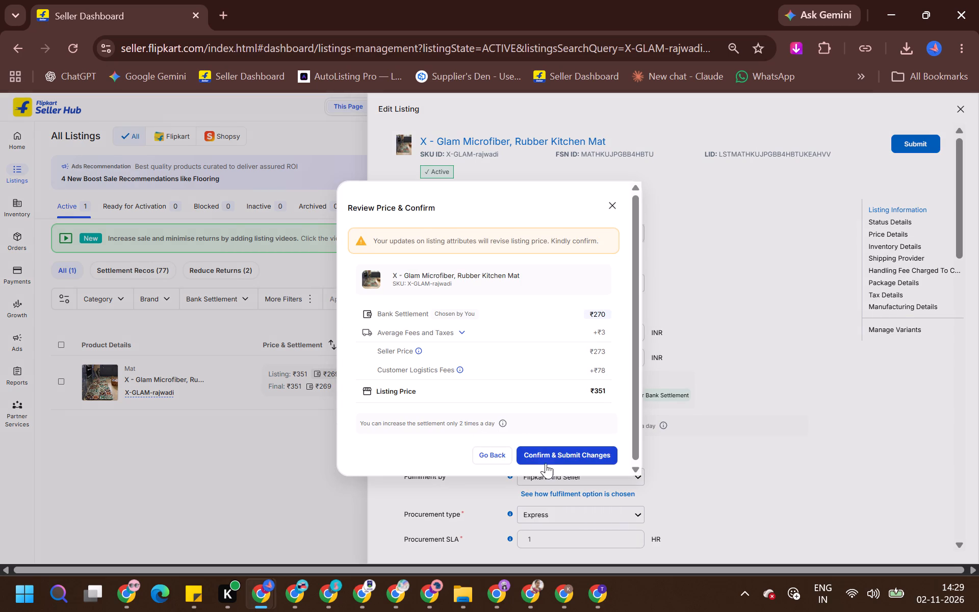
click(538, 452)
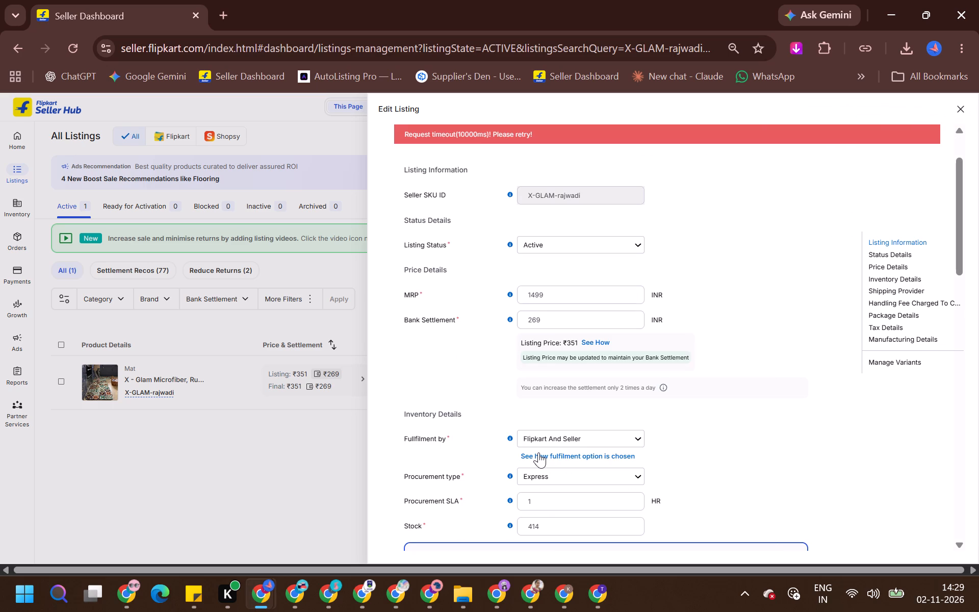
Recheck the X-GLAM-rajwadi listing's details and submit its changes again for price review and confirmation.
scroll(670, 381, down, 13)
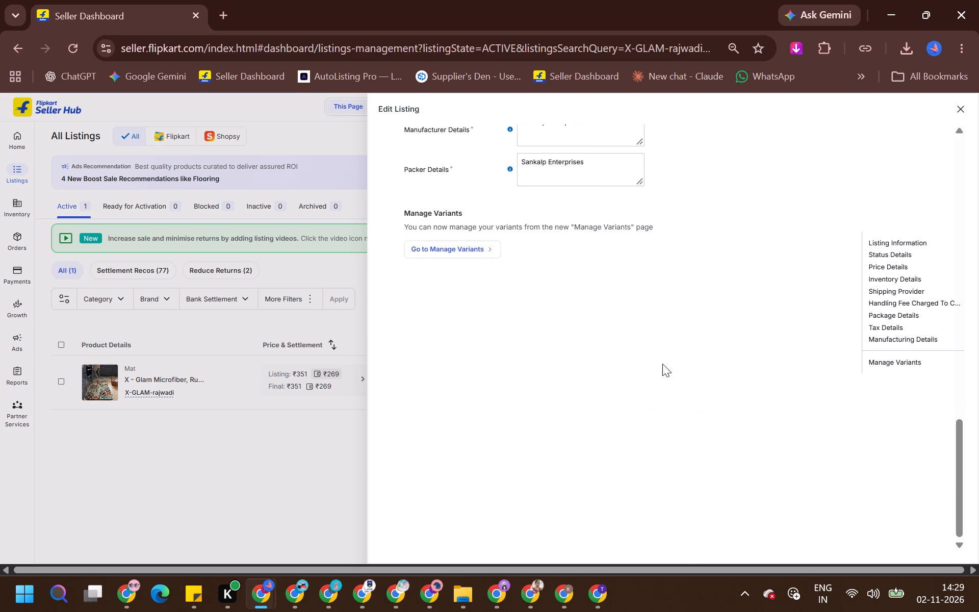
scroll(718, 298, up, 15)
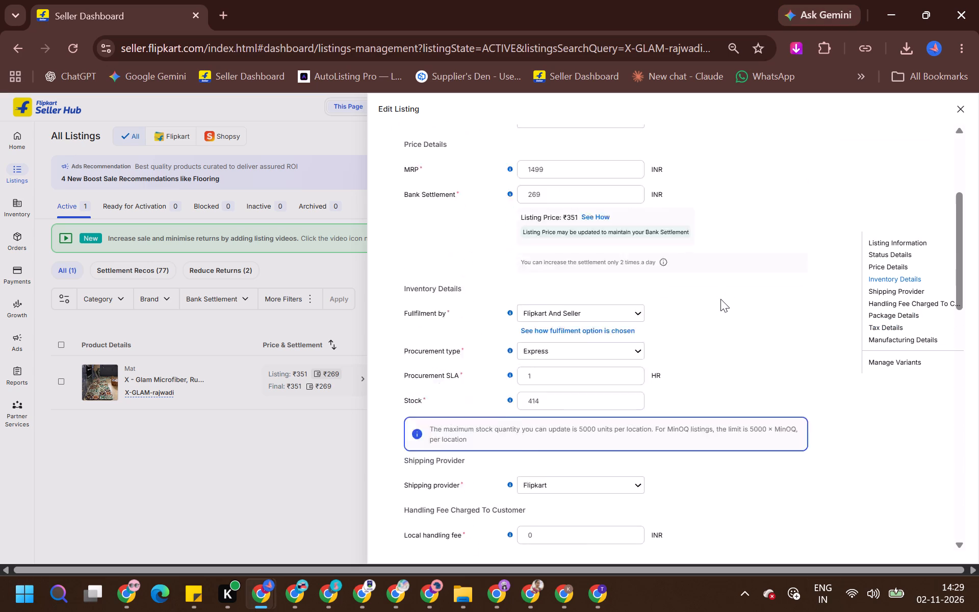
scroll(720, 299, up, 7)
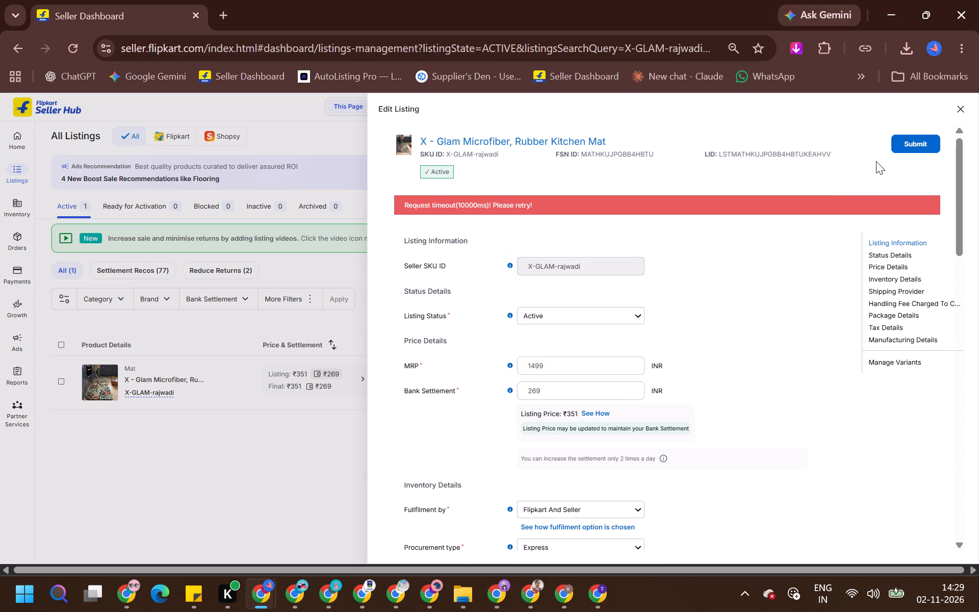
click(903, 145)
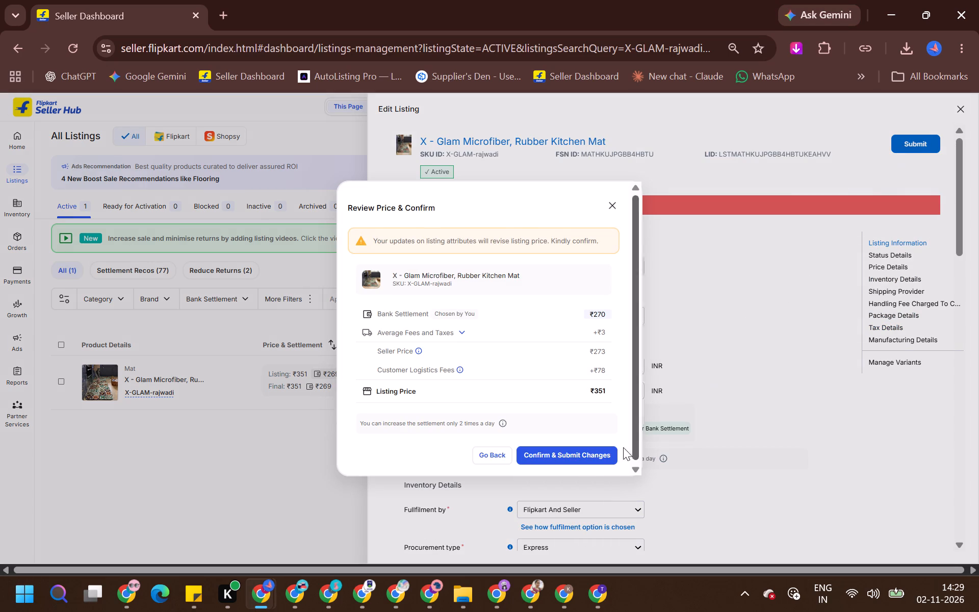
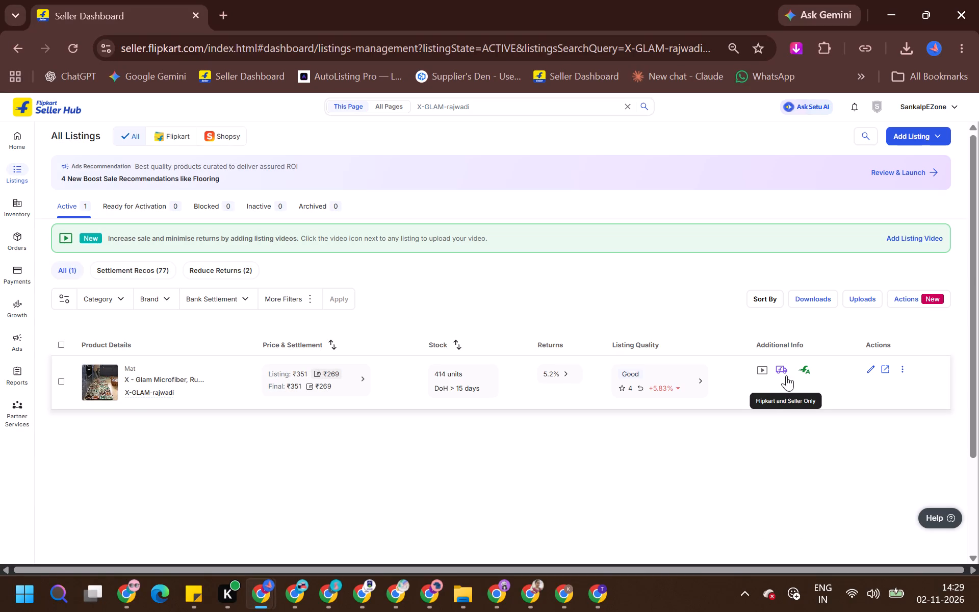
Reopen the X-GLAM-rajwadi listing for editing and set its package length to 10 cm and breadth to 1 cm.
click(874, 367)
scroll(642, 347, down, 2)
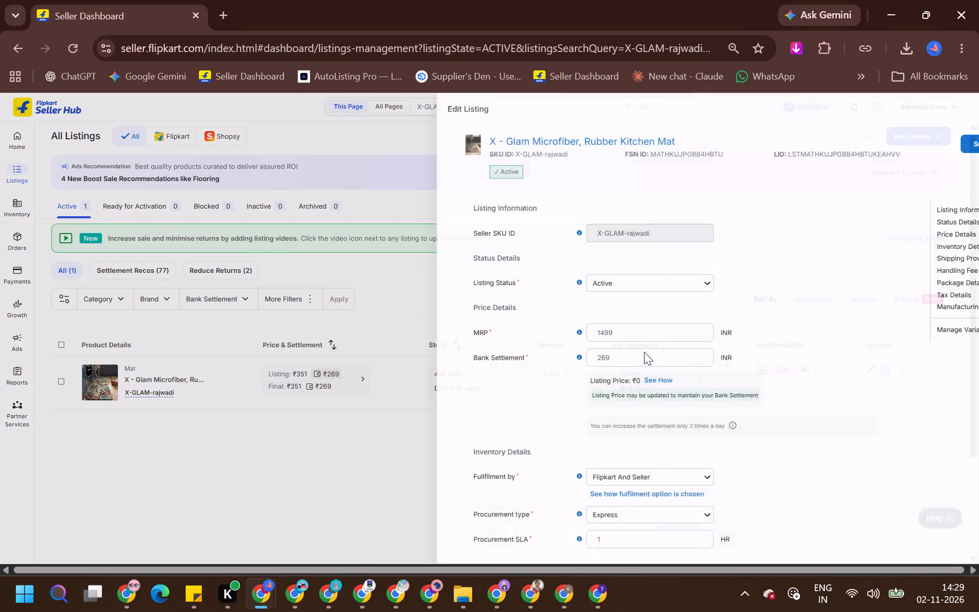
scroll(644, 352, down, 3)
scroll(562, 402, down, 2)
triple_click(562, 417)
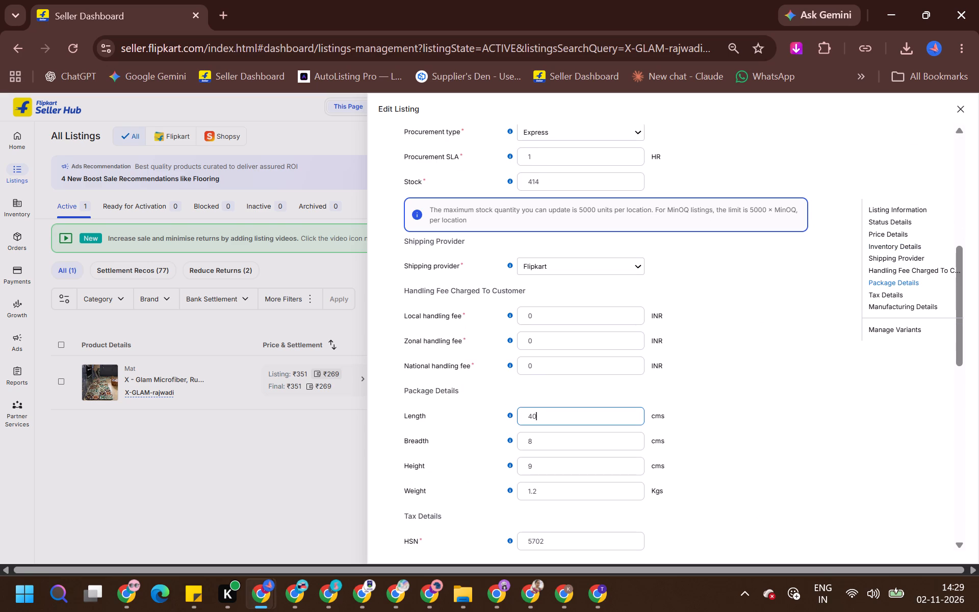
text(10)
key(Tab)
text(1)
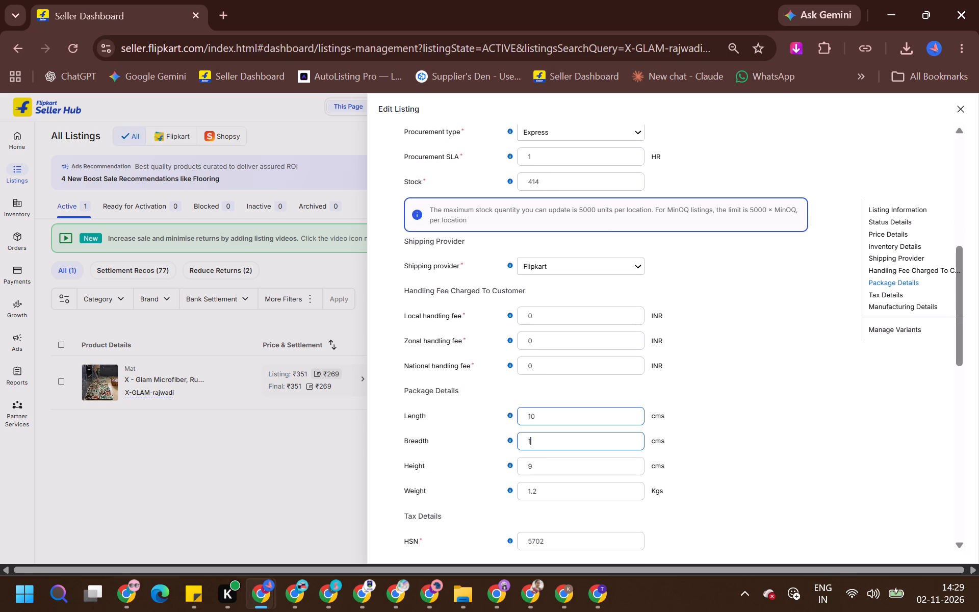
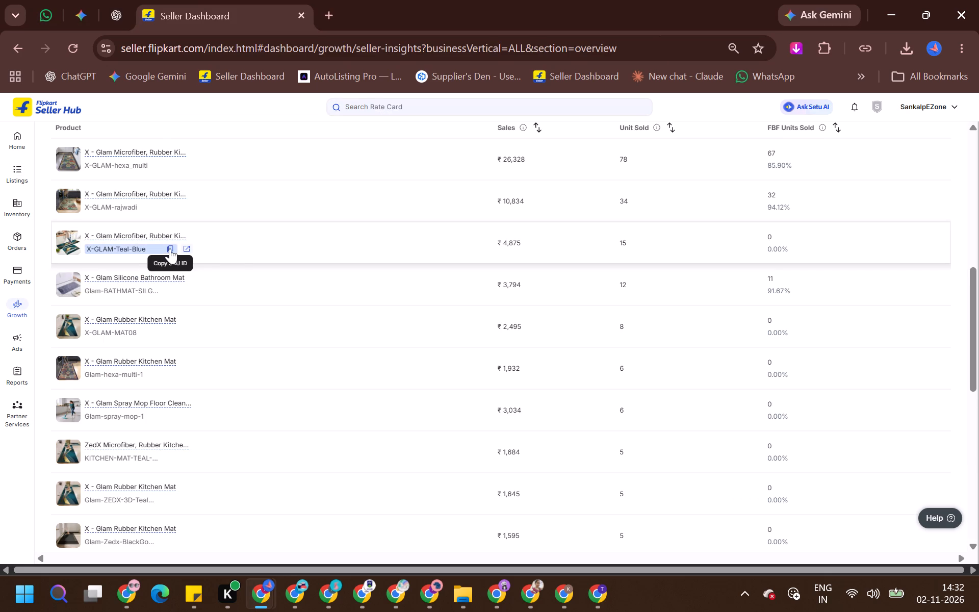
Search the active listings for SKU X-GLAM-Teal-Blue, open the listing for editing and select its package length value.
key(alt+Tab)
triple_click(462, 101)
key(ctrl+a)
key(ctrl+v)
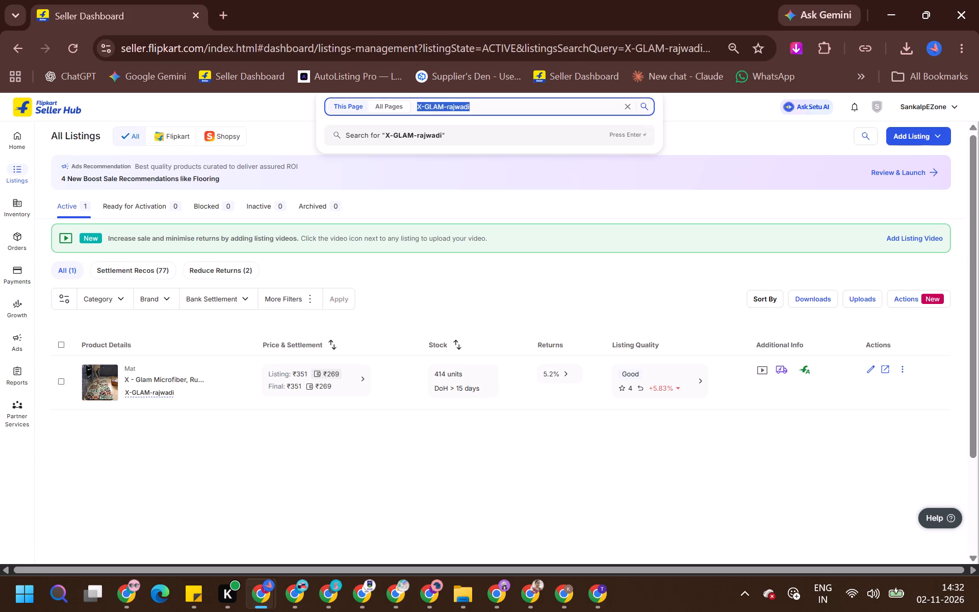
key(Return)
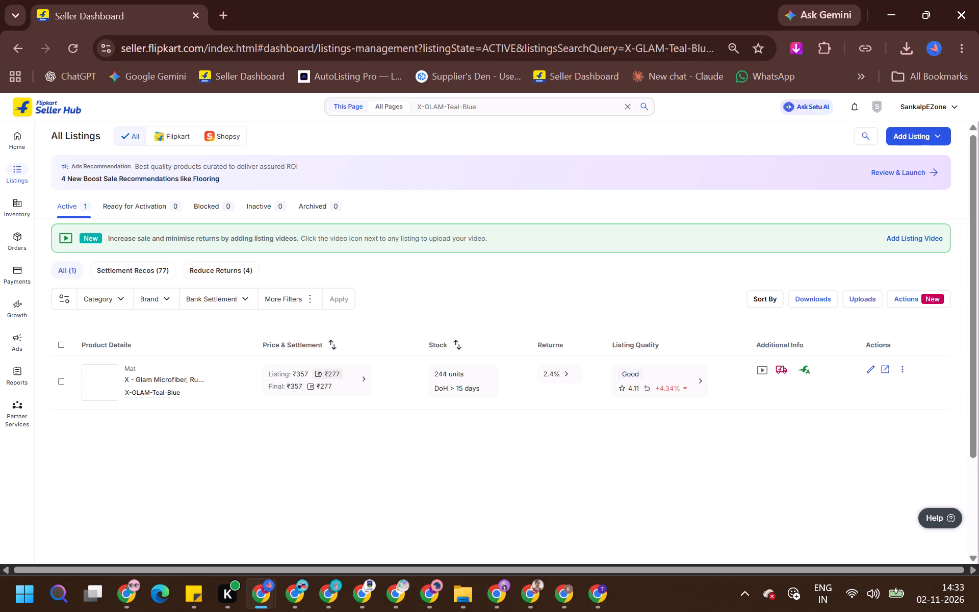
click(873, 366)
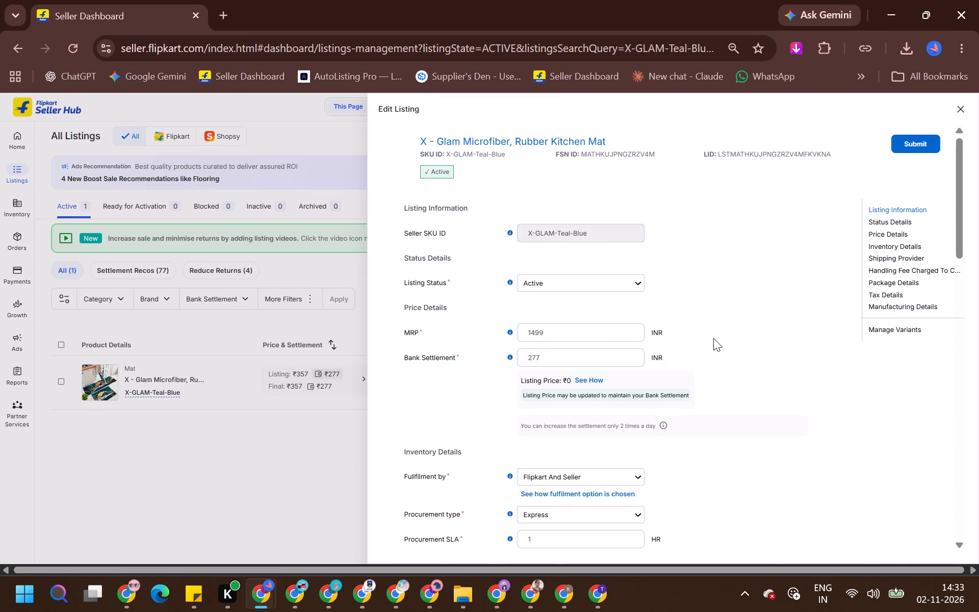
scroll(713, 338, down, 3)
scroll(610, 314, down, 1)
scroll(548, 404, down, 1)
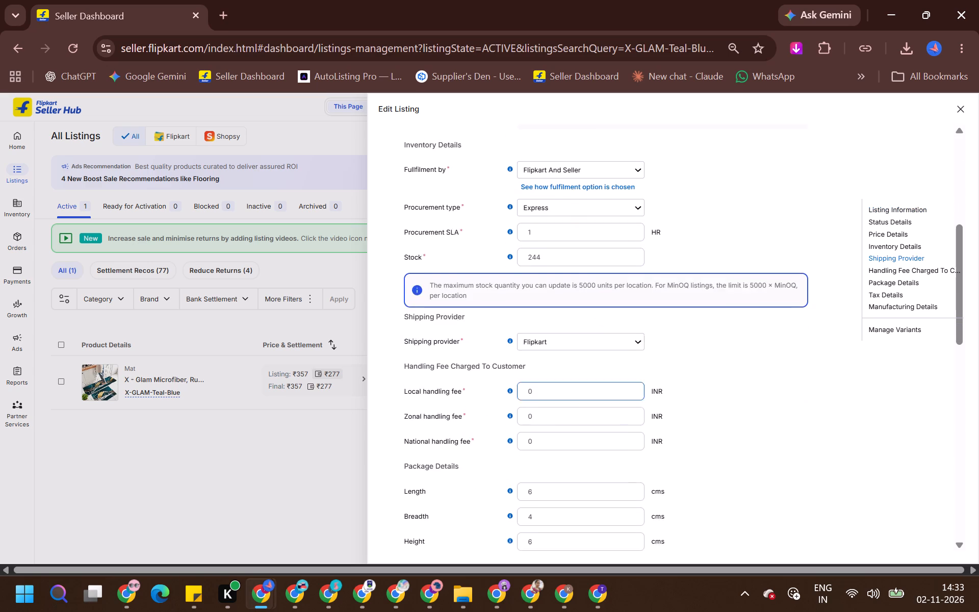
scroll(548, 405, down, 1)
triple_click(553, 336)
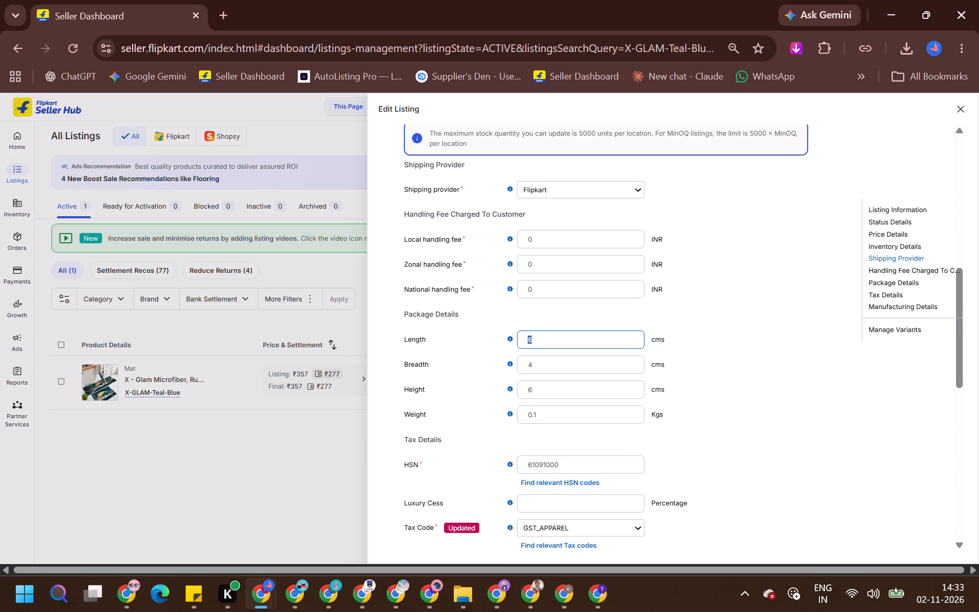
Return to the seller insights page and review today's top products with their sales and FBF units sold.
key(alt+Tab)
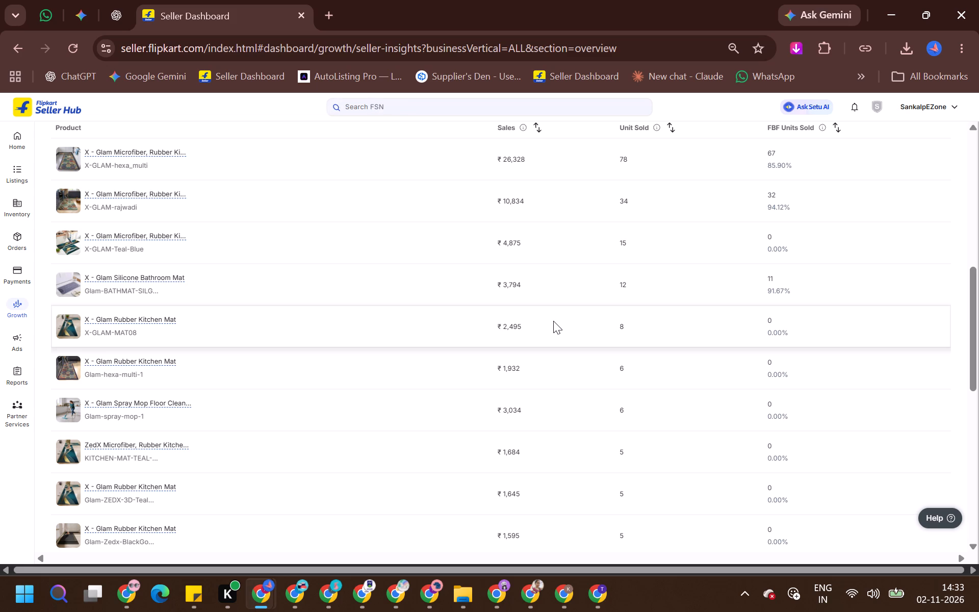
scroll(553, 321, up, 1)
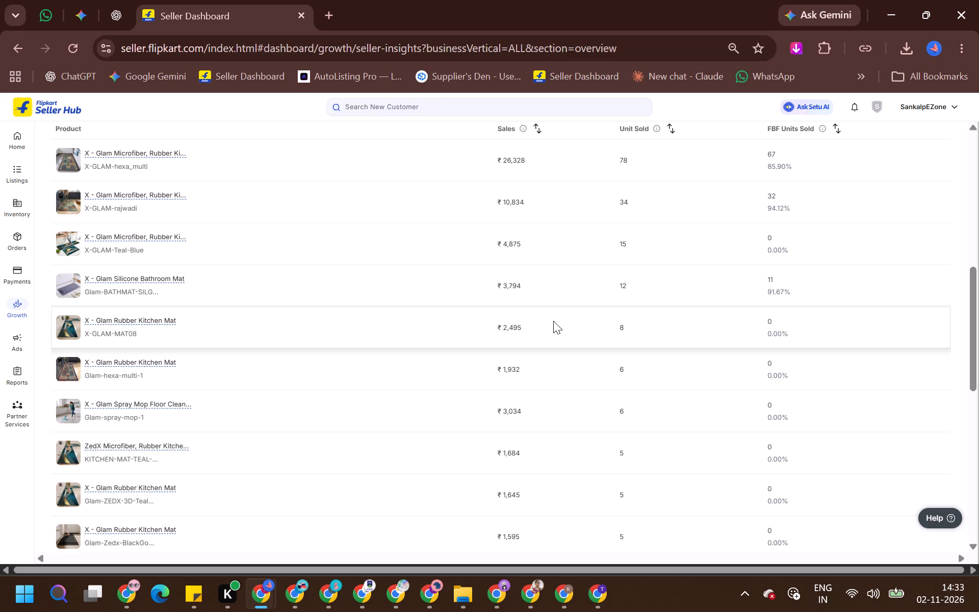
scroll(553, 321, up, 1)
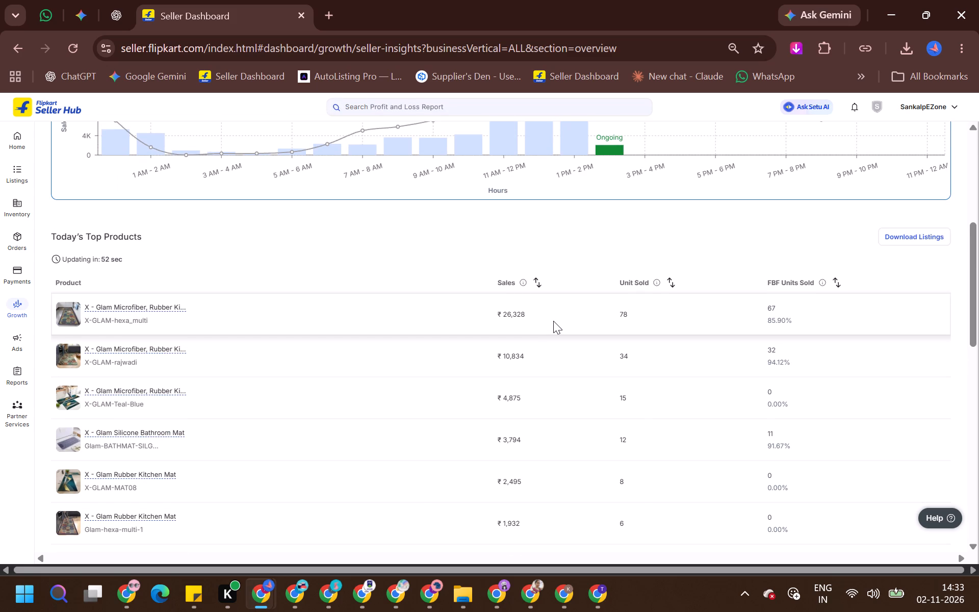
key(alt+Tab)
key(alt+Tab)
scroll(423, 288, down, 2)
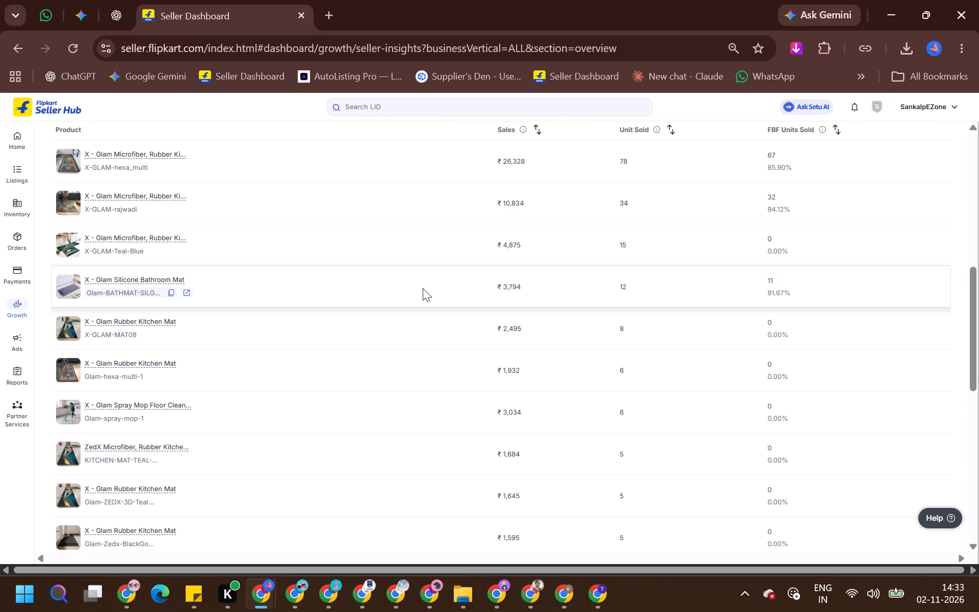
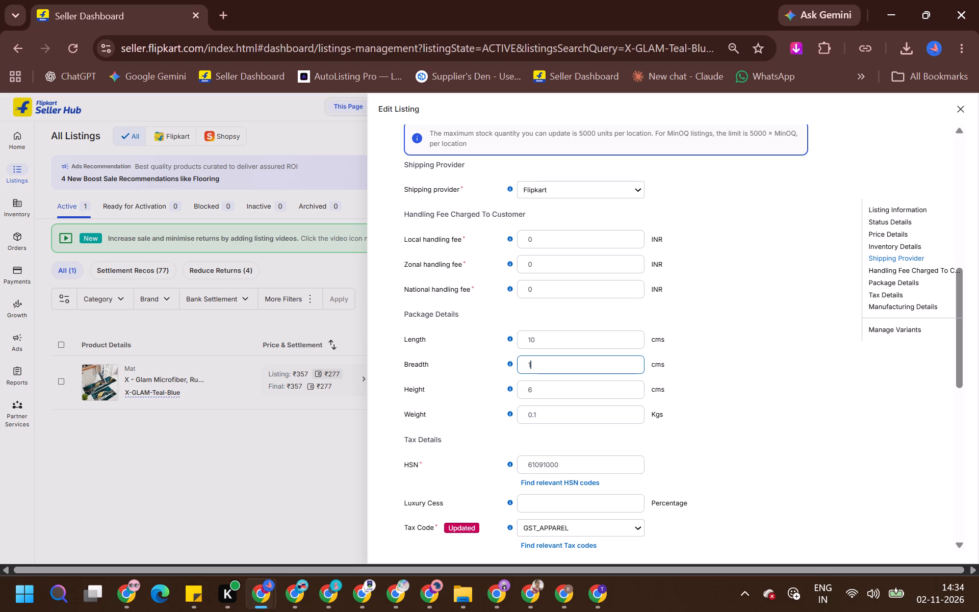
Complete the X-GLAM-Teal-Blue package details with breadth 13 cm, height 15 cm and weight 0.35 kg, and bring up the price review.
text(3)
key(Tab)
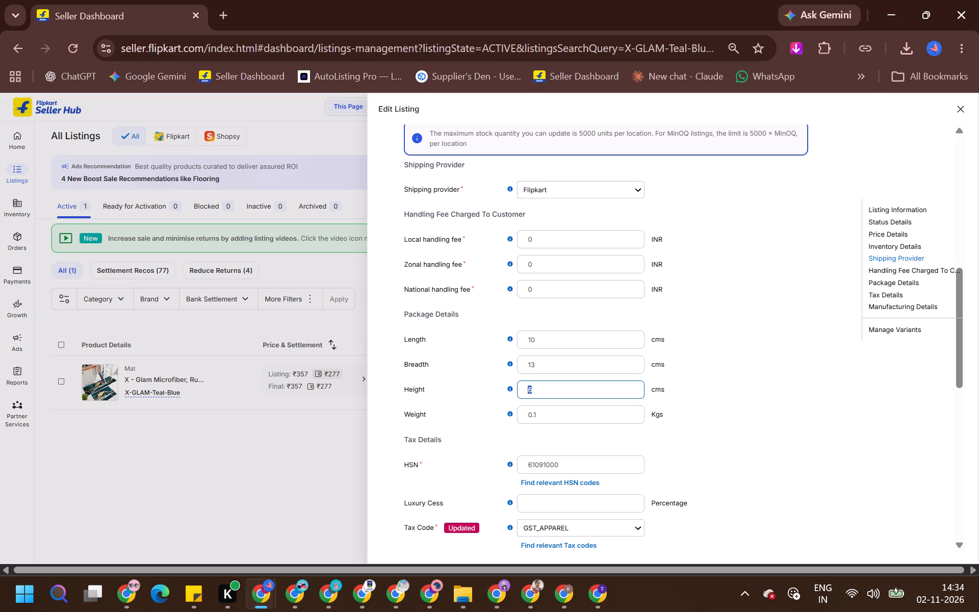
text(15)
key(Tab)
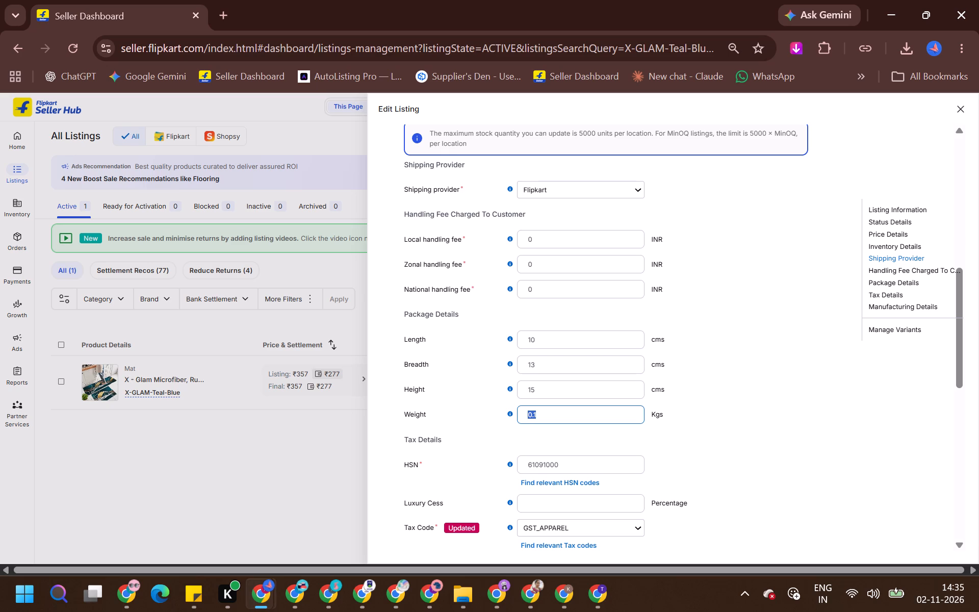
key(Right)
key(BackSpace)
text(35)
key(Tab)
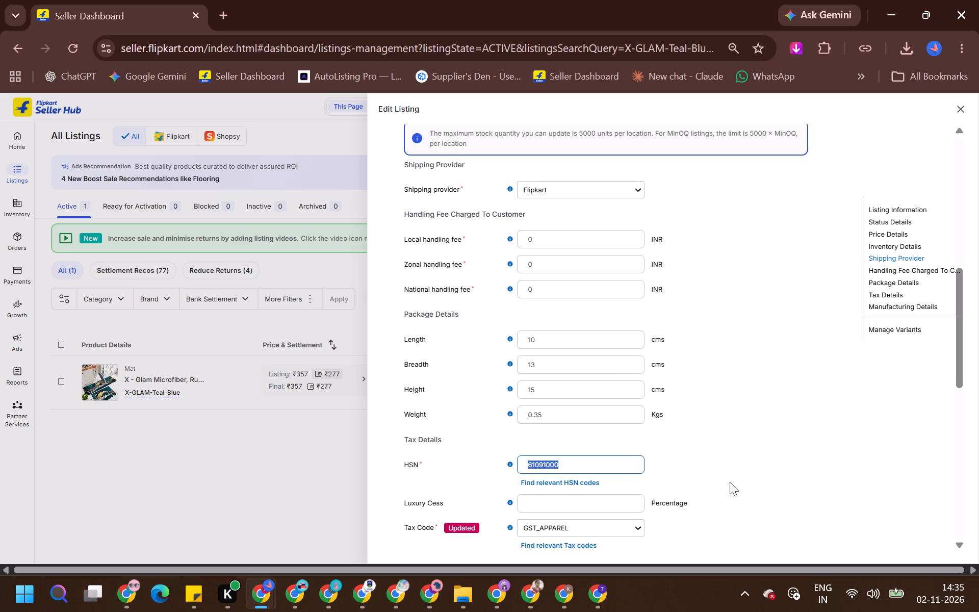
key(Return)
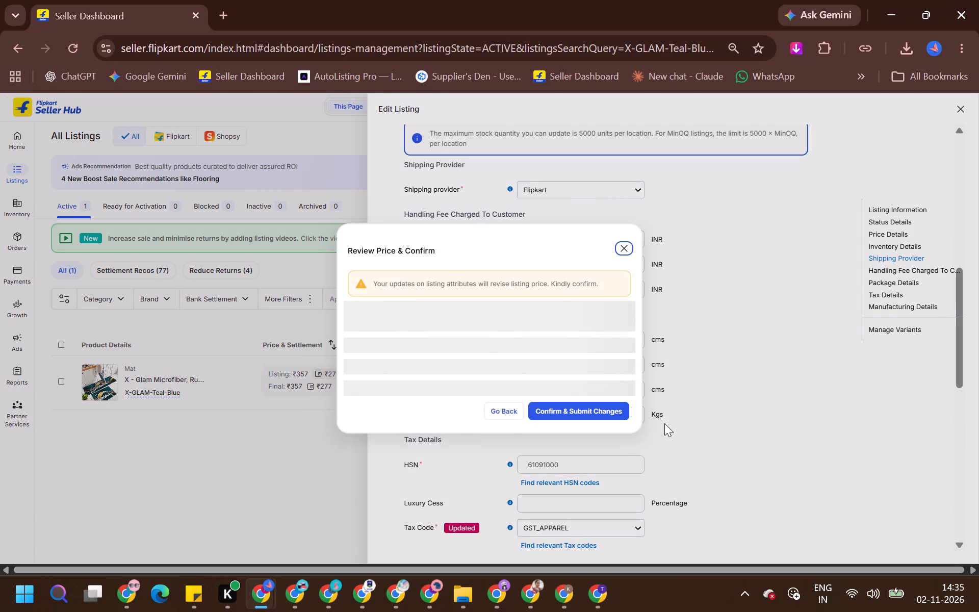
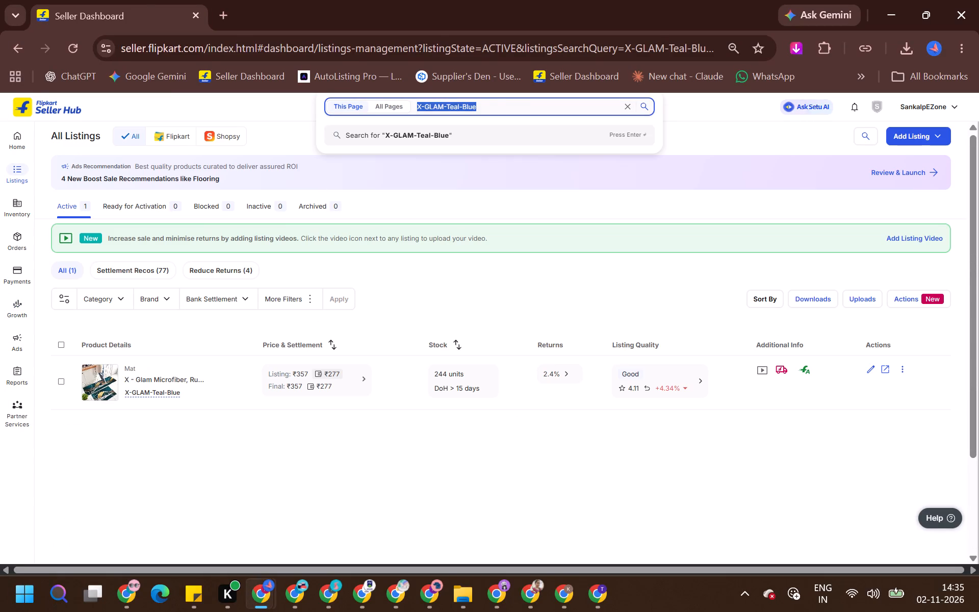
Search the listings for SKU Glam-BATHMAT-SILGREY-ANTISLIP and open that bathroom mat listing for editing.
key(ctrl+v)
key(Return)
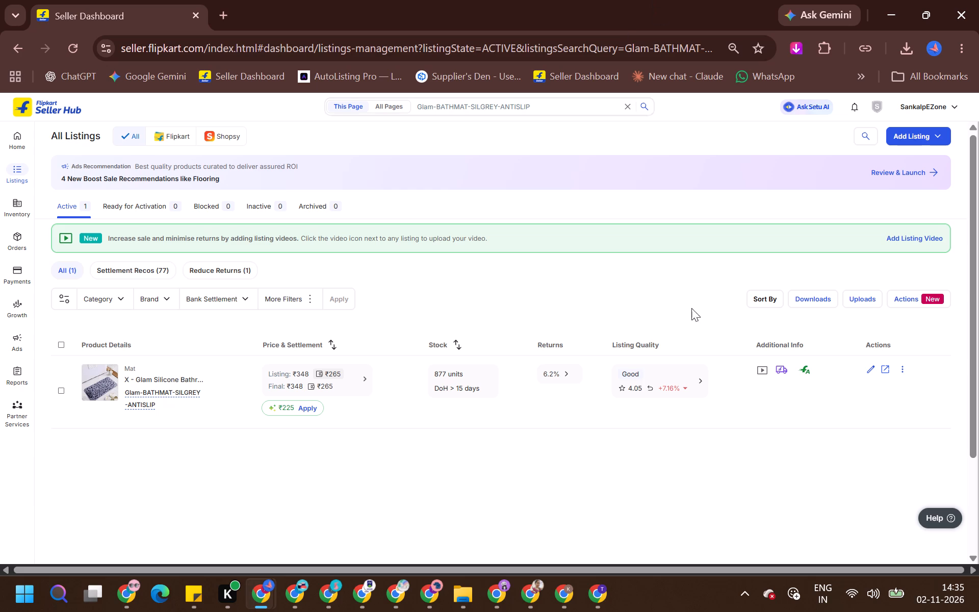
click(868, 375)
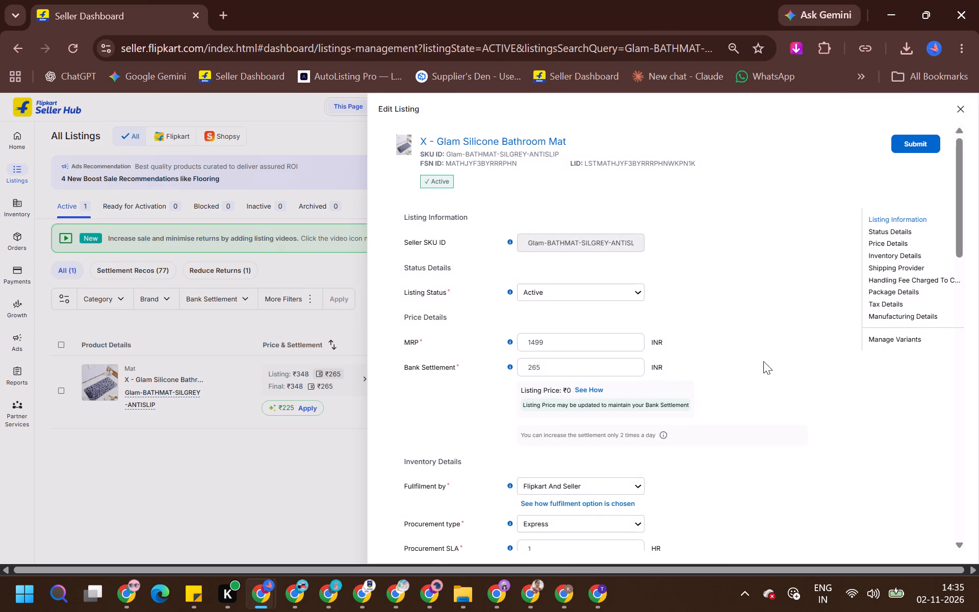
Set the bathroom mat's package to length 10 cm, breadth 13 cm, height 15 cm and weight 0.35 kg, and submit the changes.
scroll(570, 364, down, 1)
scroll(569, 366, up, 1)
scroll(568, 366, down, 8)
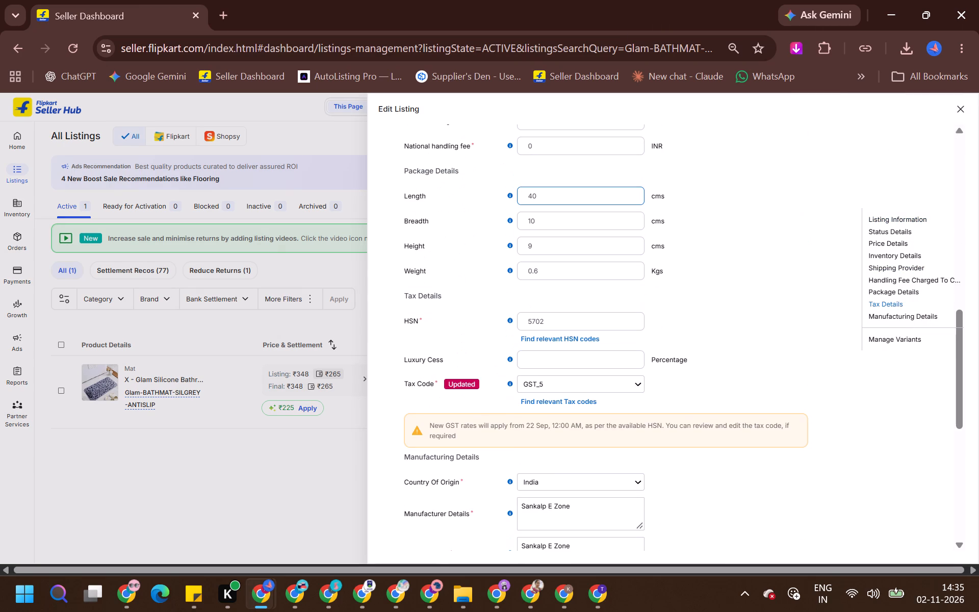
triple_click(537, 200)
text(101)
key(BackSpace)
key(Tab)
text(13)
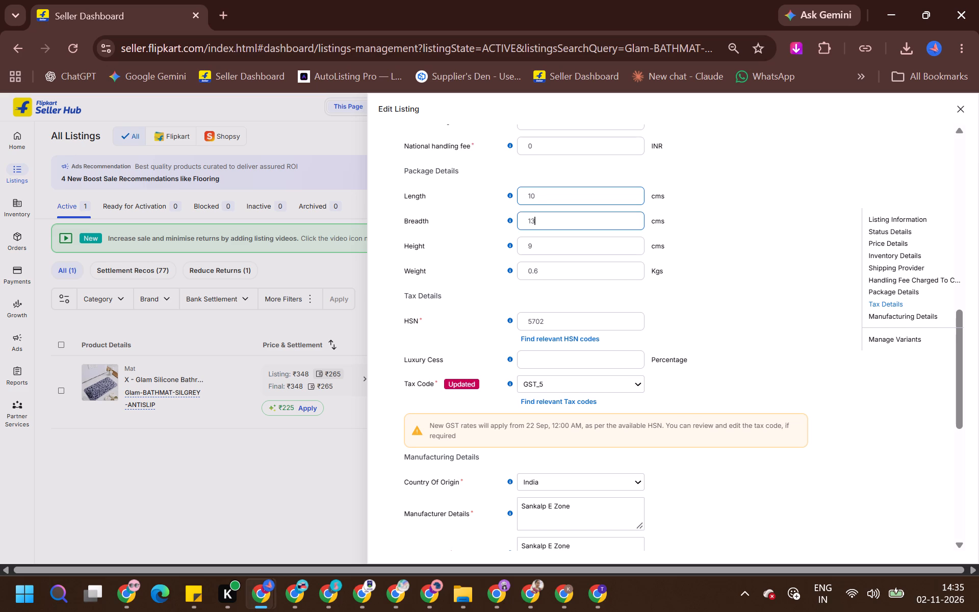
key(Tab)
text(15)
key(Tab)
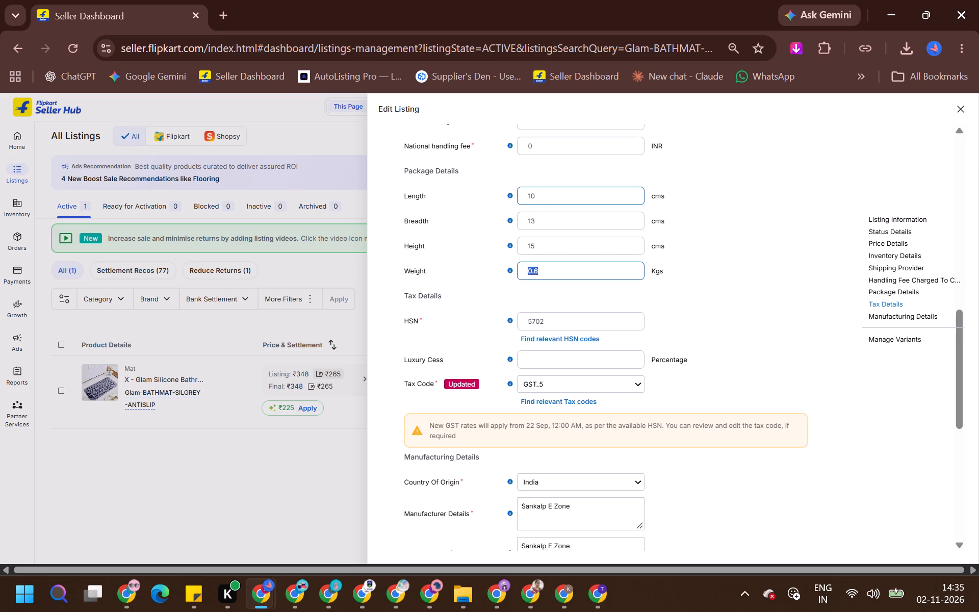
text(0.36)
key(BackSpace)
key(5)
key(Return)
click(578, 460)
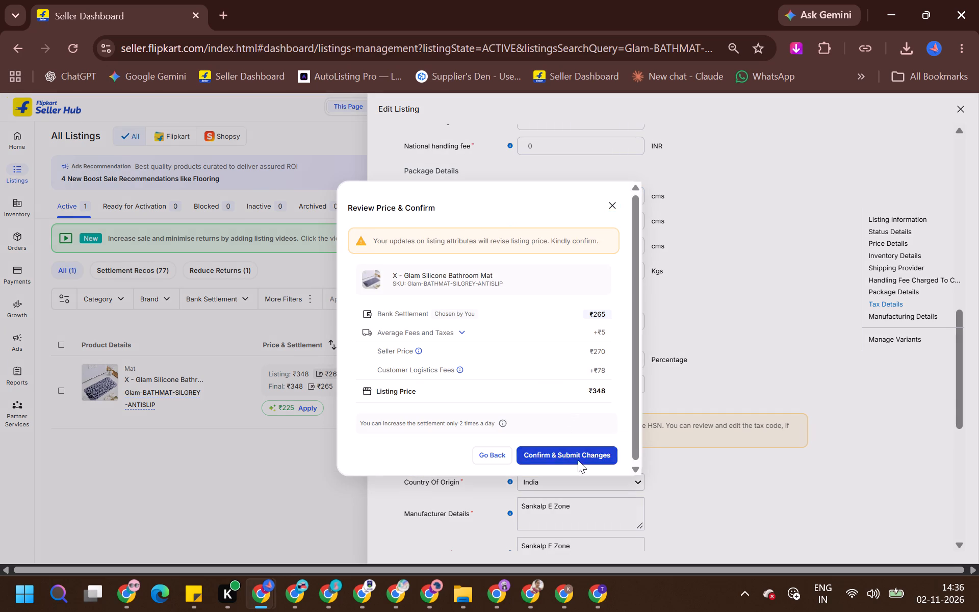
Copy the SKU X-GLAM-MAT08 from the product sales report and search for it in the listings.
key(alt+Tab)
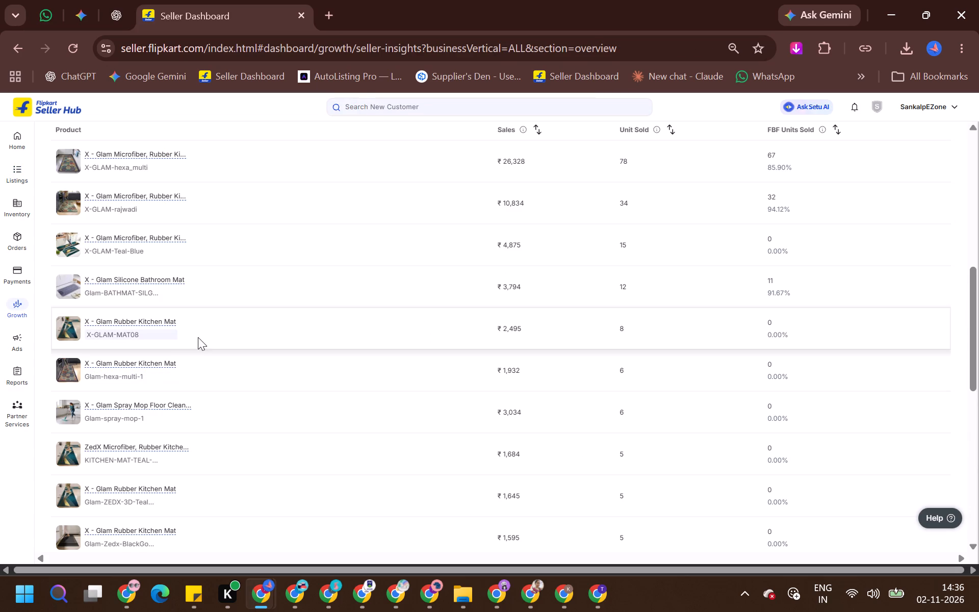
click(168, 339)
click(169, 334)
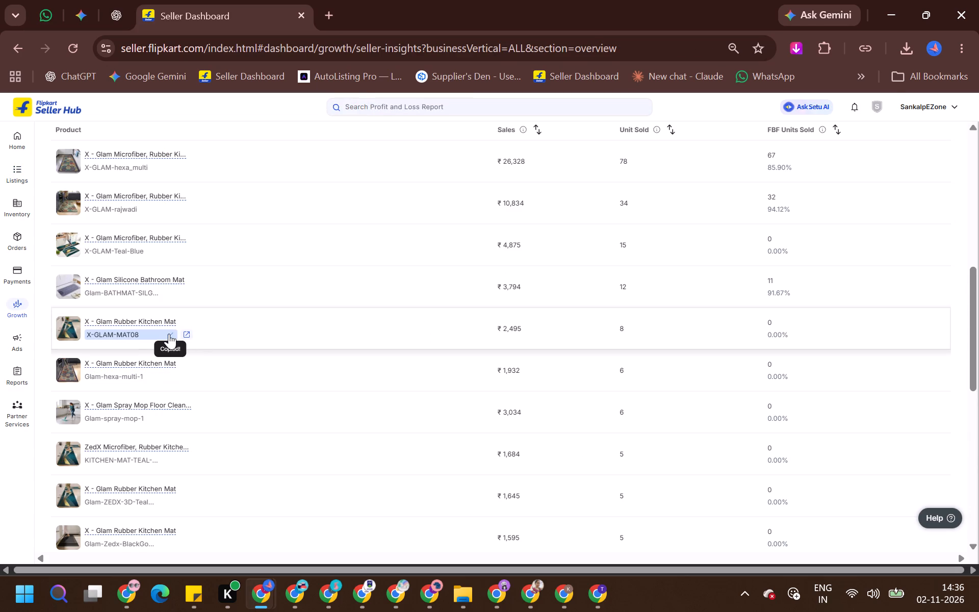
key(alt+Tab)
triple_click(475, 106)
key(ctrl+a)
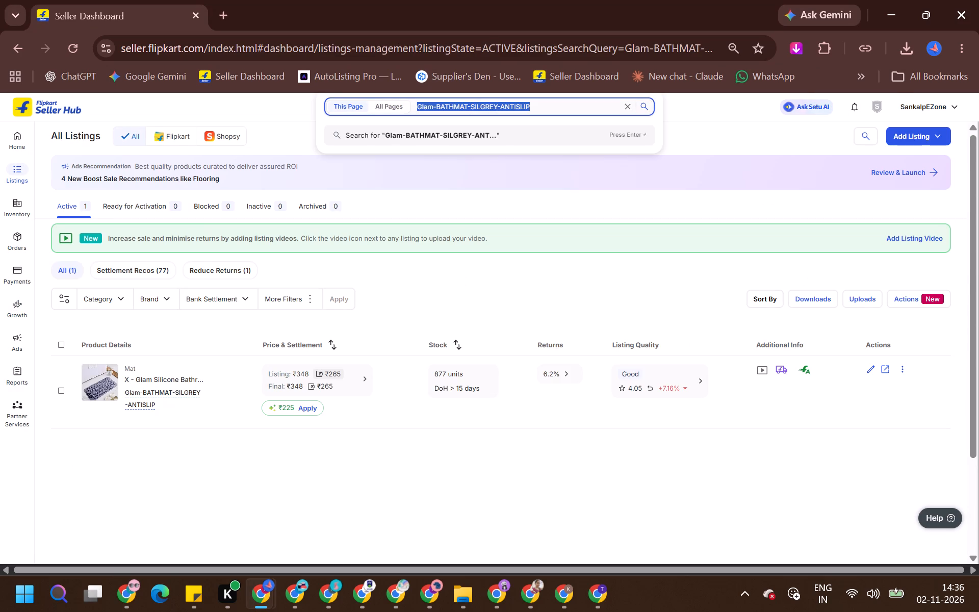
key(ctrl+v)
key(Return)
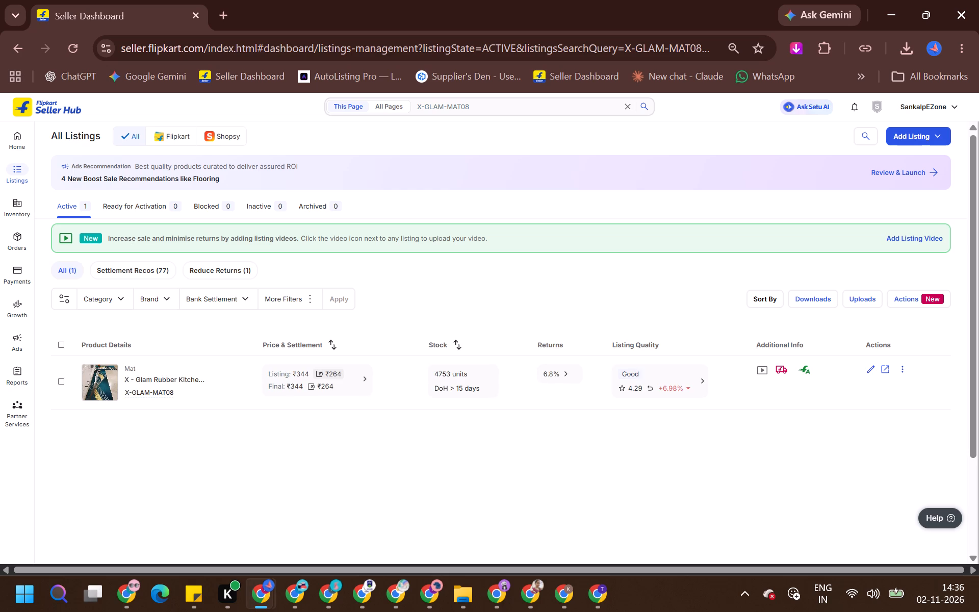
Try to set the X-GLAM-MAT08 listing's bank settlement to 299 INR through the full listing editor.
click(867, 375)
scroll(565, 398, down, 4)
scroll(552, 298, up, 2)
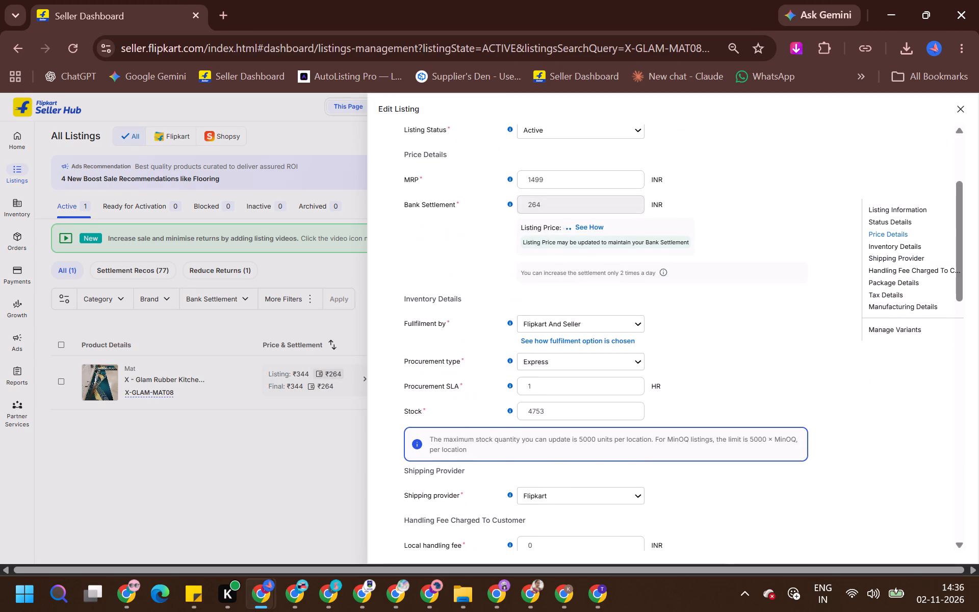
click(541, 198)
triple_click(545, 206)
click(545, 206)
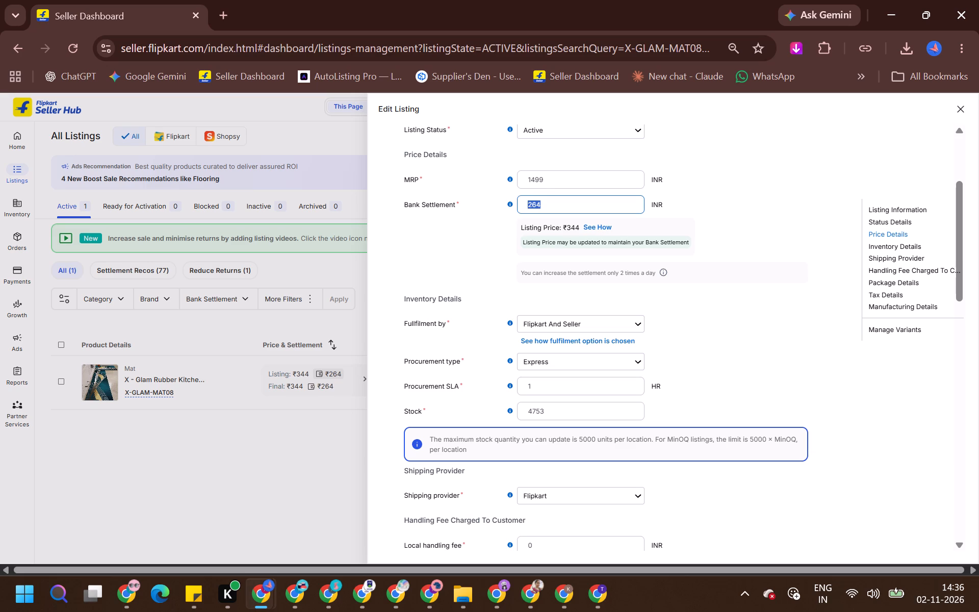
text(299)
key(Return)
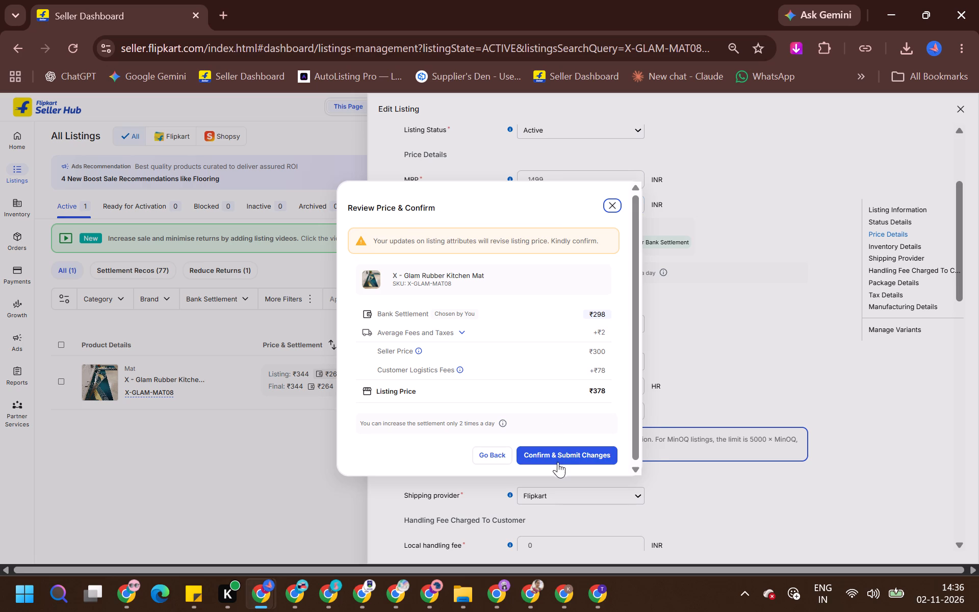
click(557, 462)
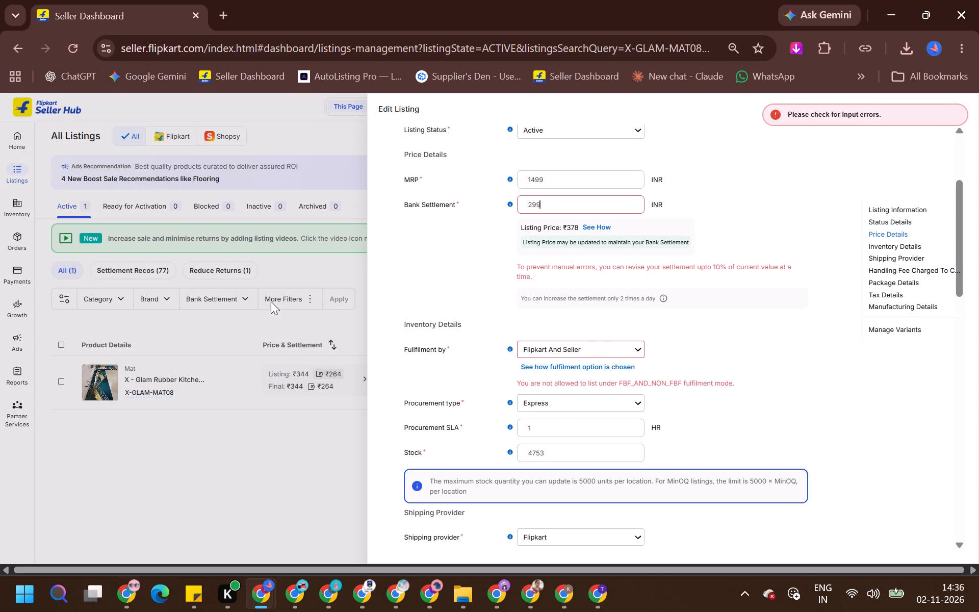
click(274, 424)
Set the X-GLAM-MAT08 bank settlement to ₹289 directly in the listing row and apply it.
click(343, 375)
click(348, 375)
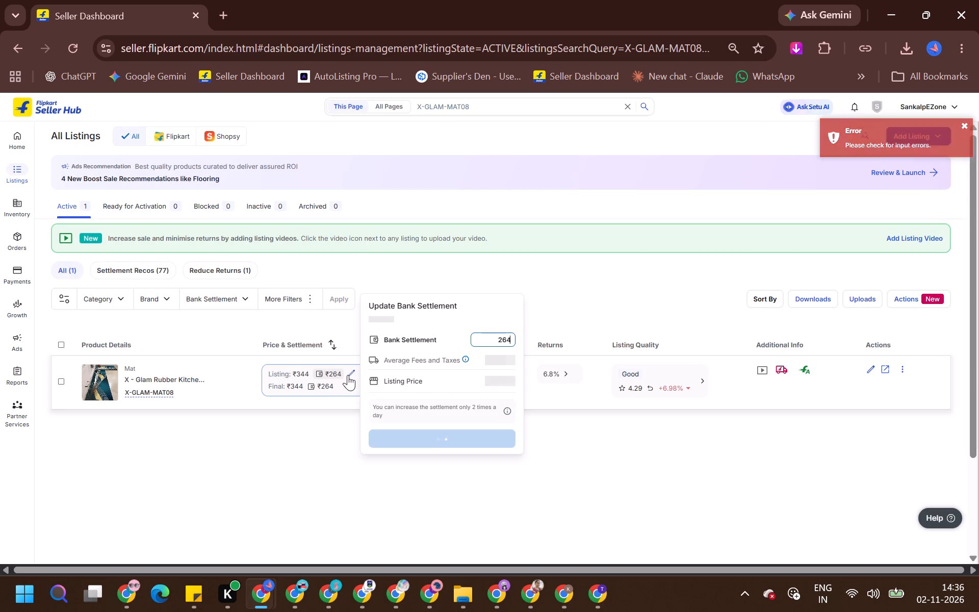
key(BackSpace)
key(BackSpace)
text(89)
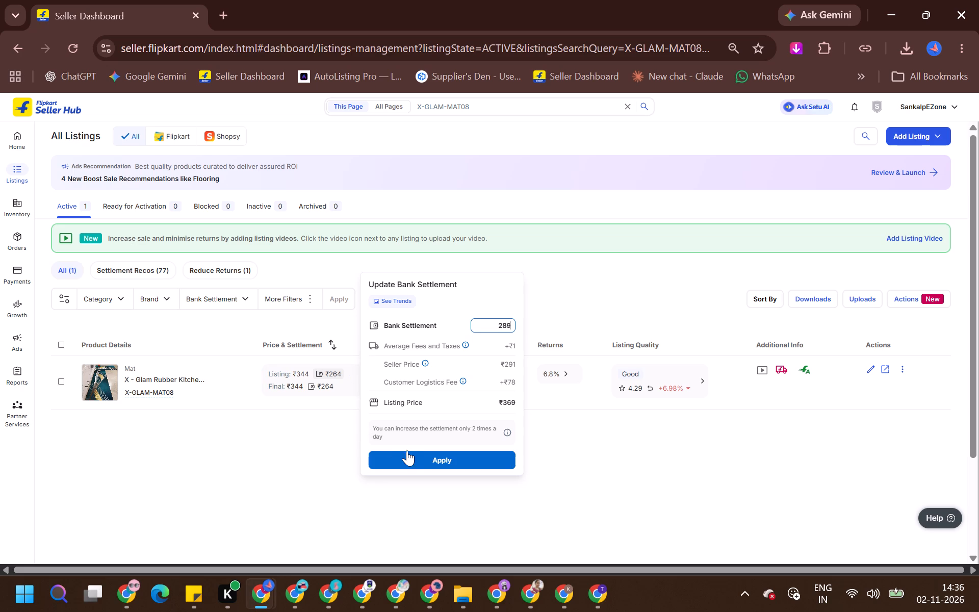
click(409, 451)
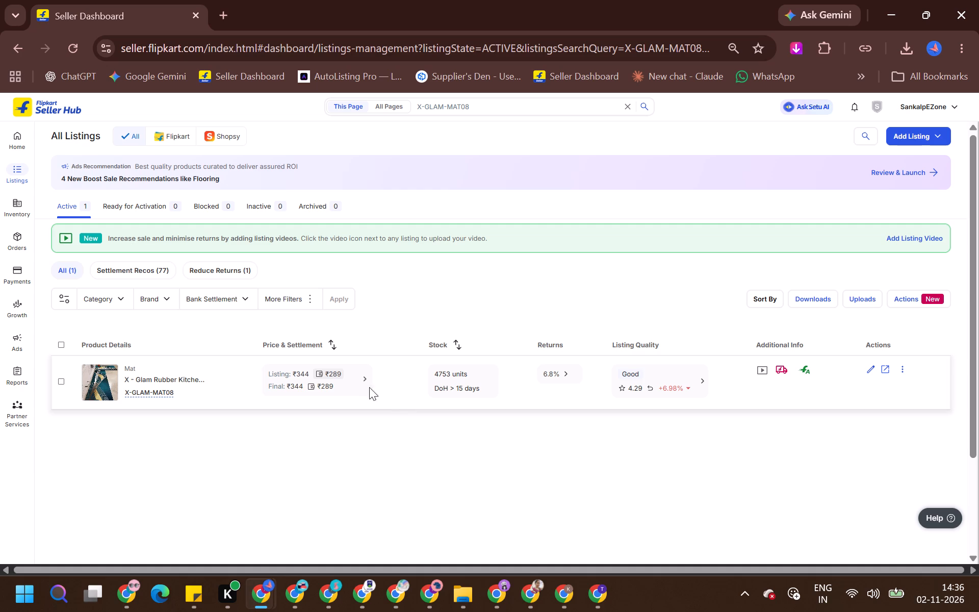
Raise the X-GLAM-MAT08 bank settlement to ₹309 and apply it.
click(354, 369)
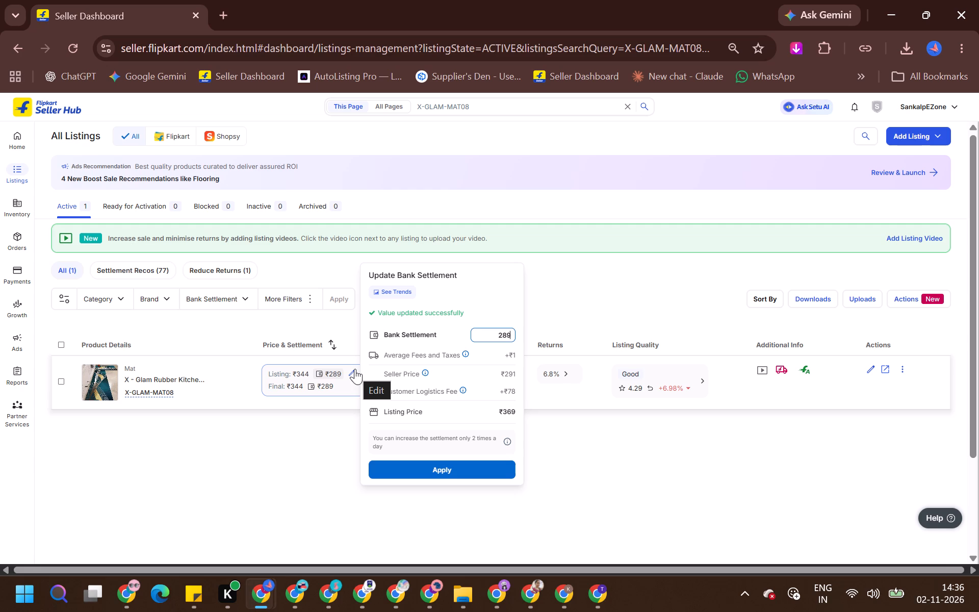
key(ctrl+a)
text(309)
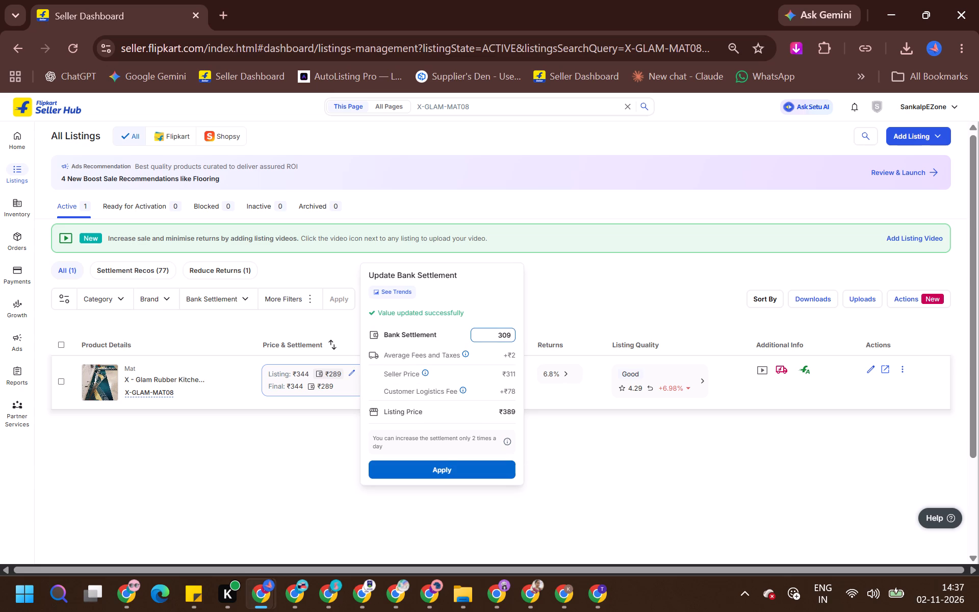
click(451, 470)
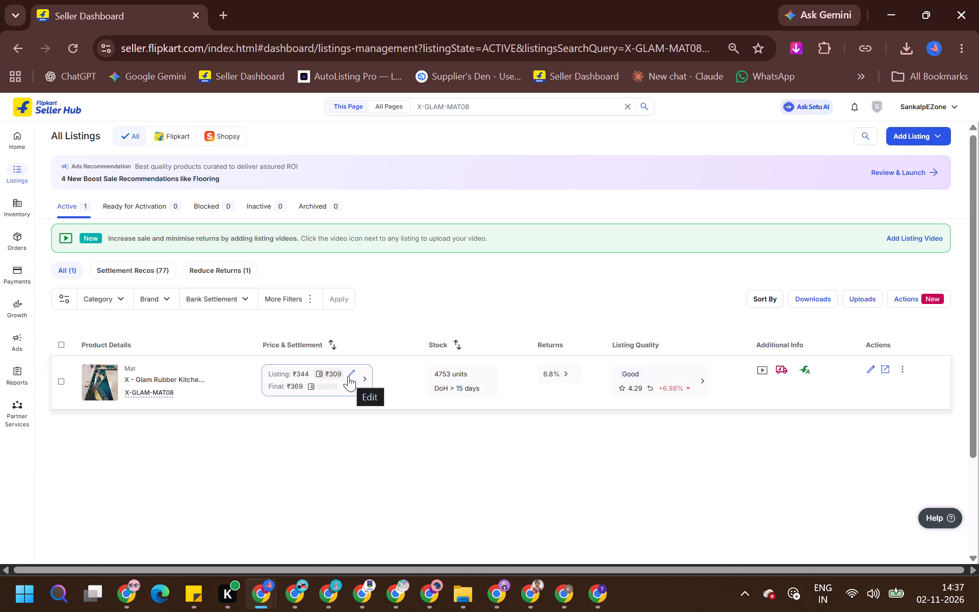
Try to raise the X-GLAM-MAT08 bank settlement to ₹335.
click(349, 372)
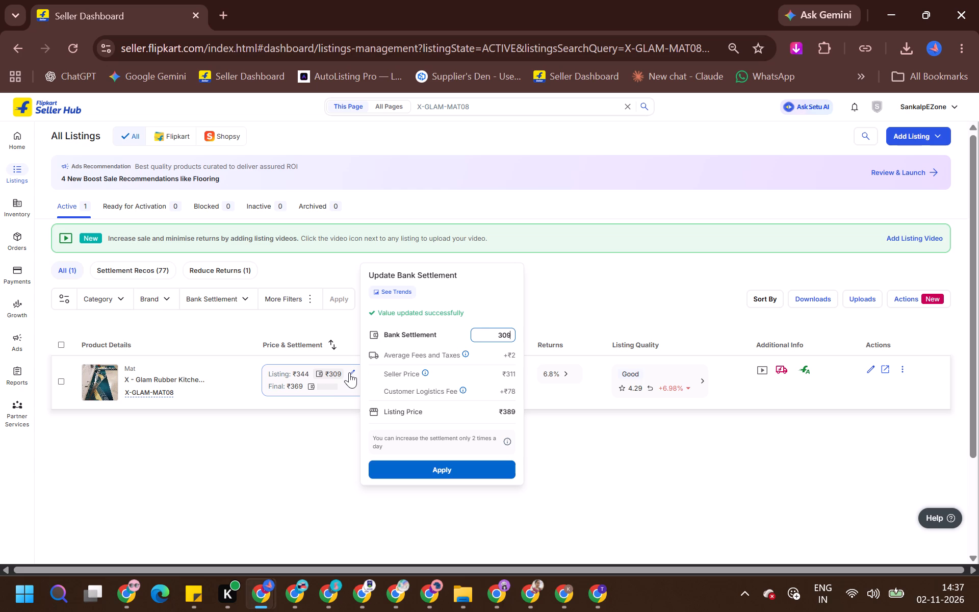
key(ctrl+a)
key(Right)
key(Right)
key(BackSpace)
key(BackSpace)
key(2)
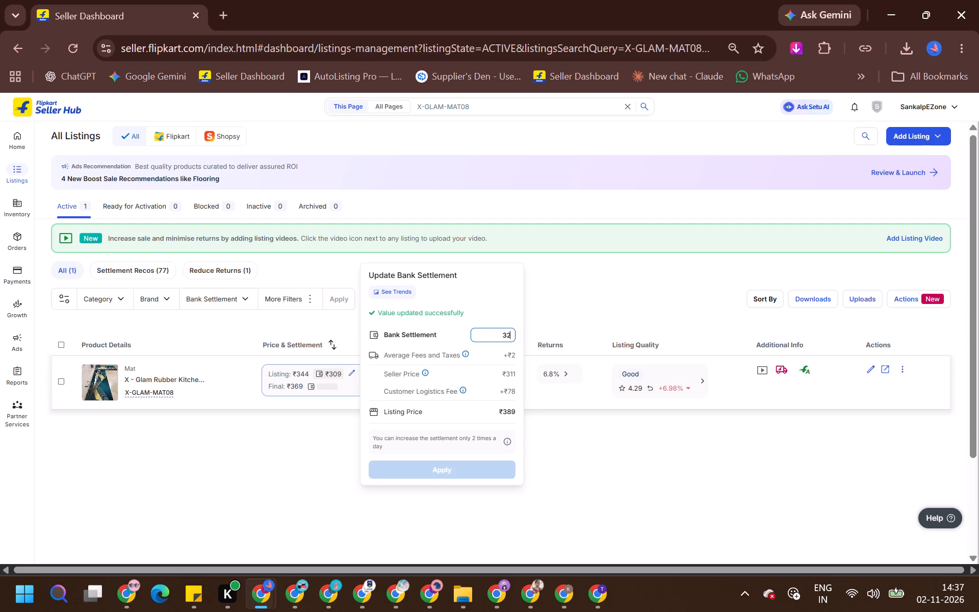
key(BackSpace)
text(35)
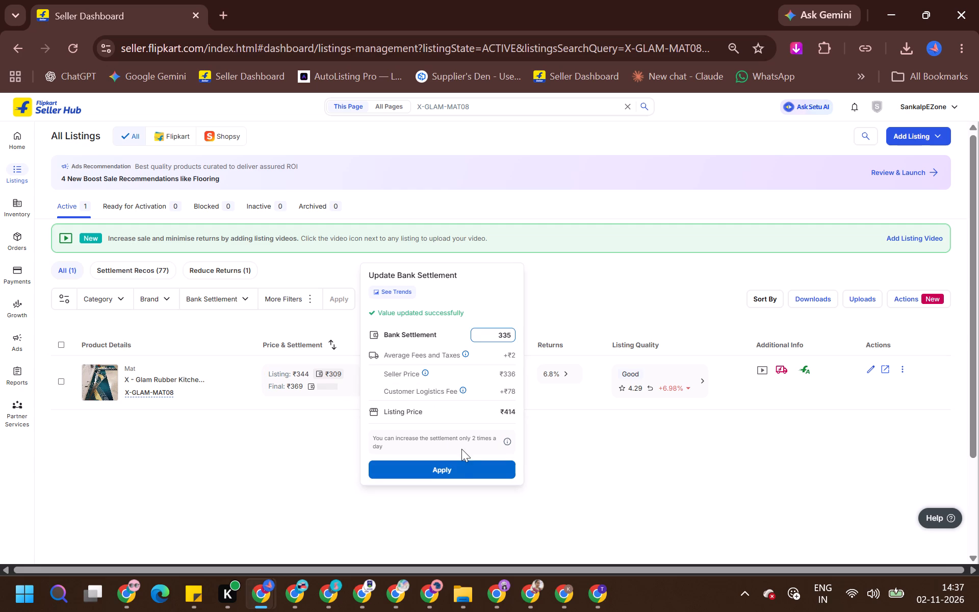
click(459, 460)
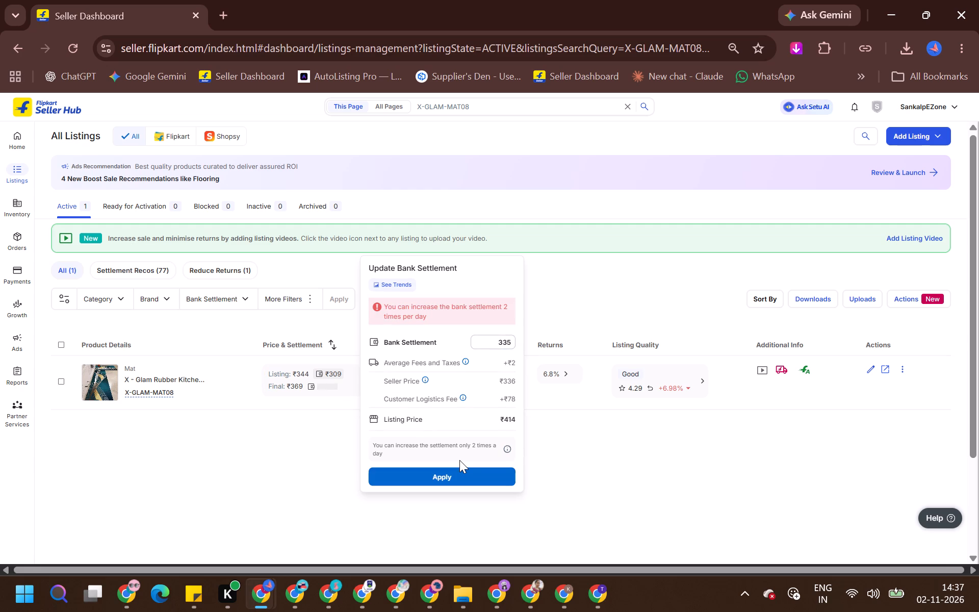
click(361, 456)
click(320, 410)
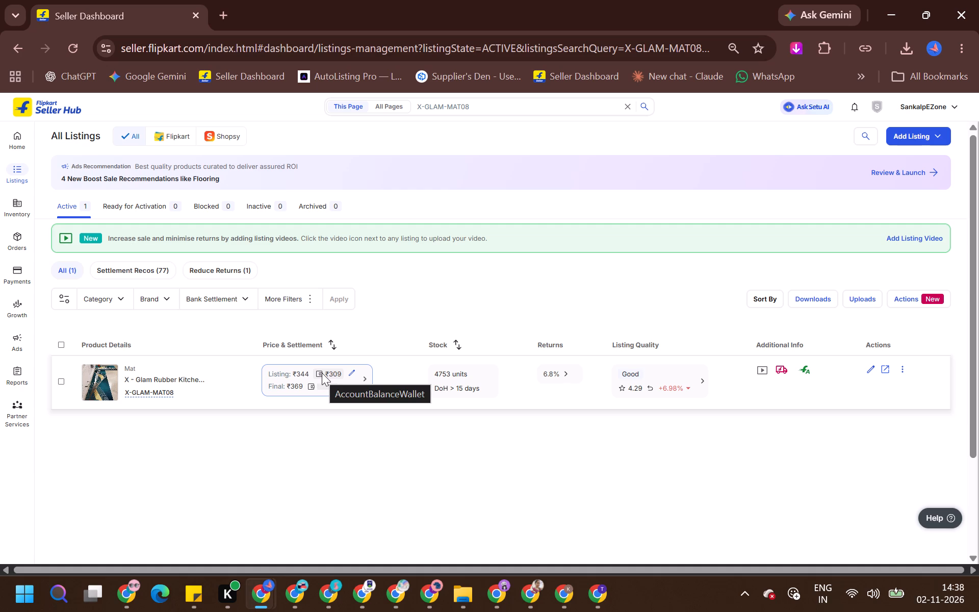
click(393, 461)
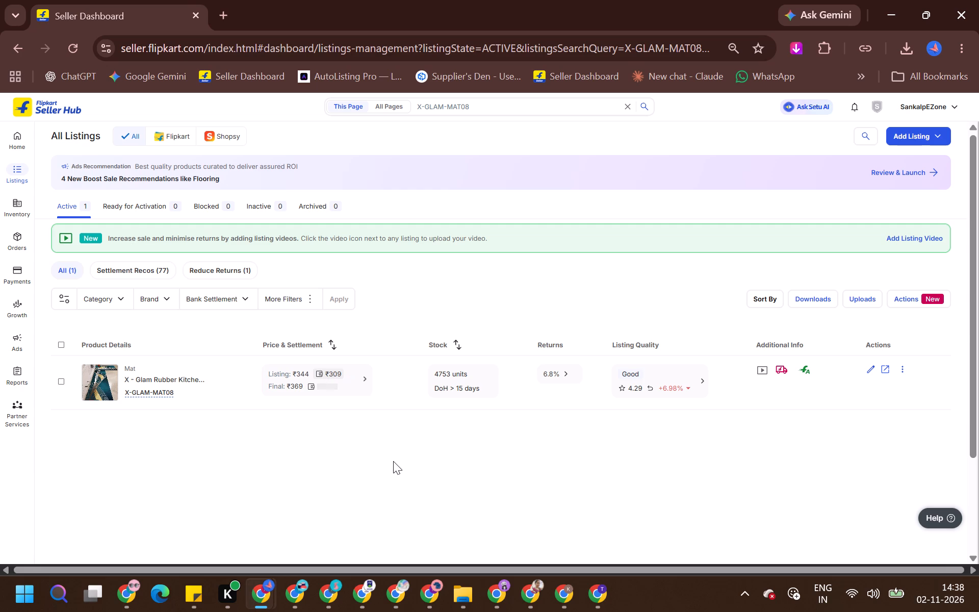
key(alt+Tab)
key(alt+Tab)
Set the X-GLAM-MAT08 package to length 10, breadth 13 and height 15 cm, weight 0.35 kg, and submit the listing.
click(871, 373)
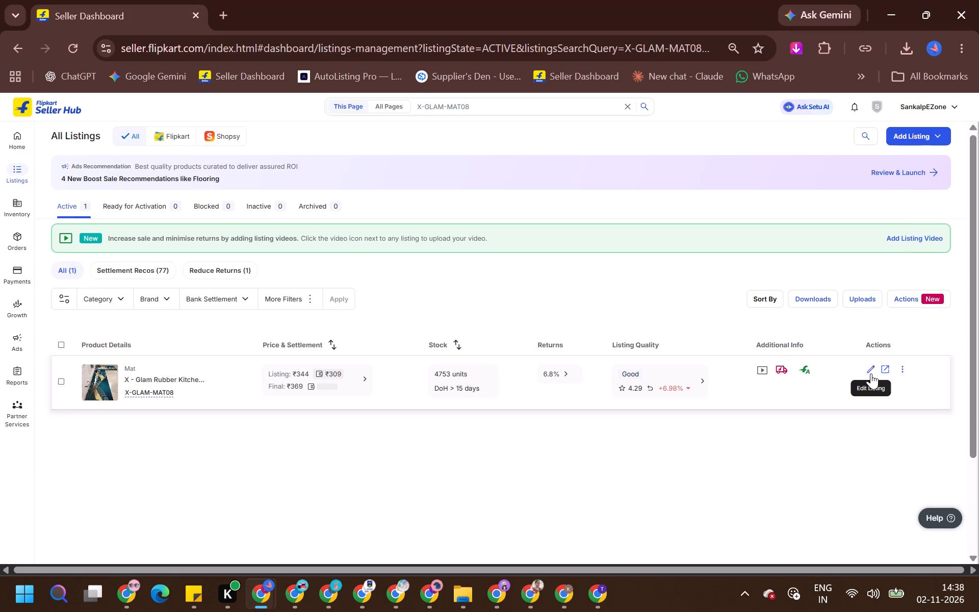
scroll(560, 369, up, 1)
scroll(560, 369, down, 2)
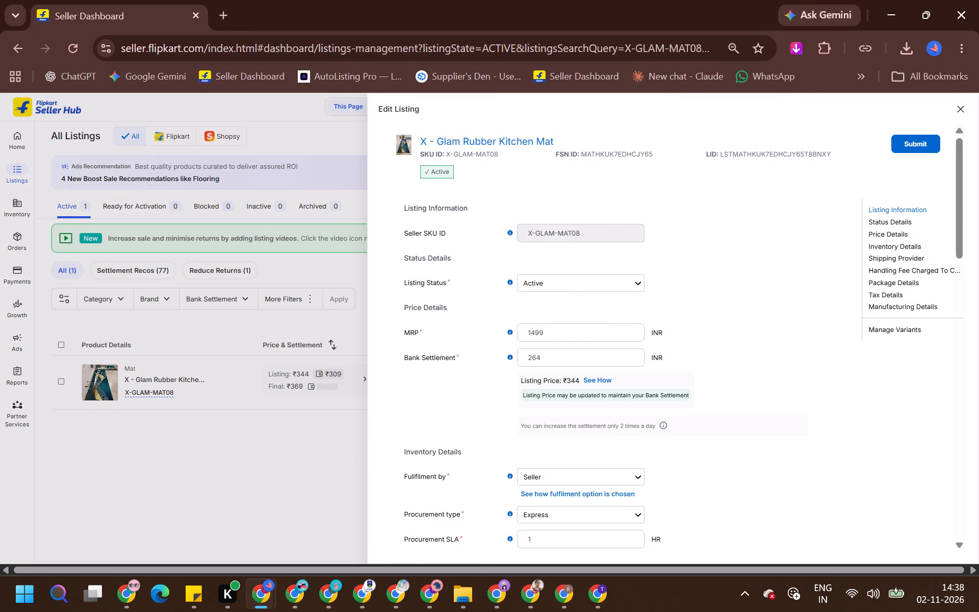
scroll(556, 388, down, 2)
scroll(574, 428, down, 3)
triple_click(540, 258)
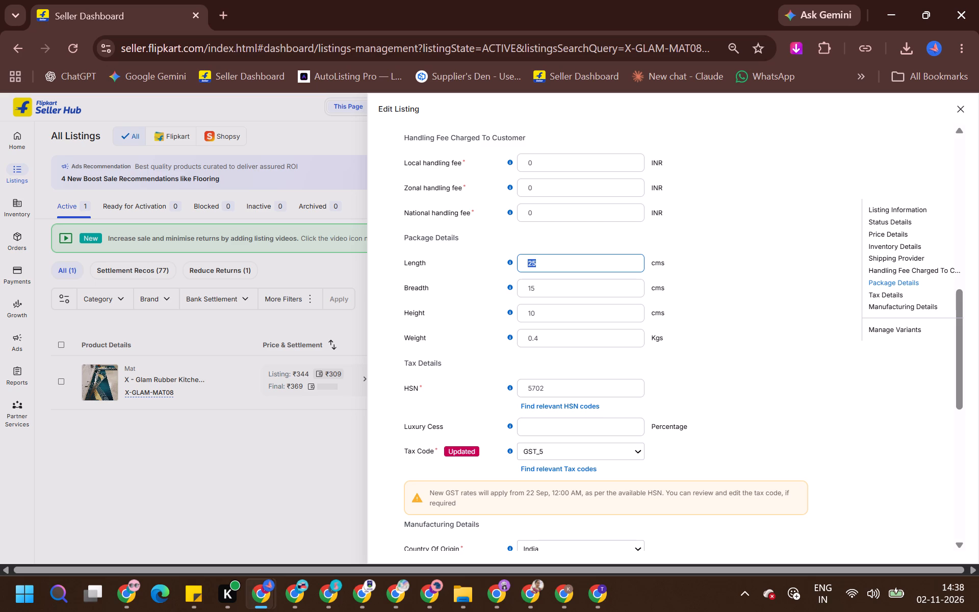
text(10)
key(Tab)
text(13)
key(Tab)
text(15)
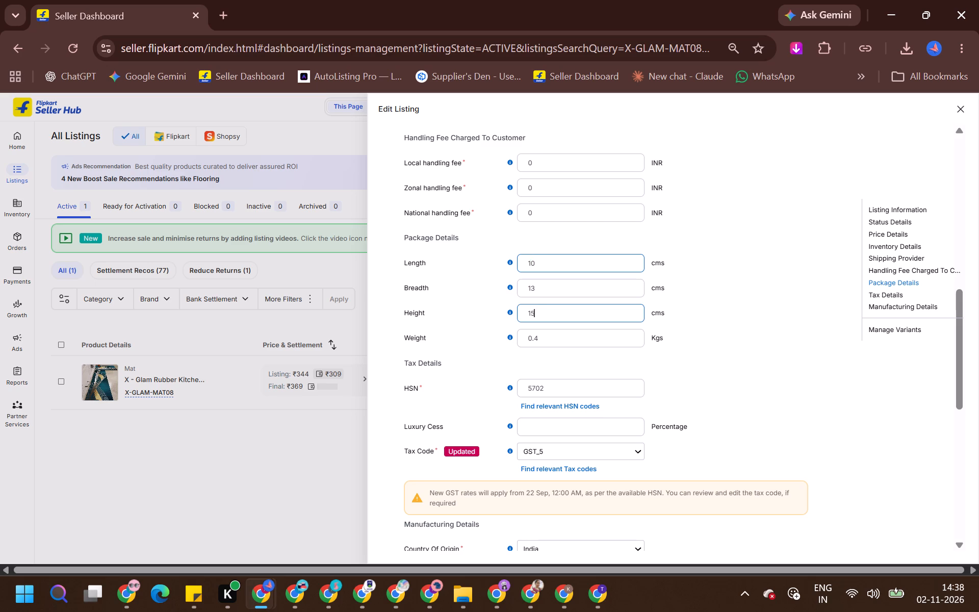
key(Tab)
text(0.35)
key(Return)
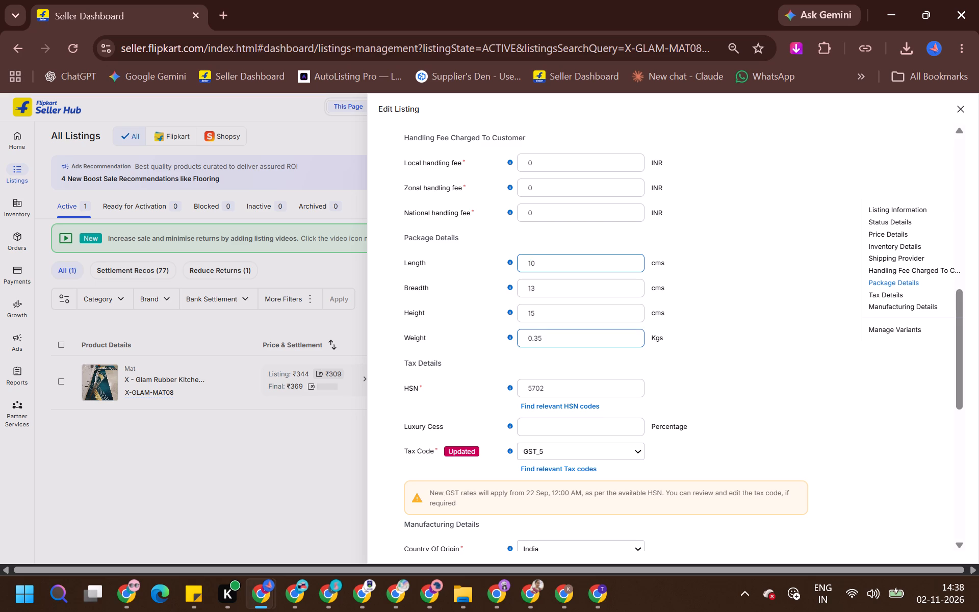
click(588, 460)
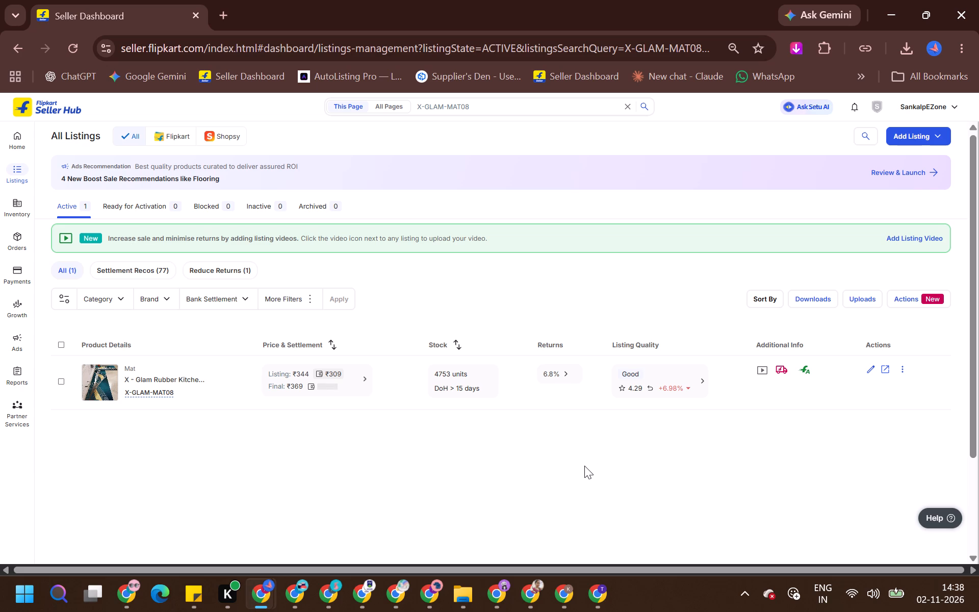
Copy the X - Glam Silicone Bathroom Mat's SKU from today's top products and search the listings for Glam-BATHMAT-SILGREY-ANTISLIP.
key(alt+Tab)
key(alt+Tab)
key(alt+Tab)
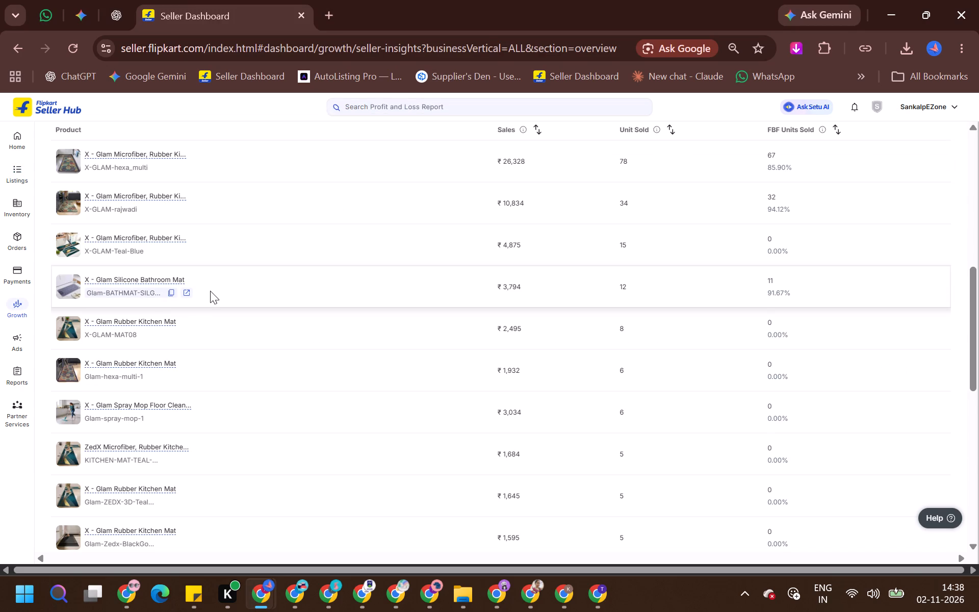
scroll(198, 307, down, 1)
scroll(176, 256, up, 2)
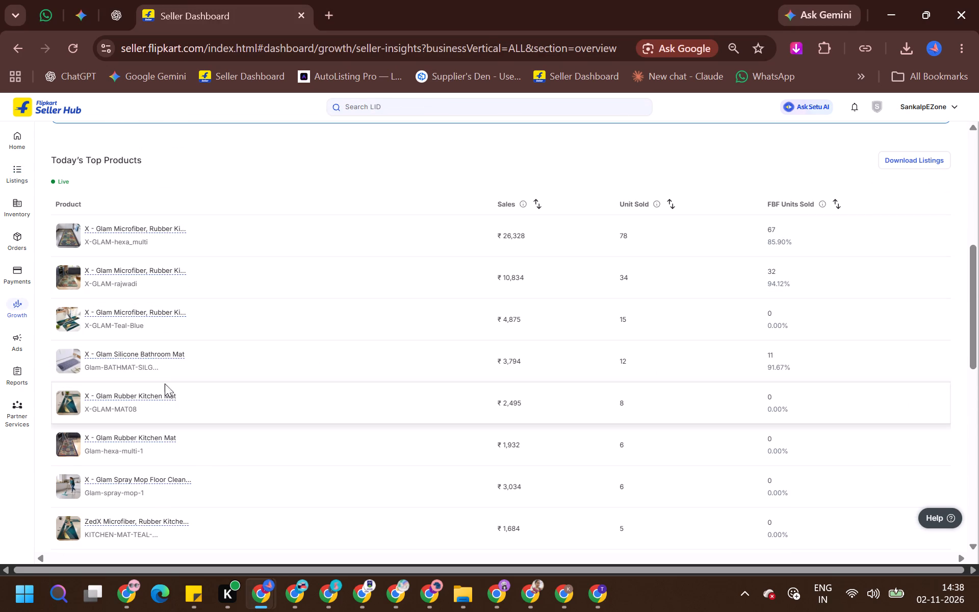
click(169, 369)
key(alt+Tab)
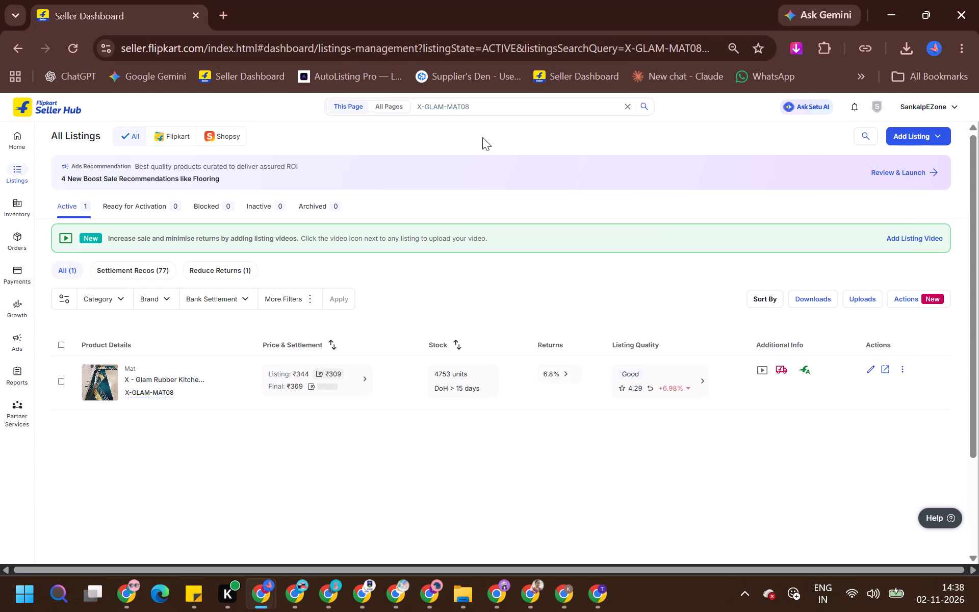
click(471, 121)
key(ctrl+a)
double_click(471, 100)
key(ctrl+a)
key(ctrl+v)
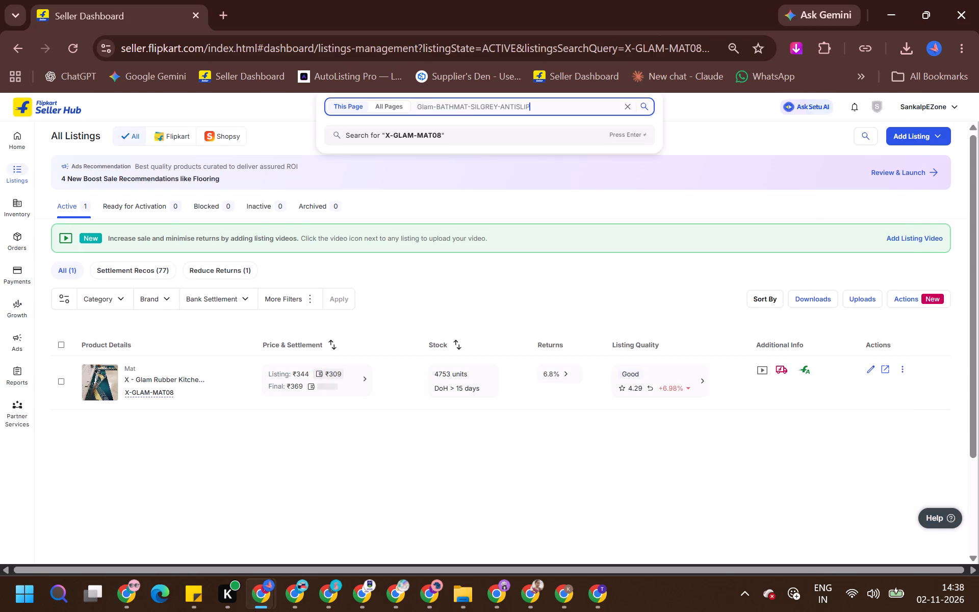
key(Return)
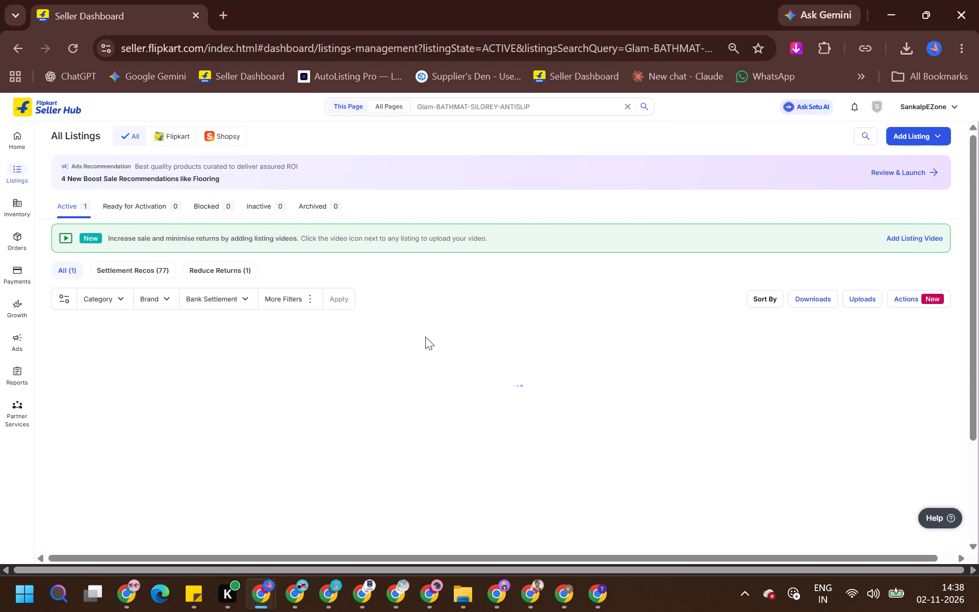
Open the bank settlement of the Glam-BATHMAT-SILGREY-ANTISLIP listing for editing.
click(353, 376)
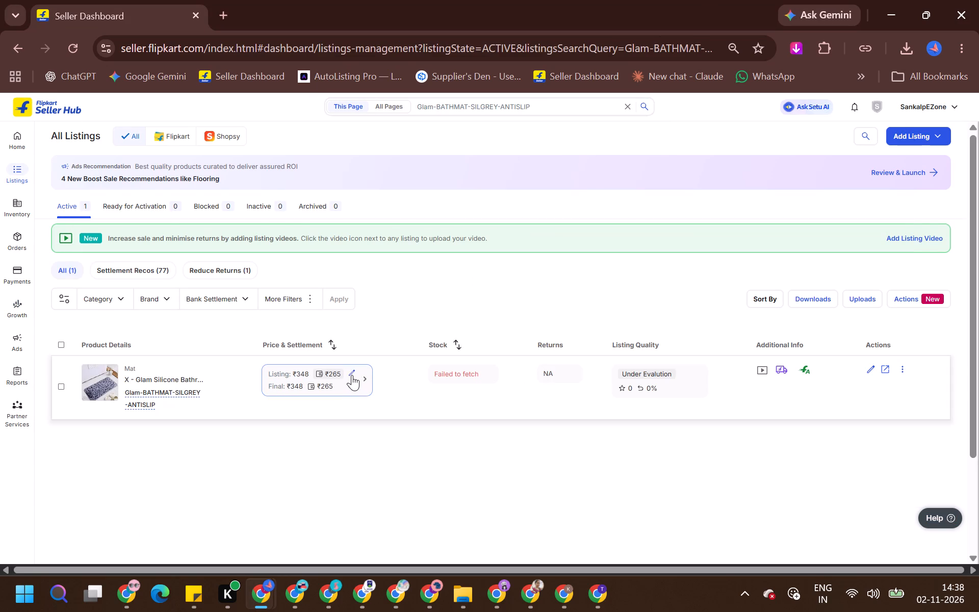
click(352, 374)
click(352, 374)
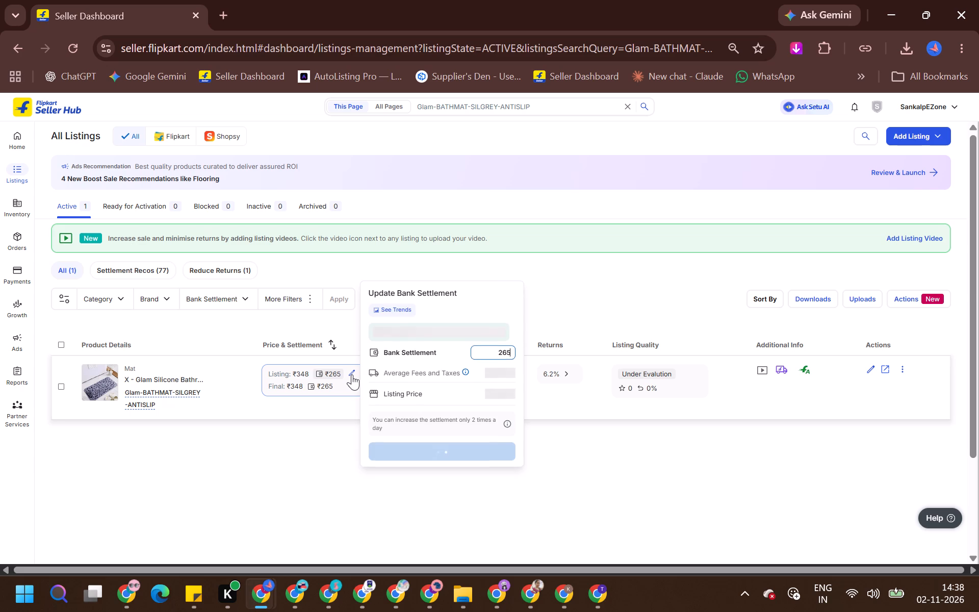
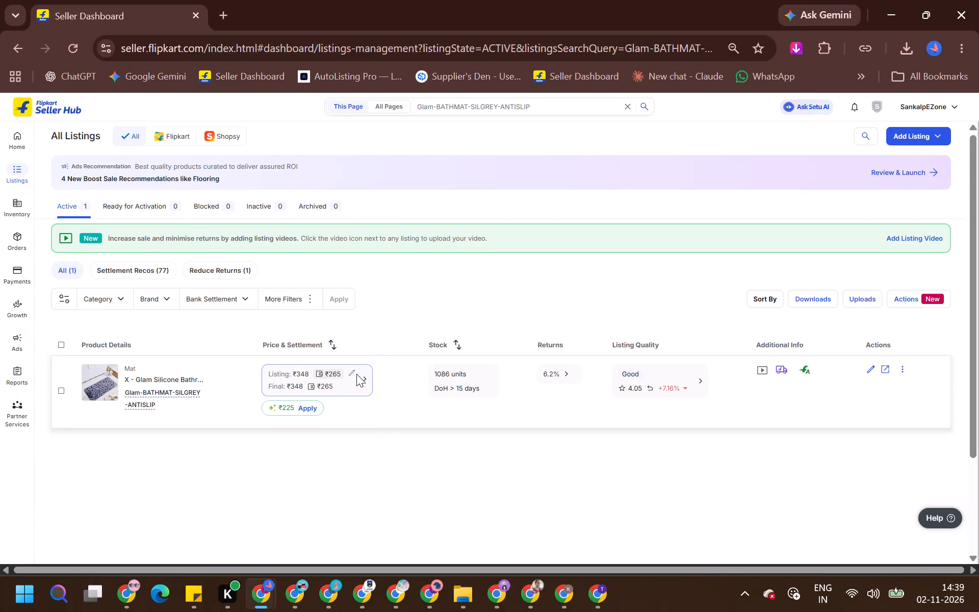
Set the bank settlement of the Glam-BATHMAT-SILGREY-ANTISLIP listing to ₹289 and apply it.
click(349, 369)
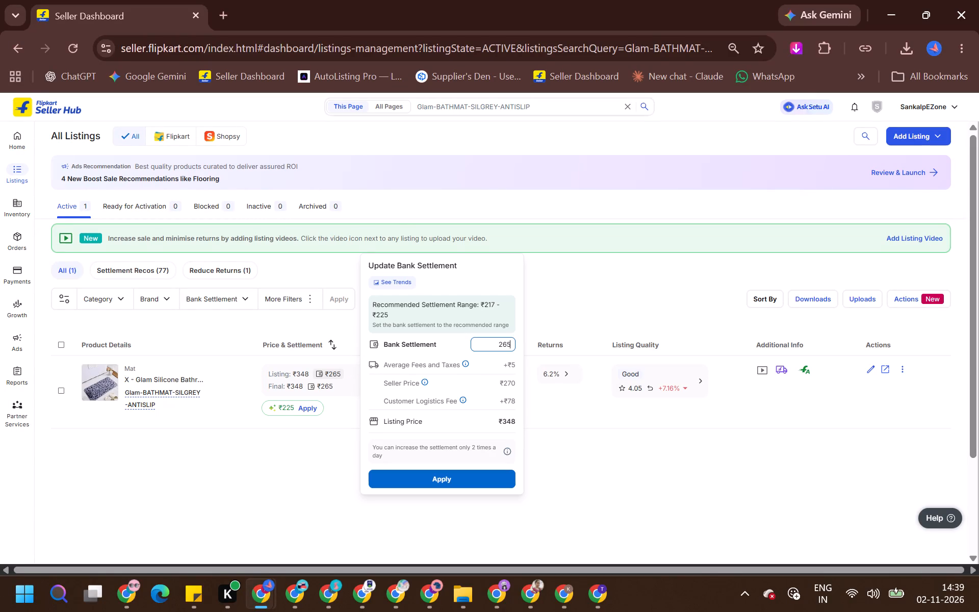
double_click(481, 339)
key(Right)
key(BackSpace)
key(BackSpace)
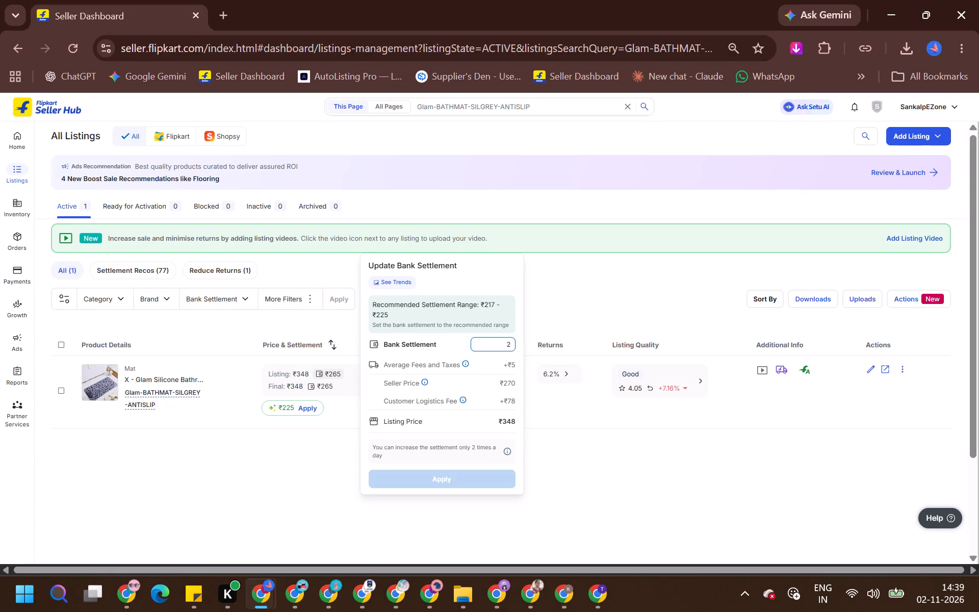
text(89)
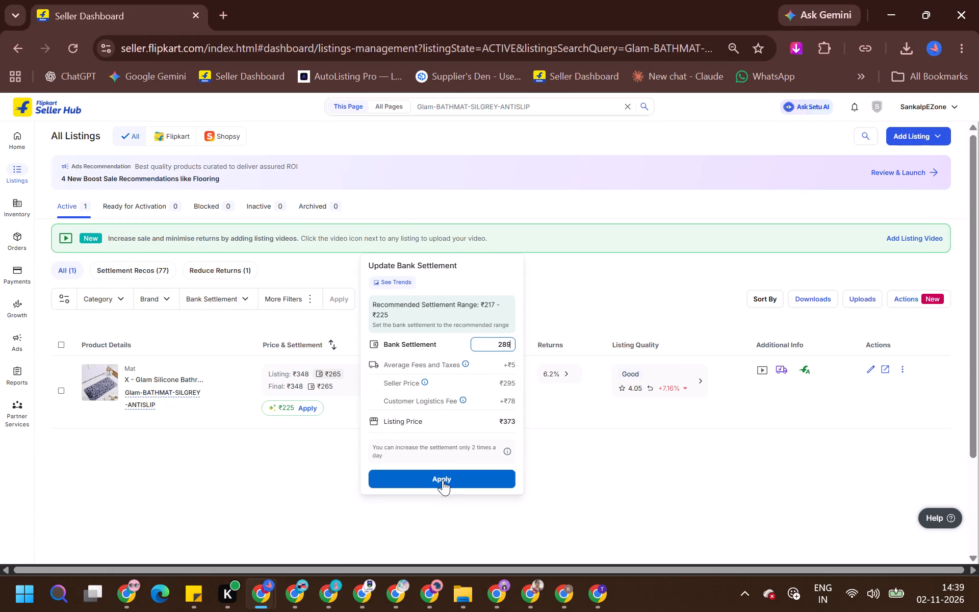
click(440, 477)
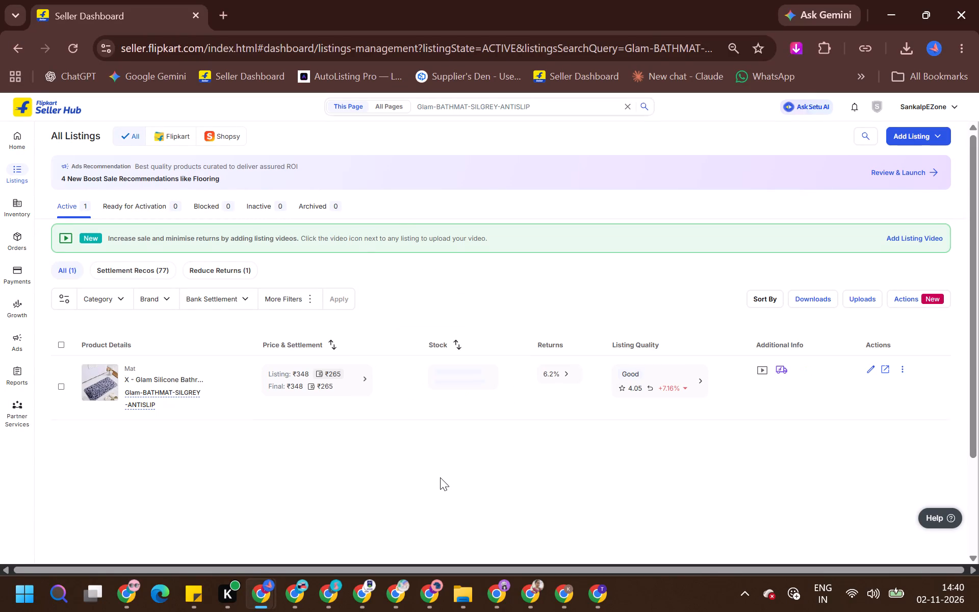
Raise the Glam-BATHMAT-SILGREY-ANTISLIP bank settlement again, to ₹309, and apply it.
click(348, 372)
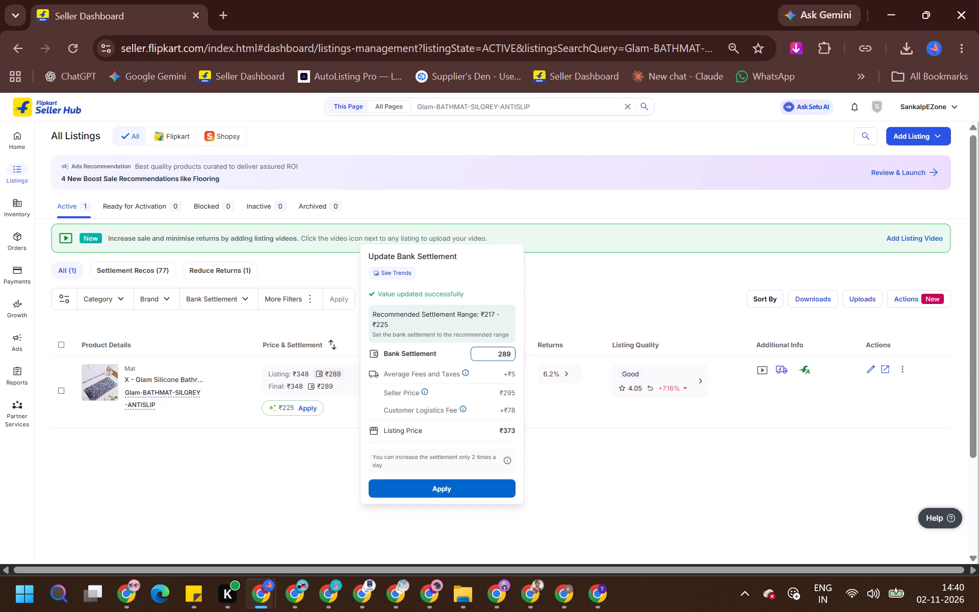
key(Left)
key(ctrl+a)
text(30)
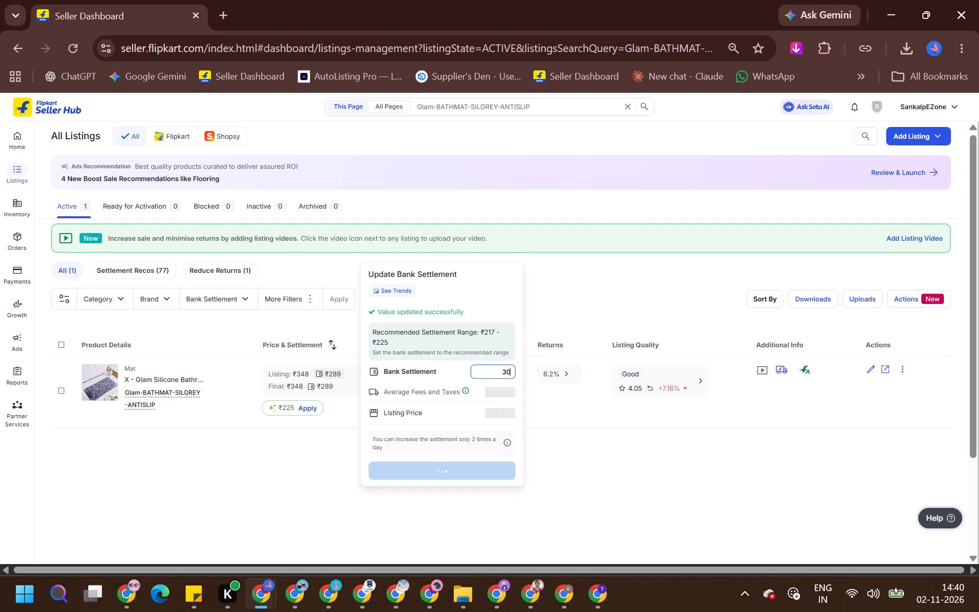
key(9)
click(442, 497)
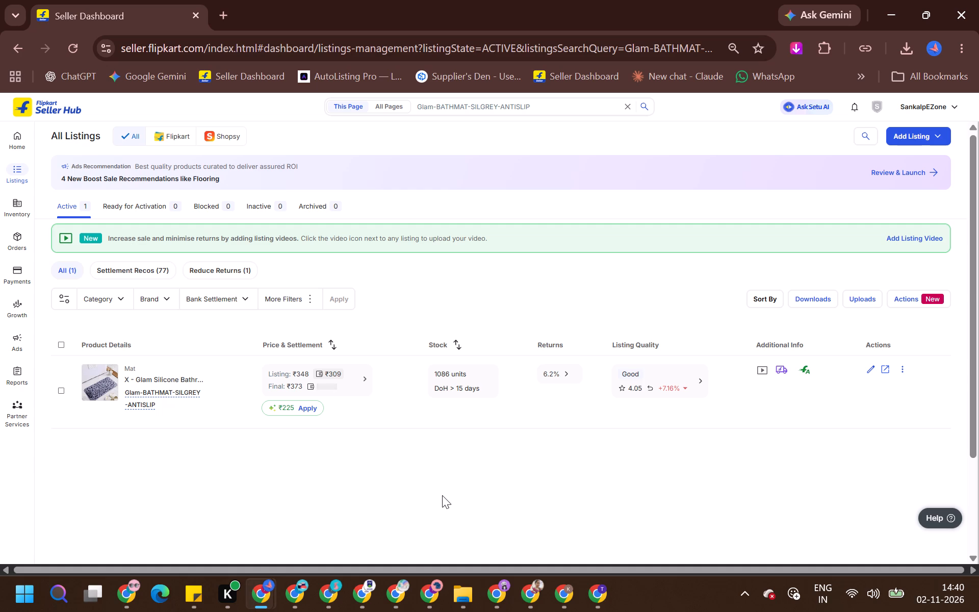
Copy the X-GLAM-Teal-Blue SKU from today's top products and search the listings for it.
key(alt+Tab)
click(169, 330)
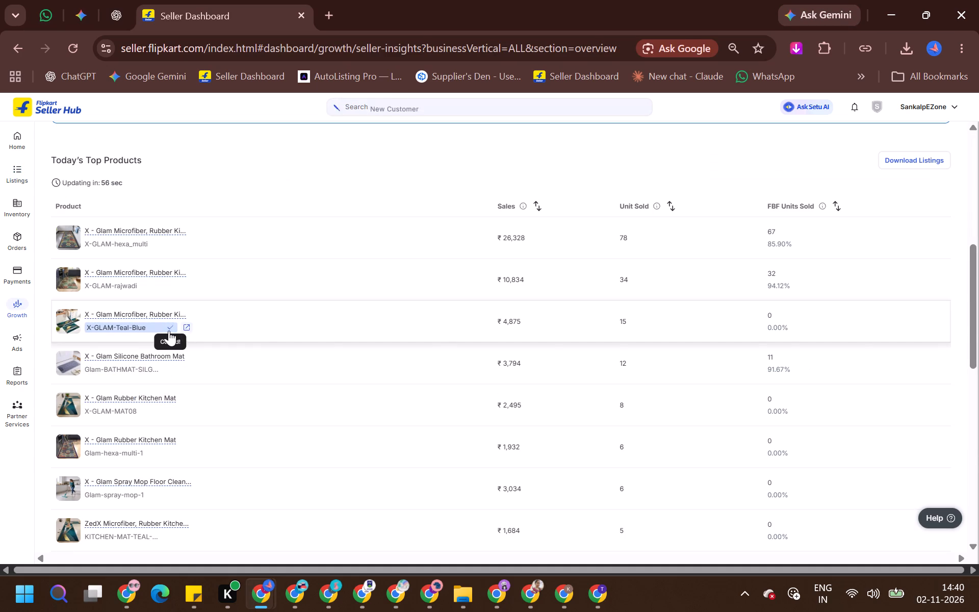
key(alt+Tab)
click(511, 99)
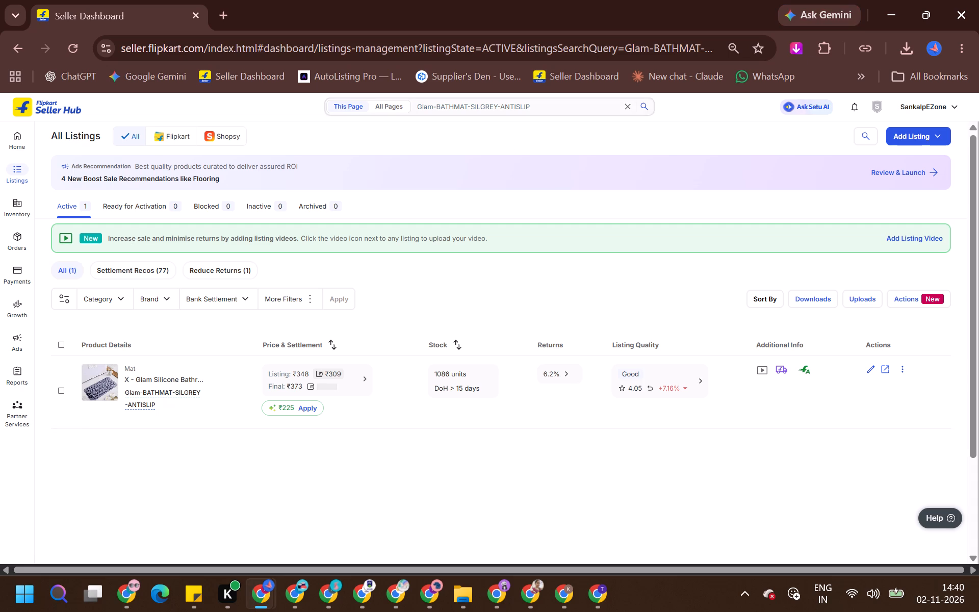
key(ctrl+a)
key(ctrl+v)
key(ctrl+Return)
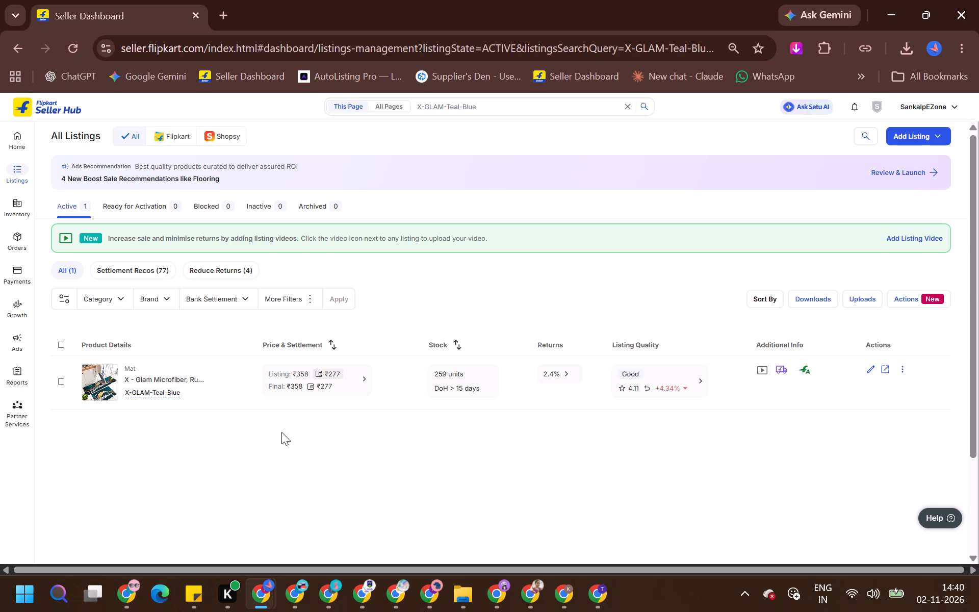
Set the bank settlement of the X-GLAM-Teal-Blue listing to ₹299 and apply it.
click(352, 376)
key(BackSpace)
key(BackSpace)
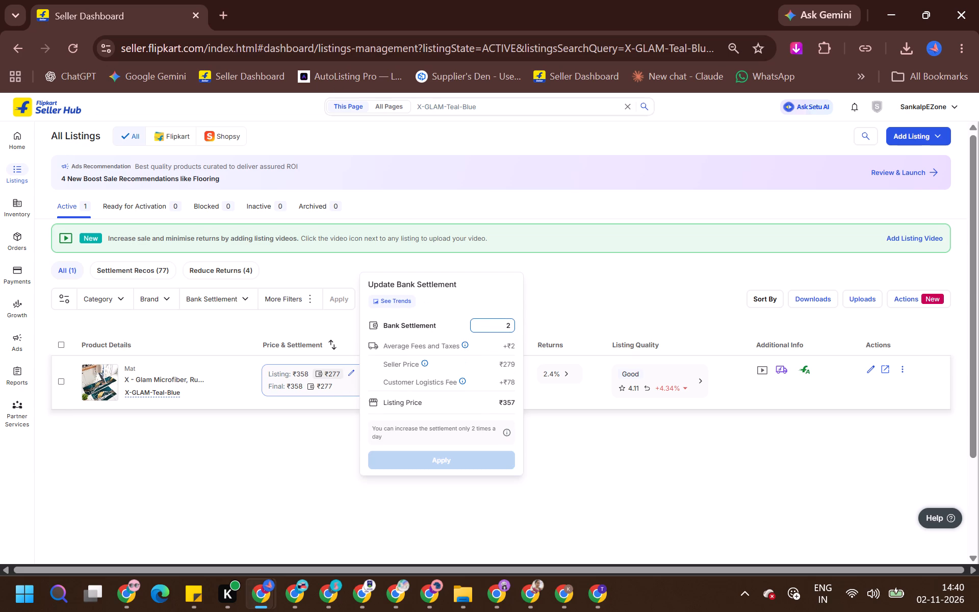
text(99)
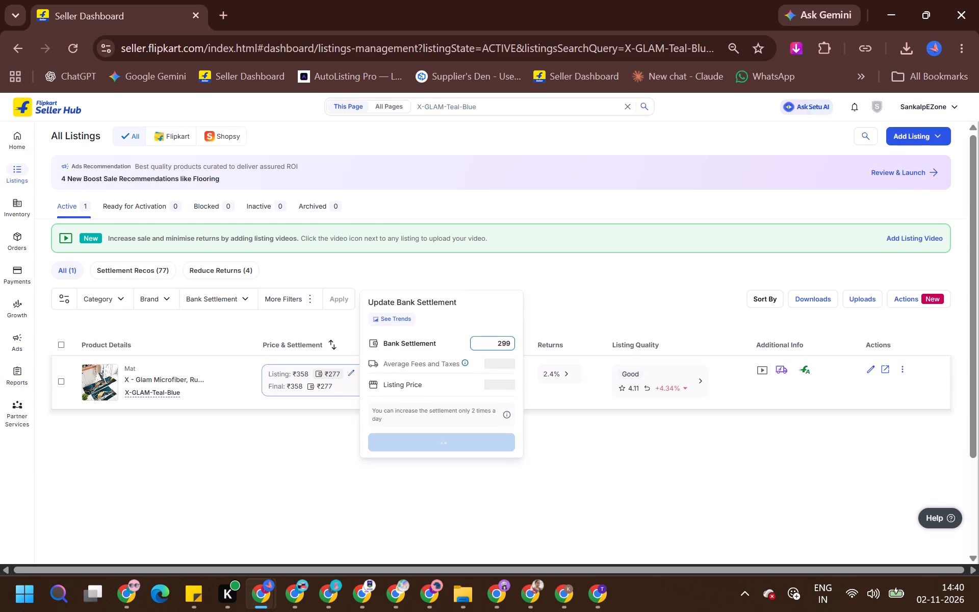
click(411, 453)
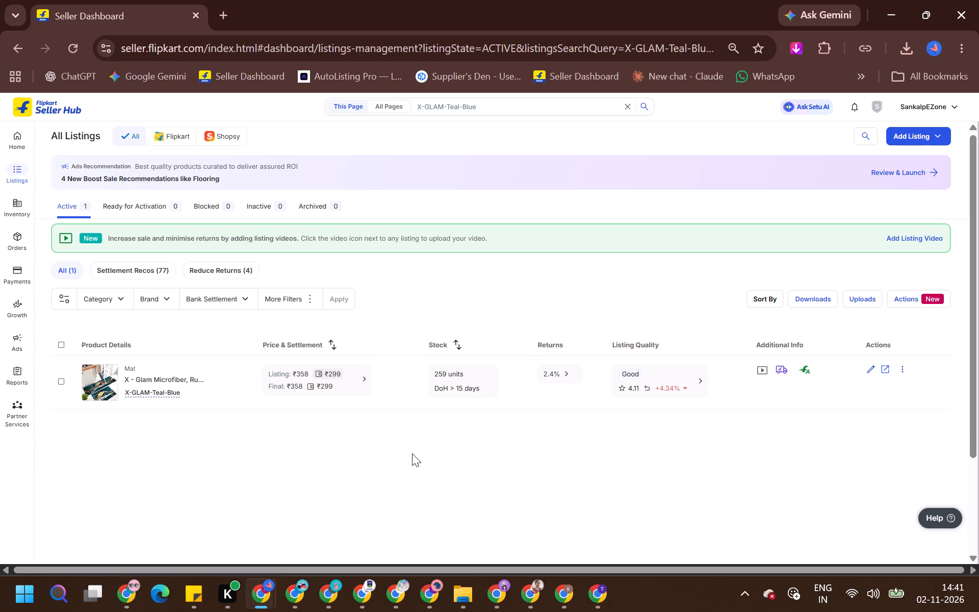
Raise the X-GLAM-Teal-Blue bank settlement again, to ₹309.
click(354, 370)
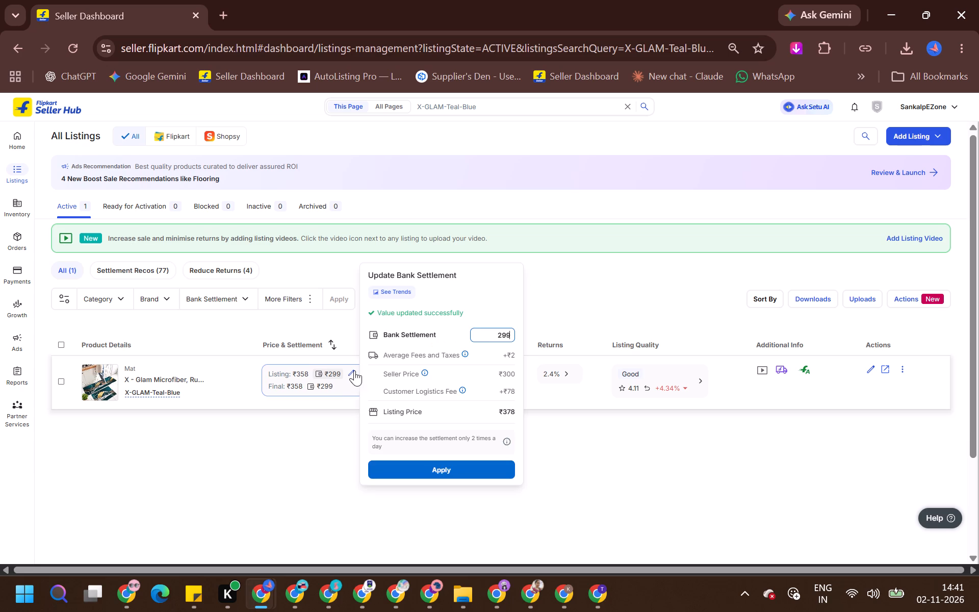
key(ctrl+a)
text(309)
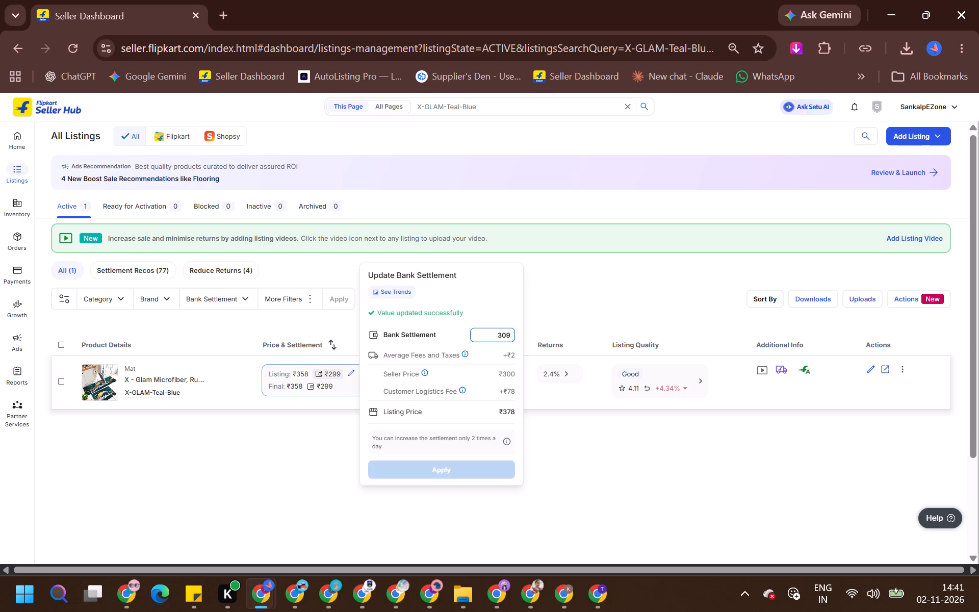
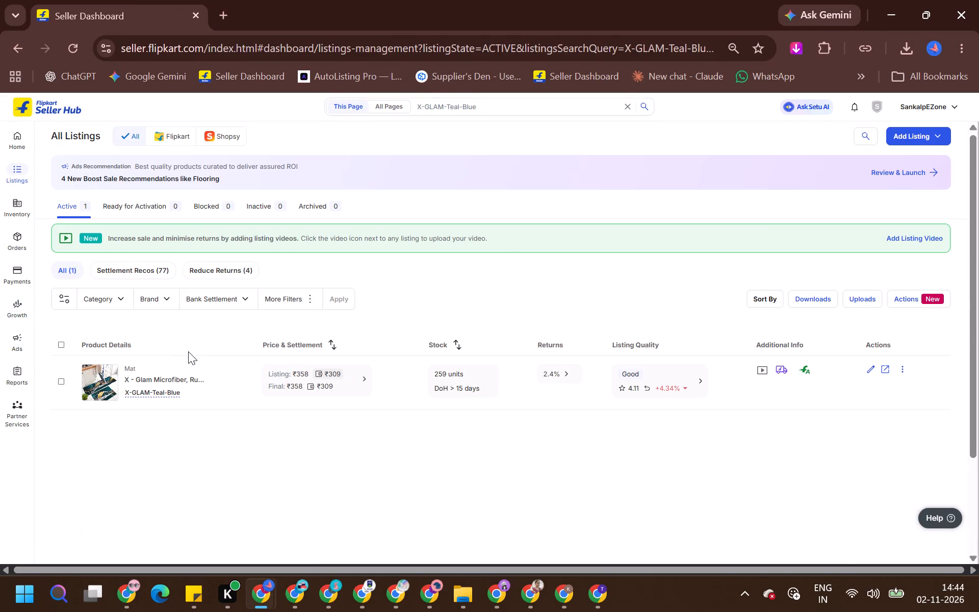
Copy the X-GLAM-rajwadi SKU from today's top products and search the listings for it.
key(alt+Tab)
click(169, 284)
key(alt+Tab)
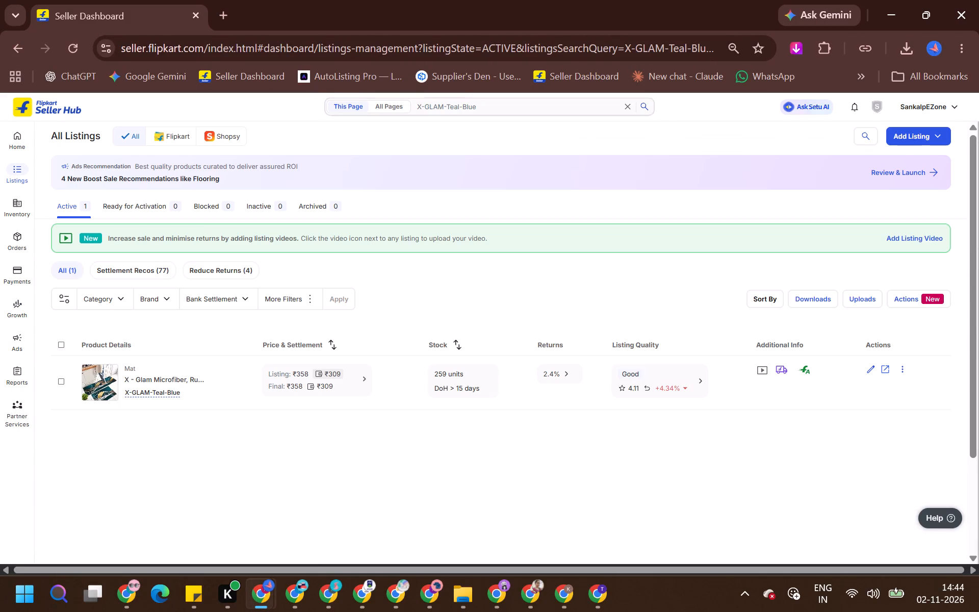
triple_click(434, 107)
key(ctrl+v)
key(Return)
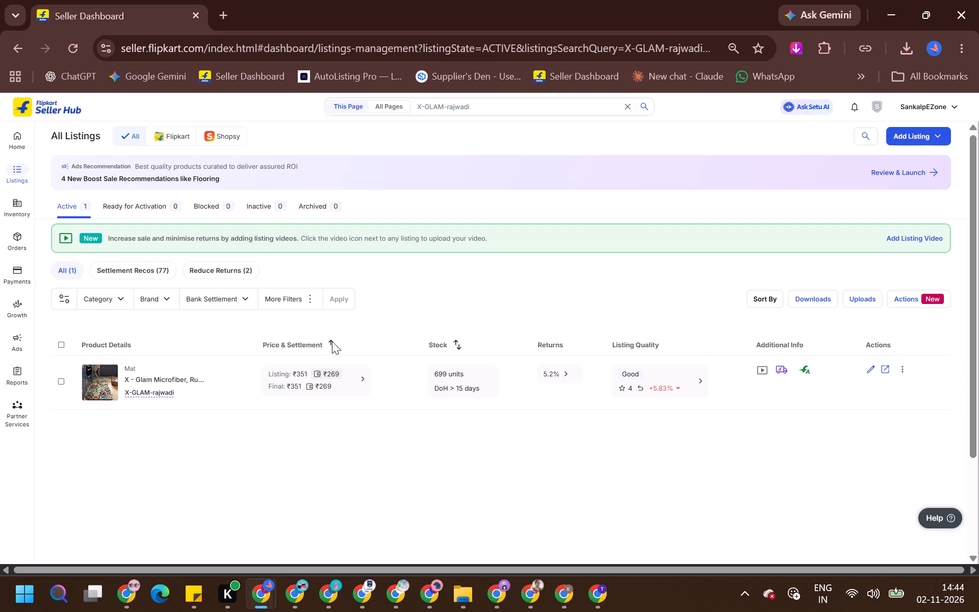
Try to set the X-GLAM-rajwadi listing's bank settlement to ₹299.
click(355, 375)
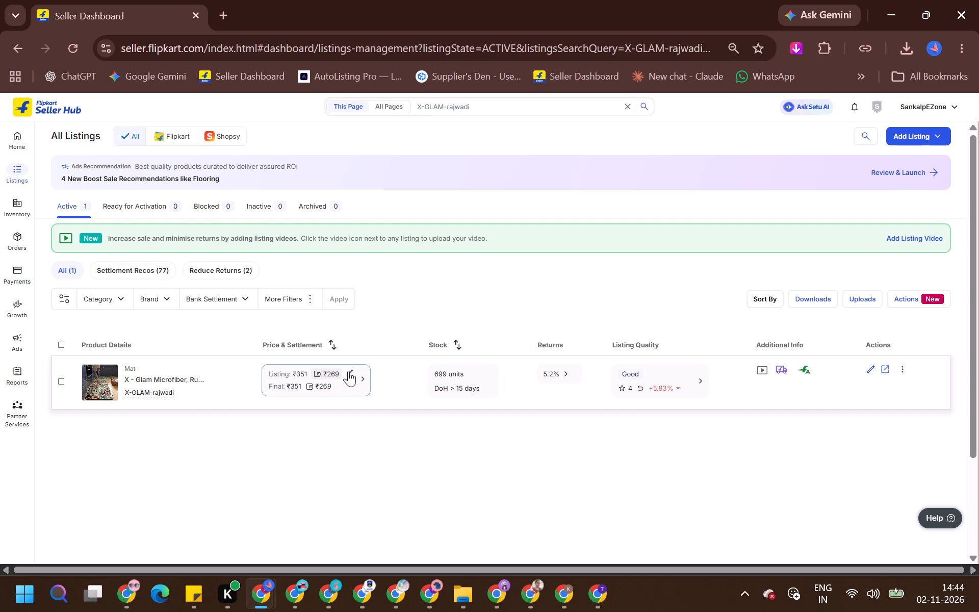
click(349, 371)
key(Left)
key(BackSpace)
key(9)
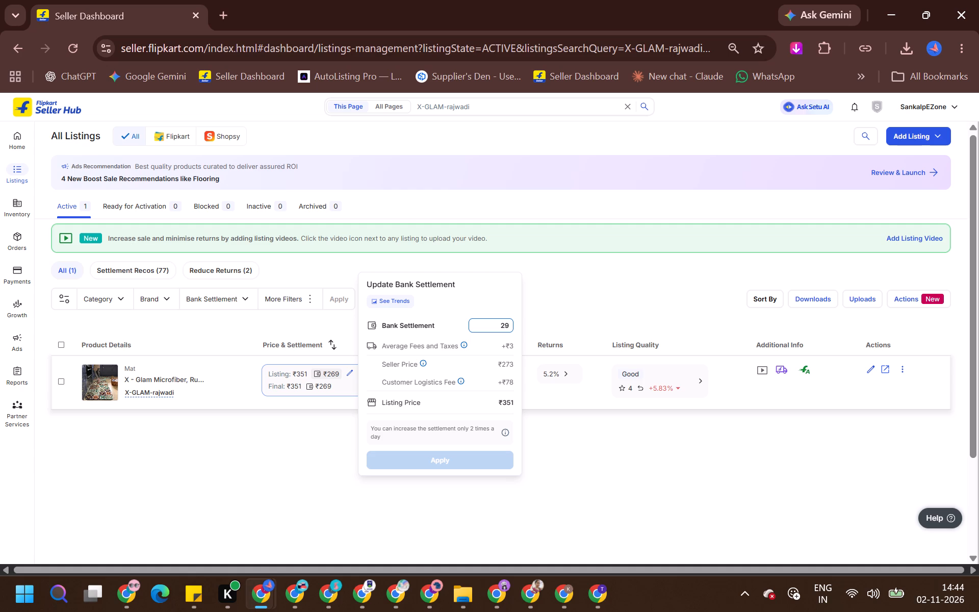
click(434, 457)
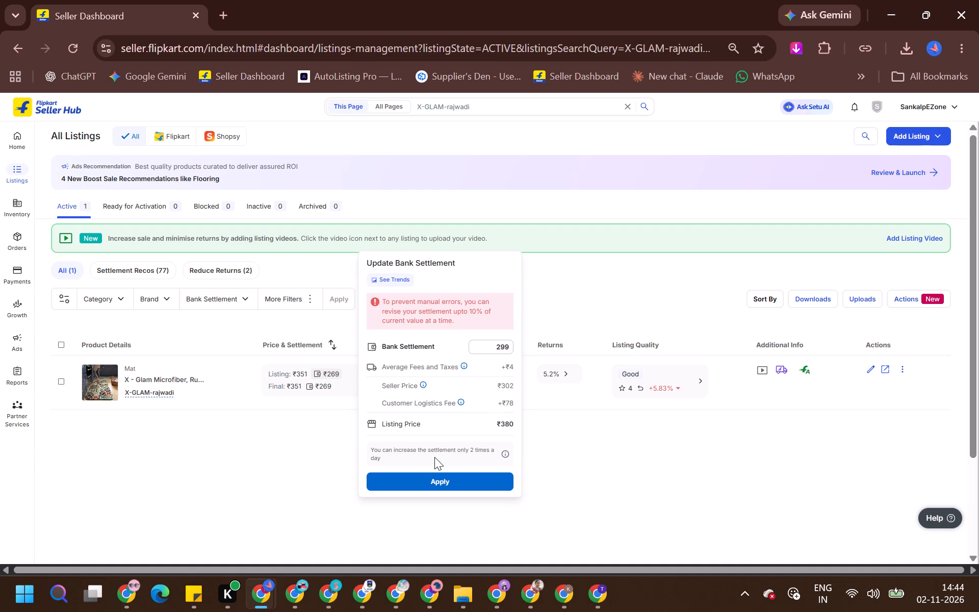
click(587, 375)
Set the bank settlement of the X-GLAM-rajwadi listing to ₹289 and apply it.
click(351, 373)
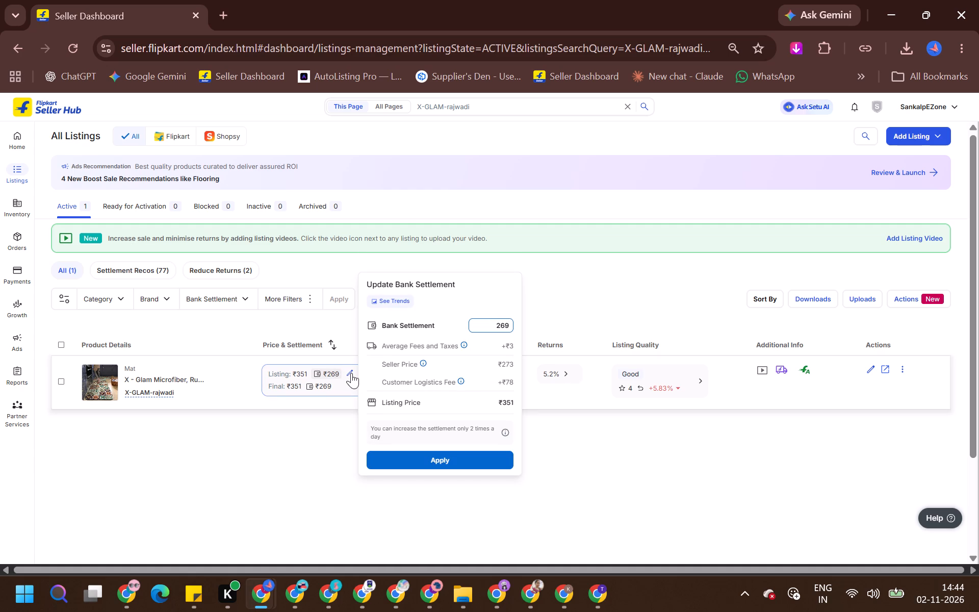
key(Left)
key(BackSpace)
key(8)
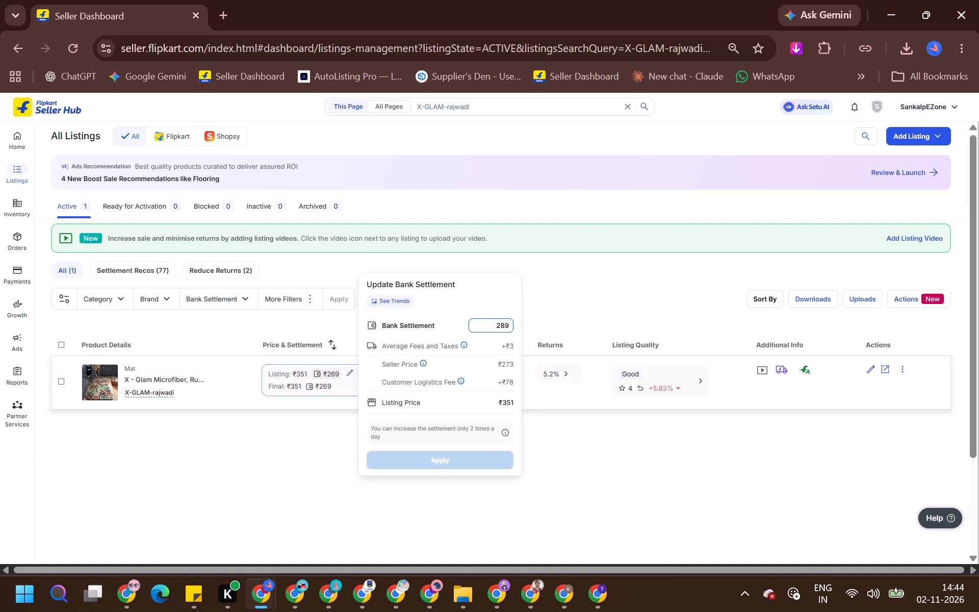
click(427, 456)
click(312, 475)
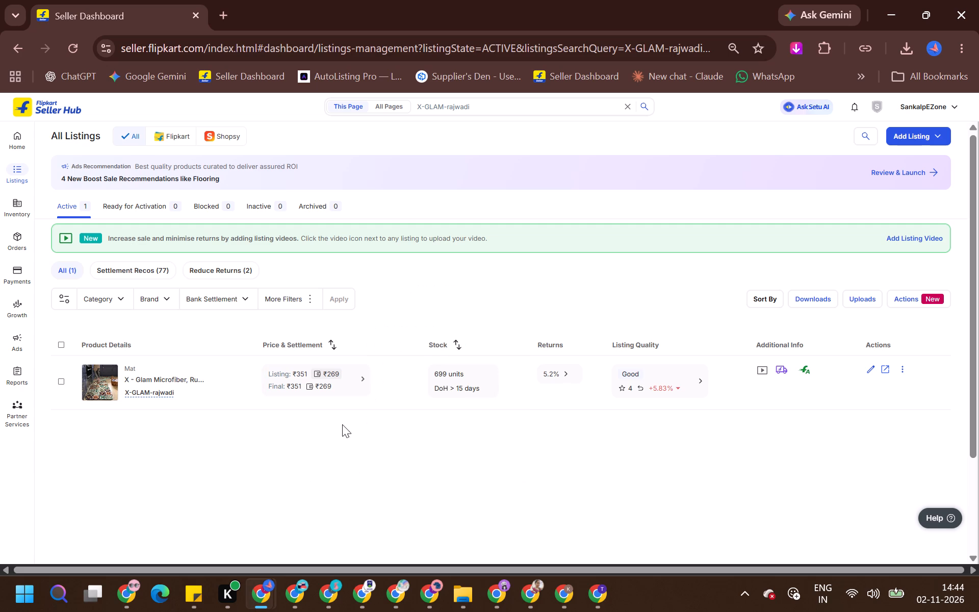
Raise the X-GLAM-rajwadi bank settlement again, to ₹309, and apply it.
click(351, 373)
click(351, 373)
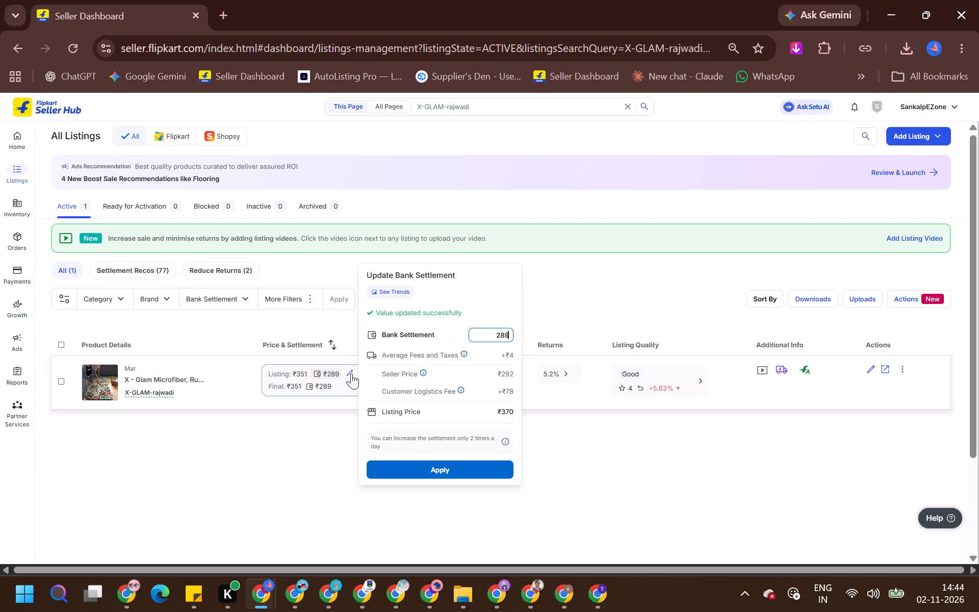
key(ctrl+a)
text(309)
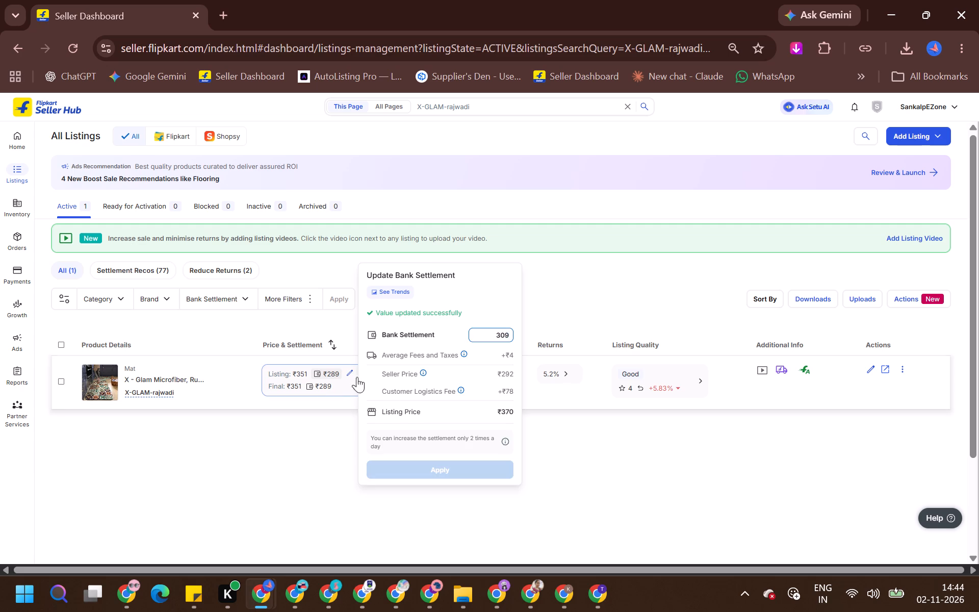
click(424, 470)
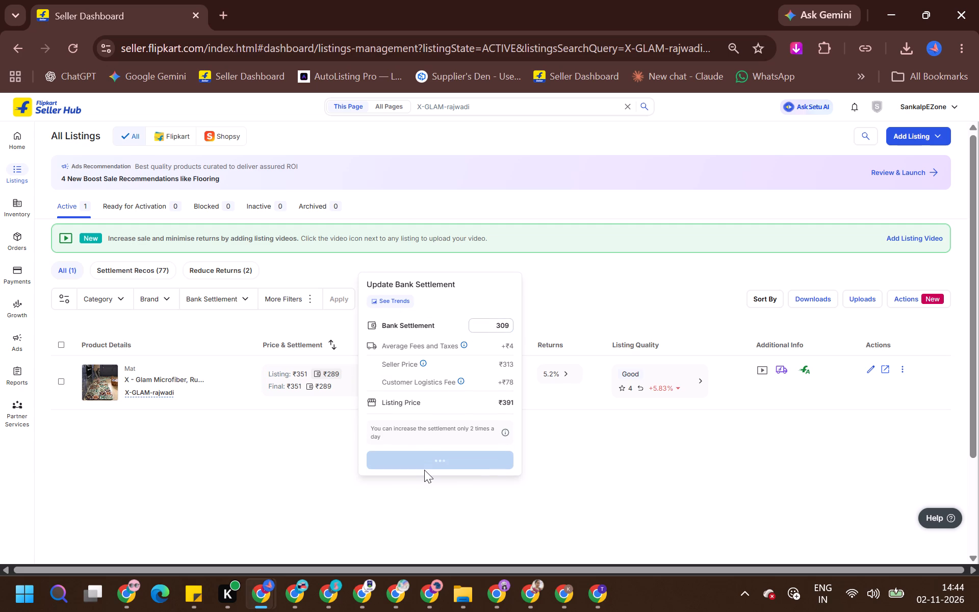
Copy the X-GLAM-hexa_multi SKU from today's top products and search the listings for it.
key(alt+Tab)
key(alt+Tab)
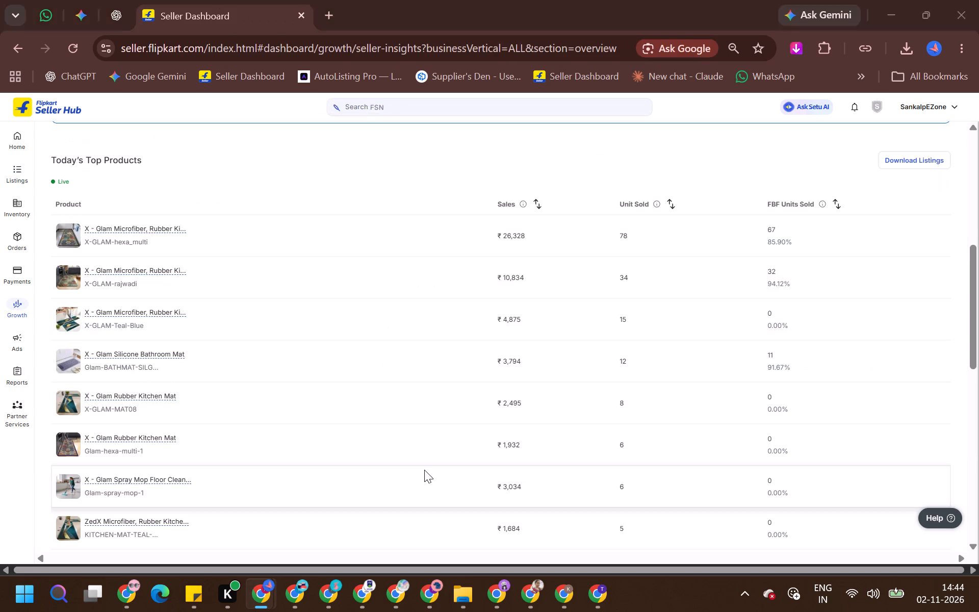
key(alt+Tab)
click(168, 244)
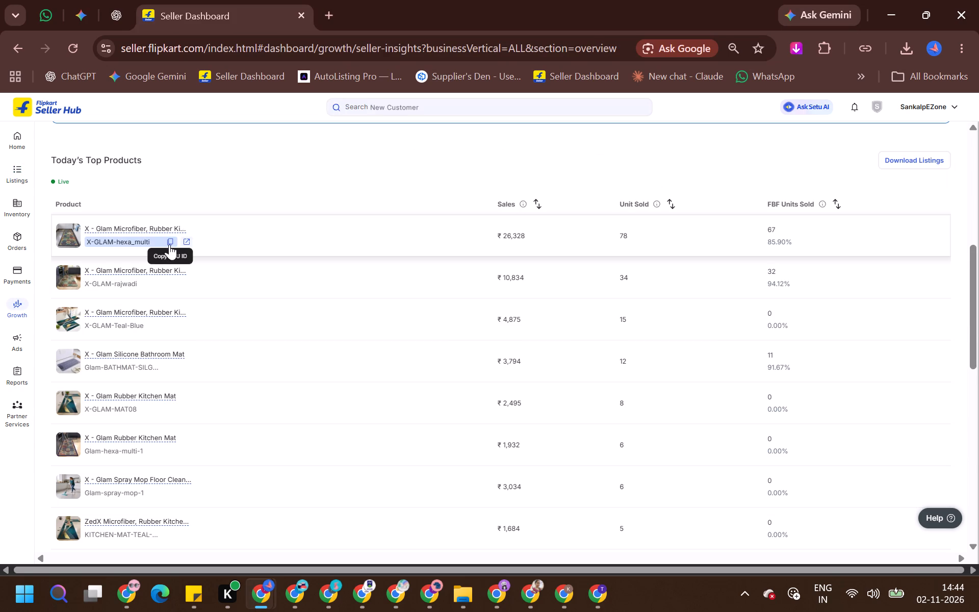
key(alt+Tab)
click(464, 100)
key(ctrl+a)
key(ctrl+v)
key(Return)
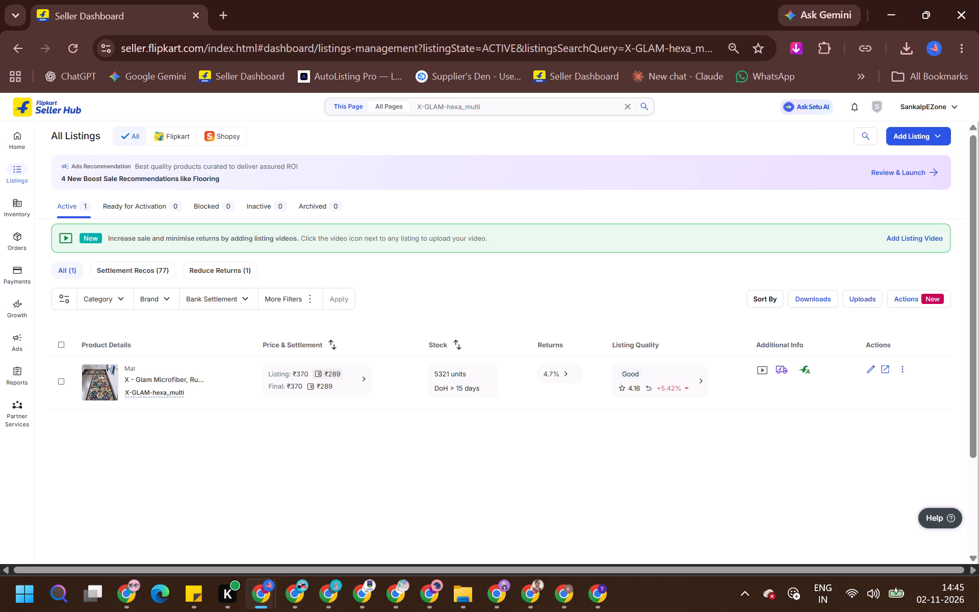
Set the bank settlement of the X-GLAM-hexa_multi listing to ₹309 and apply it.
key(alt+Tab)
key(alt+Tab)
click(346, 374)
click(352, 375)
key(ctrl+a)
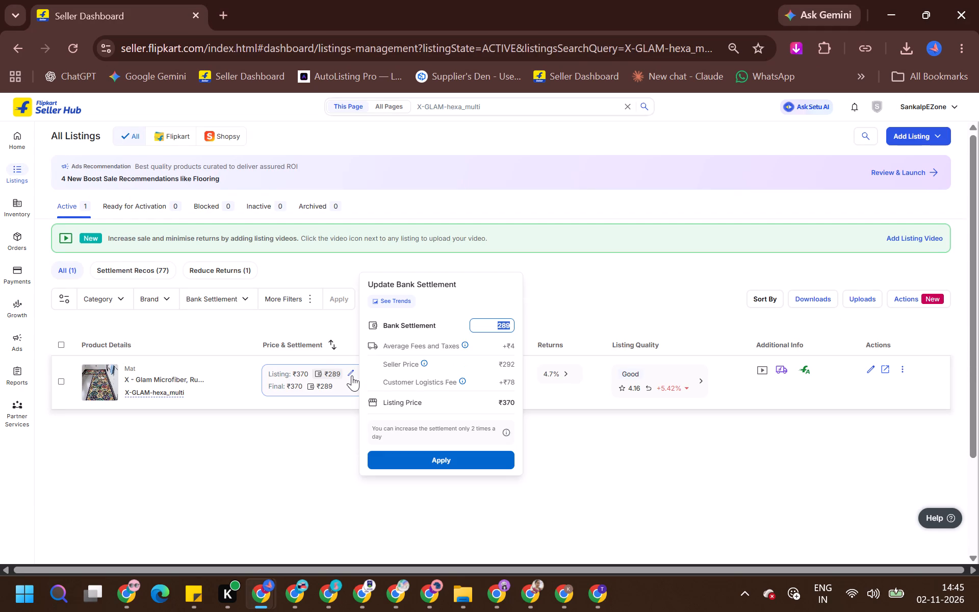
text(309)
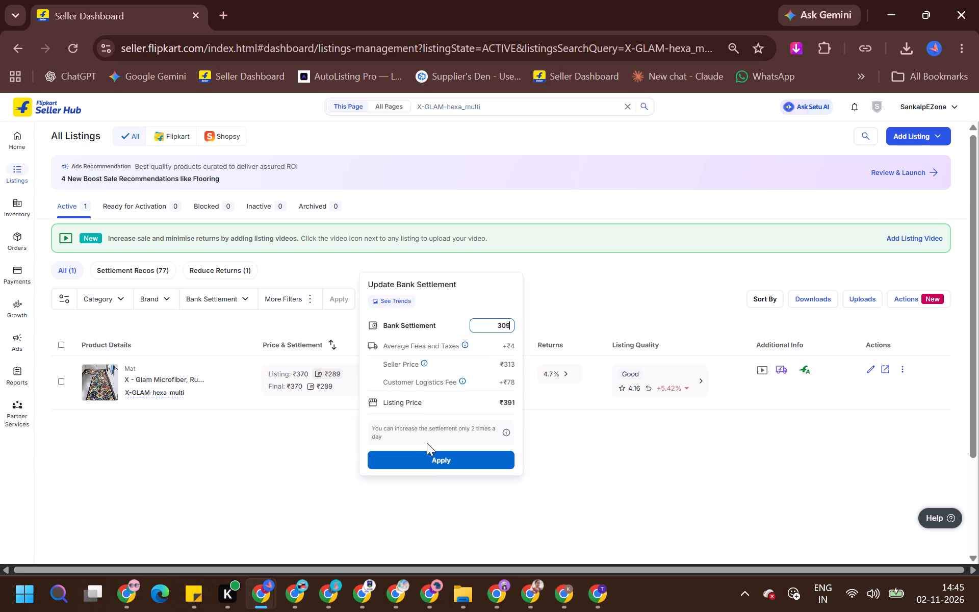
click(434, 458)
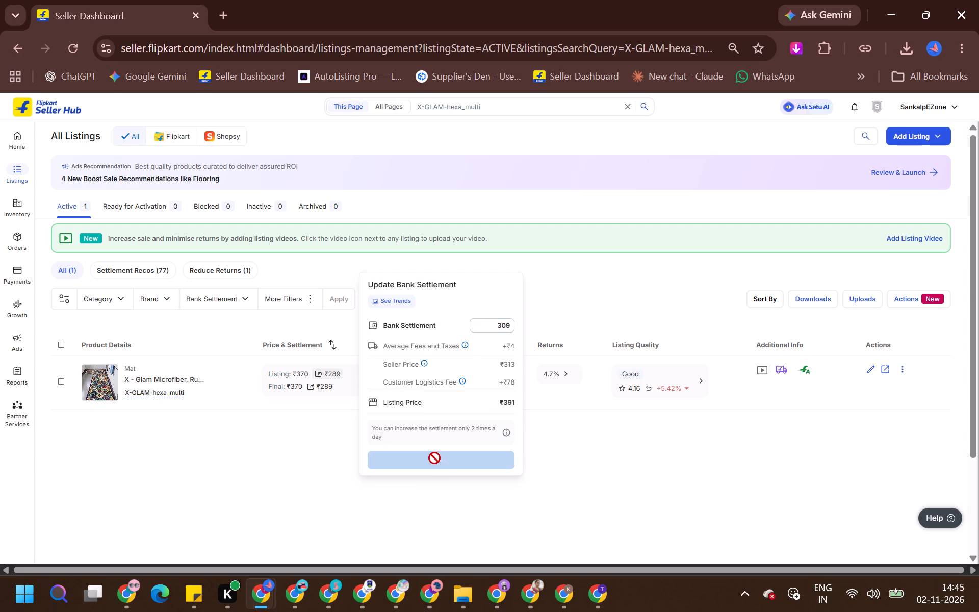
Copy the X-GLAM-MAT08 SKU from today's top products and search the listings for it.
key(alt+Tab)
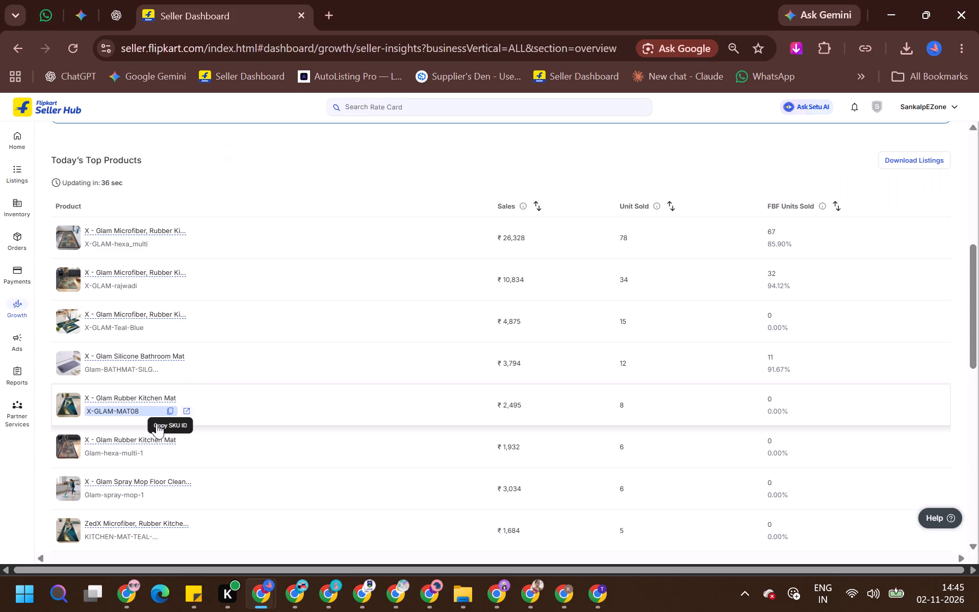
scroll(160, 421, down, 1)
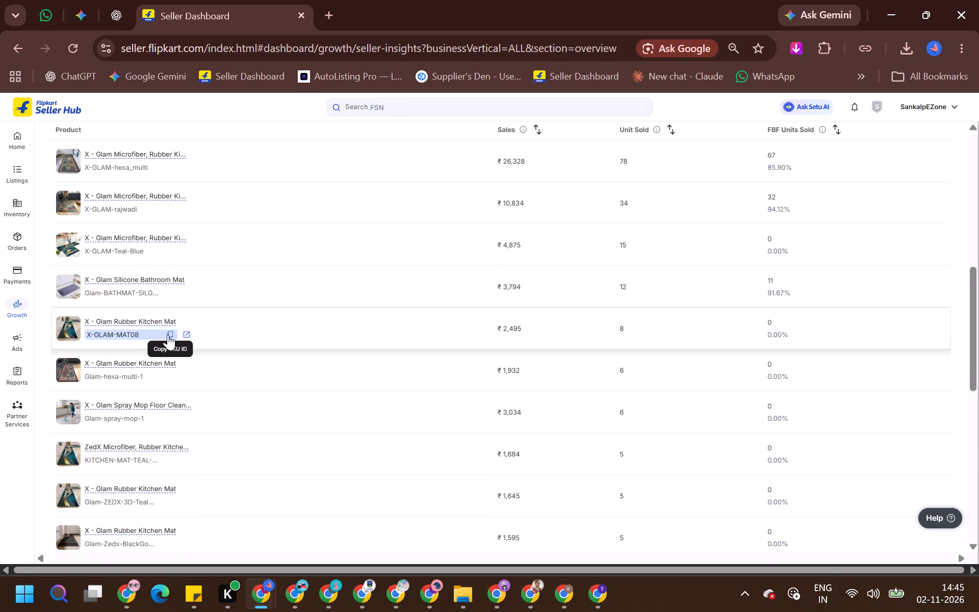
click(168, 335)
key(alt+Tab)
click(431, 103)
key(ctrl+a)
key(ctrl+v)
key(Return)
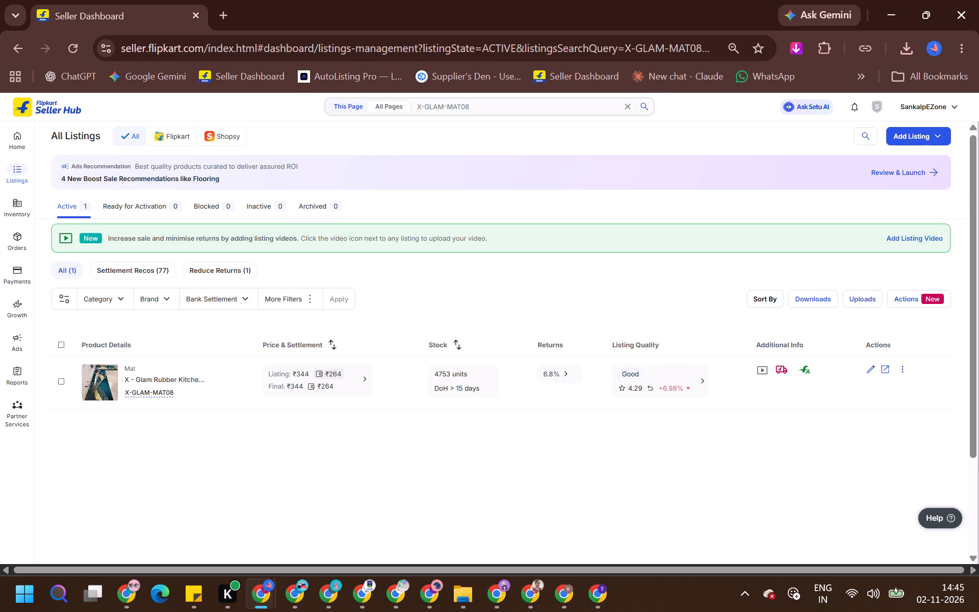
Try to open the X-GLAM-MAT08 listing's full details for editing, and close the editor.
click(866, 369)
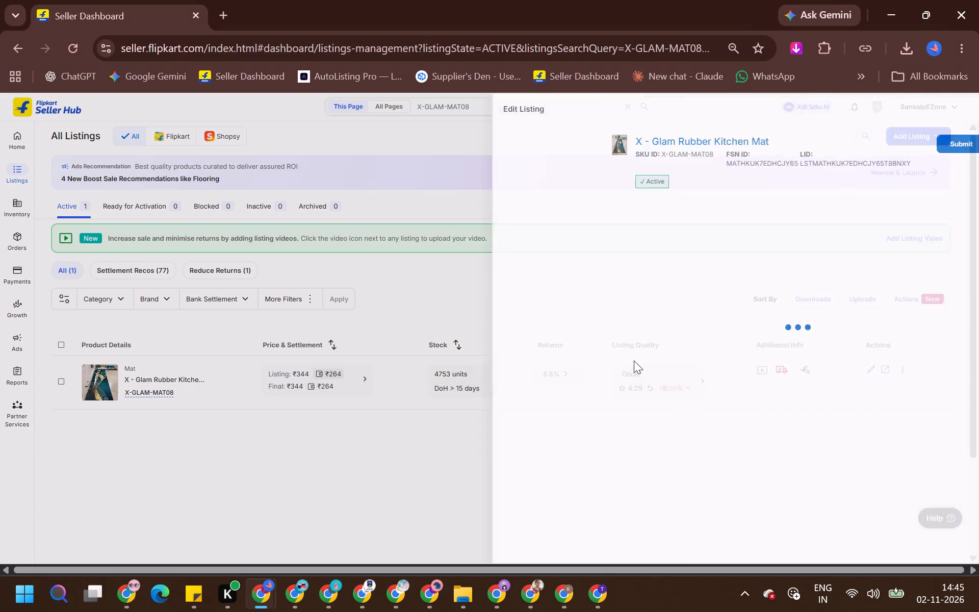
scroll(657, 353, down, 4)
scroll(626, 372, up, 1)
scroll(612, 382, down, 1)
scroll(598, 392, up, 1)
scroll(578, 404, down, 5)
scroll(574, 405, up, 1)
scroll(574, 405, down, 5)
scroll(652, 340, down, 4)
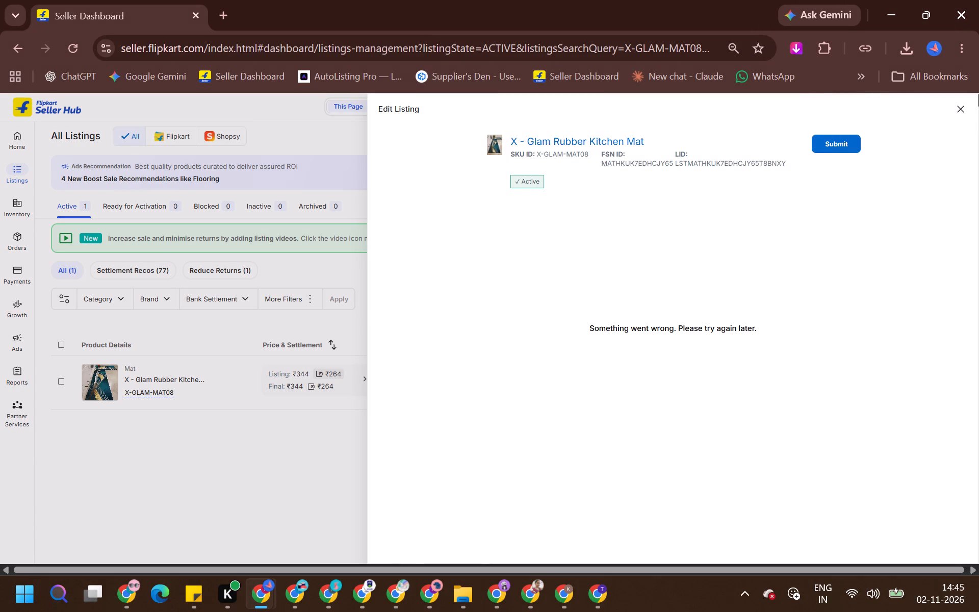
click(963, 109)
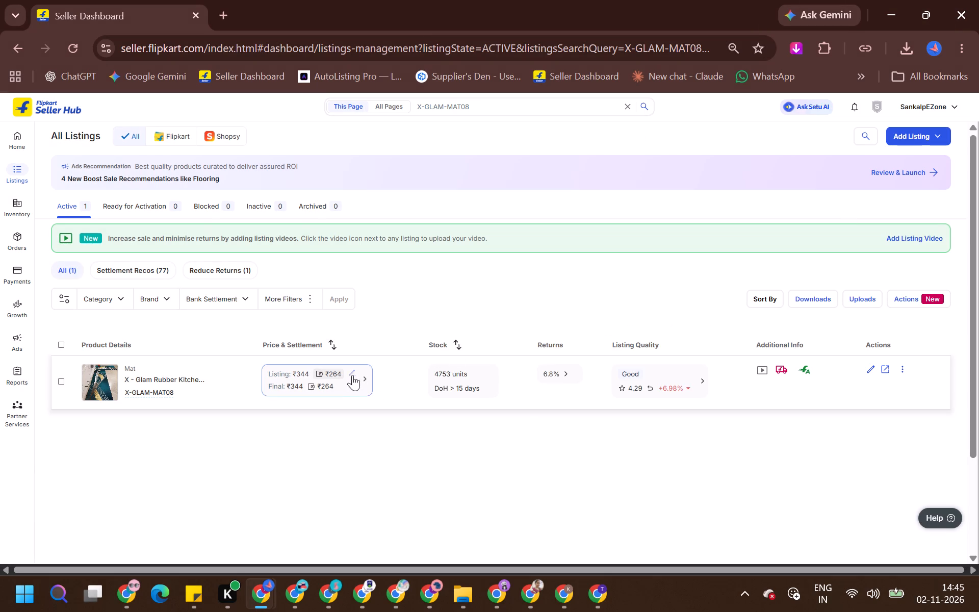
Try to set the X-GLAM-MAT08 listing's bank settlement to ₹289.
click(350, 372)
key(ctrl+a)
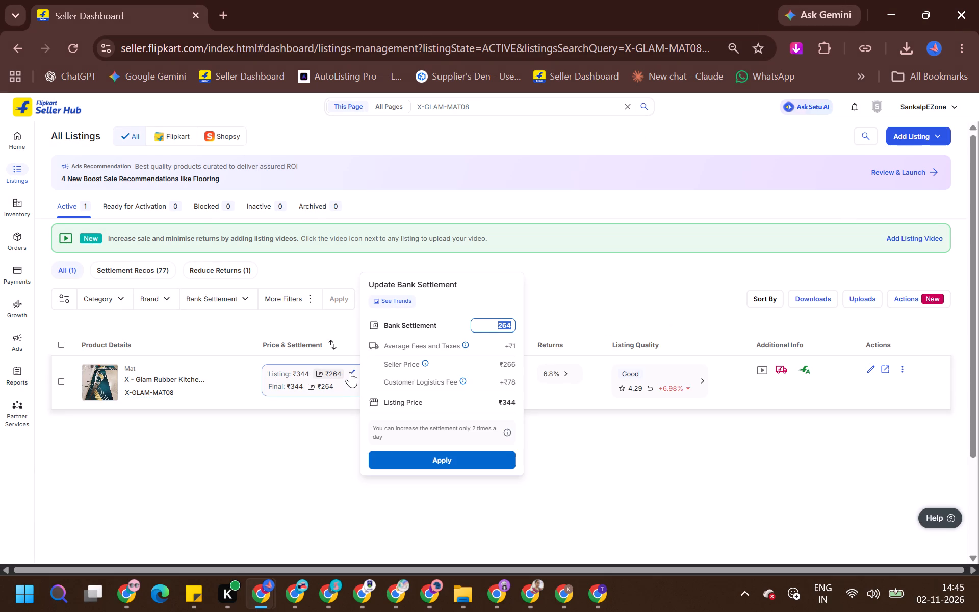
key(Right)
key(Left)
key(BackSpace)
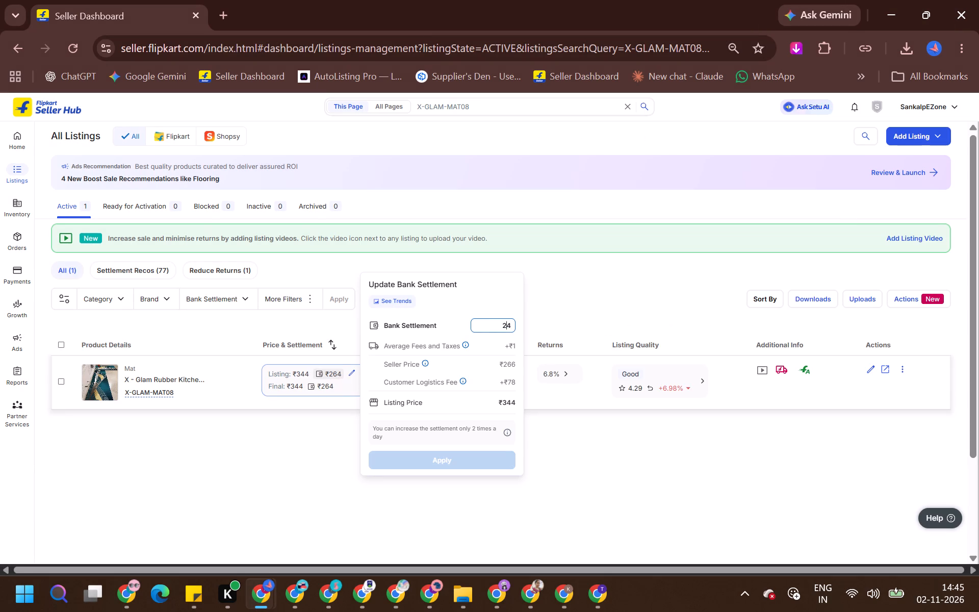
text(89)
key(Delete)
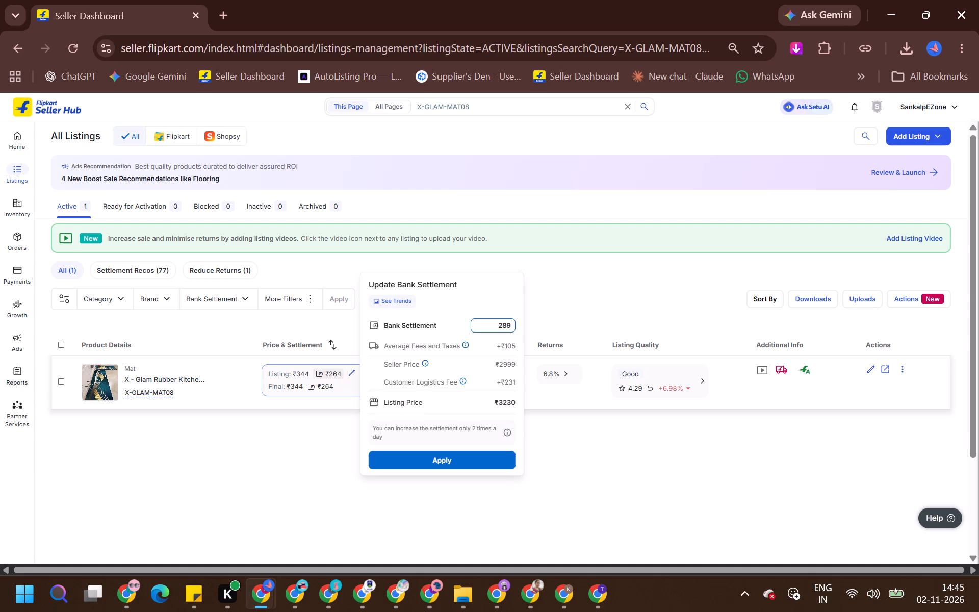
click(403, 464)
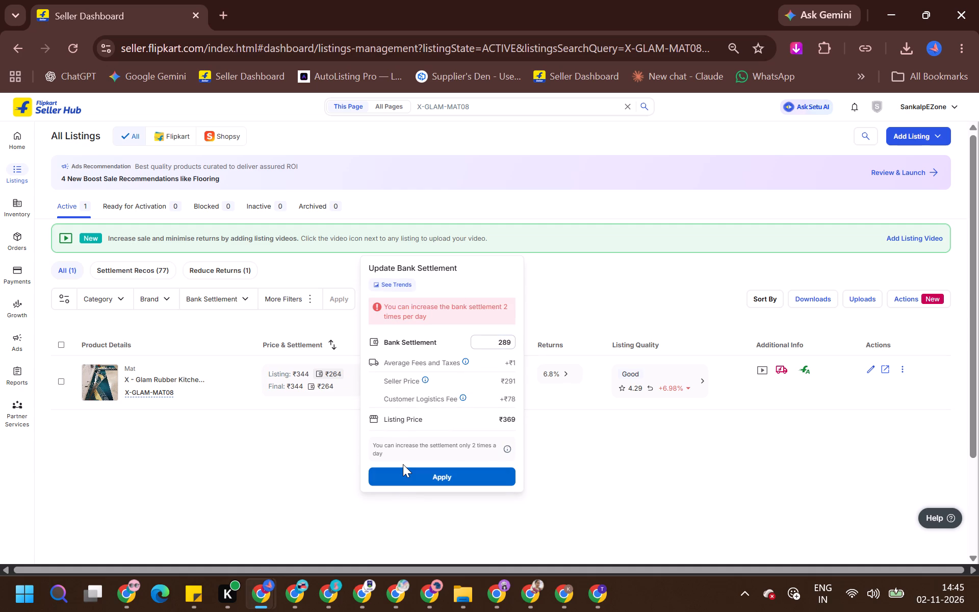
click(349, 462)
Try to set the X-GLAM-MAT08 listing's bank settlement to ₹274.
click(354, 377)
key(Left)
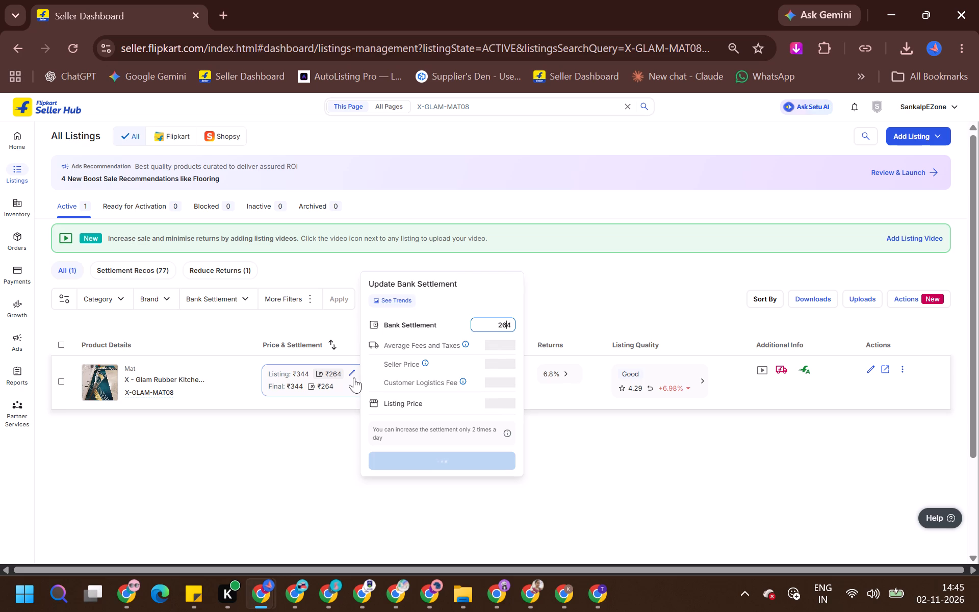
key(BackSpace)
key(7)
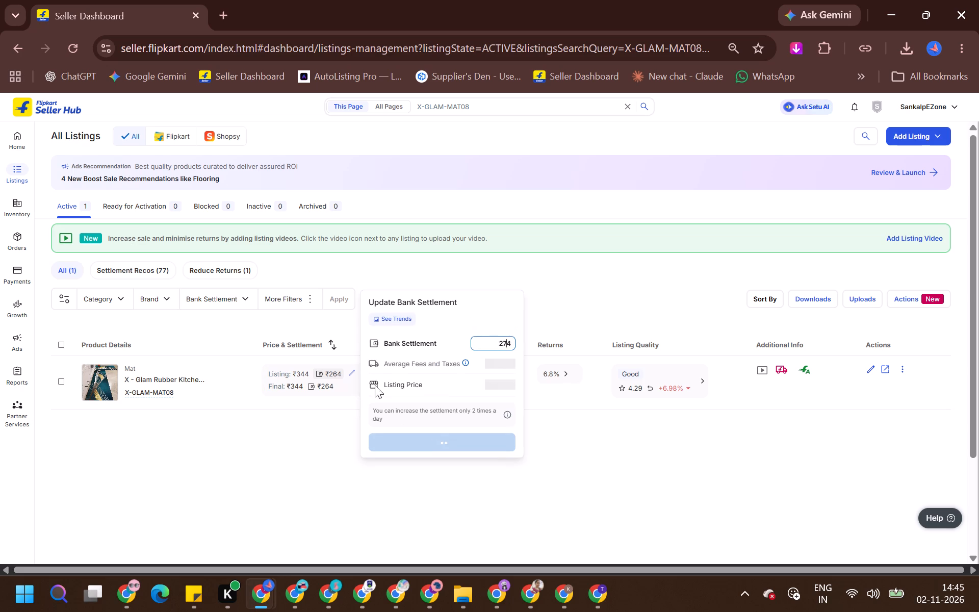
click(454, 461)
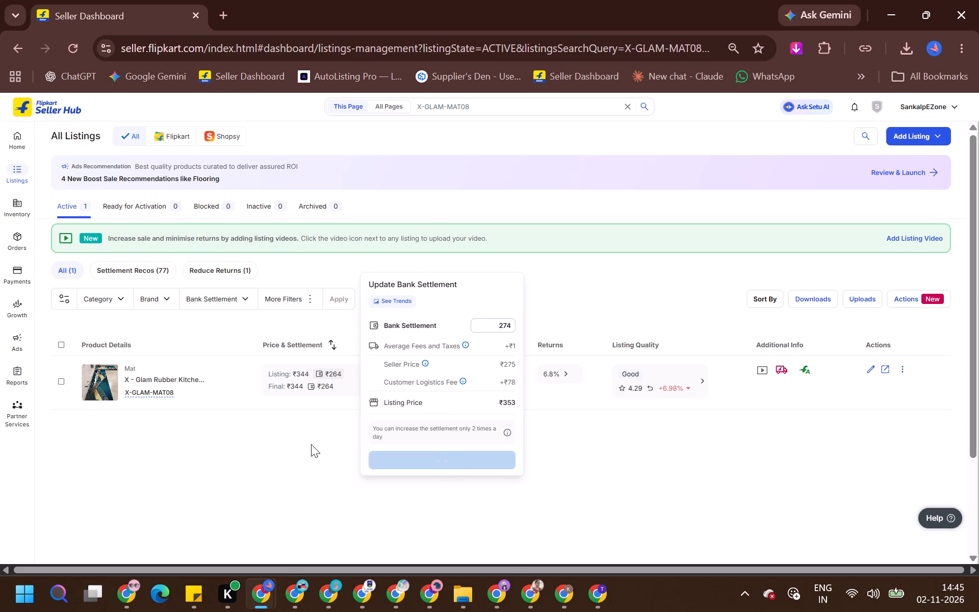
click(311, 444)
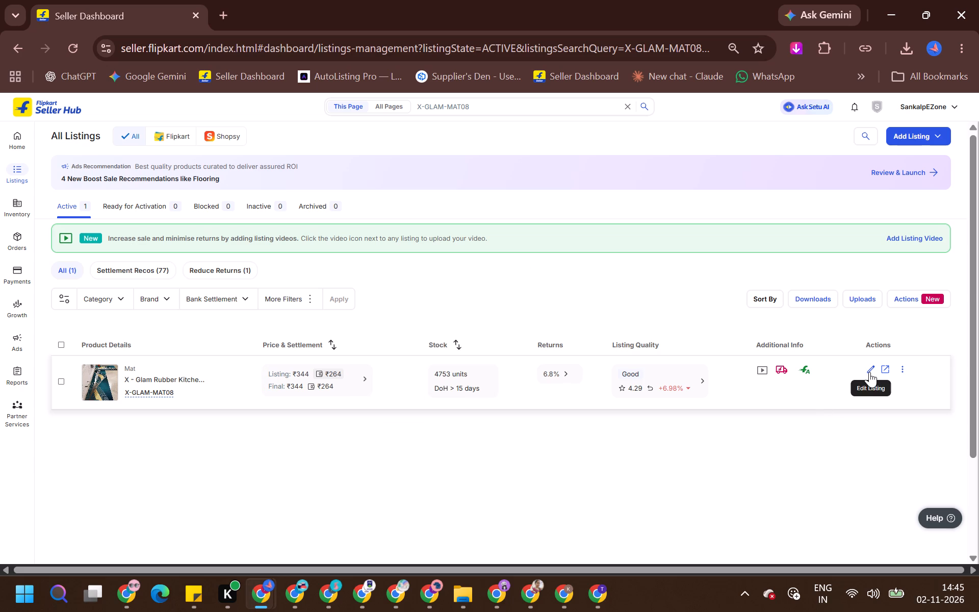
Review the X-GLAM-MAT08 listing's price, fulfilment, package, HSN and tax details, and close the editor.
click(869, 372)
scroll(683, 368, down, 3)
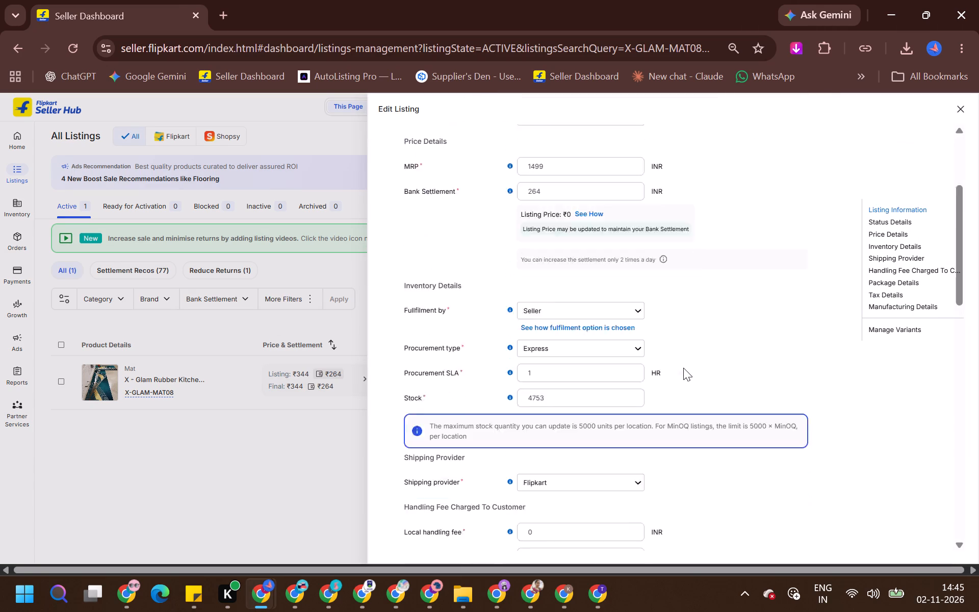
scroll(556, 398, down, 3)
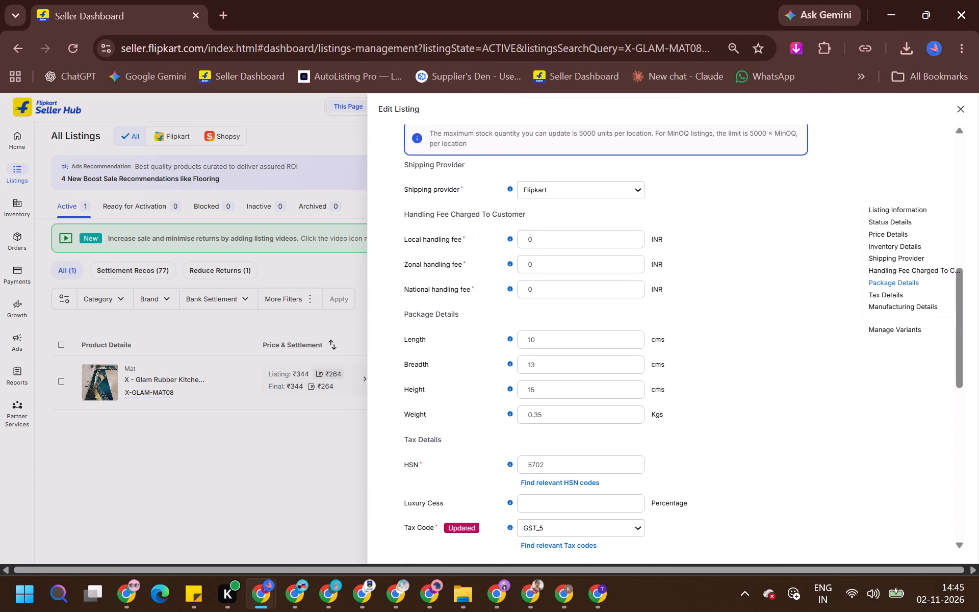
click(376, 395)
click(318, 399)
Copy the Glam-hexa-multi-1 SKU from today's top products and search the listings for it.
key(alt+Tab)
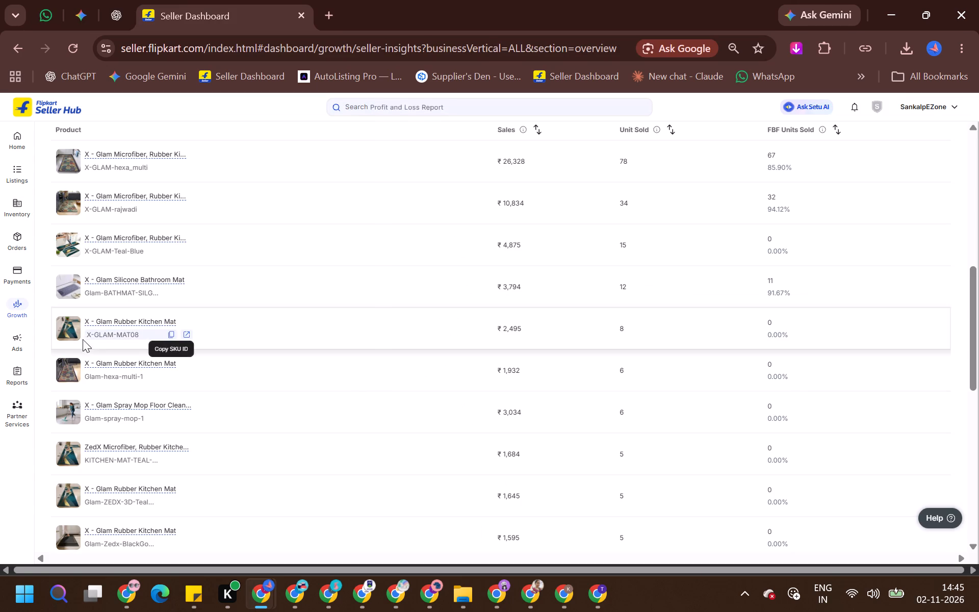
click(170, 374)
scroll(316, 310, down, 3)
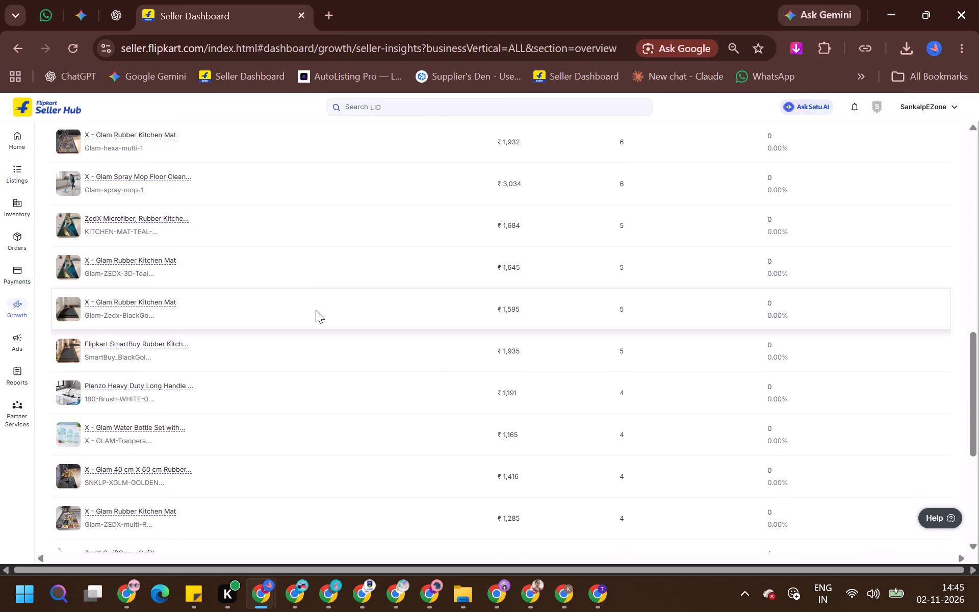
key(alt+Tab)
key(alt+Tab)
scroll(322, 301, up, 1)
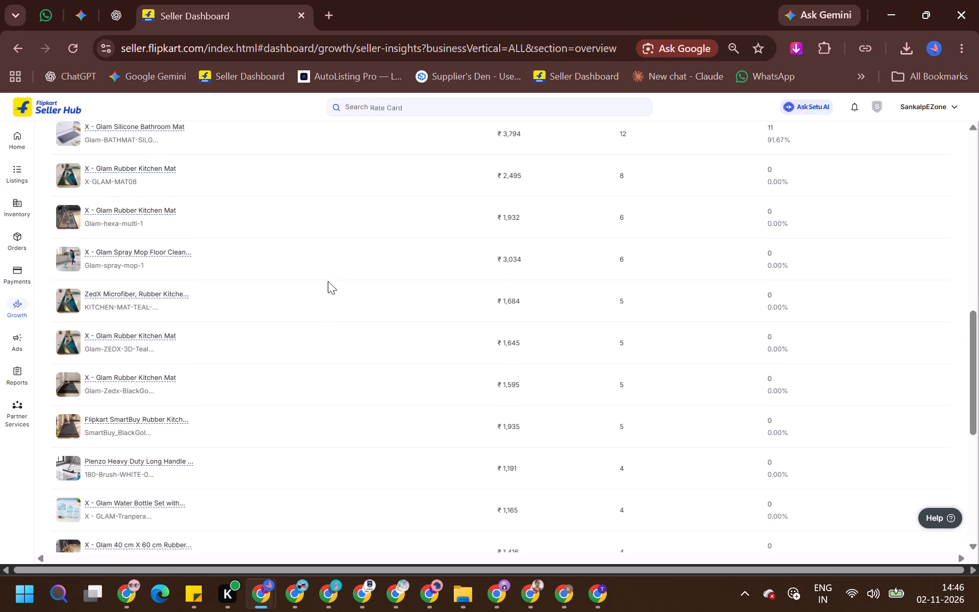
key(alt+Tab)
click(439, 119)
key(ctrl+a)
key(ctrl+v)
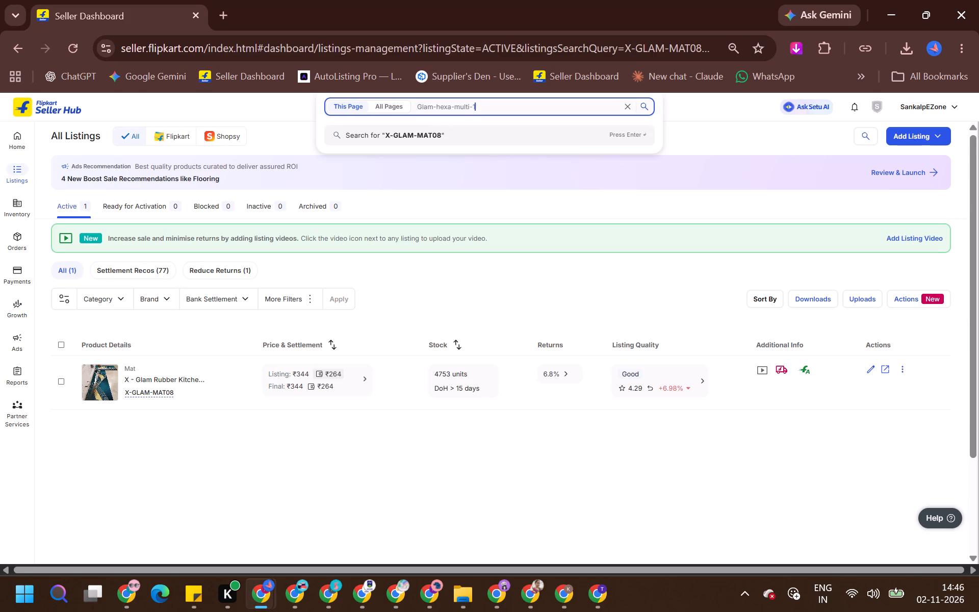
key(Return)
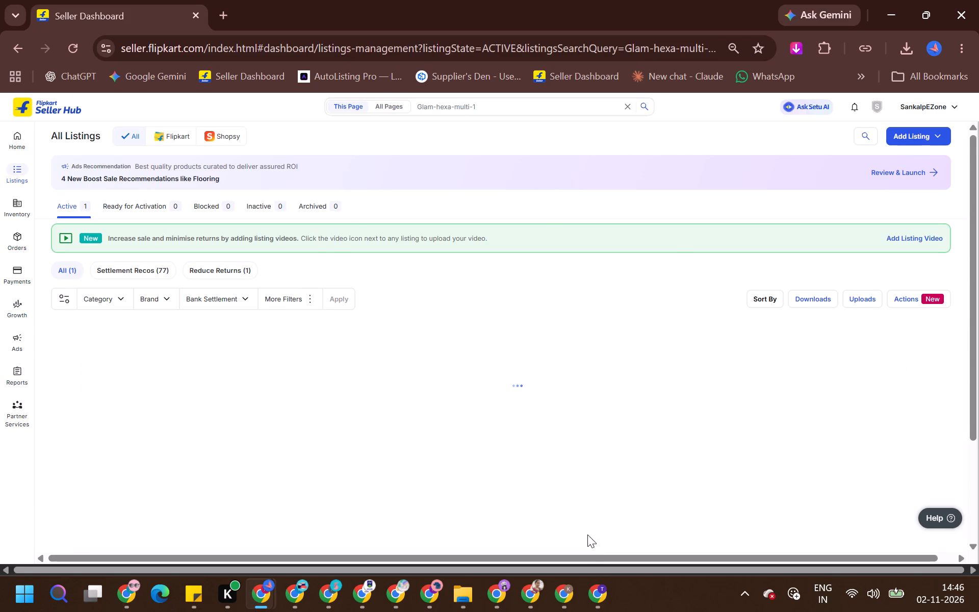
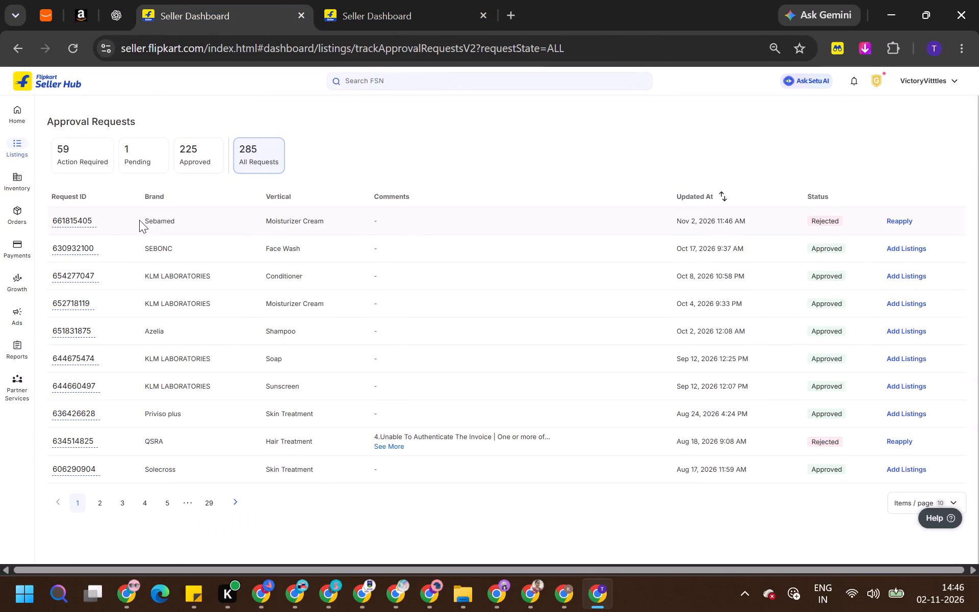
Open the rejected Sebamed moisturizer cream approval request in VictoryVitttles' account and review the disapproval reasons for its documents.
click(74, 221)
click(196, 0)
click(473, 0)
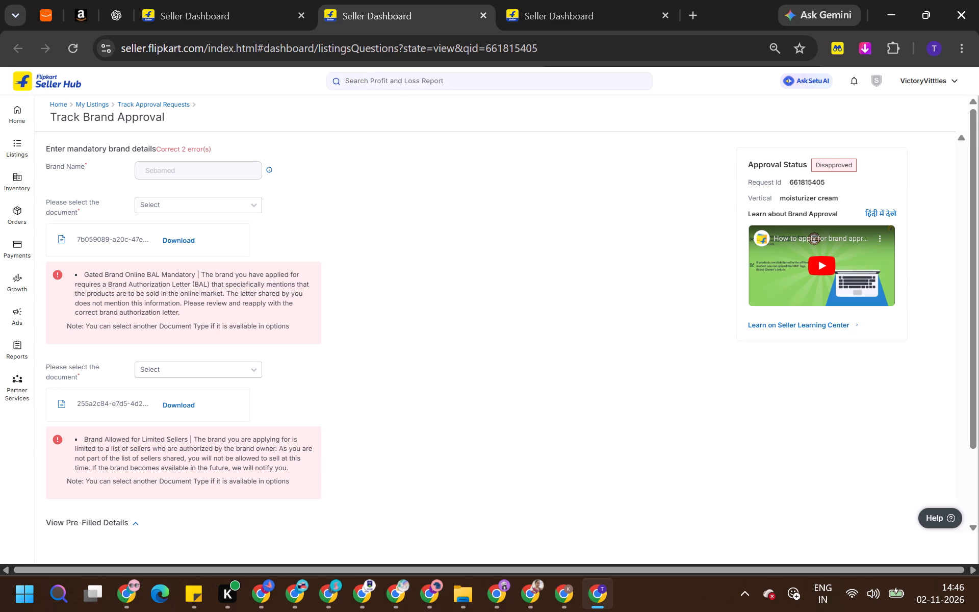
scroll(497, 217, down, 2)
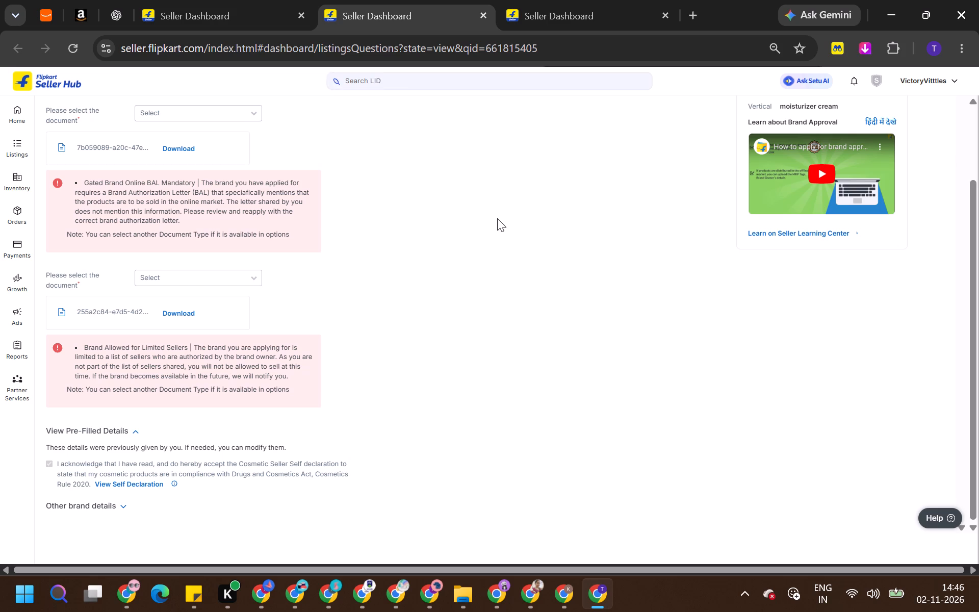
Choose Brand Authorization Letter as the second document type and Trademark Certificate as the first in the Sebamed request.
click(158, 280)
click(163, 313)
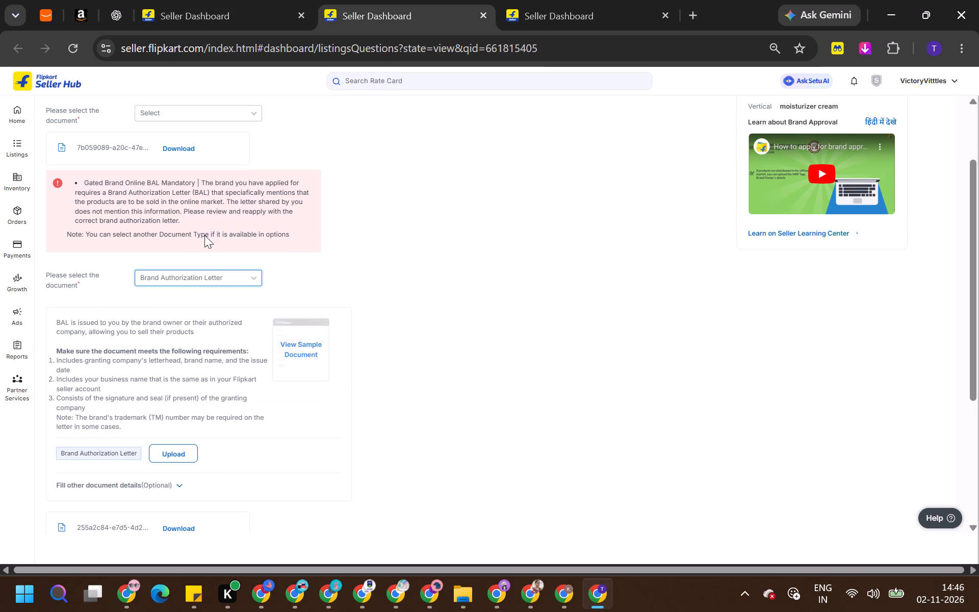
scroll(205, 227, up, 1)
click(209, 192)
click(200, 226)
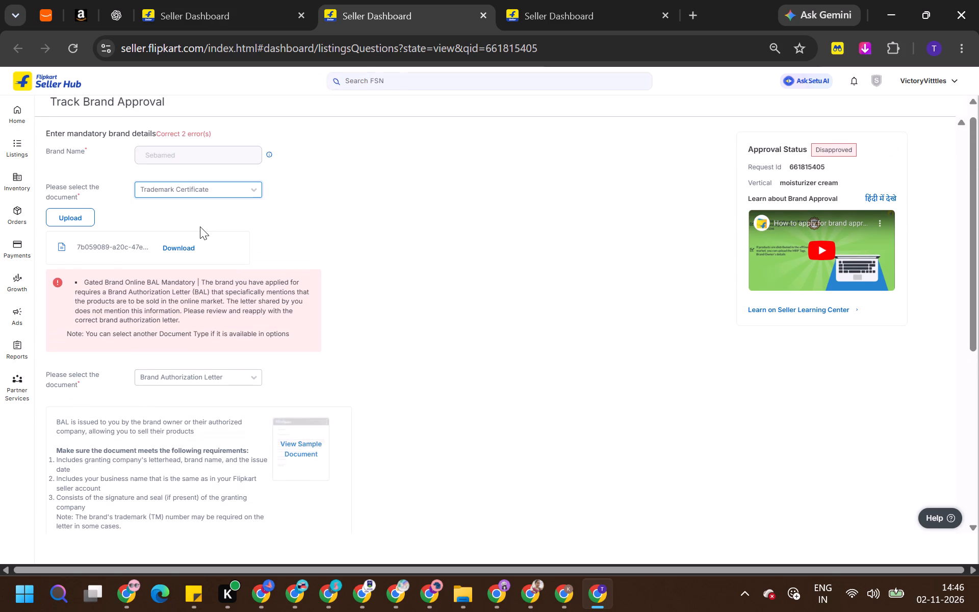
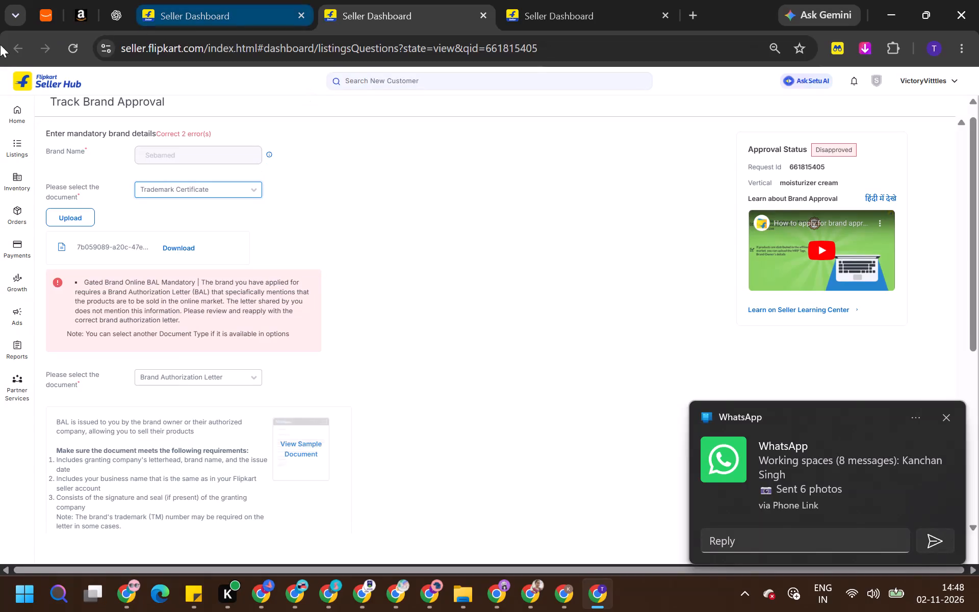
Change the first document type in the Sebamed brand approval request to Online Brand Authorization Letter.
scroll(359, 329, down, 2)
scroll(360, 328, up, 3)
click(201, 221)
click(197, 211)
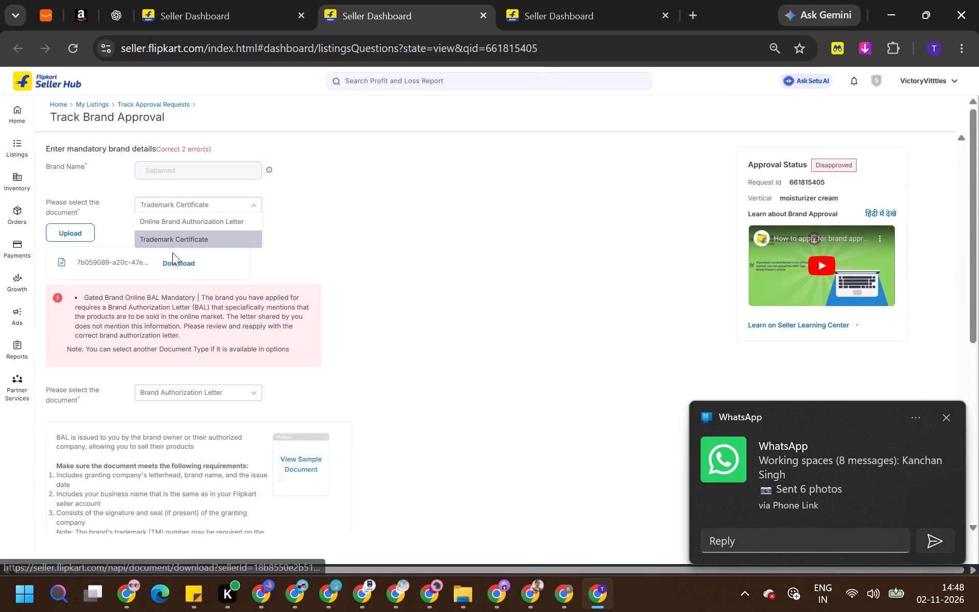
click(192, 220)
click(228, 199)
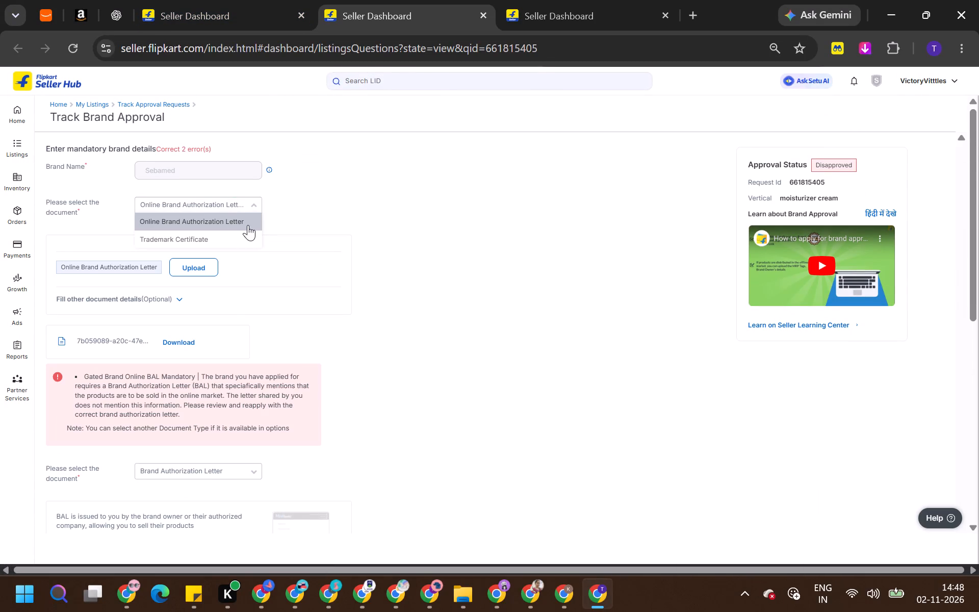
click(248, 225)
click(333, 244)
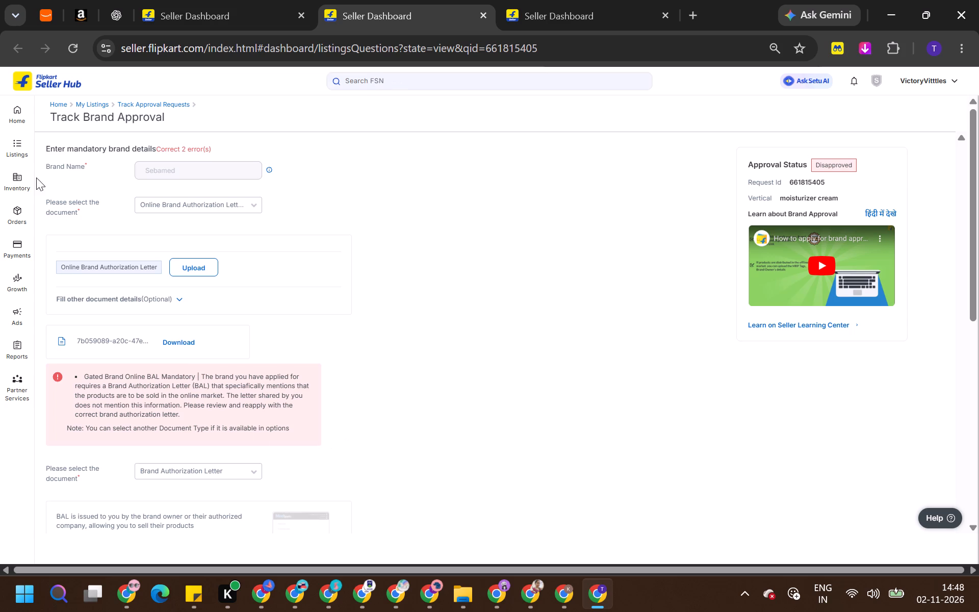
Leave the Sebamed request and open VictoryVitttles' active listings.
click(13, 151)
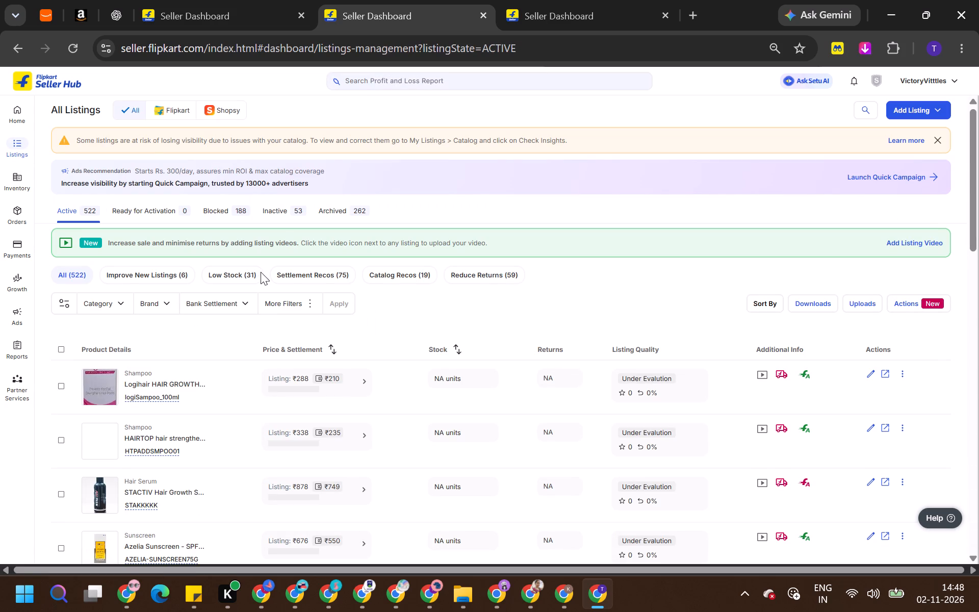
Check the other open seller dashboards and switch to the Cosmett account's listings in progress.
click(616, 4)
click(430, 0)
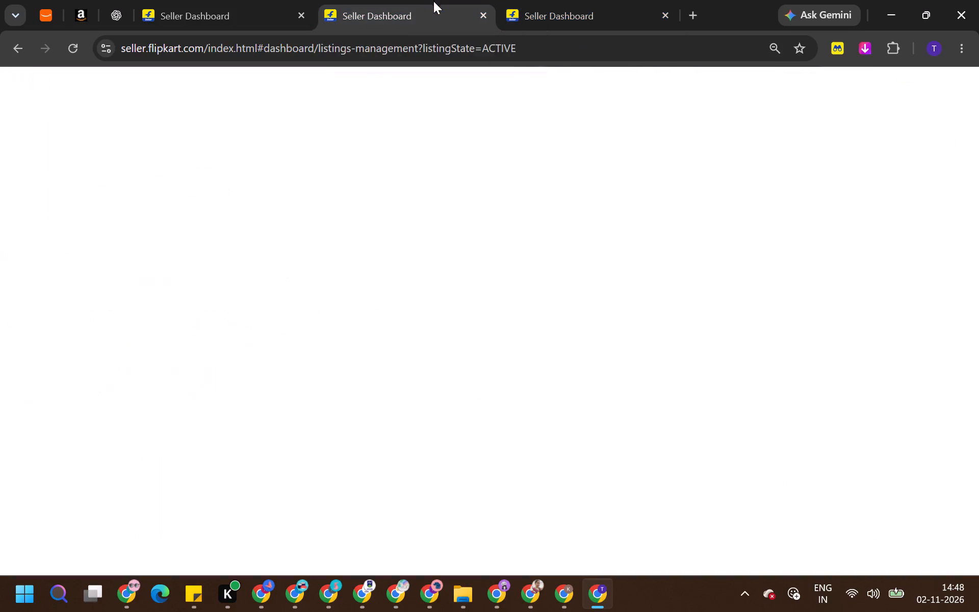
click(523, 3)
key(alt+Tab)
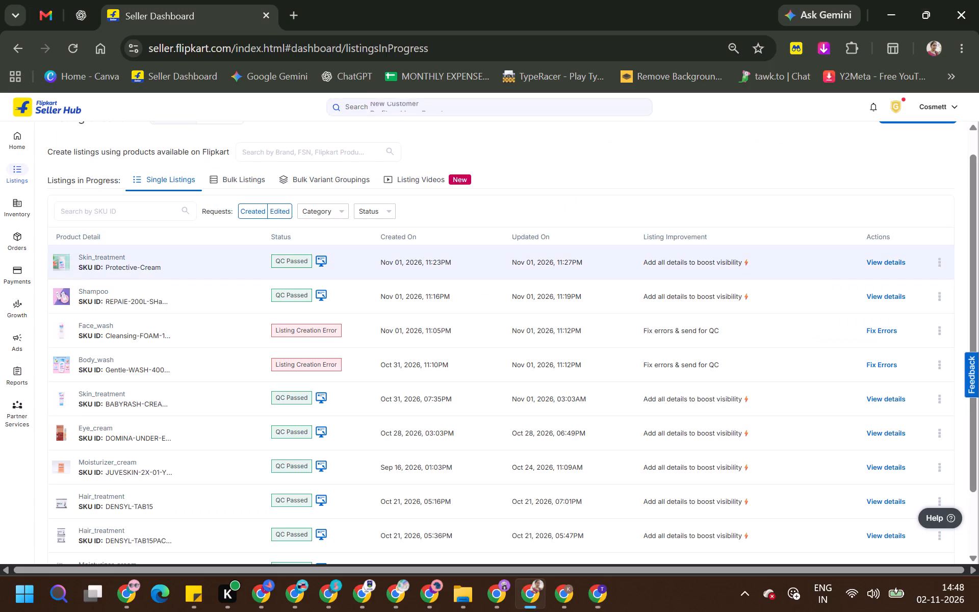
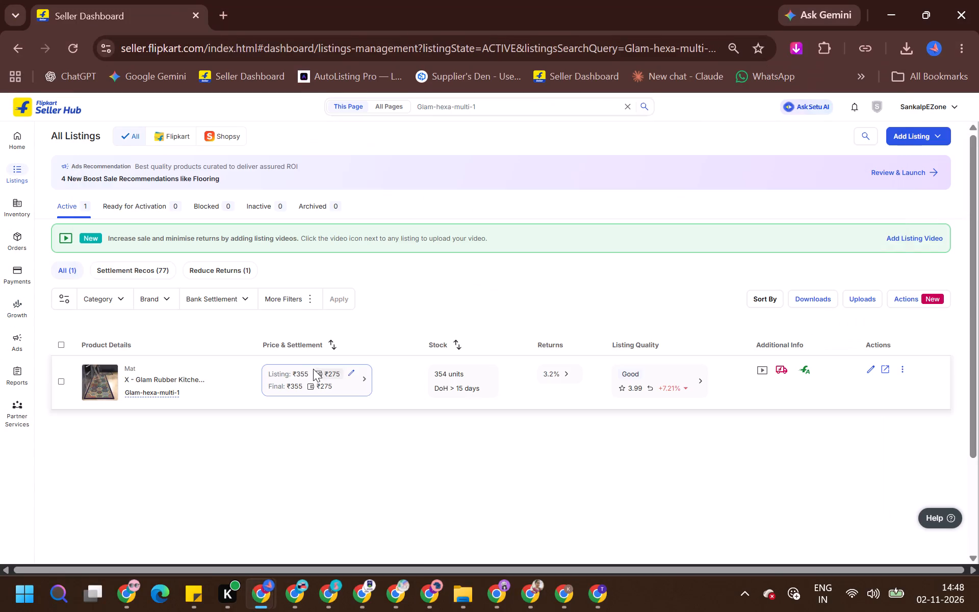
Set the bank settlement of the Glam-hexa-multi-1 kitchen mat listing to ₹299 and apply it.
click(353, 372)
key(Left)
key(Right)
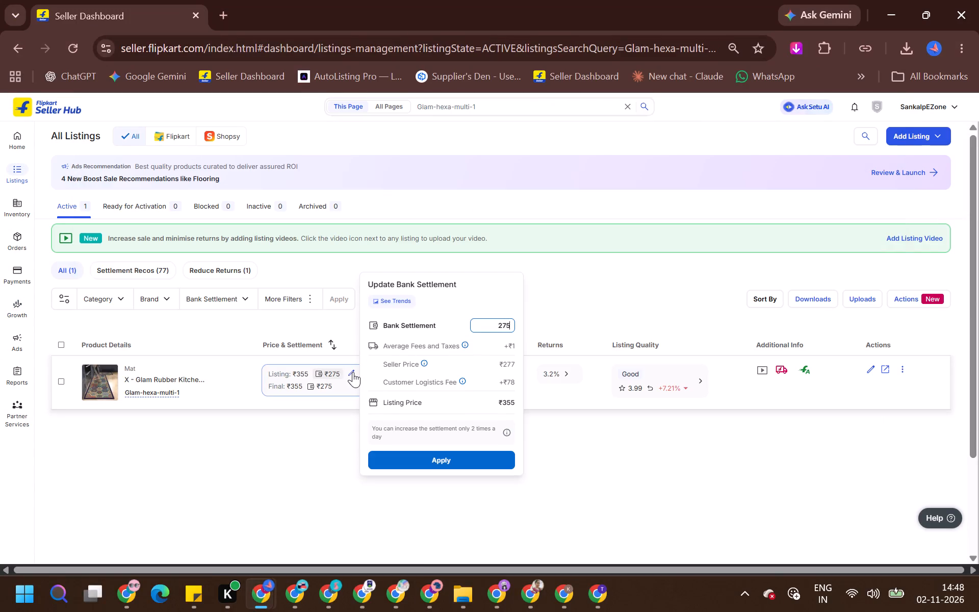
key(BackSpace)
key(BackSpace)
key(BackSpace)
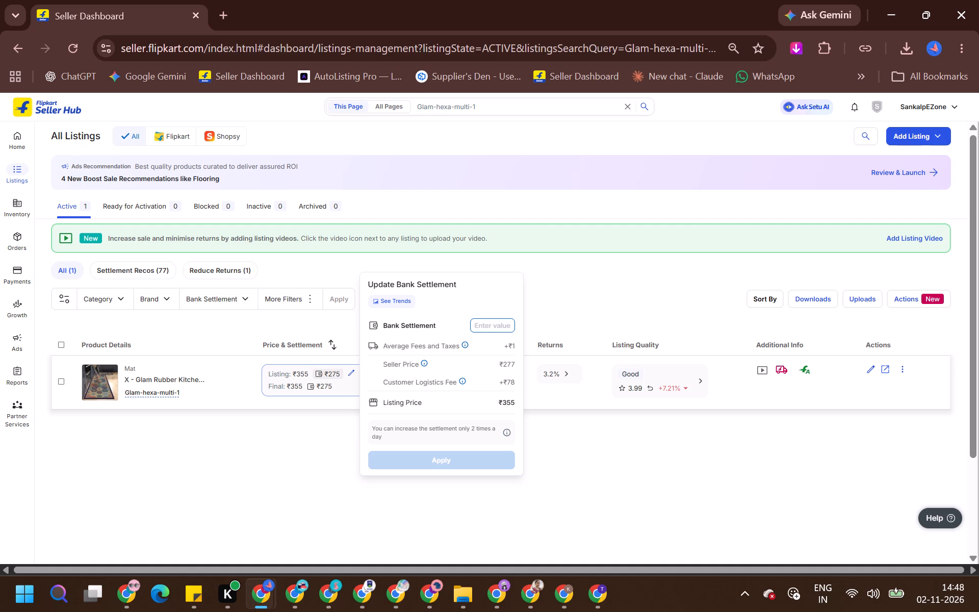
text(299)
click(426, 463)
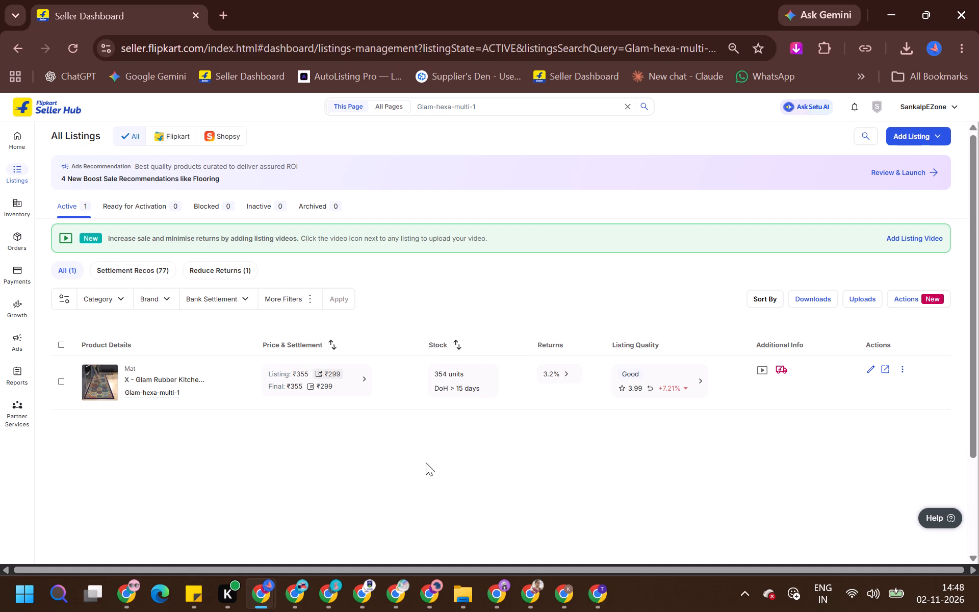
Raise the bank settlement of the Glam-hexa-multi-1 listing to ₹309 and apply it.
click(349, 376)
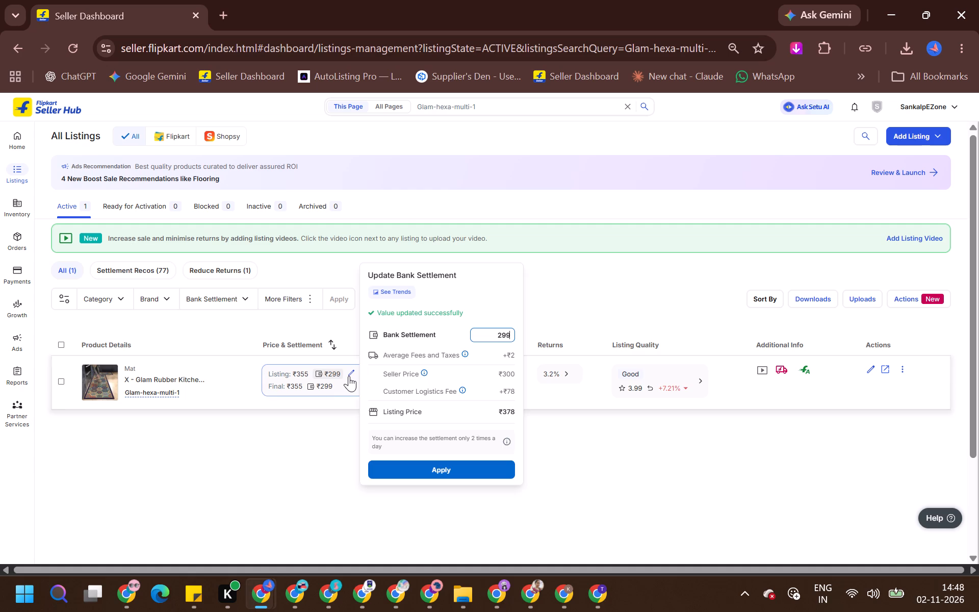
drag(491, 335, 546, 335)
text(309)
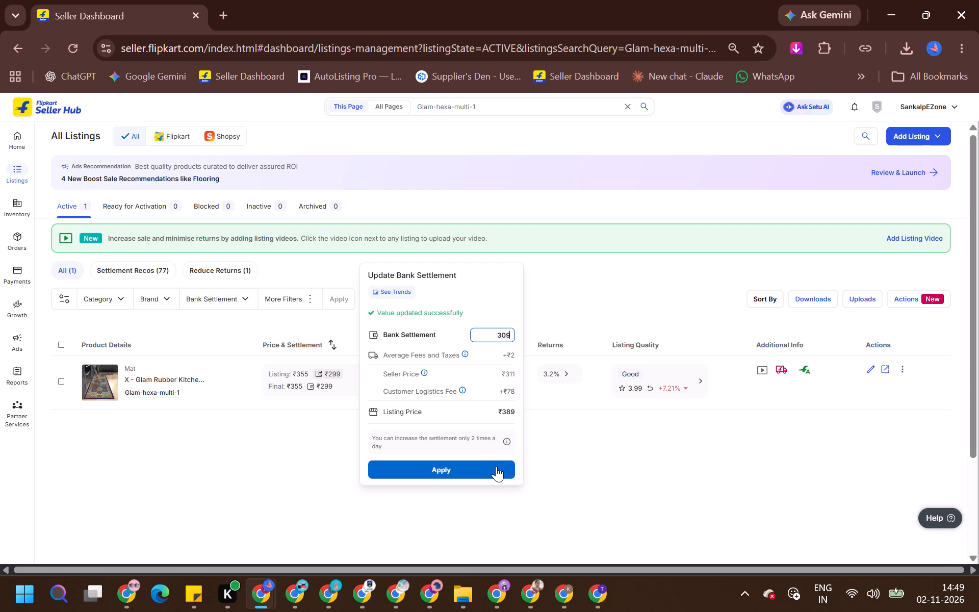
click(496, 466)
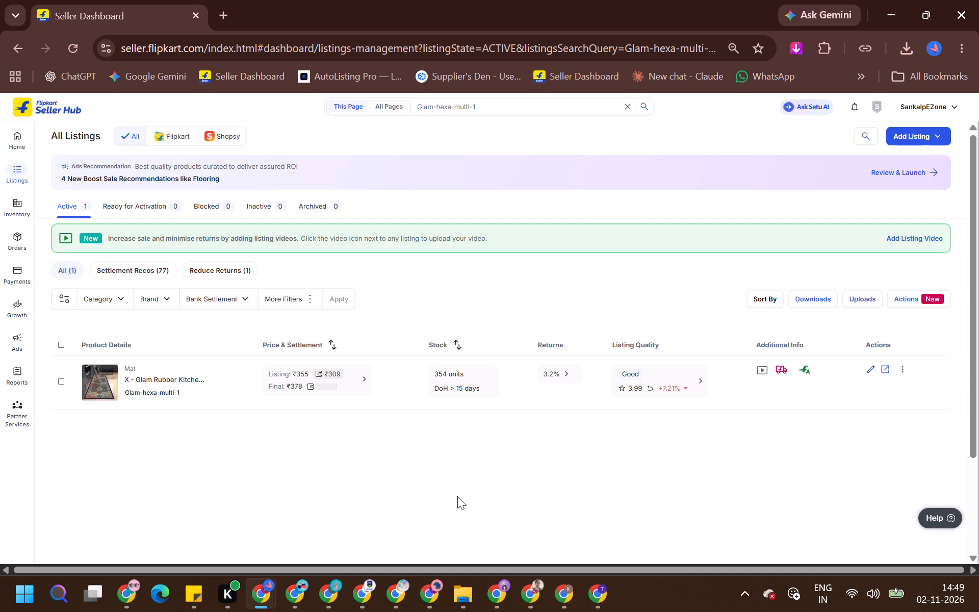
Set Glam-hexa-multi-1's package details to length 10, breadth 13 and height 15 cm, weight 0.35 kg, and submit the listing.
click(866, 369)
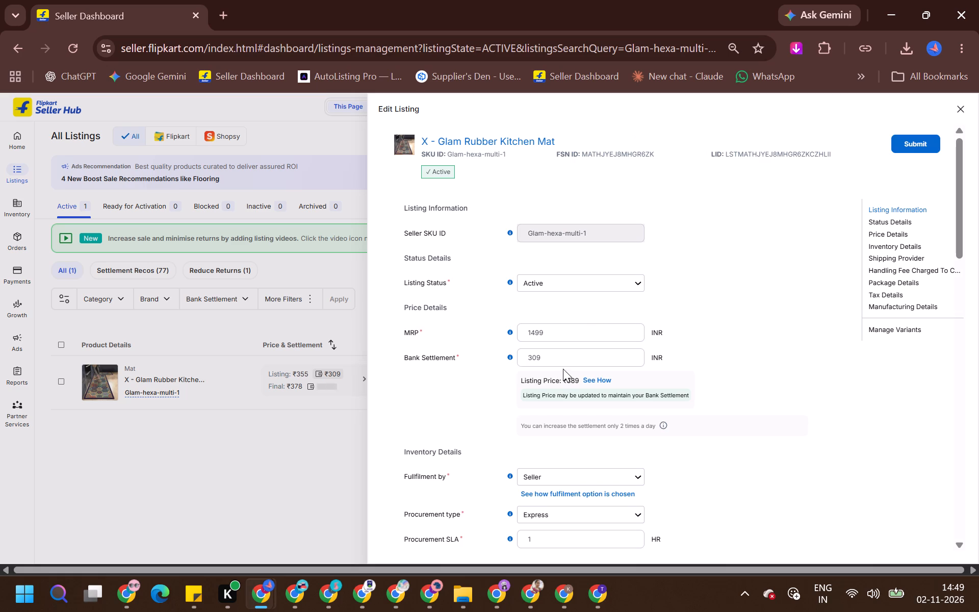
scroll(518, 455, down, 3)
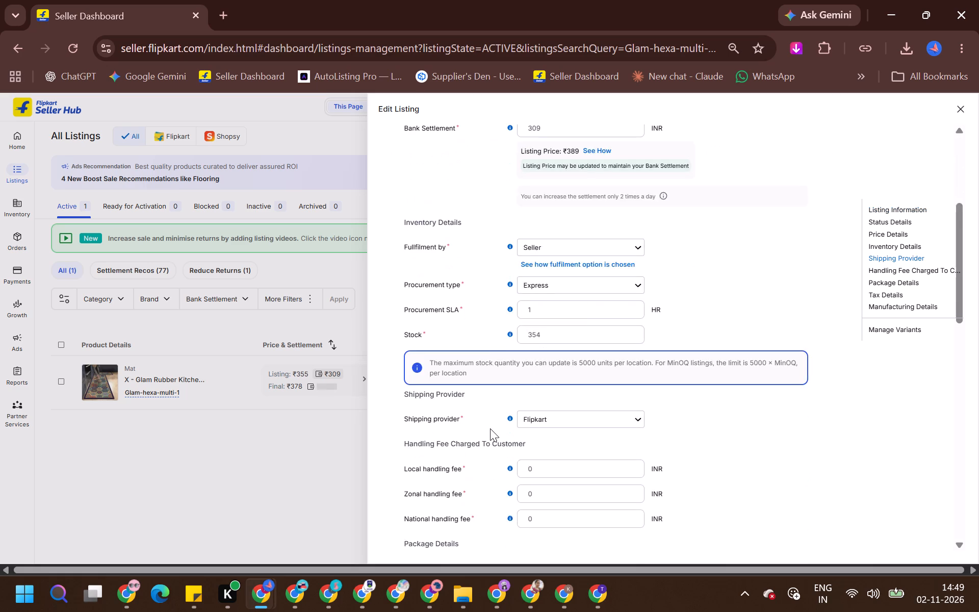
scroll(516, 449, down, 4)
triple_click(544, 258)
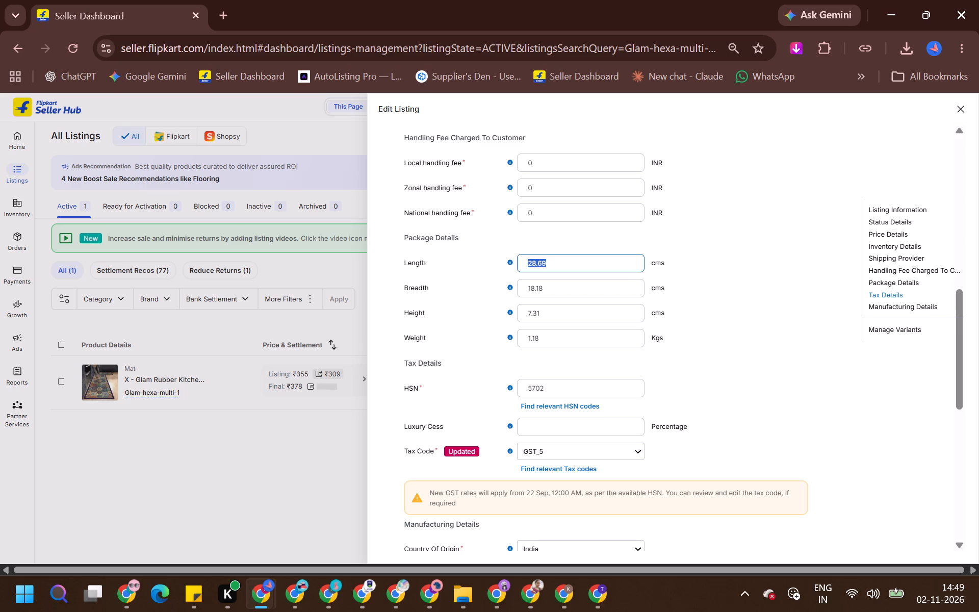
text(10)
key(Tab)
text(12)
key(Tab)
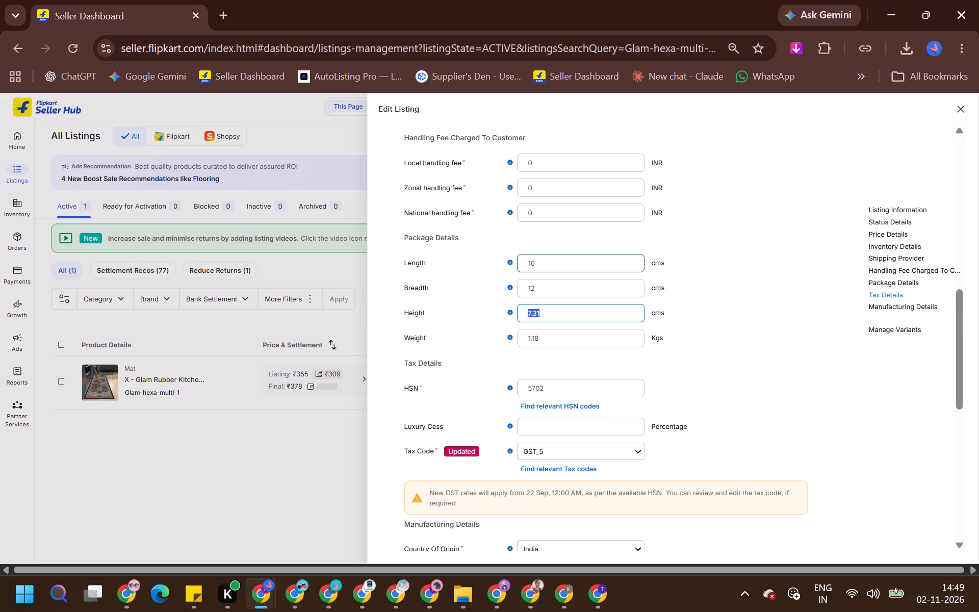
click(594, 279)
key(BackSpace)
key(3)
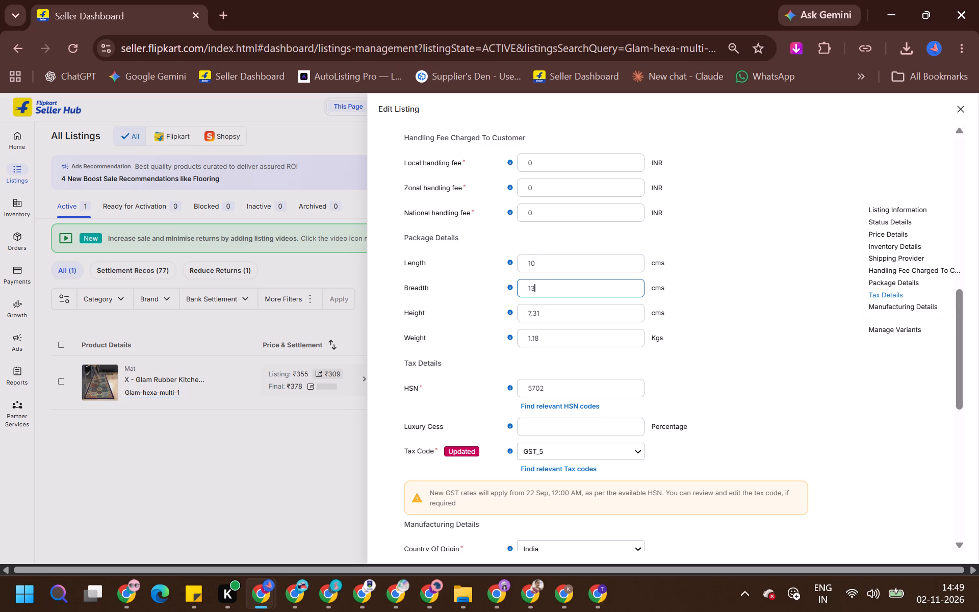
key(Tab)
text(15)
key(Tab)
text(0.35)
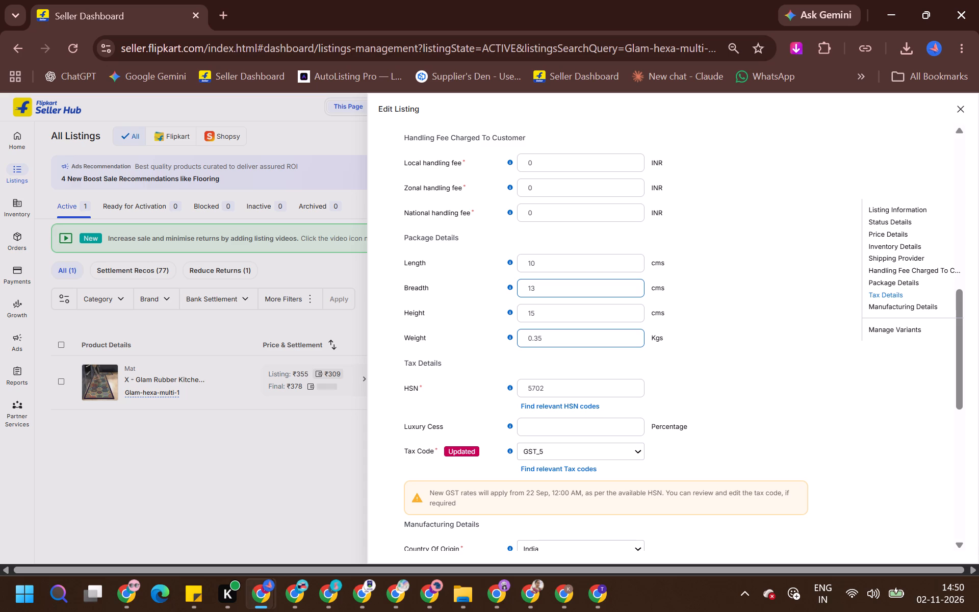
key(Return)
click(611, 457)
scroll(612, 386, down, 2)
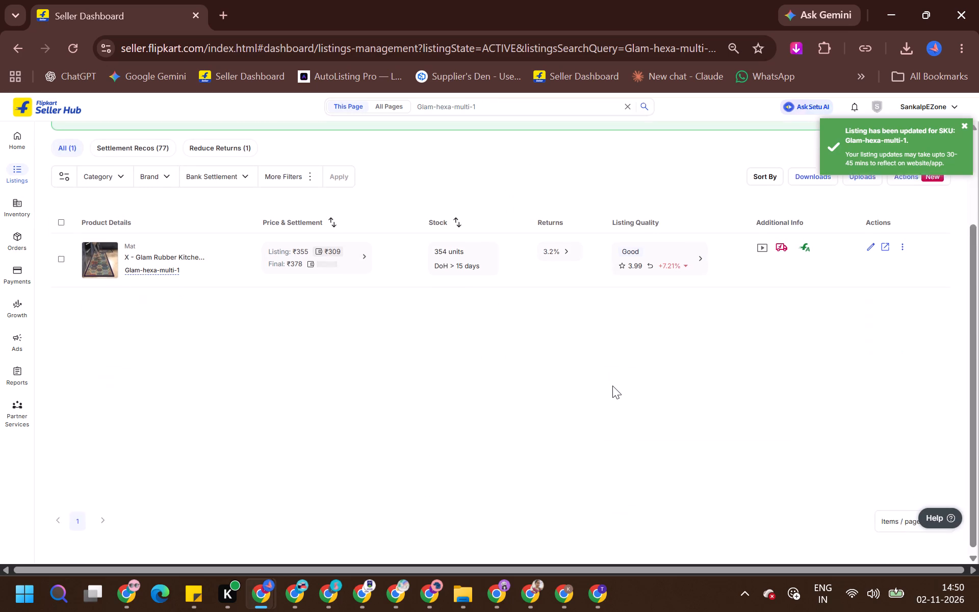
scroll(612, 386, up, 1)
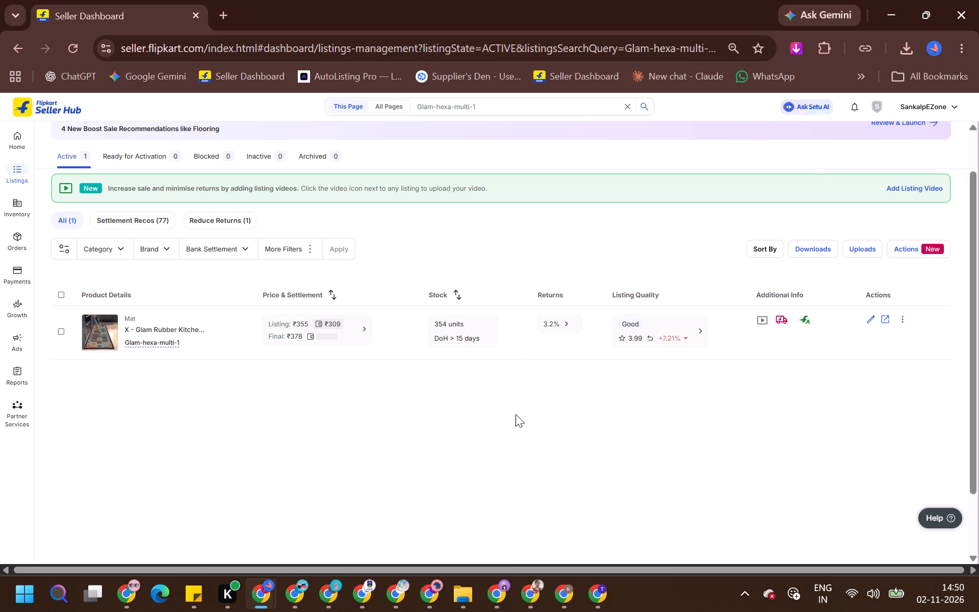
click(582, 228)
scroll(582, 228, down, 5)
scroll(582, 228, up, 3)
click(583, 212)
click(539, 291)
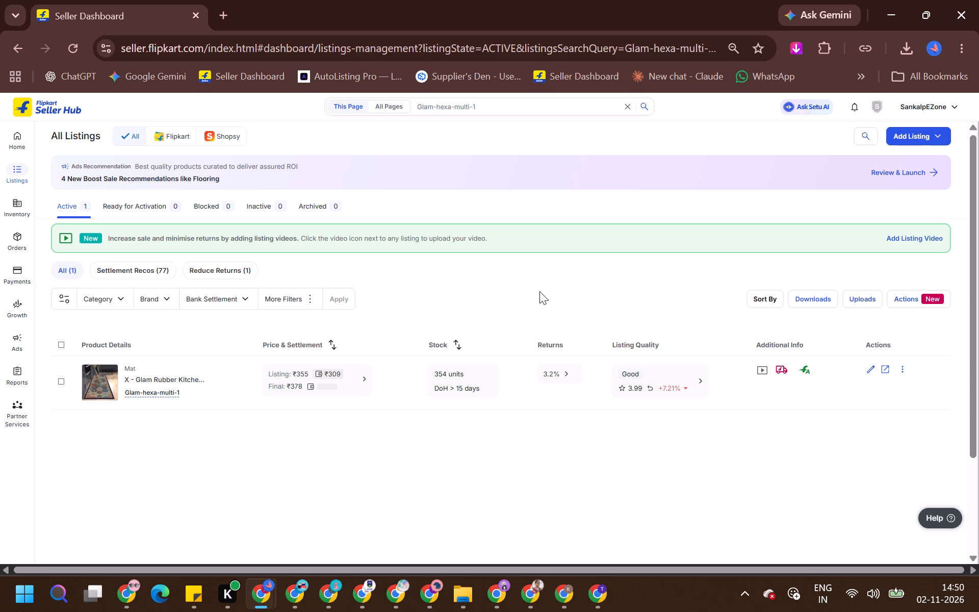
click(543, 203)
Reopen the Glam-hexa-multi-1 listing for editing to check its package dimensions and weight, and close it again.
click(874, 370)
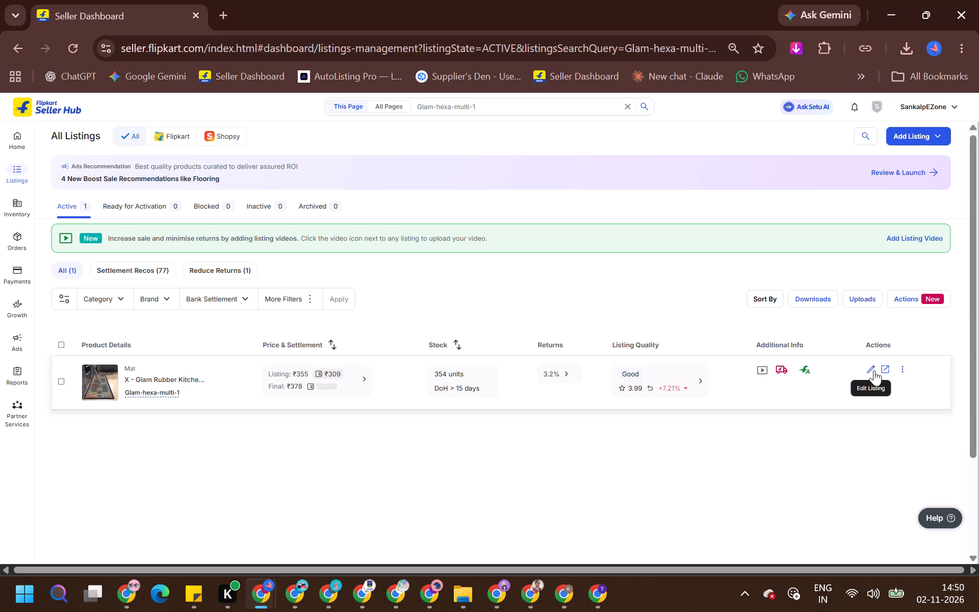
scroll(738, 350, down, 6)
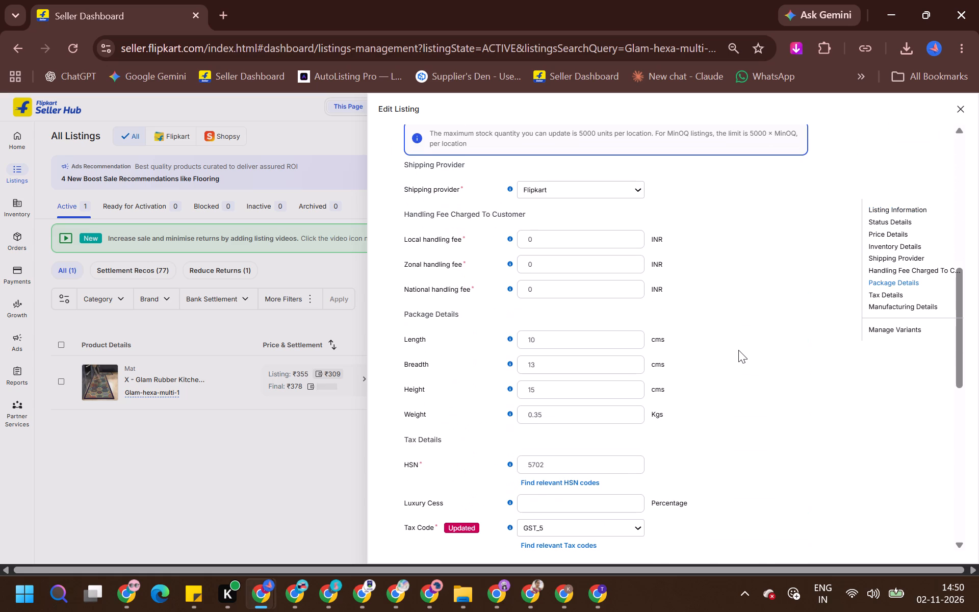
drag(296, 449, 292, 445)
Copy the spray mop's SKU ID Glam-spray-mop-1 from the seller insights product list and search the listings for it.
key(alt+Tab)
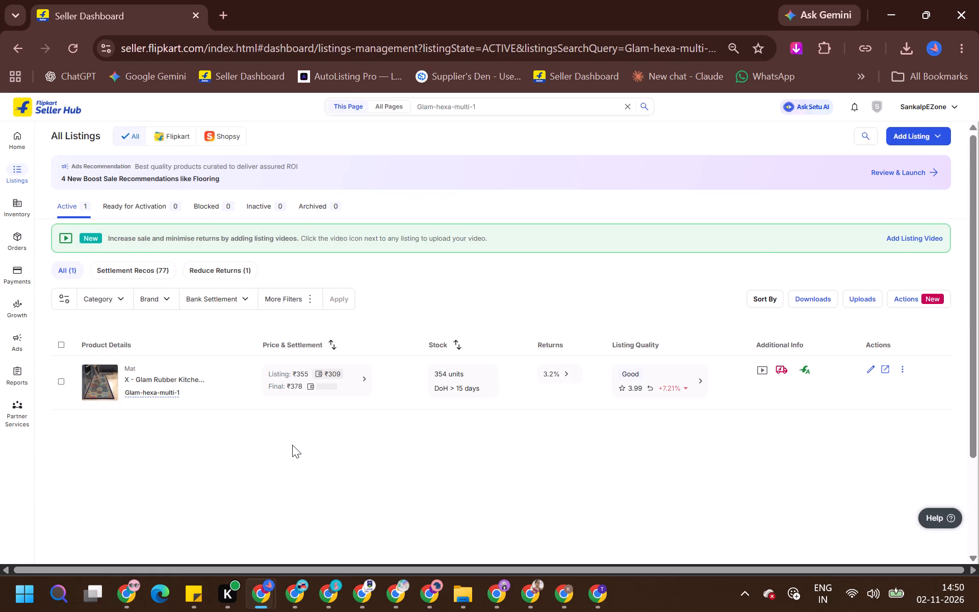
key(alt+Tab)
key(alt+Tab)
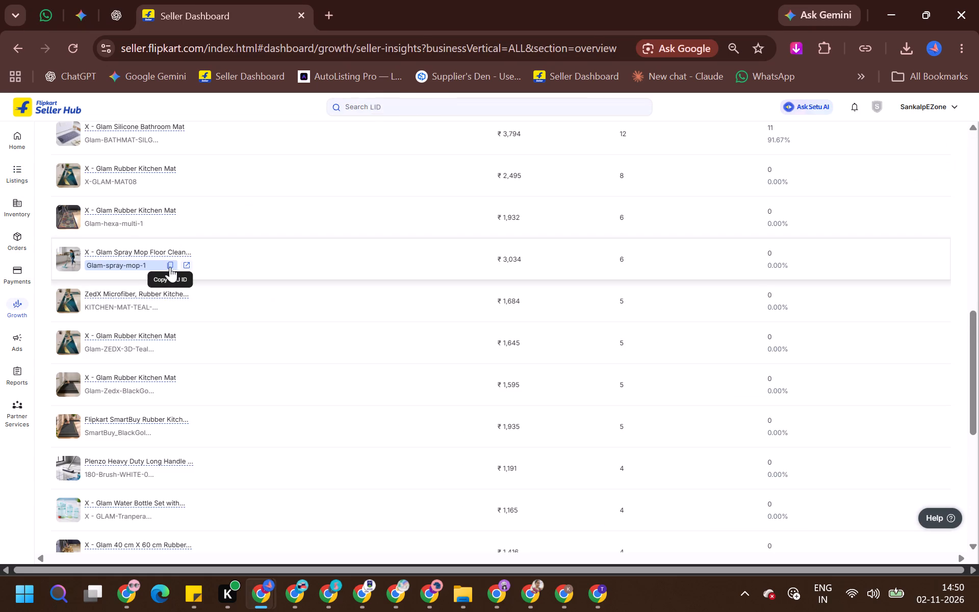
click(170, 267)
key(alt+Tab)
click(494, 97)
triple_click(499, 107)
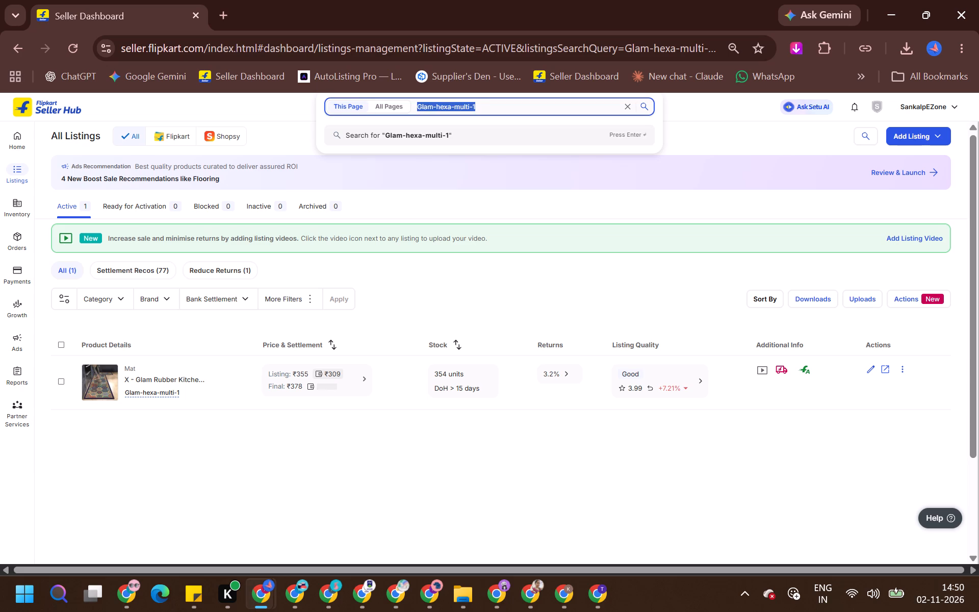
key(ctrl+v)
key(Return)
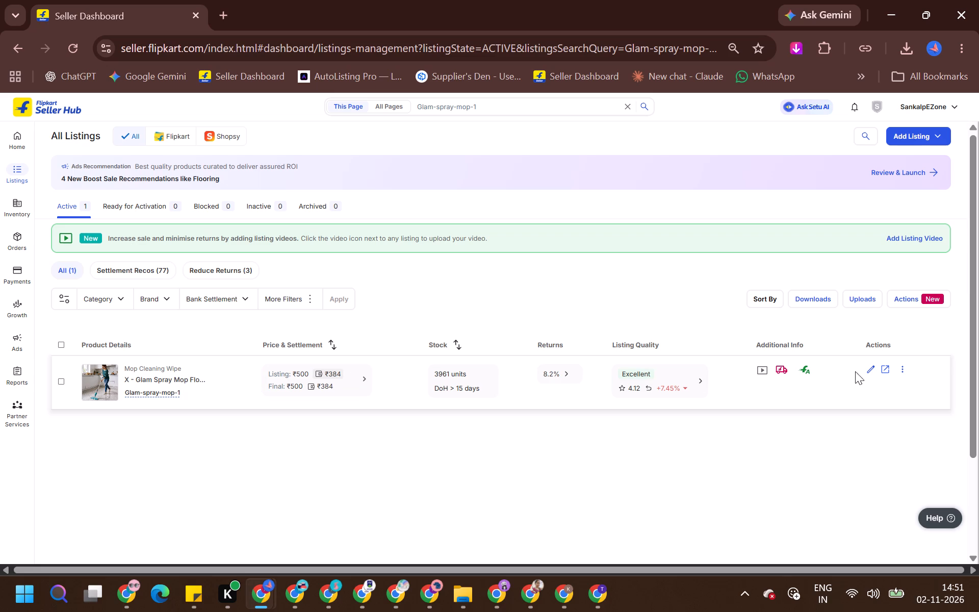
Set Glam-spray-mop-1's package details to length 10, breadth 7 and height 5 cm, weight 0.35 kg, and submit the listing.
click(872, 371)
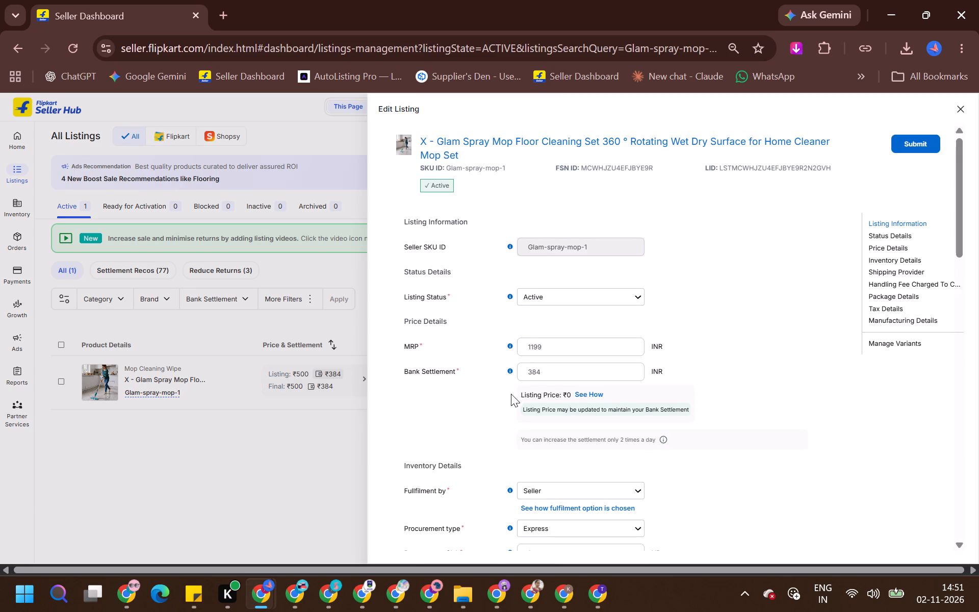
scroll(492, 396, down, 7)
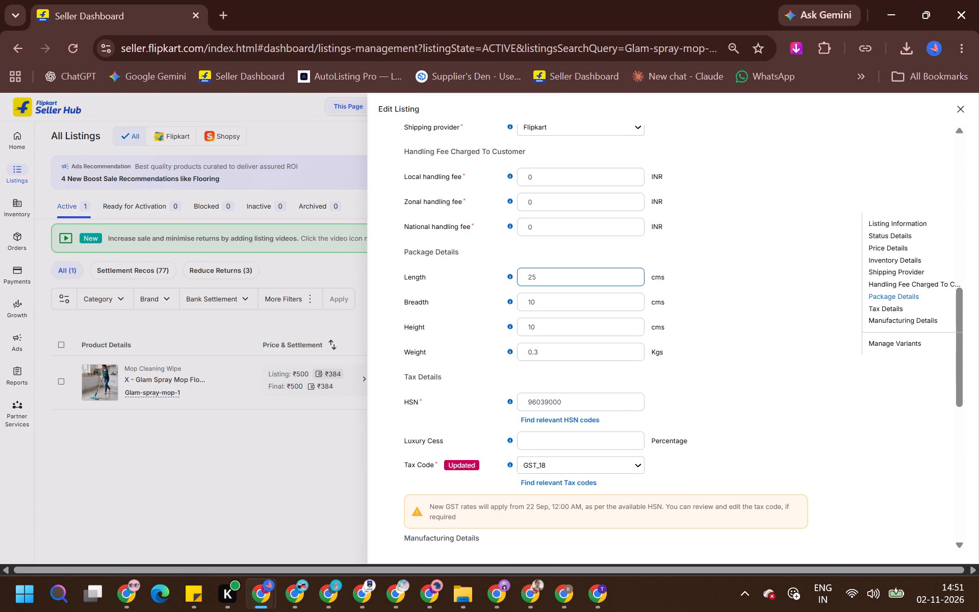
double_click(527, 282)
text(10)
key(Tab)
key(8)
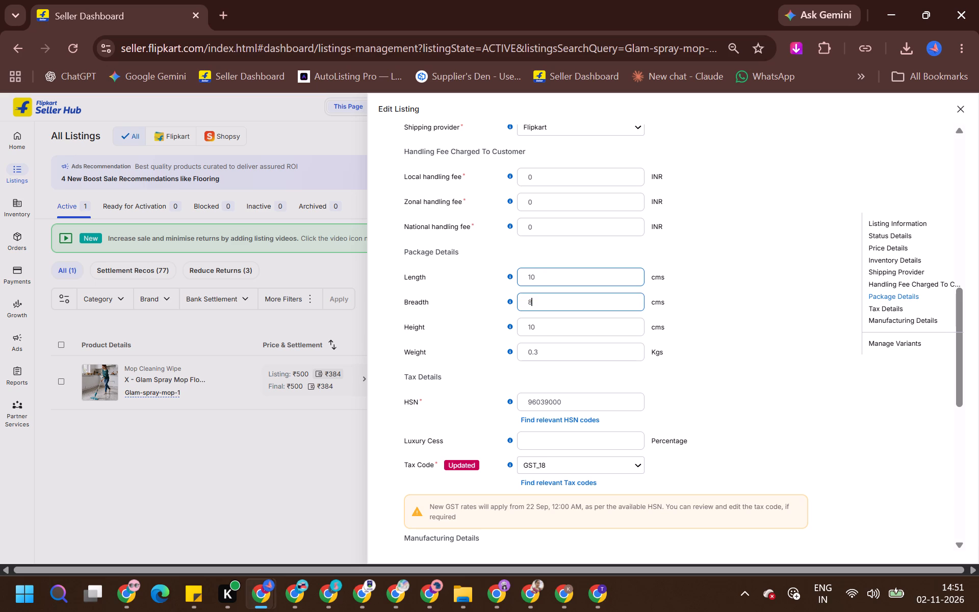
key(Tab)
click(527, 282)
key(Tab)
key(7)
key(Tab)
key(5)
key(Tab)
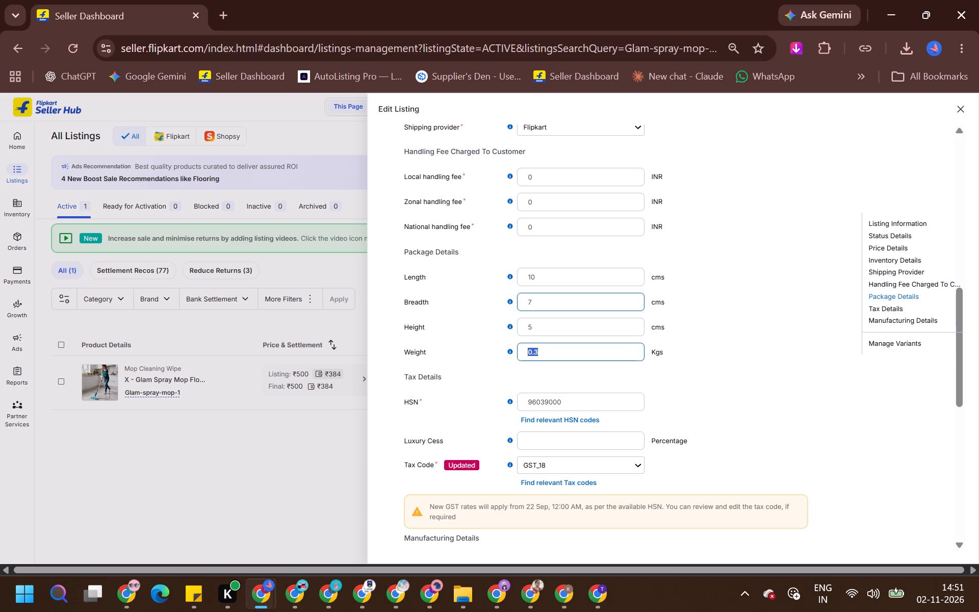
key(Right)
key(5)
key(Tab)
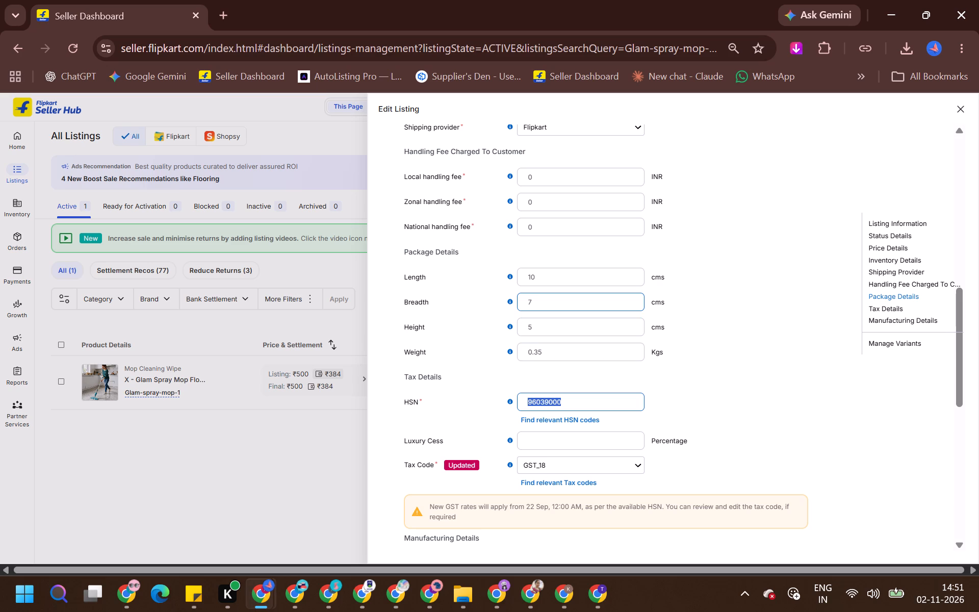
key(Return)
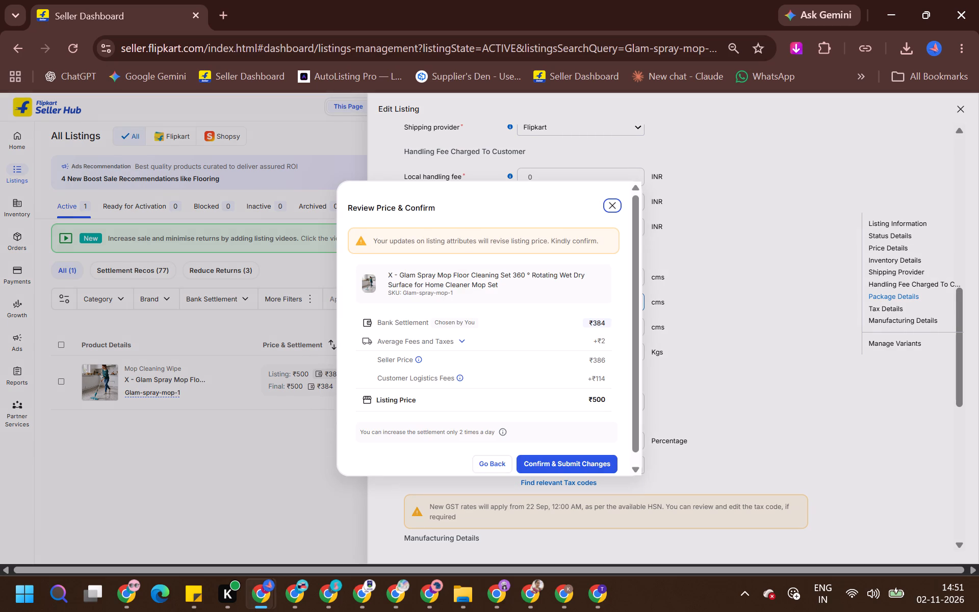
click(556, 456)
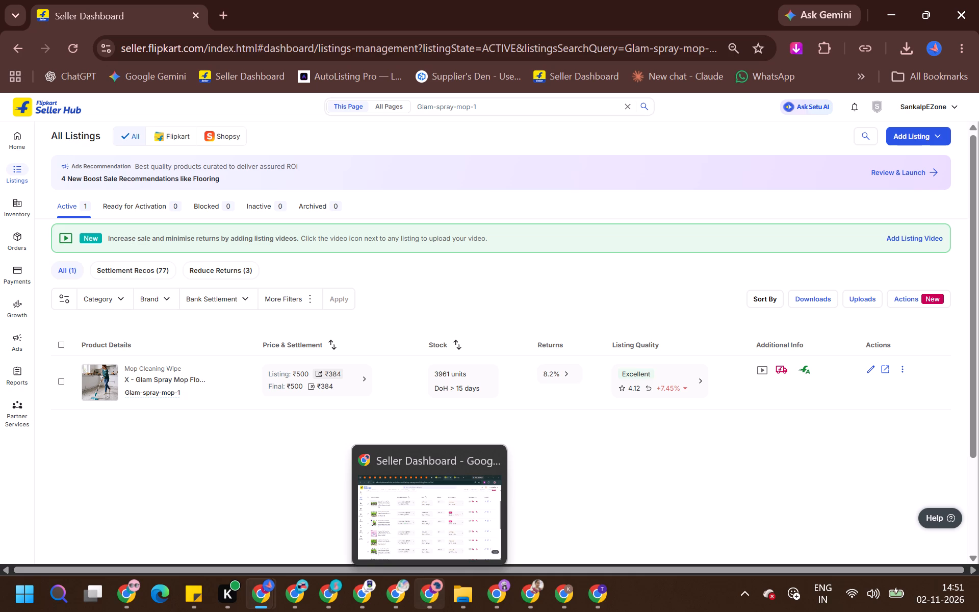
Copy the ZedX kitchen mat's SKU ID KITCHEN-MAT-TEAL-BLUE-0010 from the seller insights product list and search the listings for it.
key(alt+Tab)
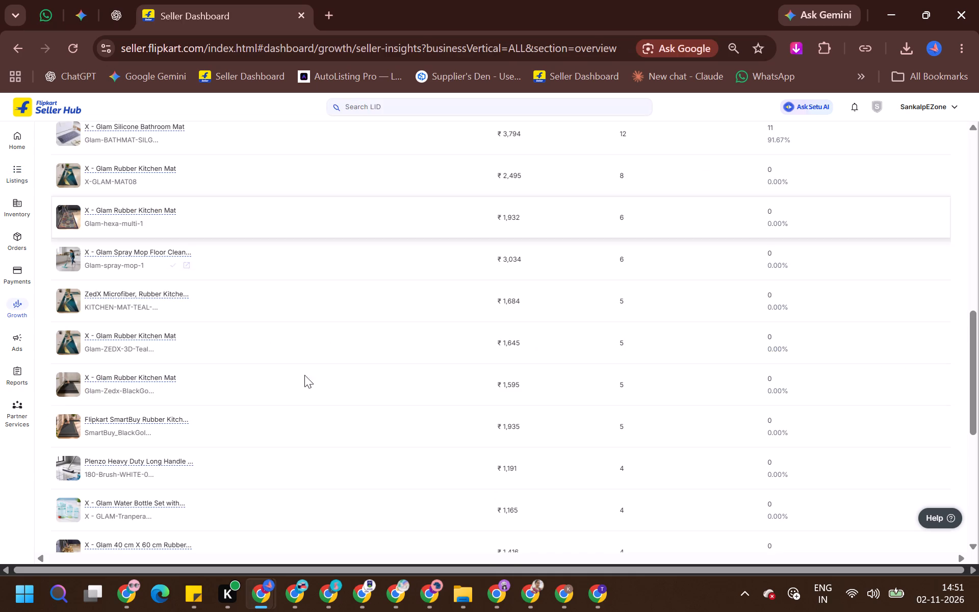
click(169, 311)
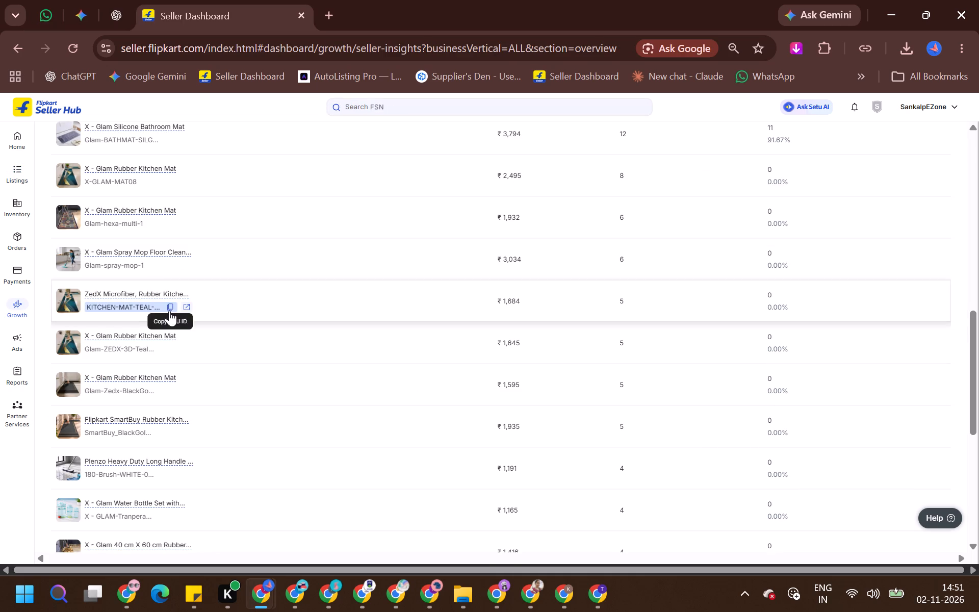
key(alt+Tab)
click(451, 97)
key(ctrl+a)
key(ctrl+v)
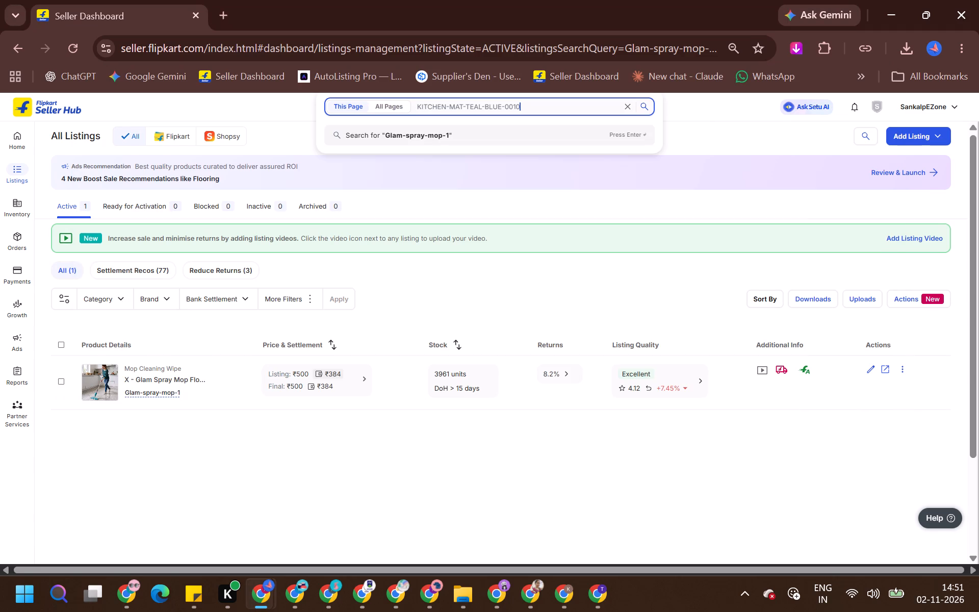
key(Return)
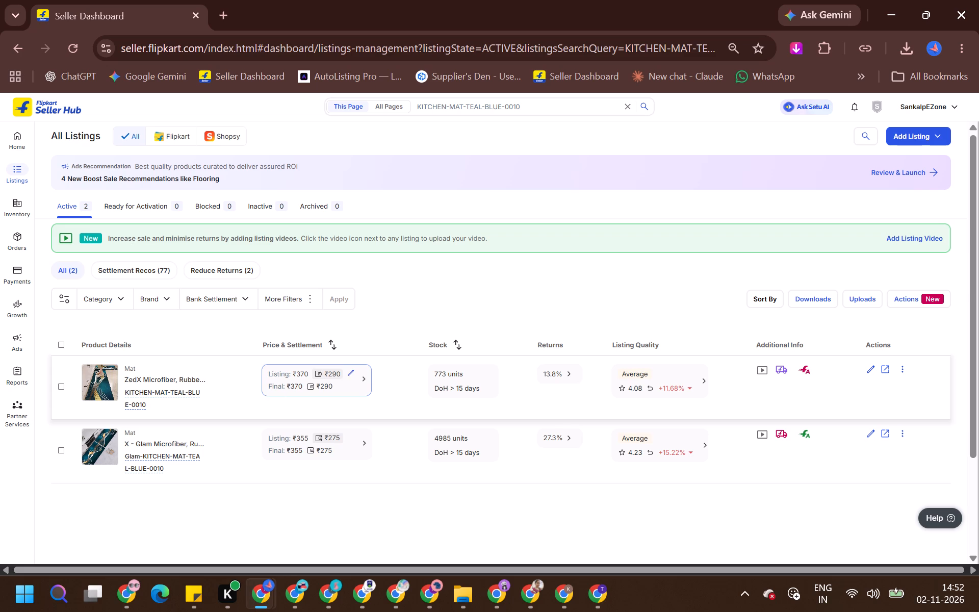
Raise the bank settlement of the ZedX KITCHEN-MAT-TEAL-BLUE-0010 listing to ₹309 and apply it.
click(351, 373)
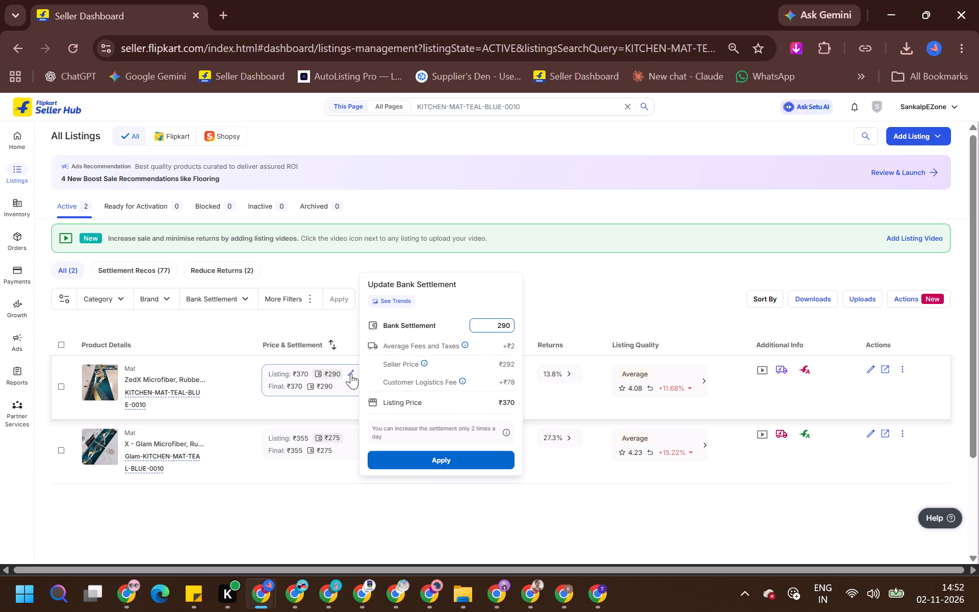
key(ctrl+a)
text(309)
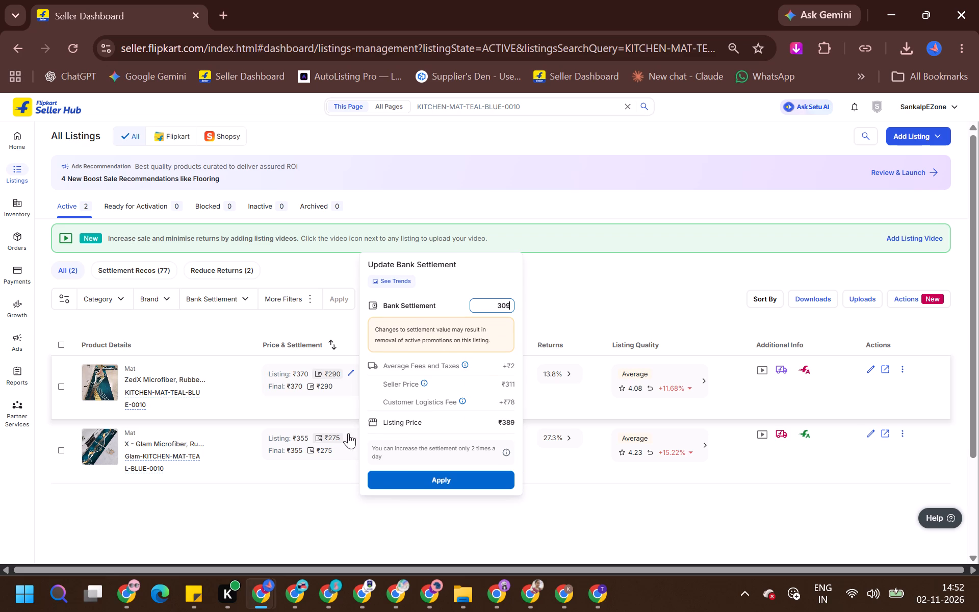
click(405, 478)
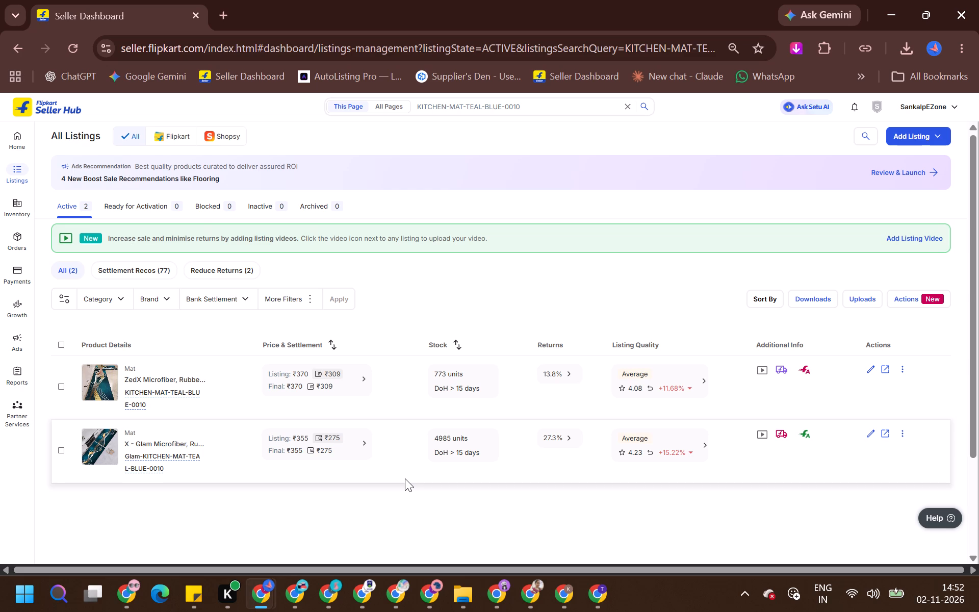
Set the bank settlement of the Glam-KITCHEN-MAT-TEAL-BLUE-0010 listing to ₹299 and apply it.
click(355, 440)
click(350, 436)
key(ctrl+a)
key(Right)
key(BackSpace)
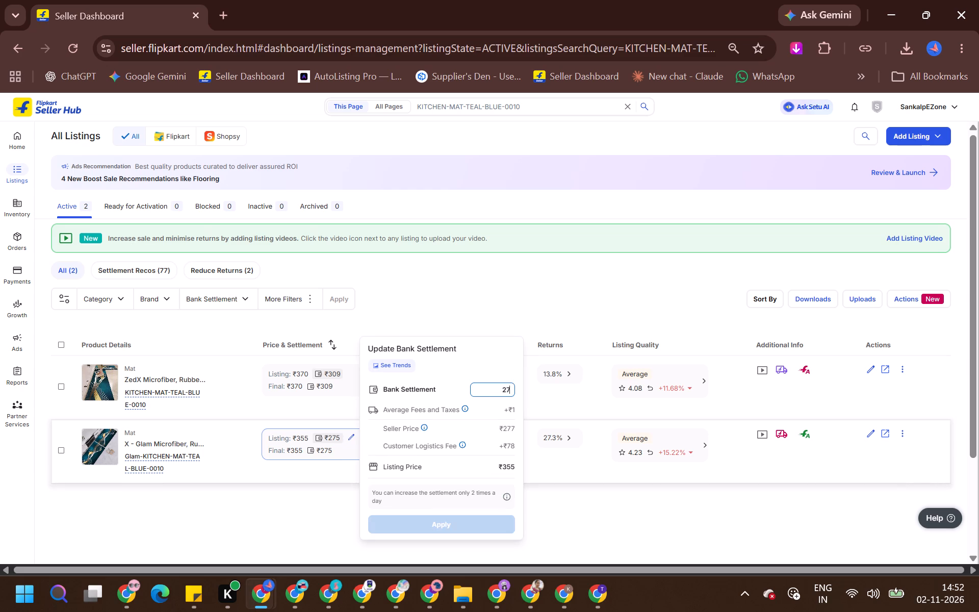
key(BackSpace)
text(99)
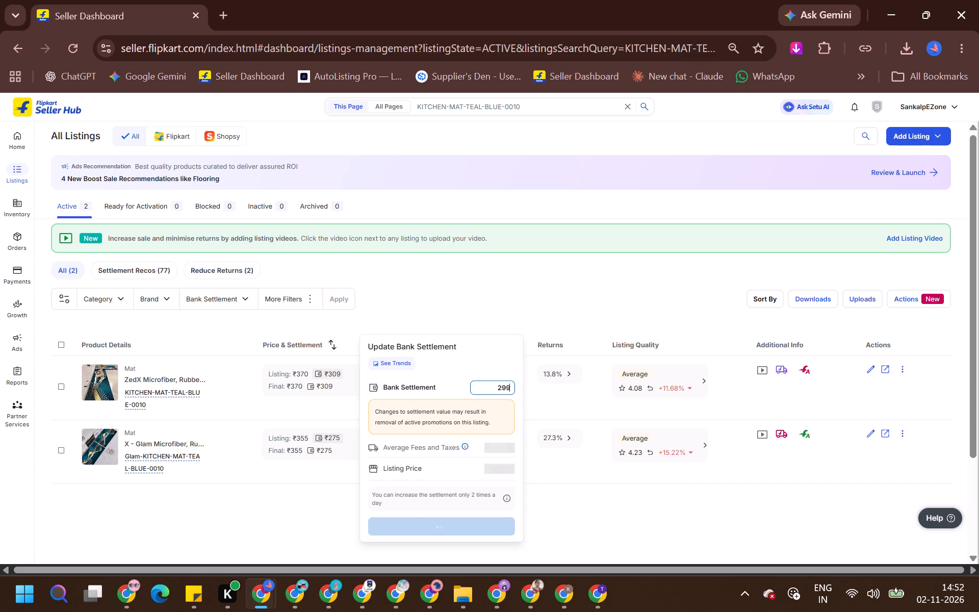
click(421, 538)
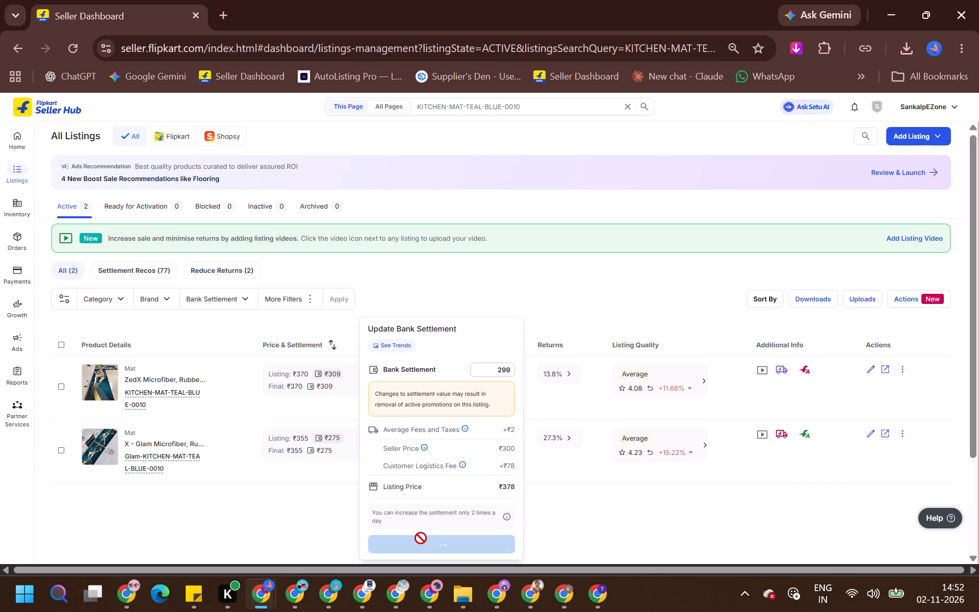
Raise the bank settlement of the Glam-KITCHEN-MAT-TEAL-BLUE-0010 listing to ₹309 and apply it.
click(346, 433)
click(353, 438)
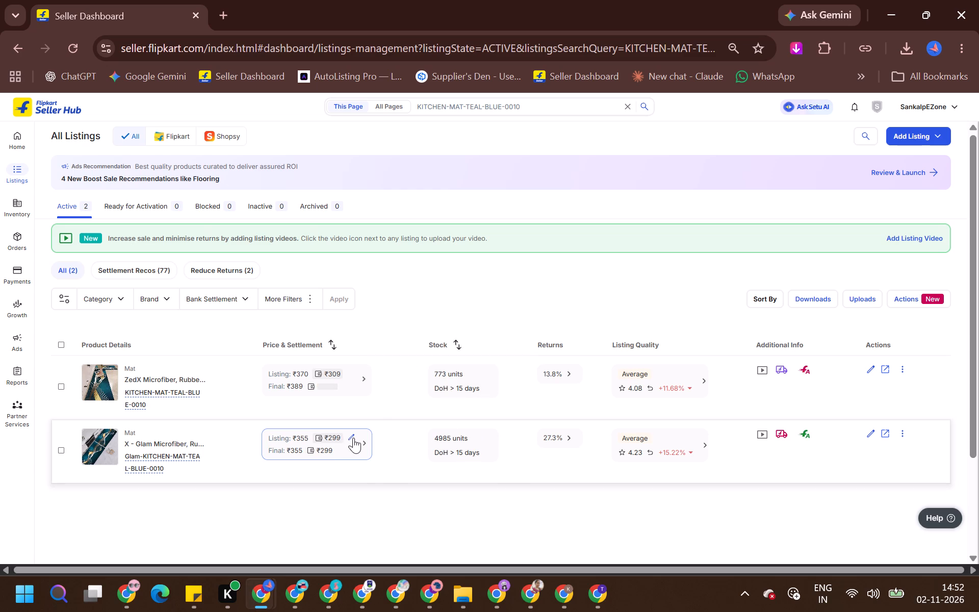
key(ctrl+a)
text(309)
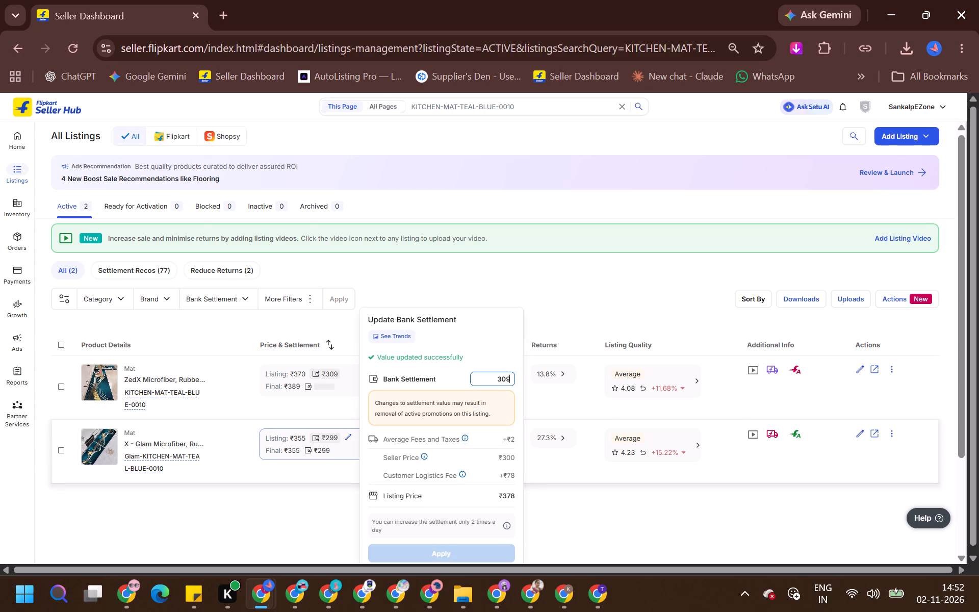
click(419, 550)
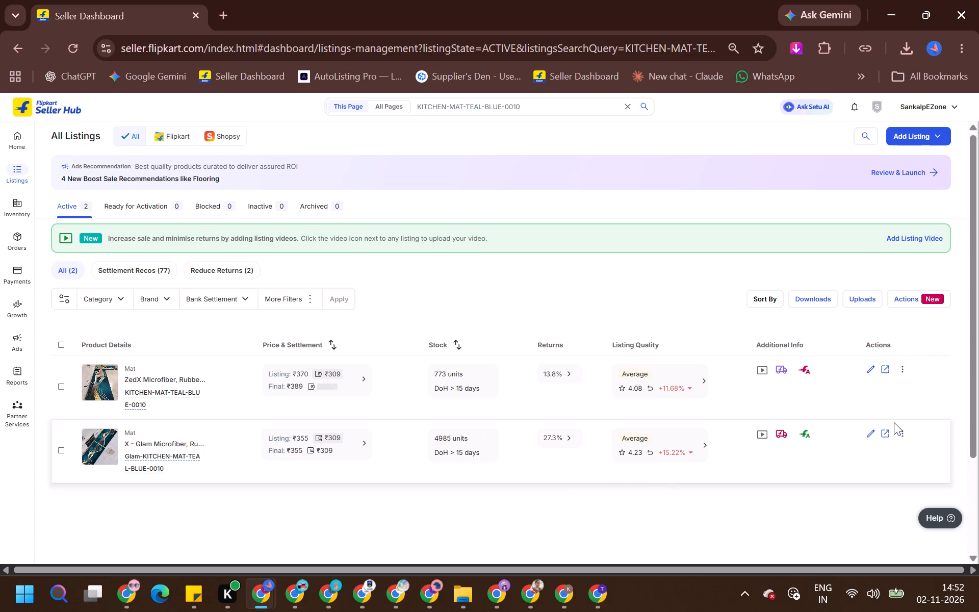
Set Glam-KITCHEN-MAT-TEAL-BLUE-0010's package details to length 10, breadth 13 and height 15 cm, weight 0.35 kg, and submit the listing.
click(870, 435)
scroll(870, 435, down, 4)
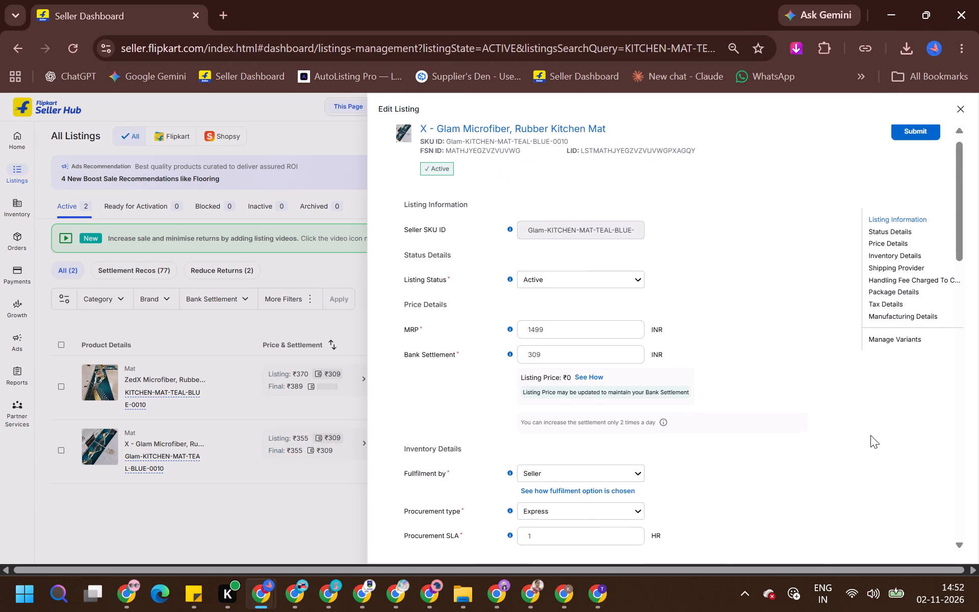
scroll(870, 435, down, 3)
triple_click(568, 264)
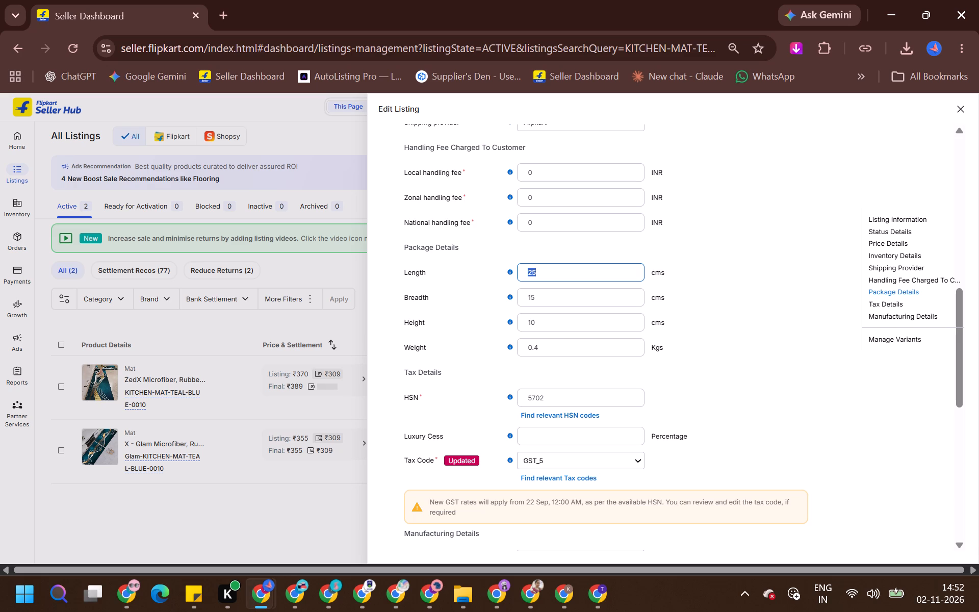
text(10)
key(Tab)
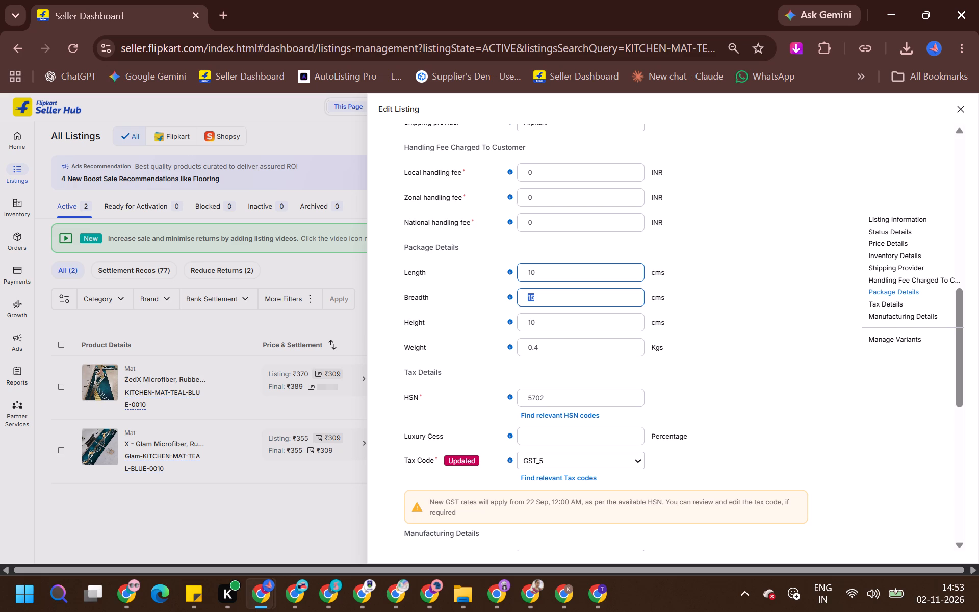
text(13)
key(Tab)
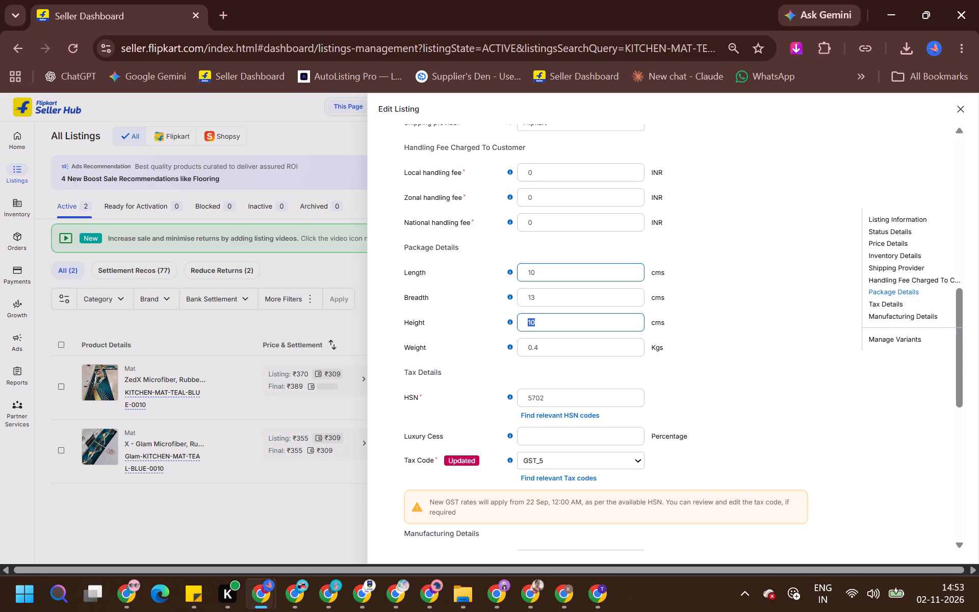
text(15)
key(Tab)
text(0.35)
key(Tab)
key(Tab)
key(Return)
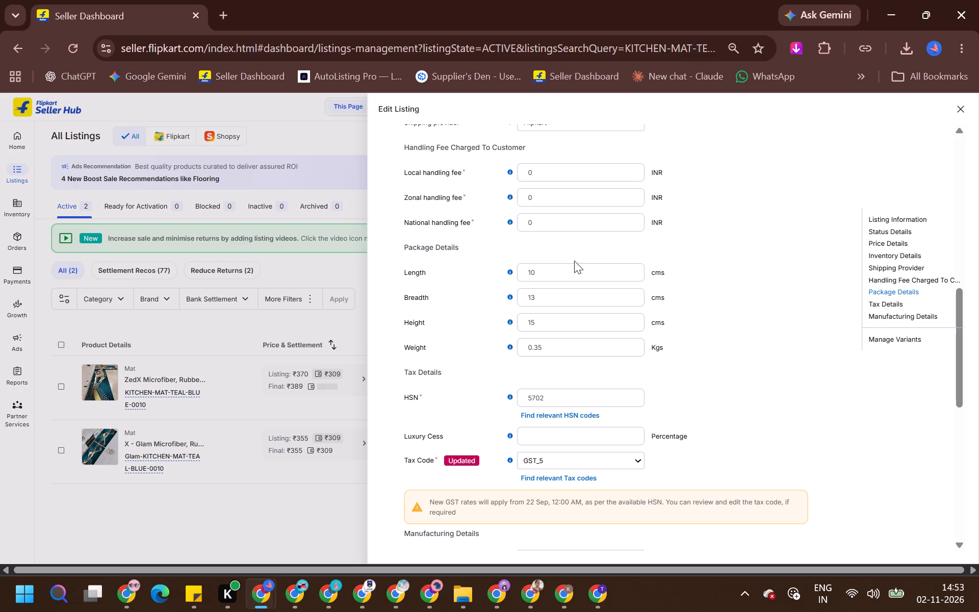
scroll(675, 243, down, 1)
scroll(675, 243, up, 10)
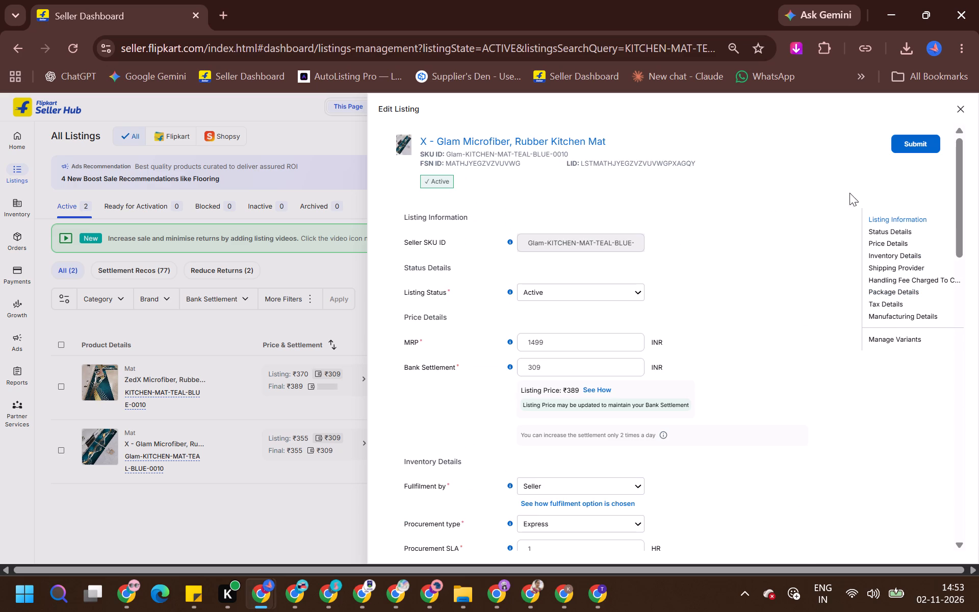
click(905, 143)
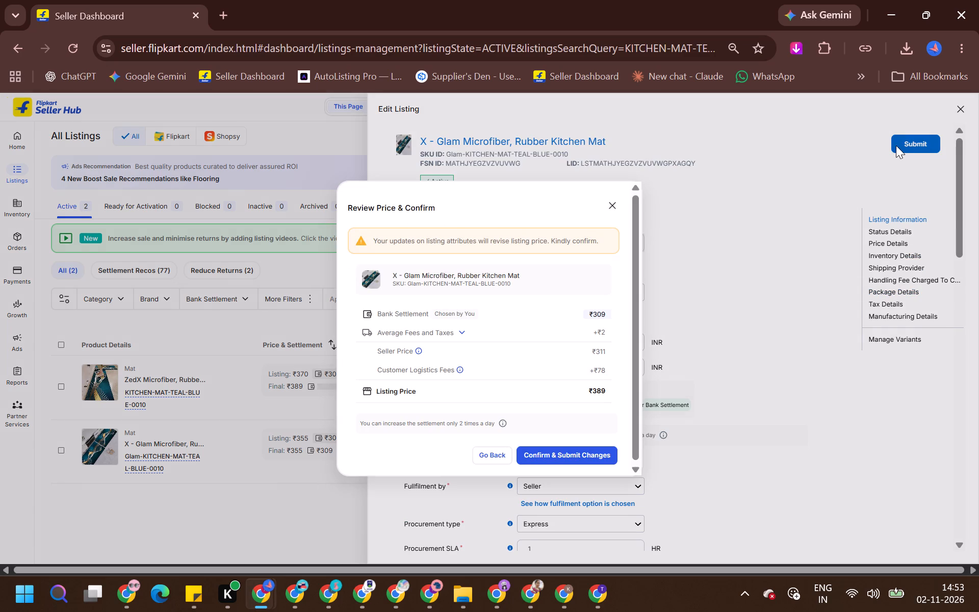
click(560, 443)
click(564, 454)
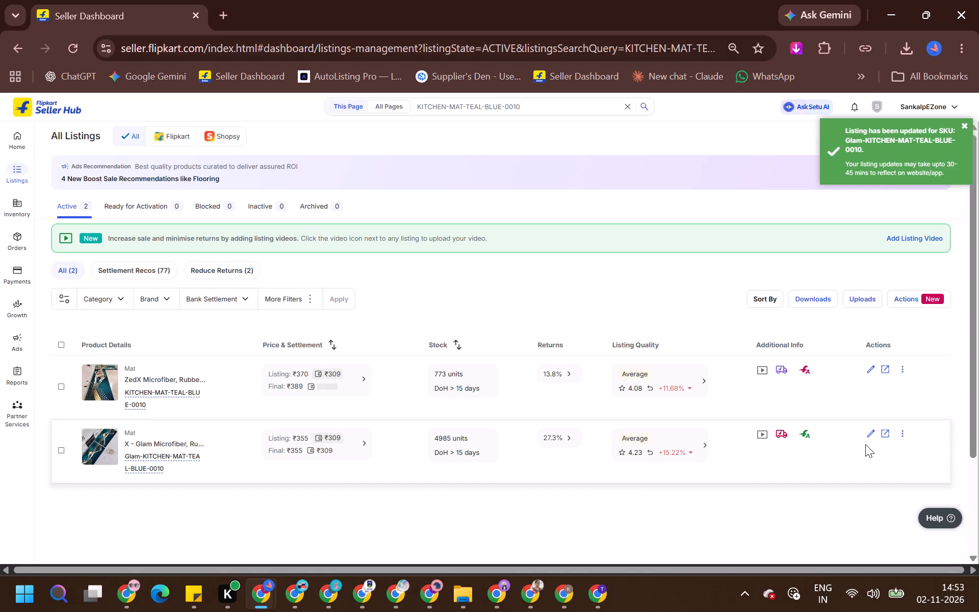
Reopen the Glam-KITCHEN-MAT-TEAL-BLUE-0010 listing for editing to check its package details, and close it again.
click(868, 440)
scroll(792, 421, down, 3)
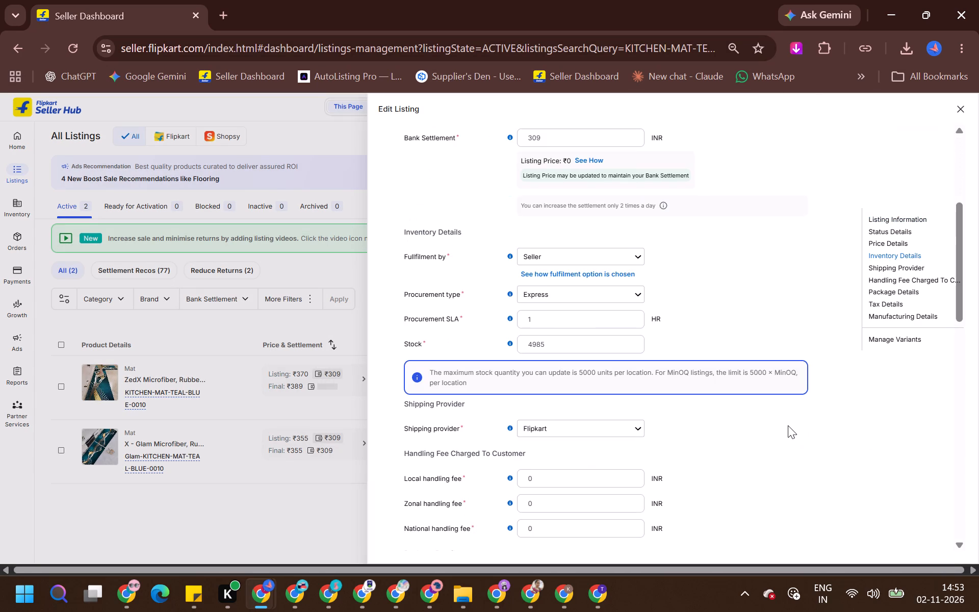
scroll(788, 425, down, 3)
click(230, 500)
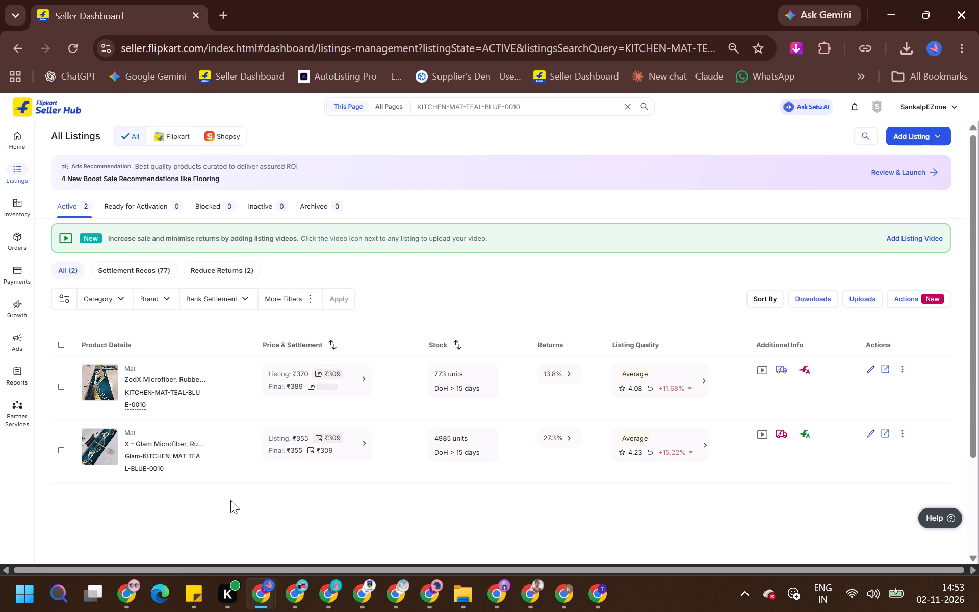
Open the KITCHEN-MAT-TEAL-BLUE-0010 listing for editing and set its package length to 10, breadth to 13 and height to 15 cm.
click(868, 367)
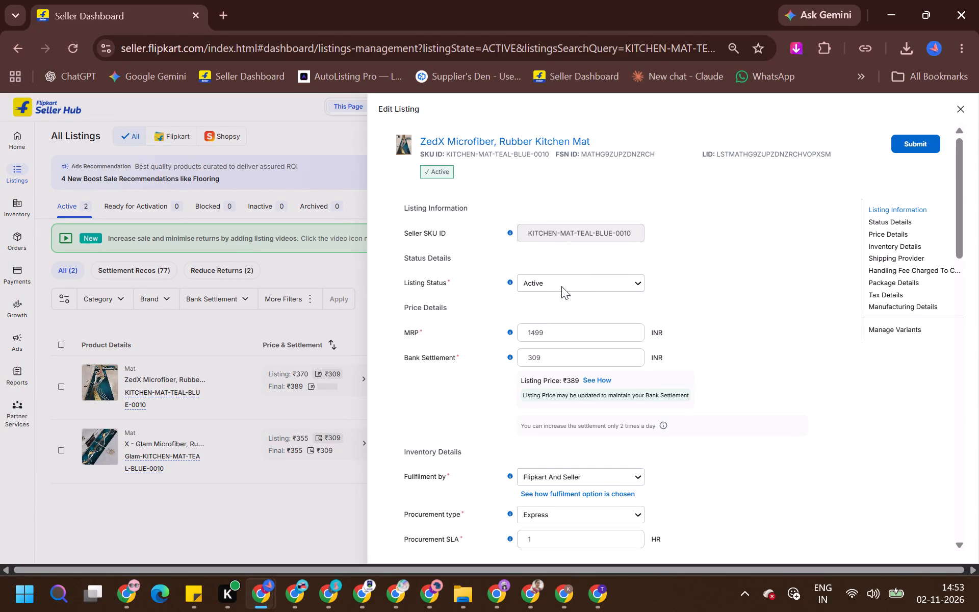
scroll(562, 288, down, 1)
scroll(563, 423, down, 1)
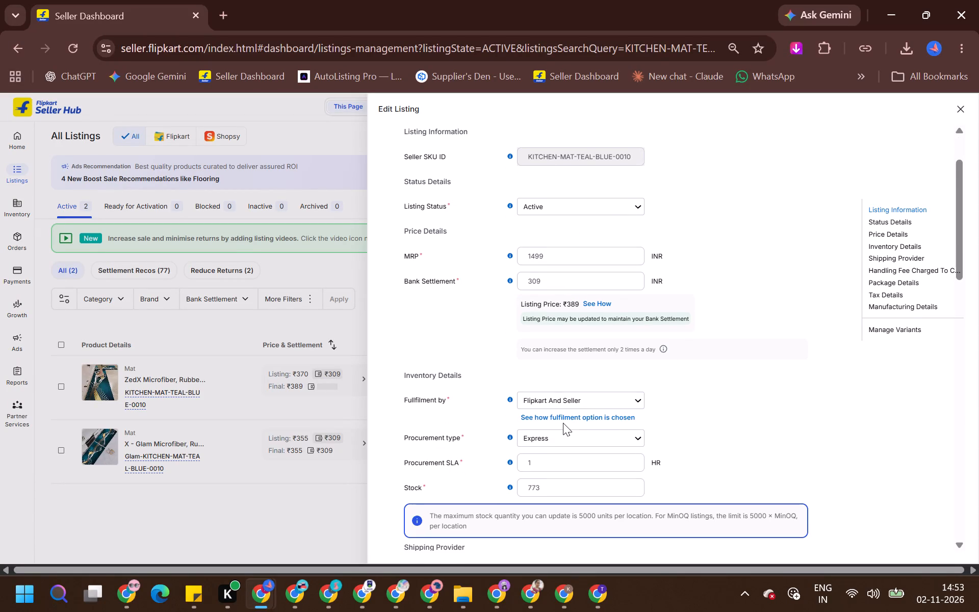
scroll(563, 423, down, 4)
click(559, 351)
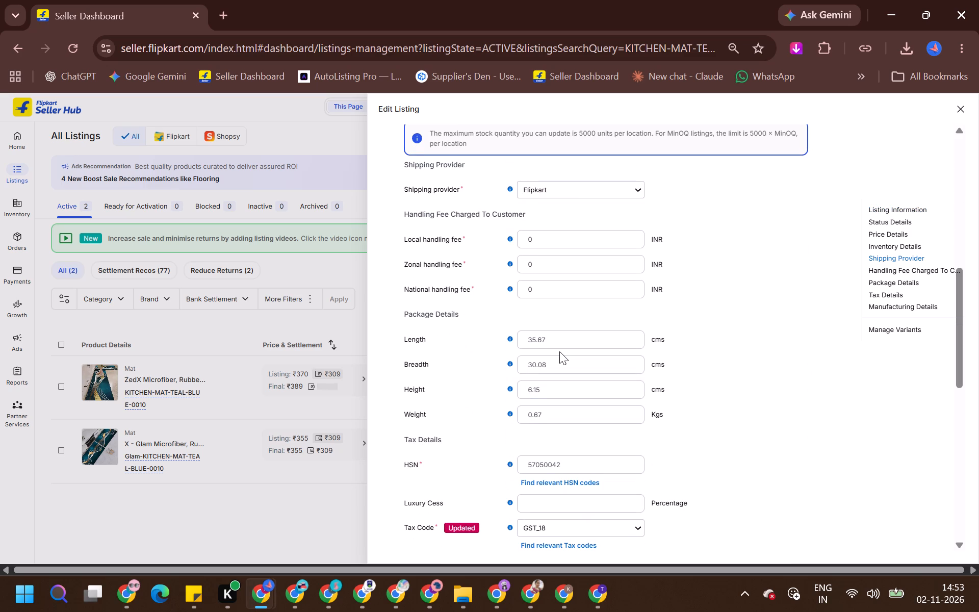
triple_click(558, 337)
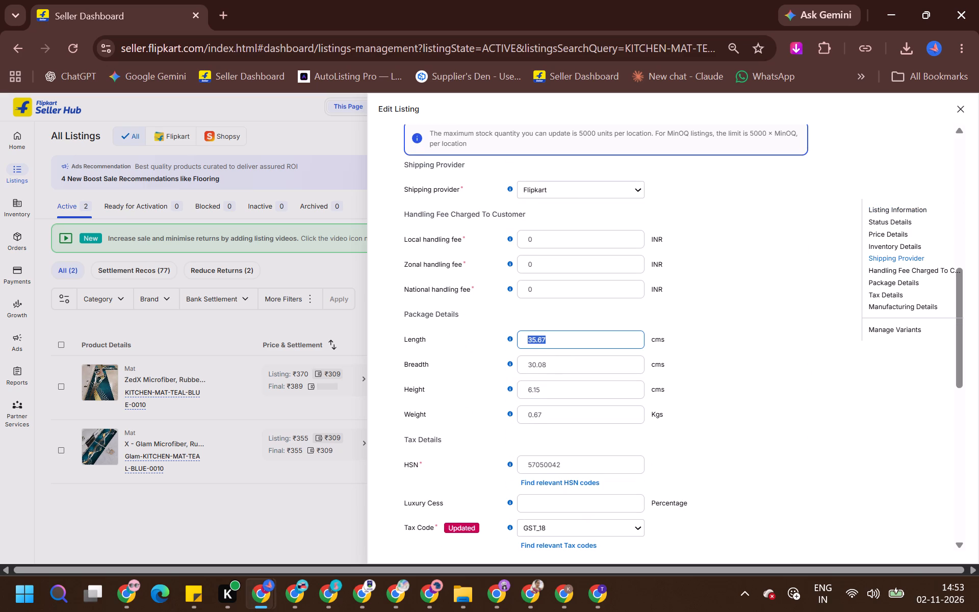
text(10)
key(Tab)
key(1)
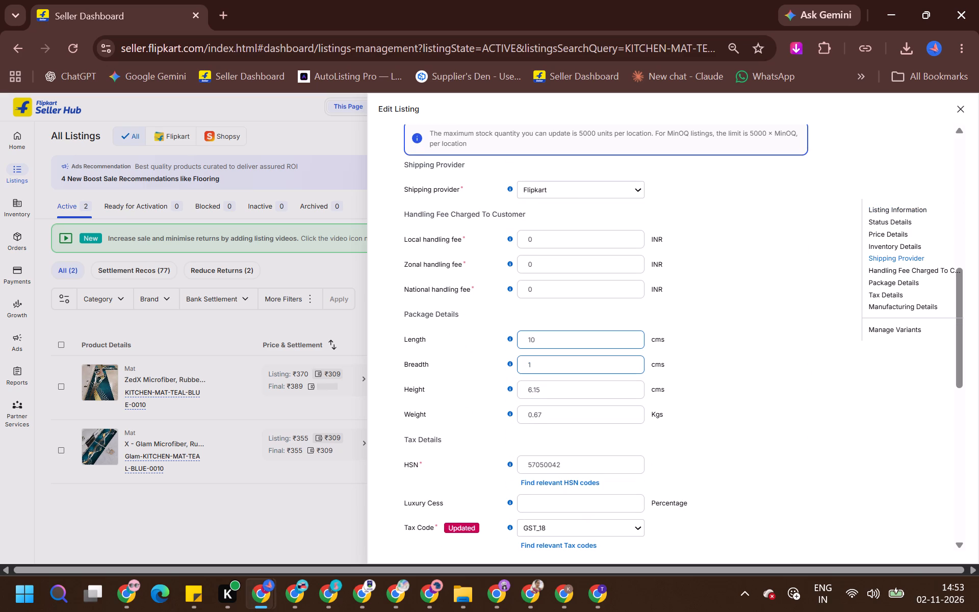
key(3)
key(Tab)
key(5)
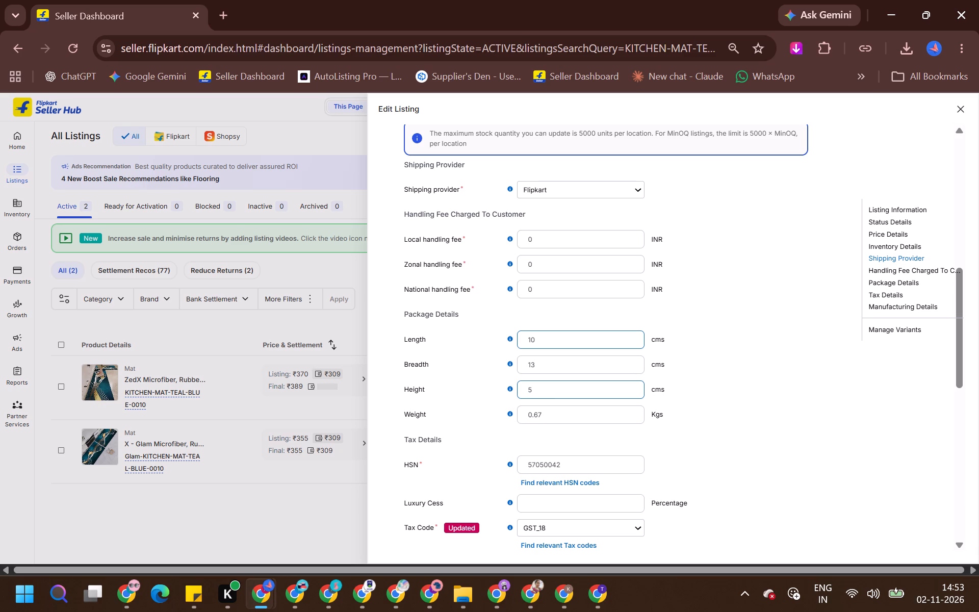
key(BackSpace)
text(15)
Set the package weight to 0.35 kg and submit the KITCHEN-MAT-TEAL-BLUE-0010 listing changes, confirming the price review.
key(Tab)
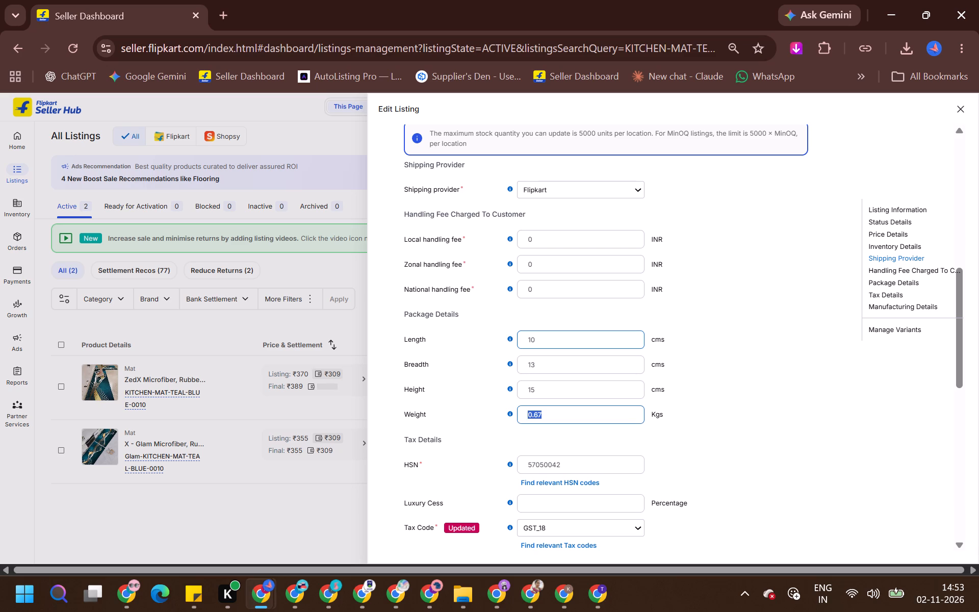
text(0.)
text(35)
key(Return)
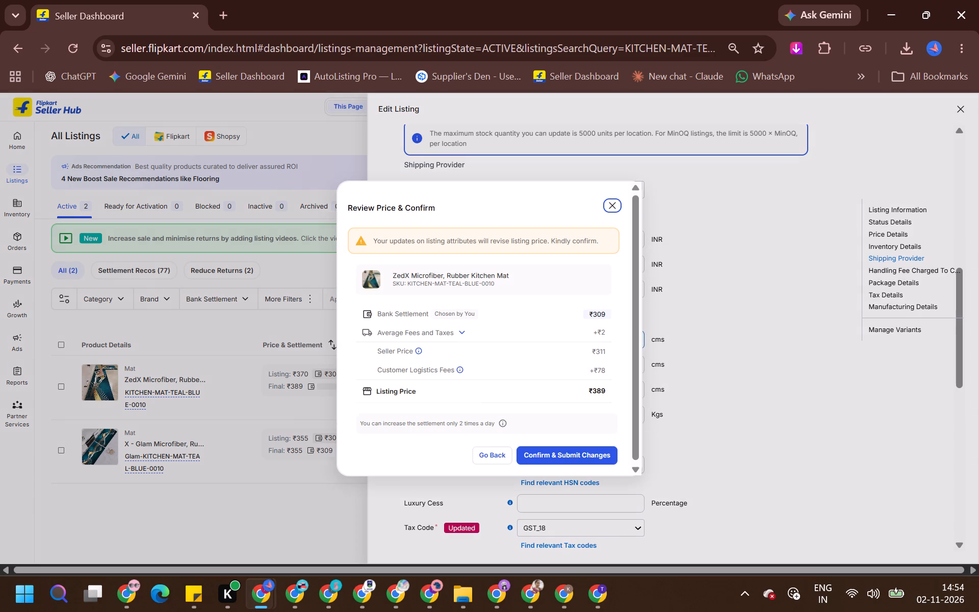
click(599, 453)
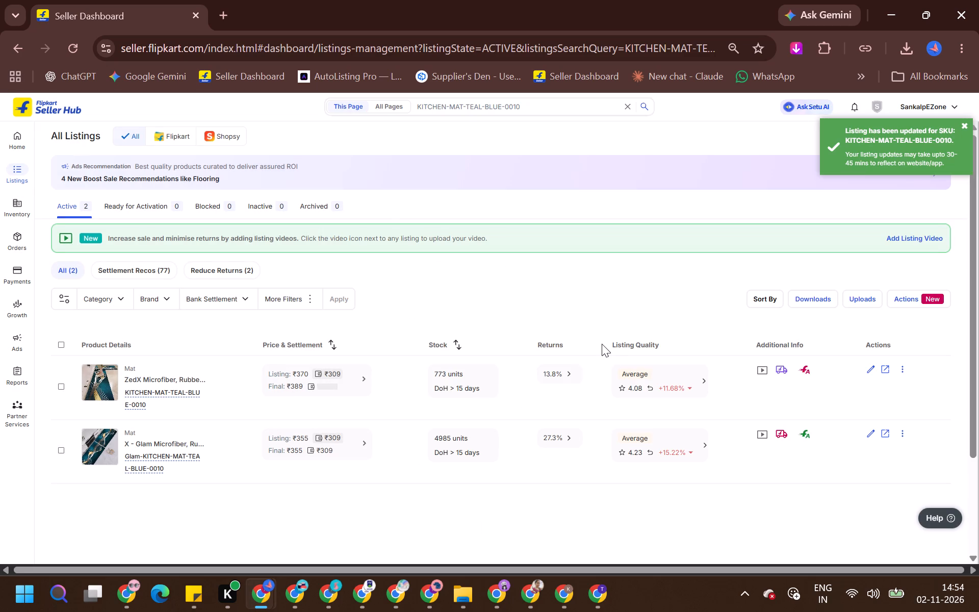
Copy the SKU ID Glam-ZEDX-3D-TealBlue from the seller insights product list and search the listings for it.
key(alt+Tab)
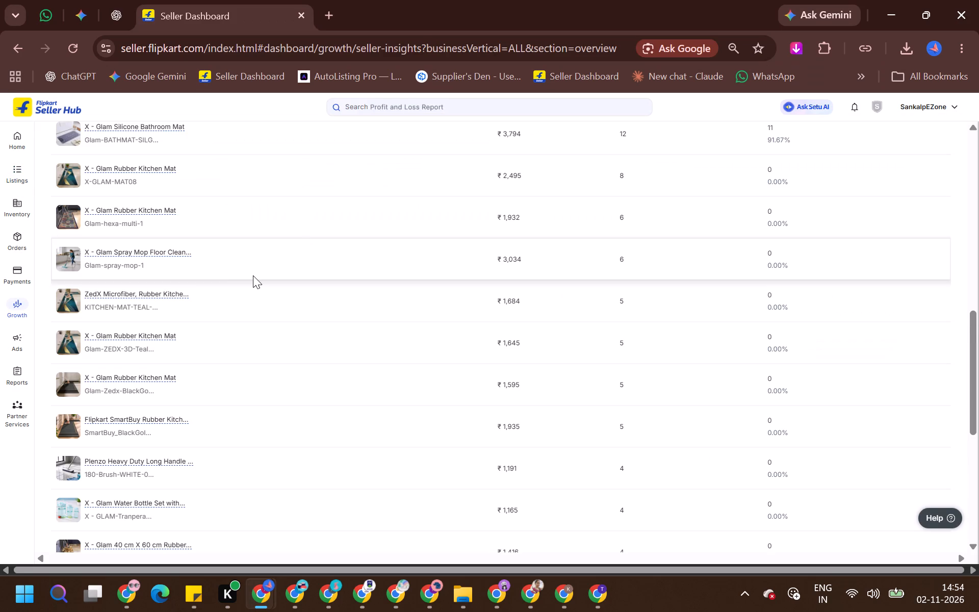
key(alt+Tab)
key(alt+Tab)
key(alt+Tab)
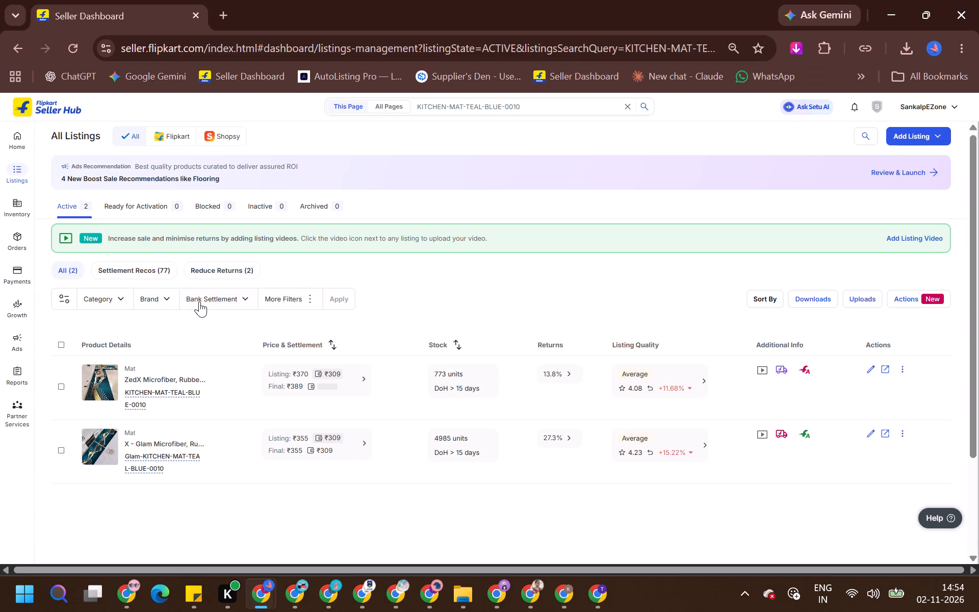
key(alt+Tab)
click(171, 352)
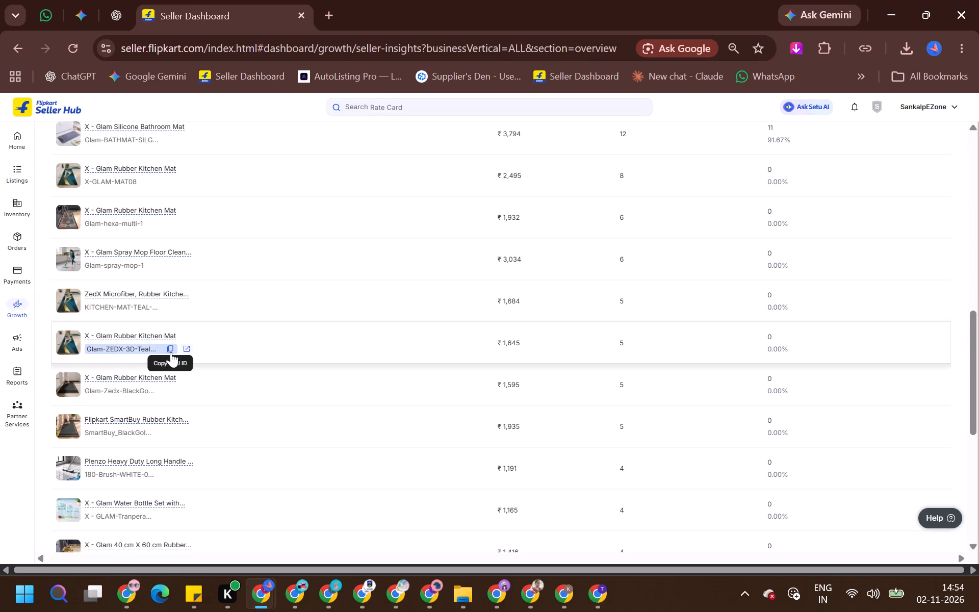
key(alt+Tab)
click(456, 108)
key(ctrl+a)
key(ctrl+v)
key(ctrl+Return)
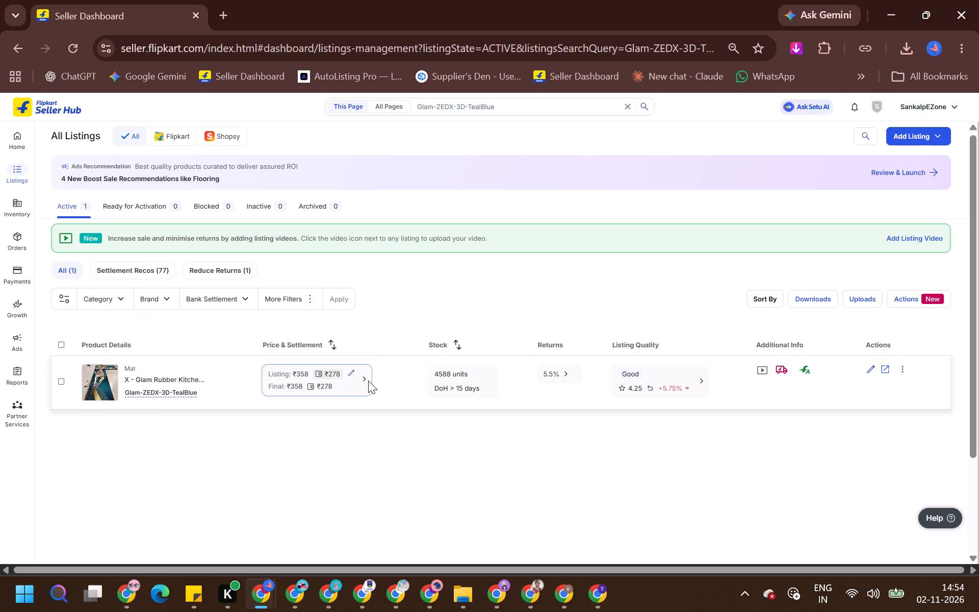
Set the bank settlement of the Glam-ZEDX-3D-TealBlue listing to ₹299 and apply it.
click(347, 374)
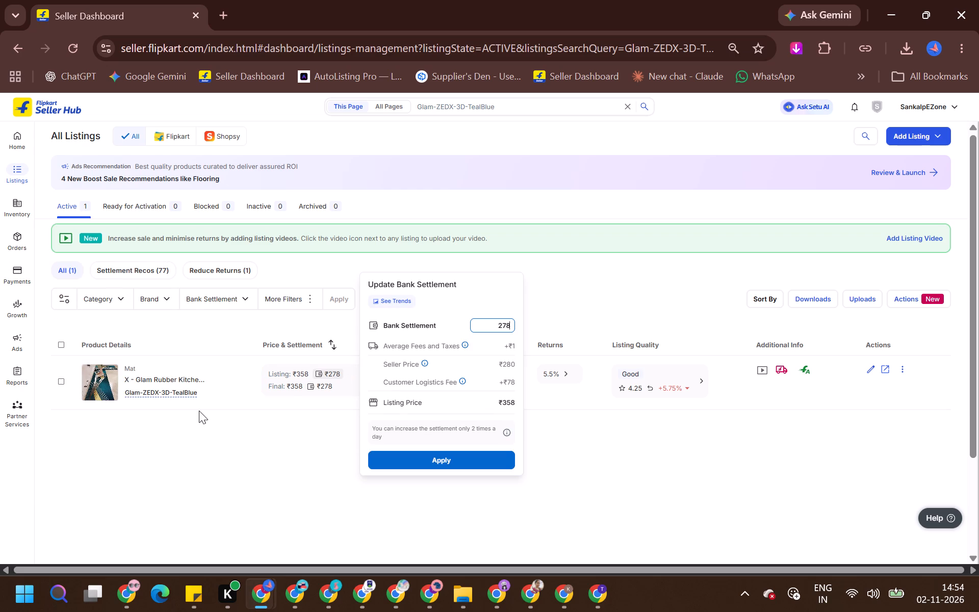
key(ctrl+a)
text(299)
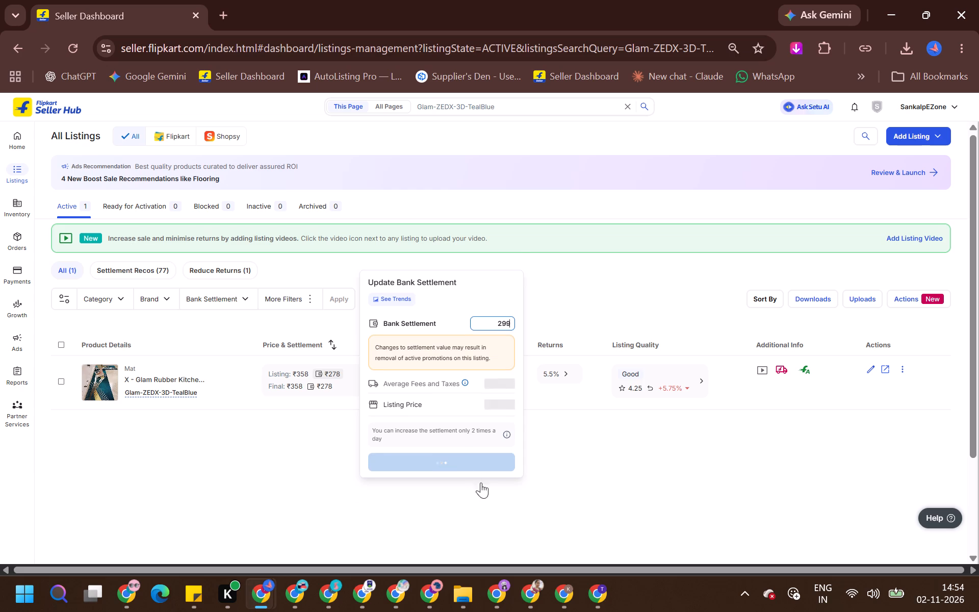
click(476, 479)
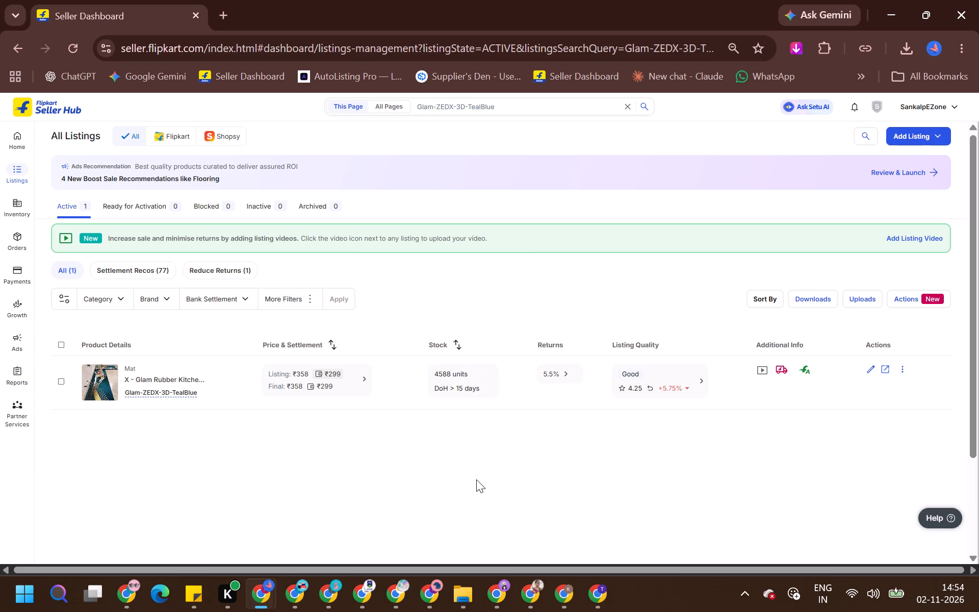
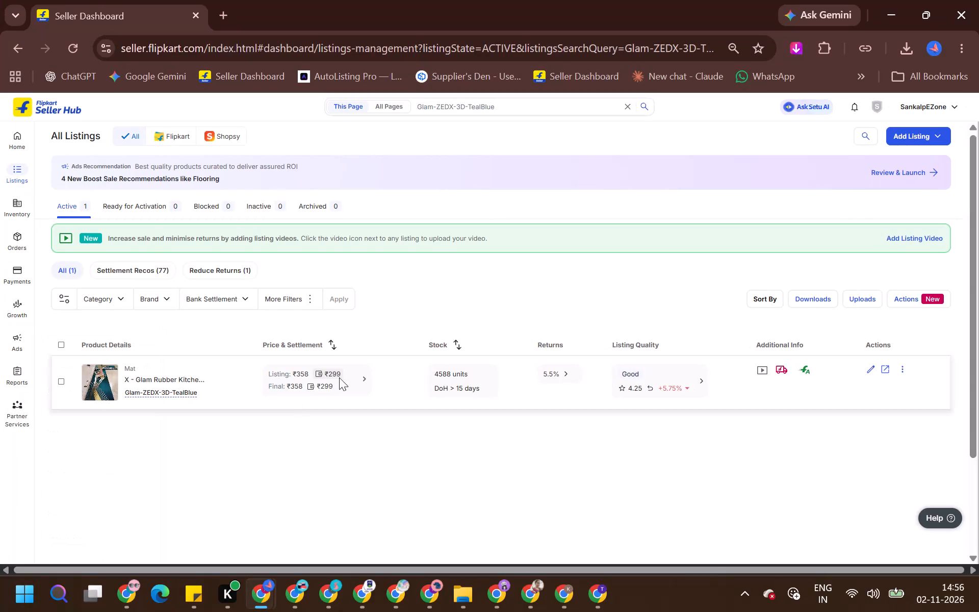
Raise the bank settlement of the Glam-ZEDX-3D-TealBlue listing to ₹309 and apply it.
click(351, 374)
key(ctrl+a)
text(309)
click(408, 484)
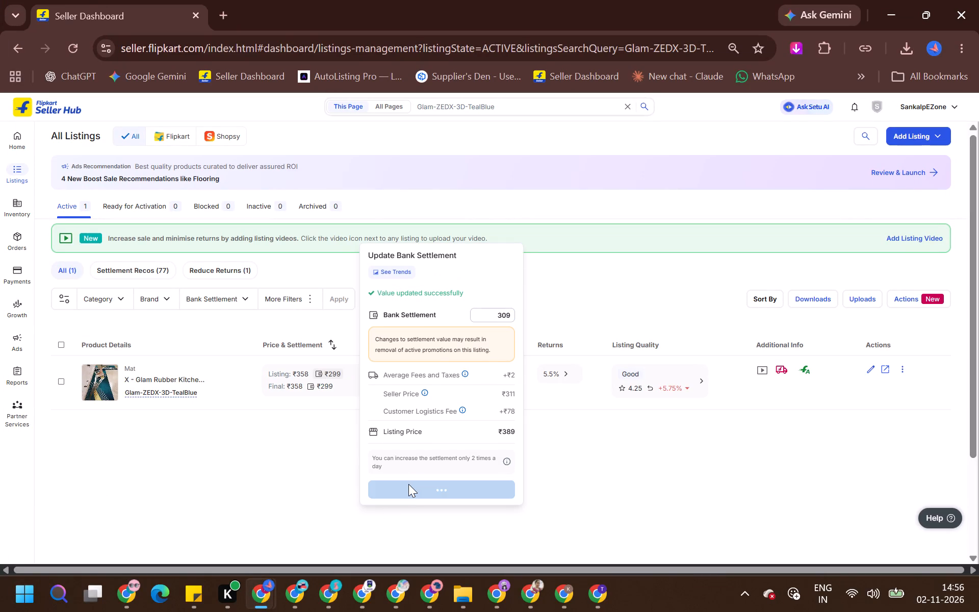
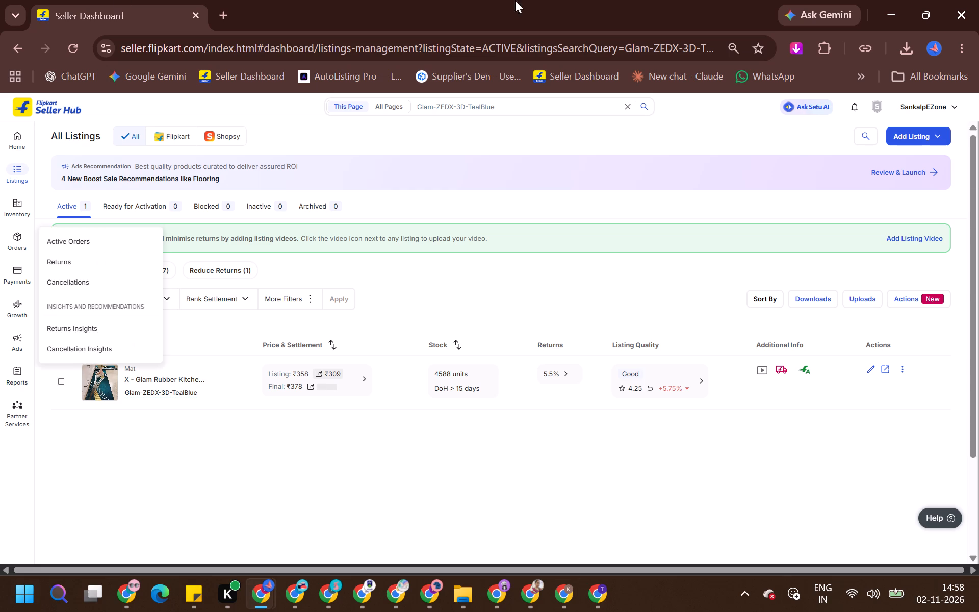
Set the Glam-ZEDX-3D-TealBlue listing's package to length 10, breadth 13, height 15 cm and weight 0.35 kg, and submit the changes.
click(420, 457)
click(868, 369)
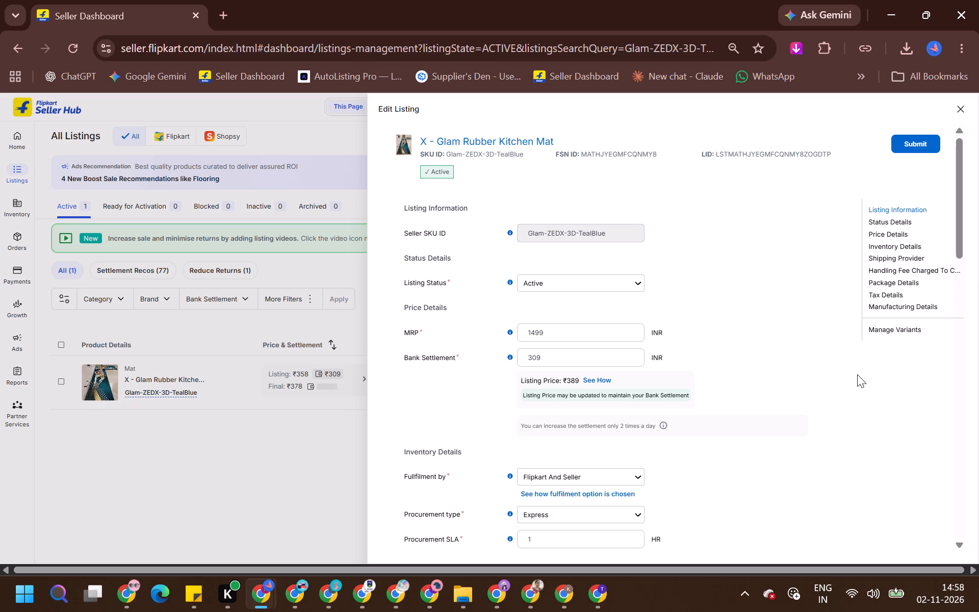
scroll(570, 385, down, 3)
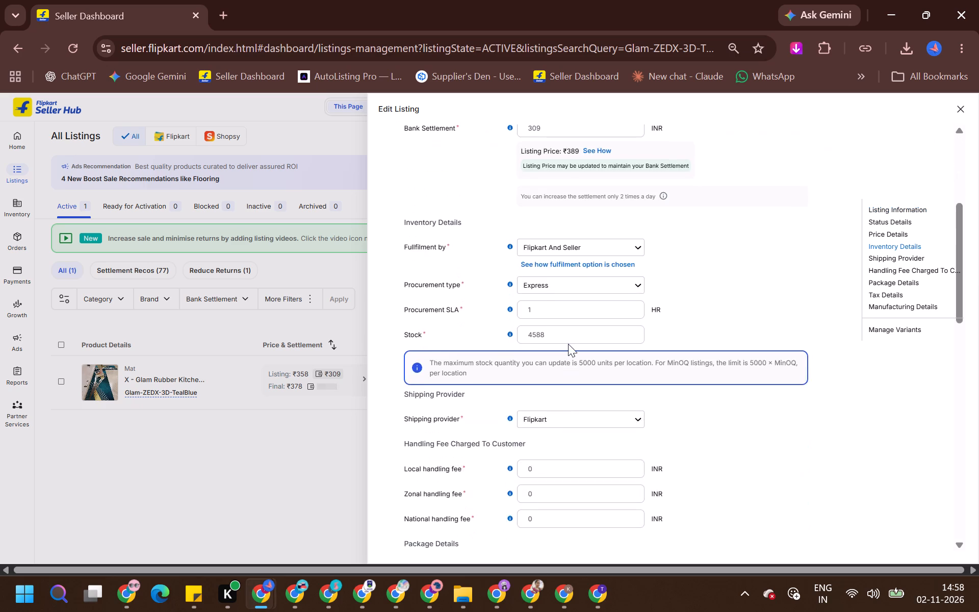
scroll(568, 343, up, 2)
scroll(565, 344, down, 3)
scroll(558, 355, up, 1)
scroll(558, 355, down, 1)
scroll(556, 429, down, 2)
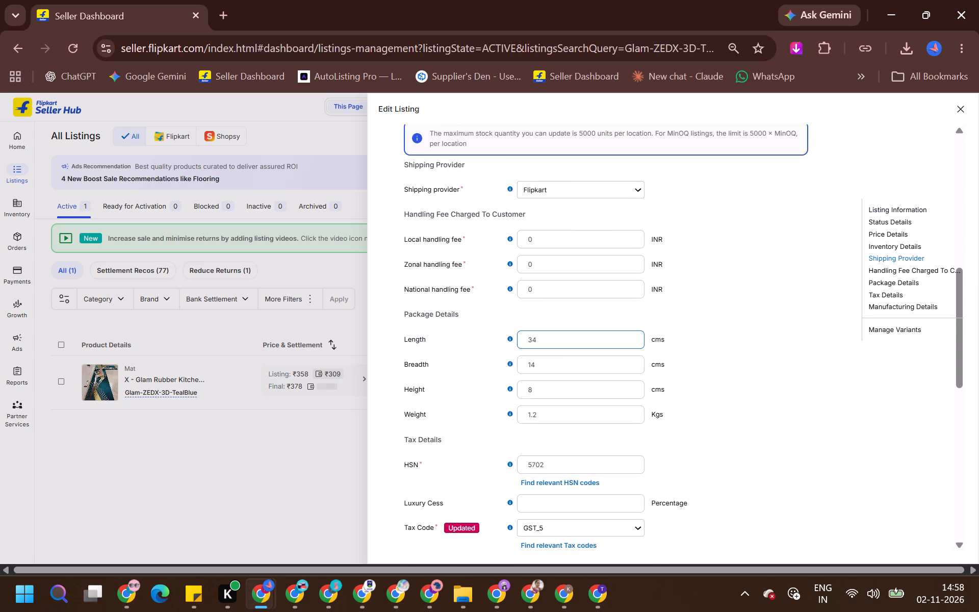
triple_click(553, 335)
text(10)
key(Tab)
key(1)
key(3)
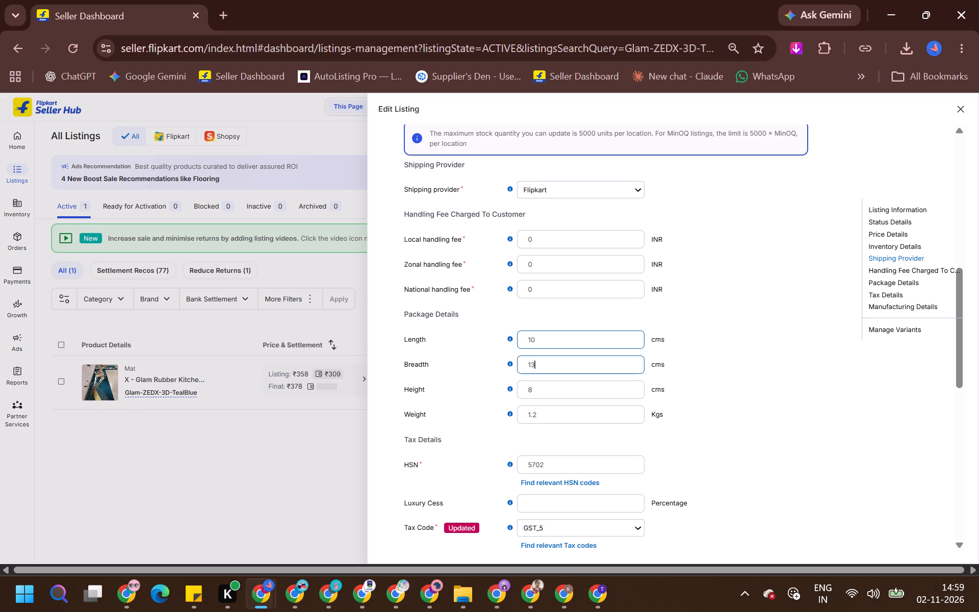
key(Tab)
text(15)
key(Tab)
text(0.35)
key(Tab)
key(Return)
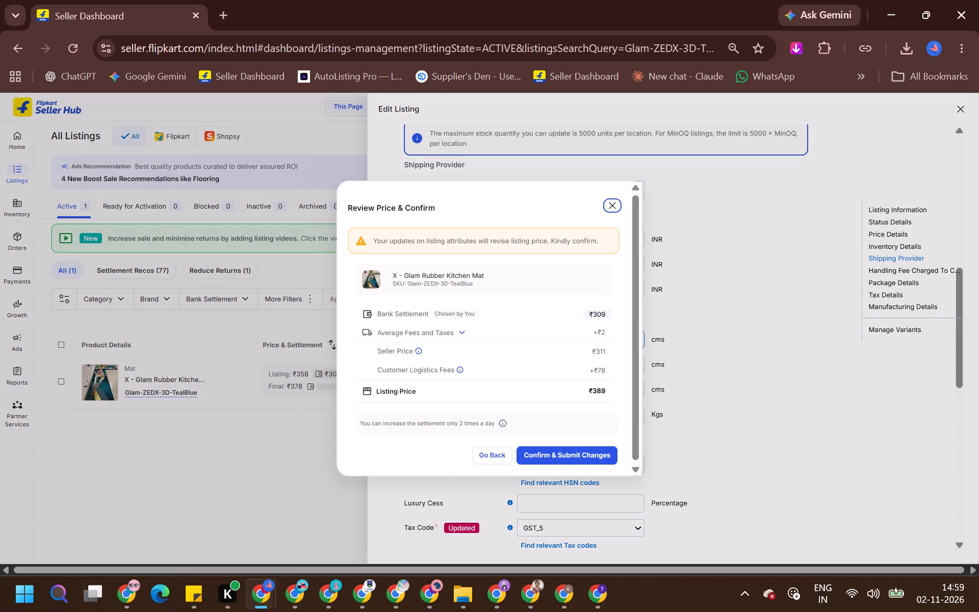
click(578, 459)
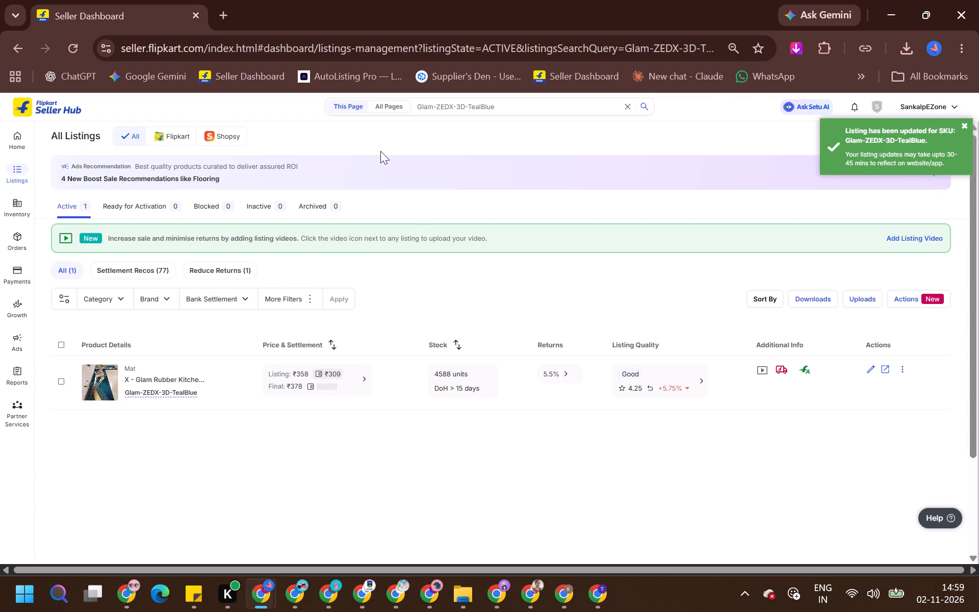
Copy the Glam-Zedx-BlackGoldenline SKU from the Profit and Loss report and search the listings for it.
key(alt+Tab)
key(alt+Tab)
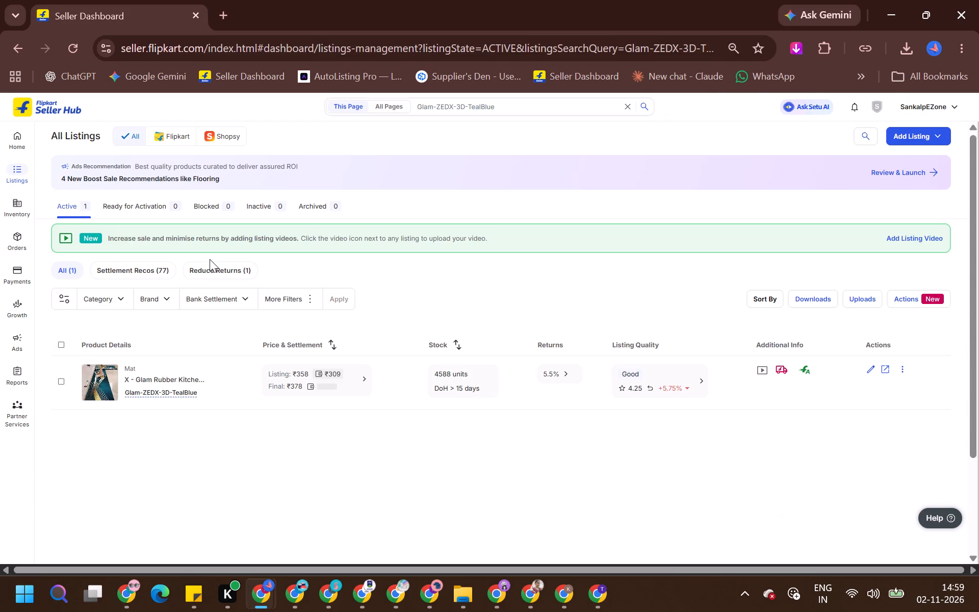
key(alt+Tab)
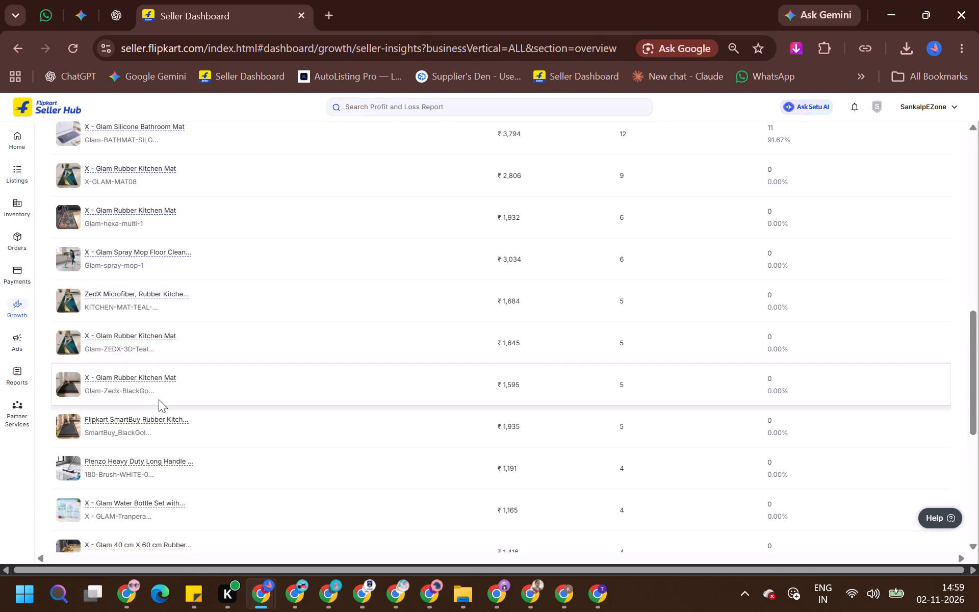
click(168, 392)
key(alt+Tab)
key(ctrl+a)
triple_click(471, 106)
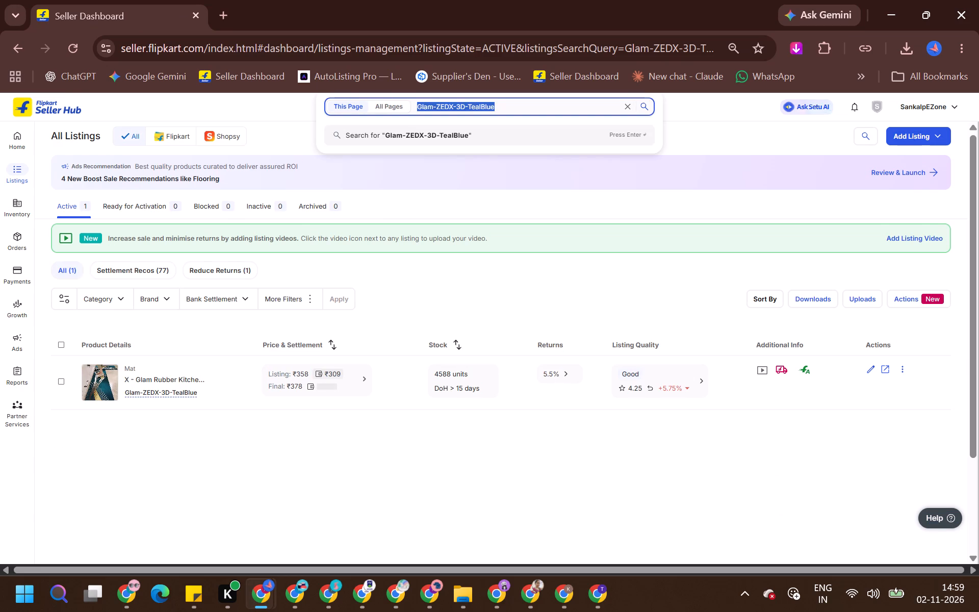
key(ctrl+a)
key(ctrl+v)
key(Return)
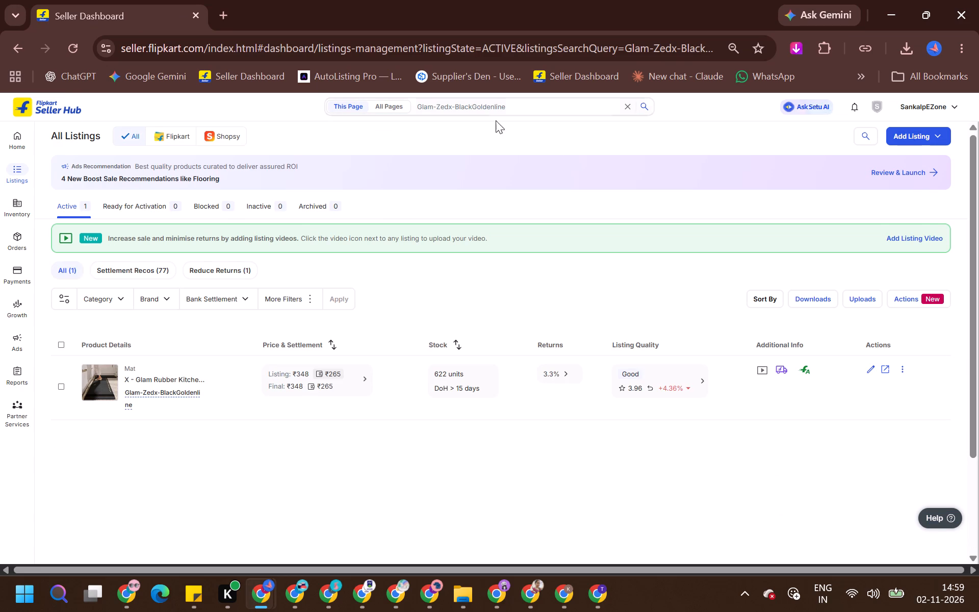
Set the bank settlement of the Glam-Zedx-BlackGoldenline listing to ₹289.
click(356, 373)
click(352, 371)
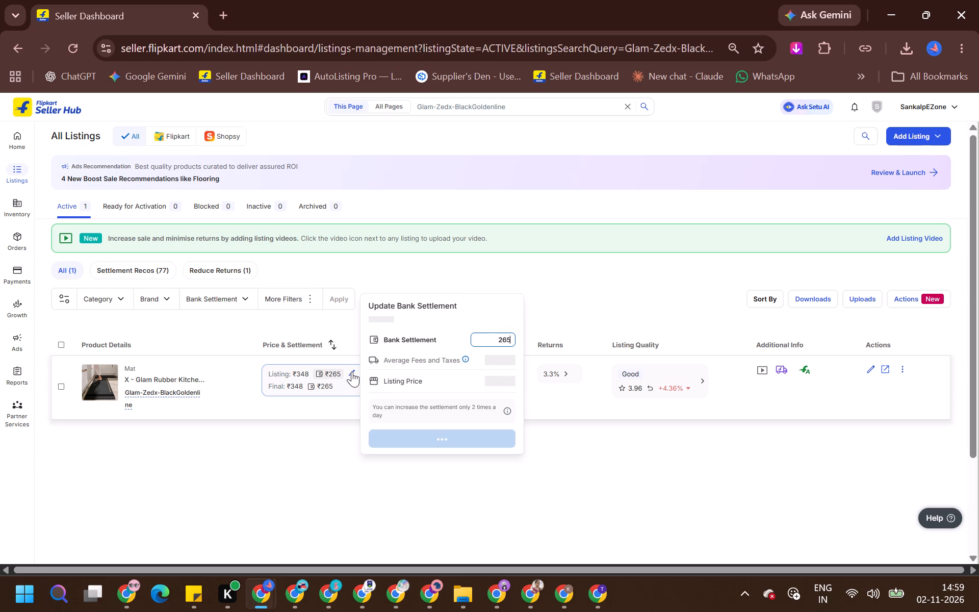
key(ctrl+a)
key(Right)
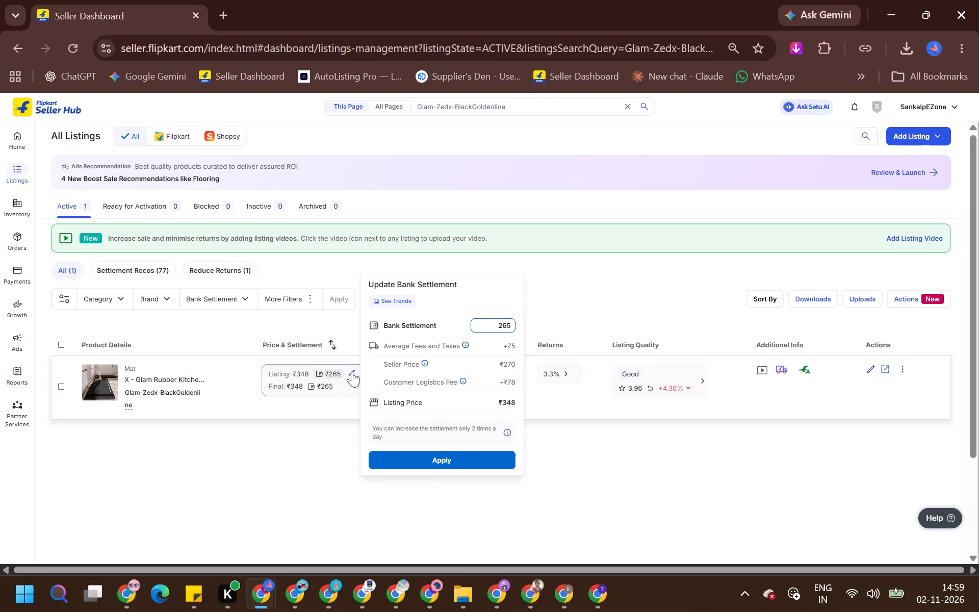
key(BackSpace)
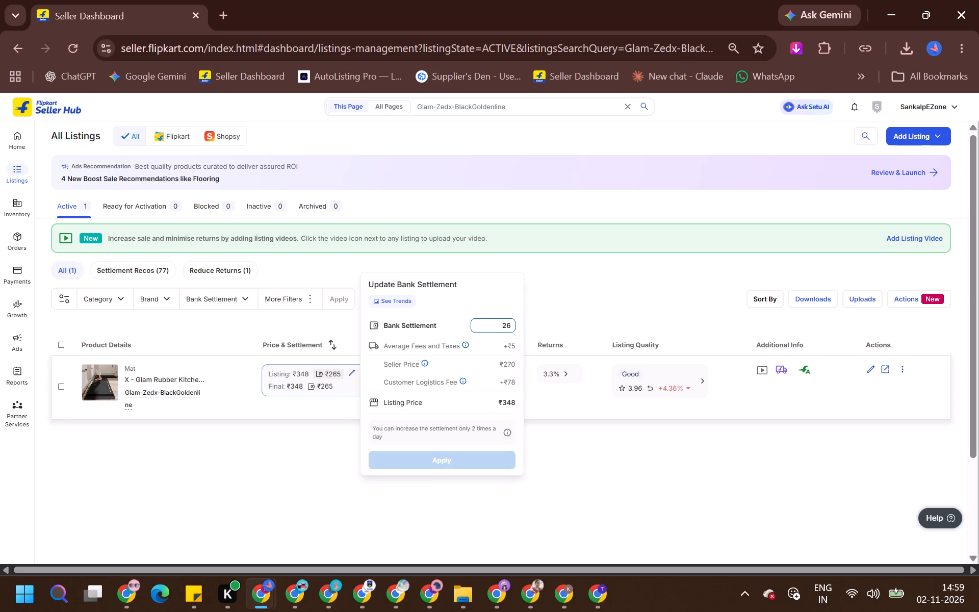
key(BackSpace)
text(89)
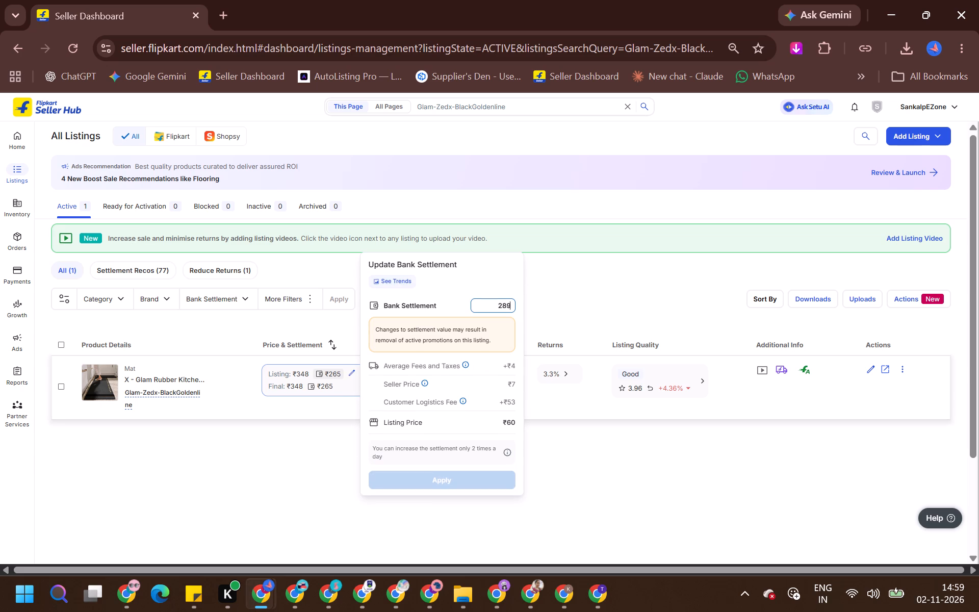
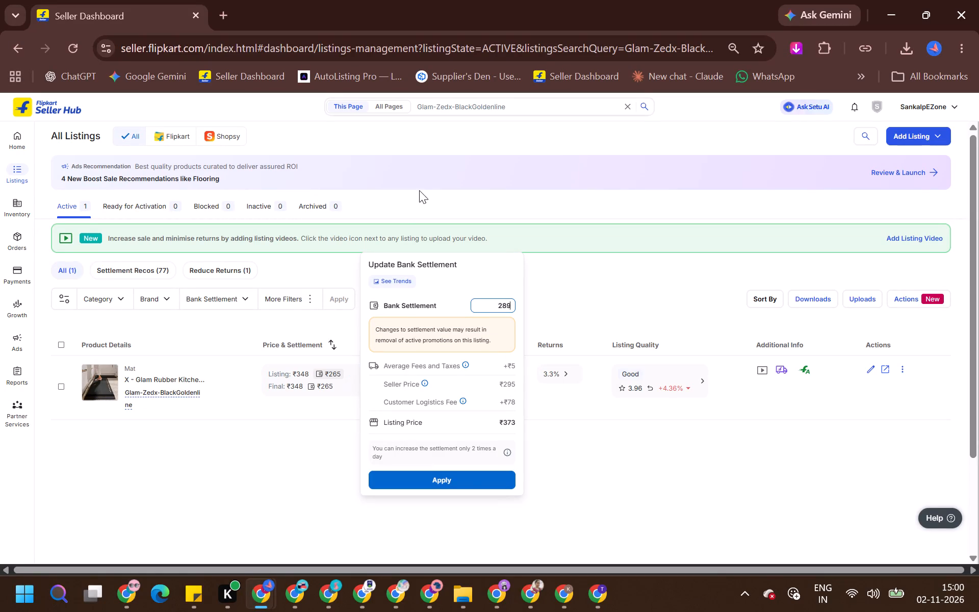
Apply the ₹289 bank settlement to the Glam-Zedx-BlackGoldenline listing.
click(468, 472)
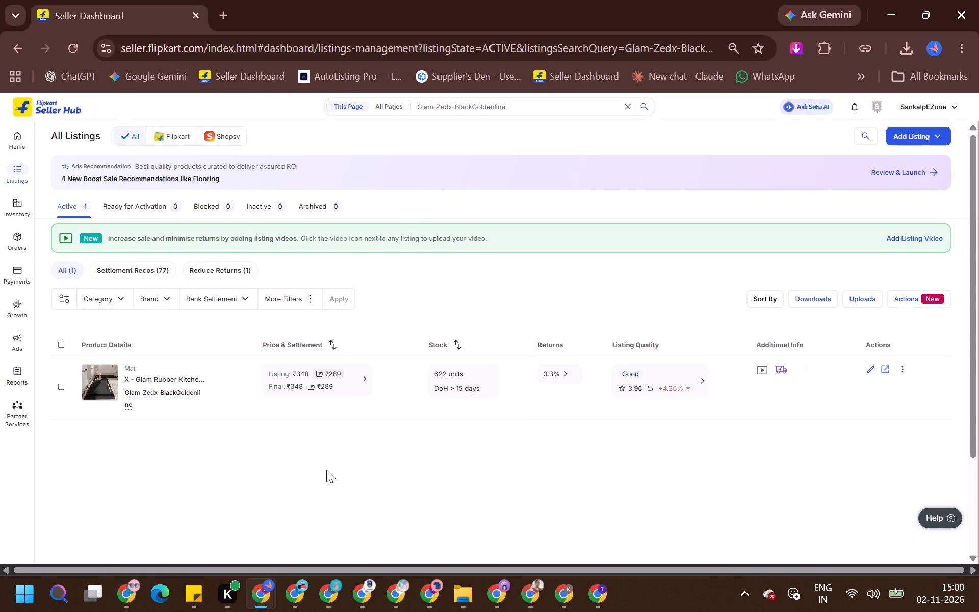
Raise the bank settlement of the Glam-Zedx-BlackGoldenline listing to ₹309 and apply it.
click(351, 371)
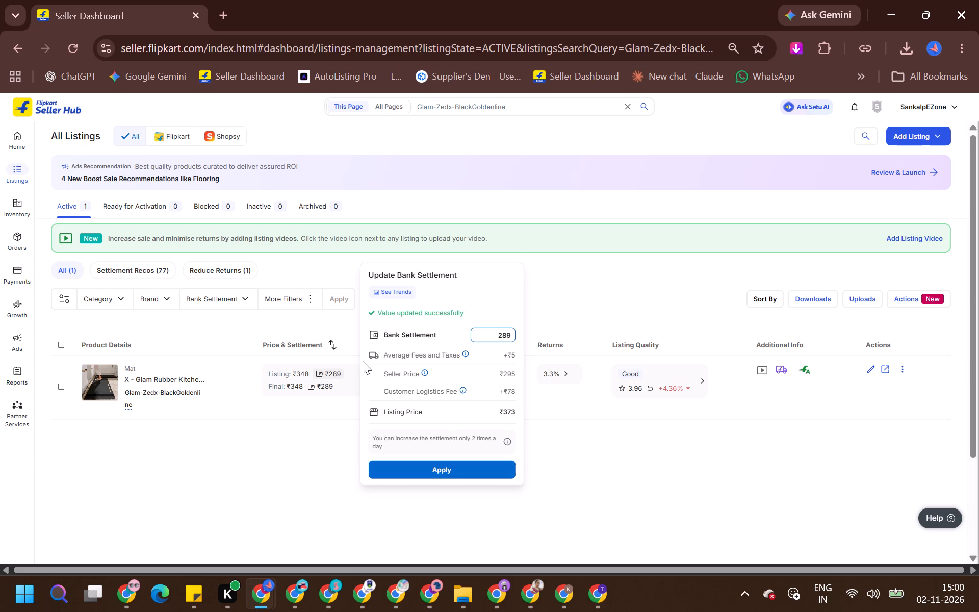
key(BackSpace)
key(BackSpace)
key(BackSpace)
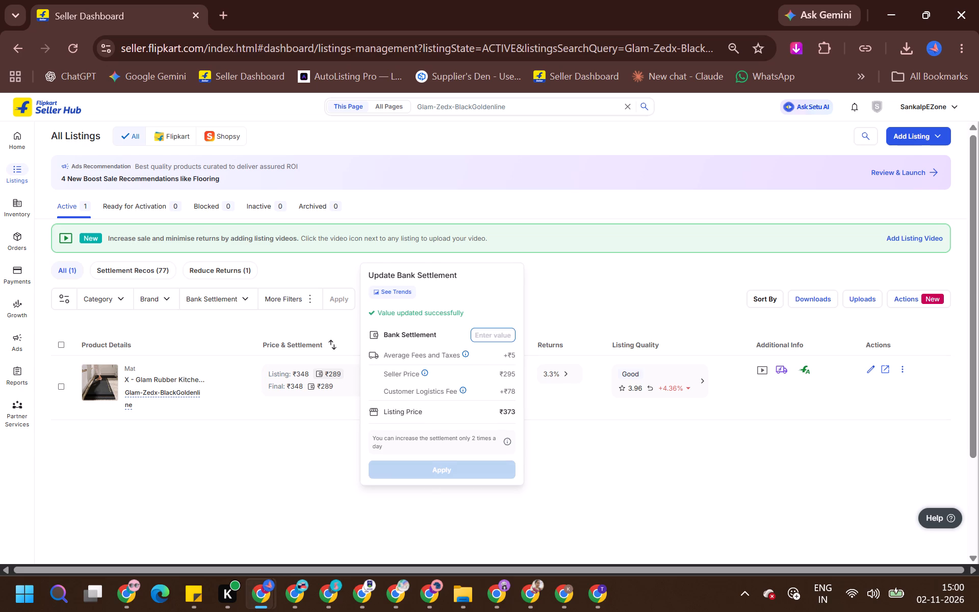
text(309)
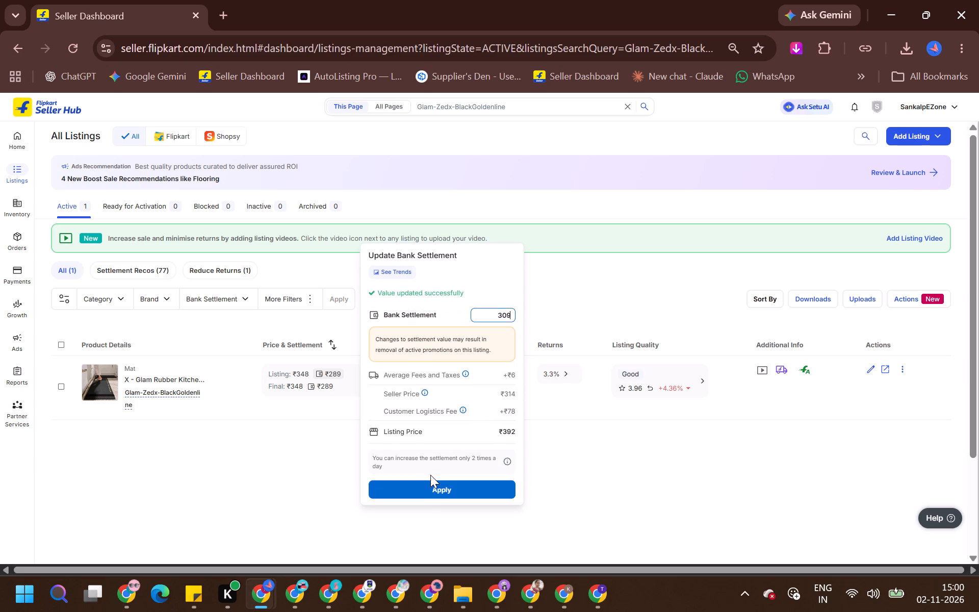
click(443, 488)
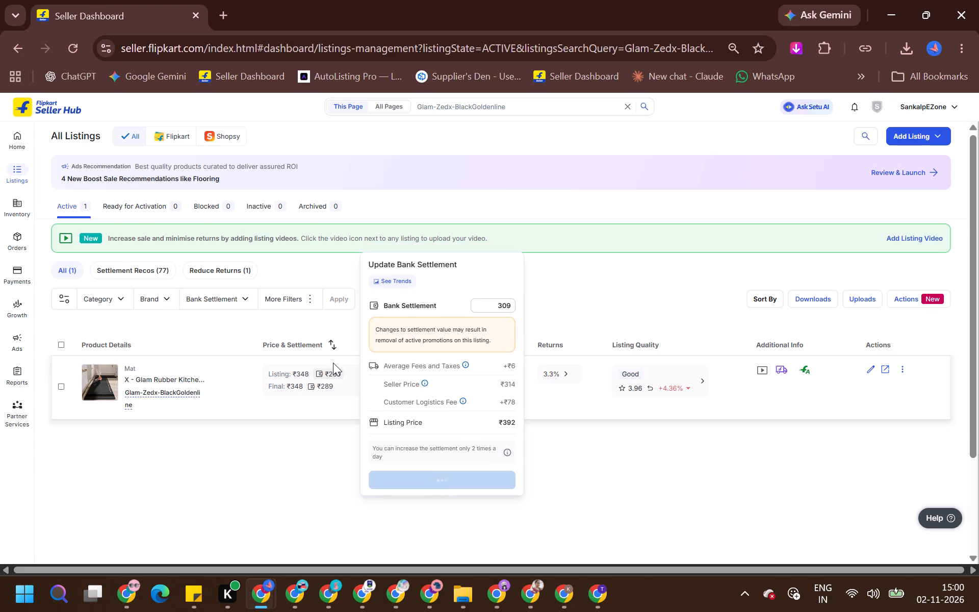
Adjust the system volume slightly and lower the screen brightness to 55 in the quick settings.
click(910, 594)
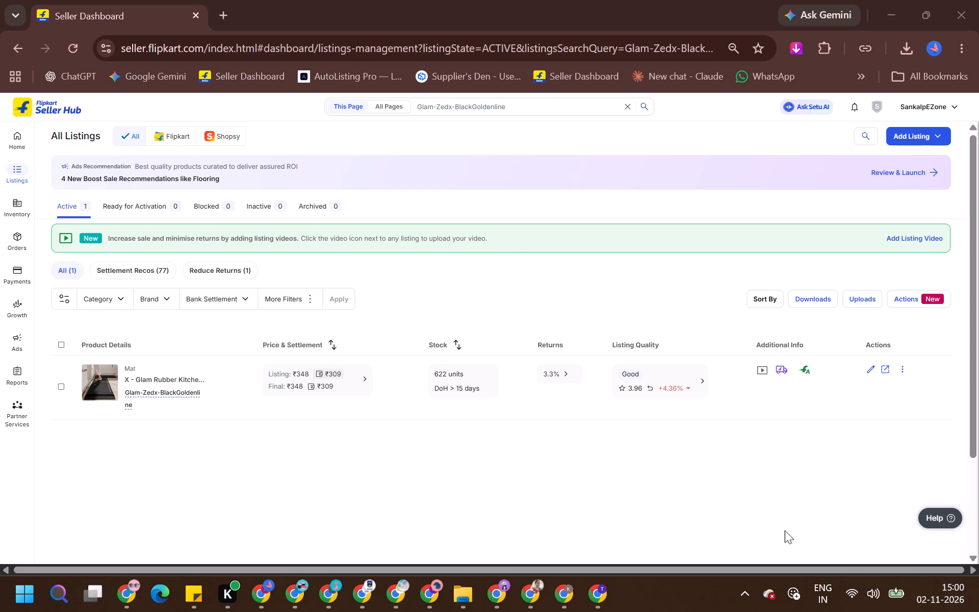
click(866, 586)
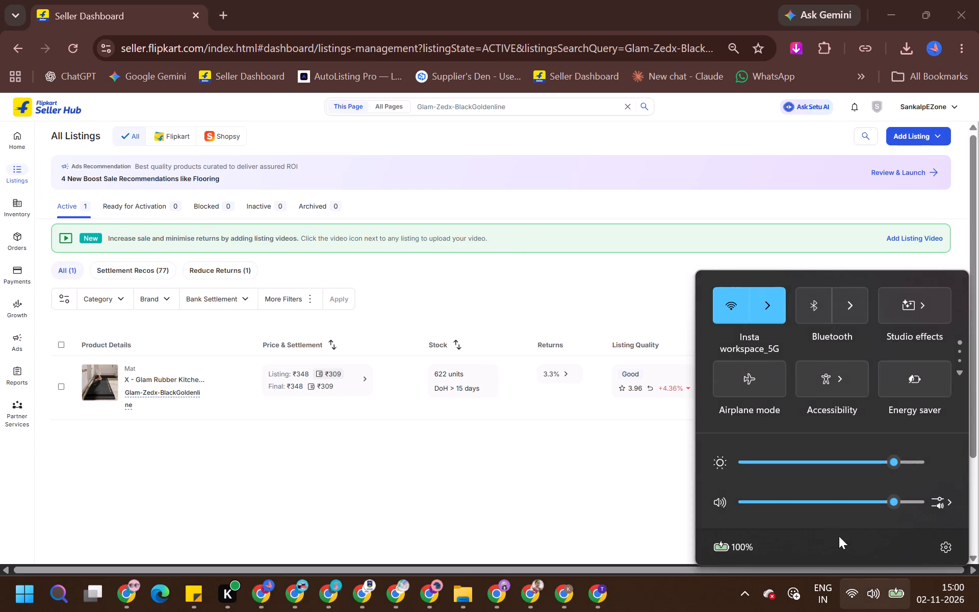
click(826, 499)
click(846, 495)
click(889, 495)
click(845, 443)
click(840, 453)
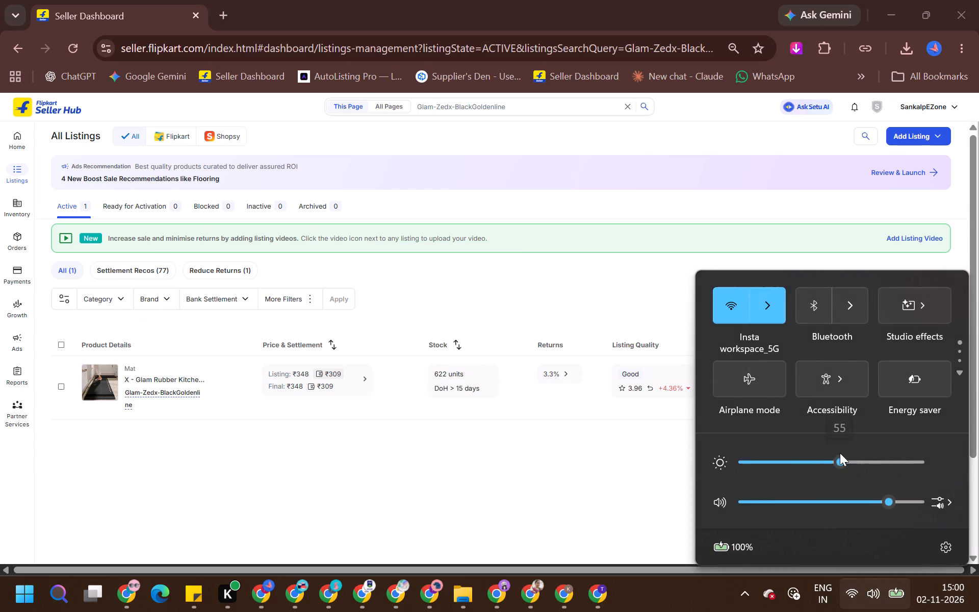
click(545, 456)
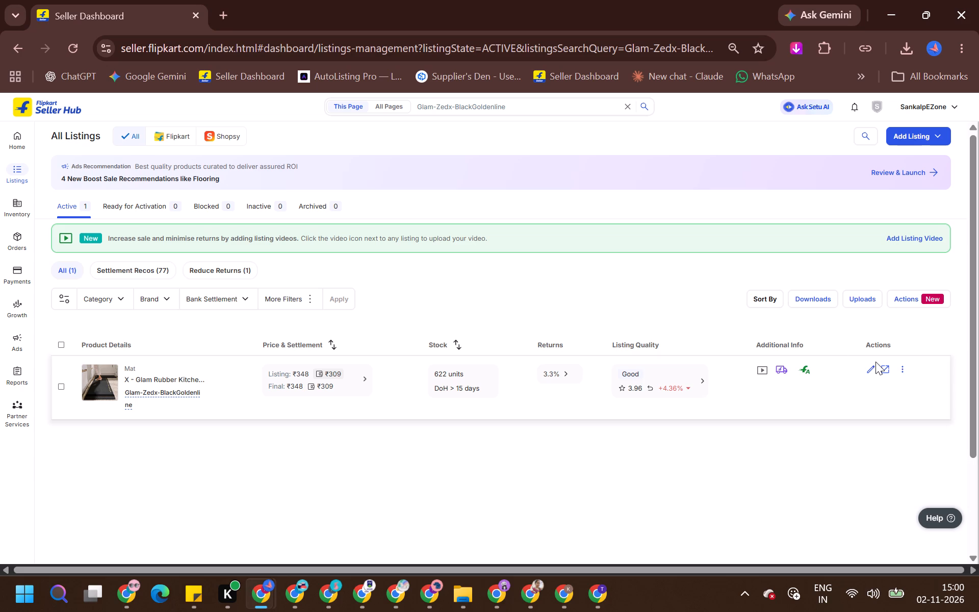
Open the Glam-Zedx-BlackGoldenline listing for editing and select its package length for a new value.
click(875, 362)
click(870, 367)
scroll(584, 375, down, 4)
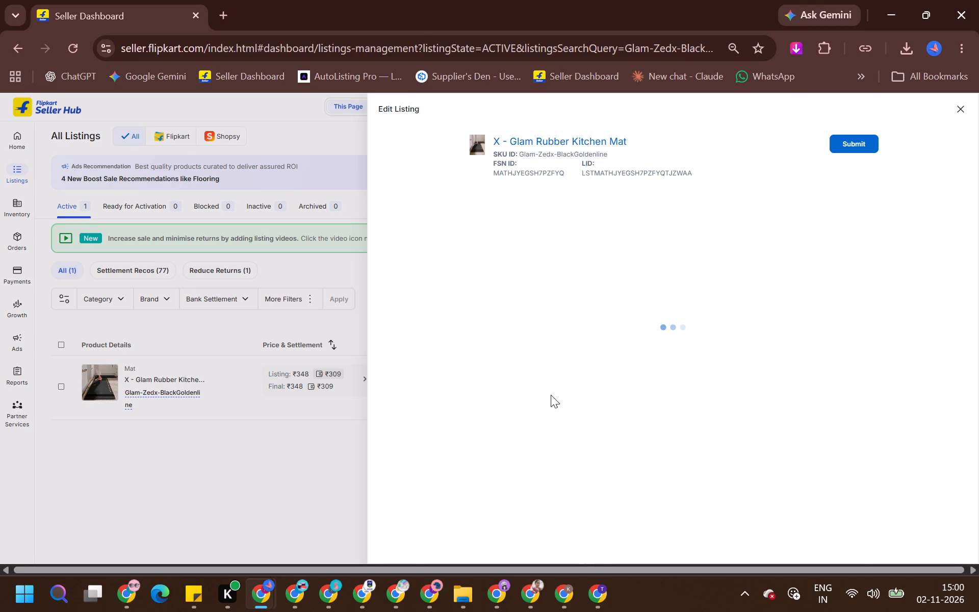
scroll(524, 392, down, 7)
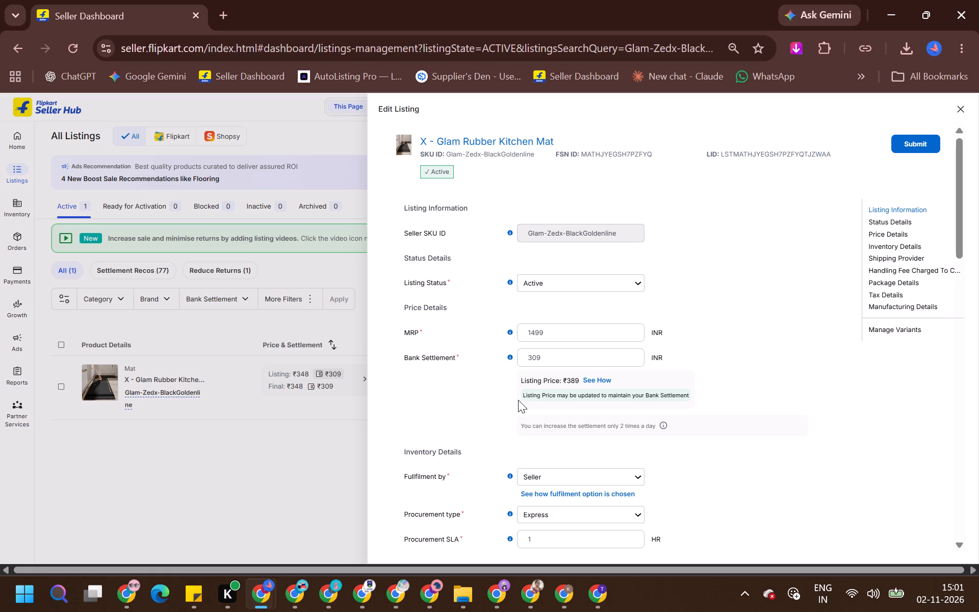
scroll(513, 404, down, 4)
triple_click(563, 487)
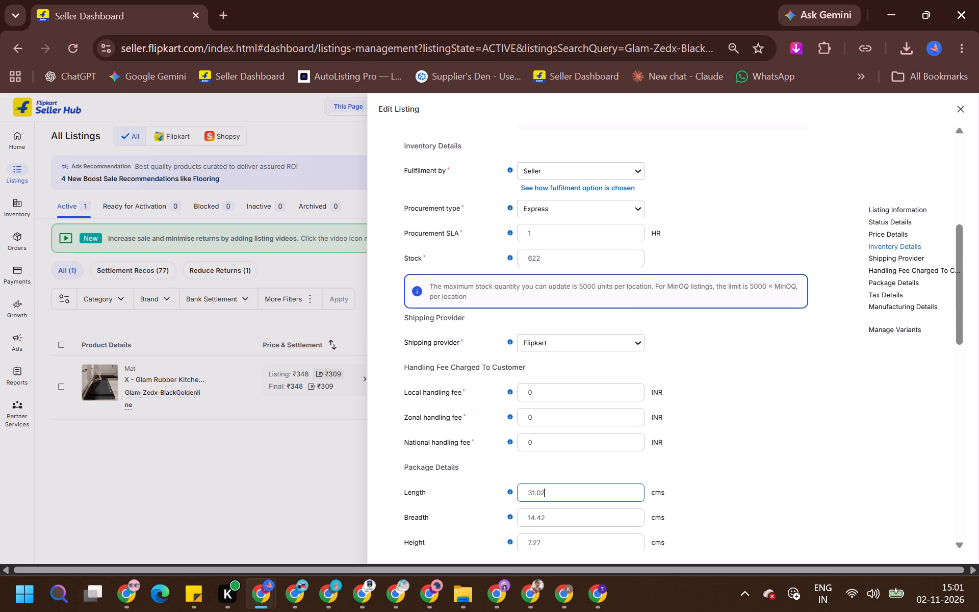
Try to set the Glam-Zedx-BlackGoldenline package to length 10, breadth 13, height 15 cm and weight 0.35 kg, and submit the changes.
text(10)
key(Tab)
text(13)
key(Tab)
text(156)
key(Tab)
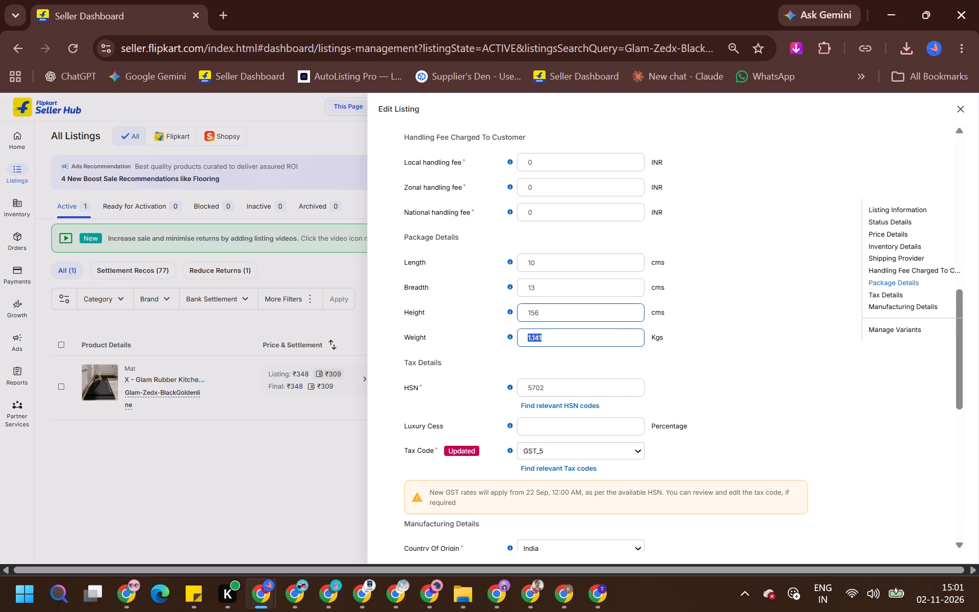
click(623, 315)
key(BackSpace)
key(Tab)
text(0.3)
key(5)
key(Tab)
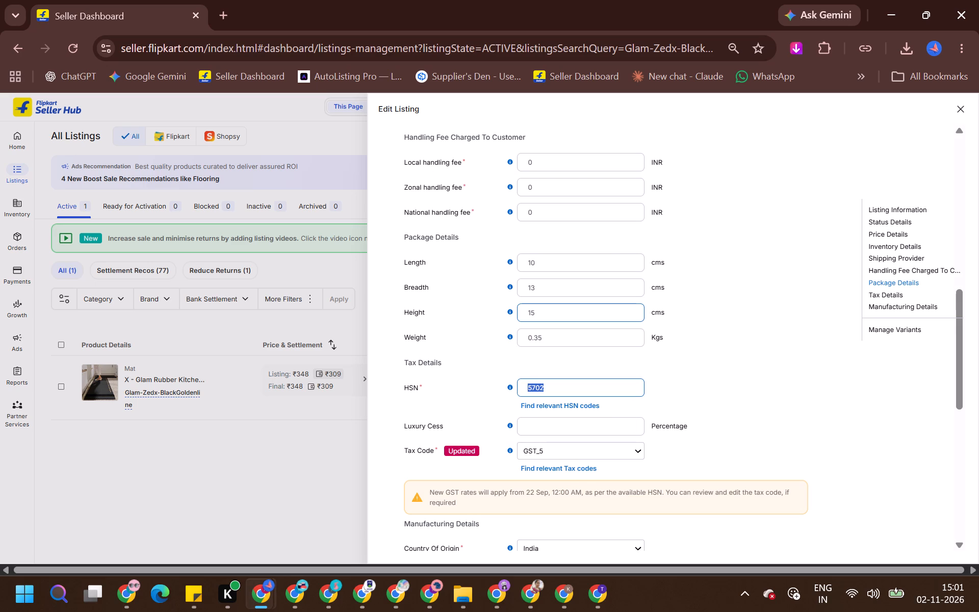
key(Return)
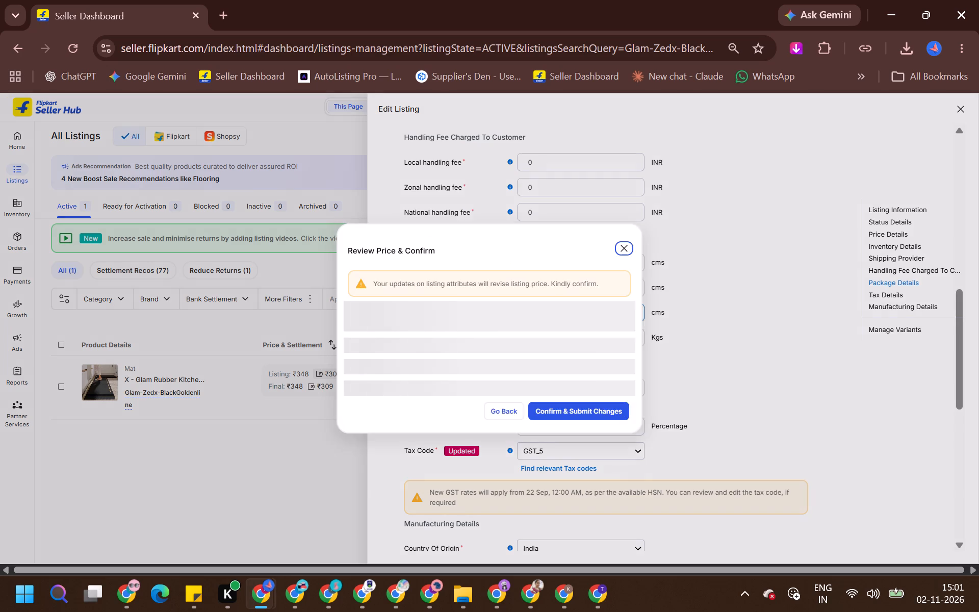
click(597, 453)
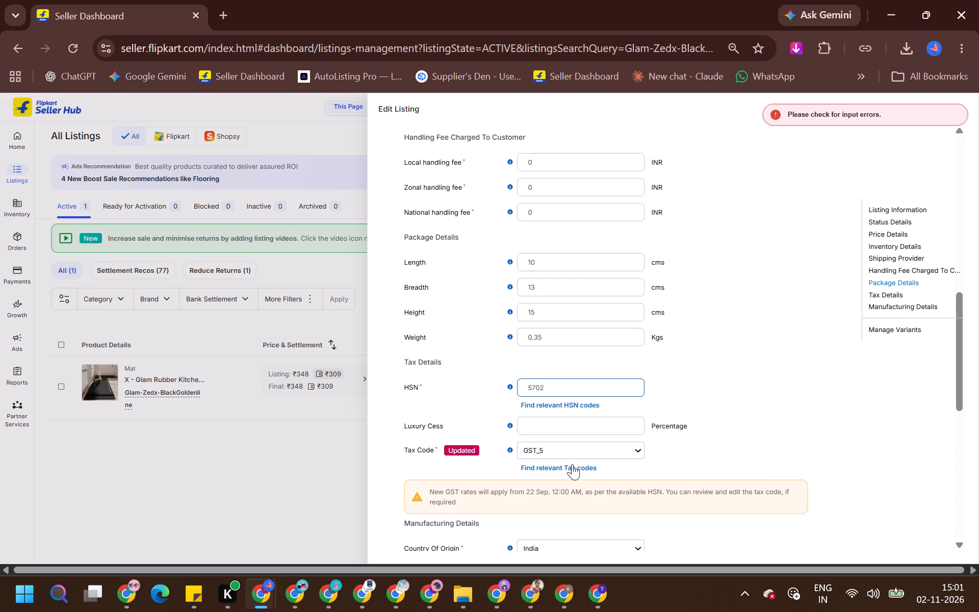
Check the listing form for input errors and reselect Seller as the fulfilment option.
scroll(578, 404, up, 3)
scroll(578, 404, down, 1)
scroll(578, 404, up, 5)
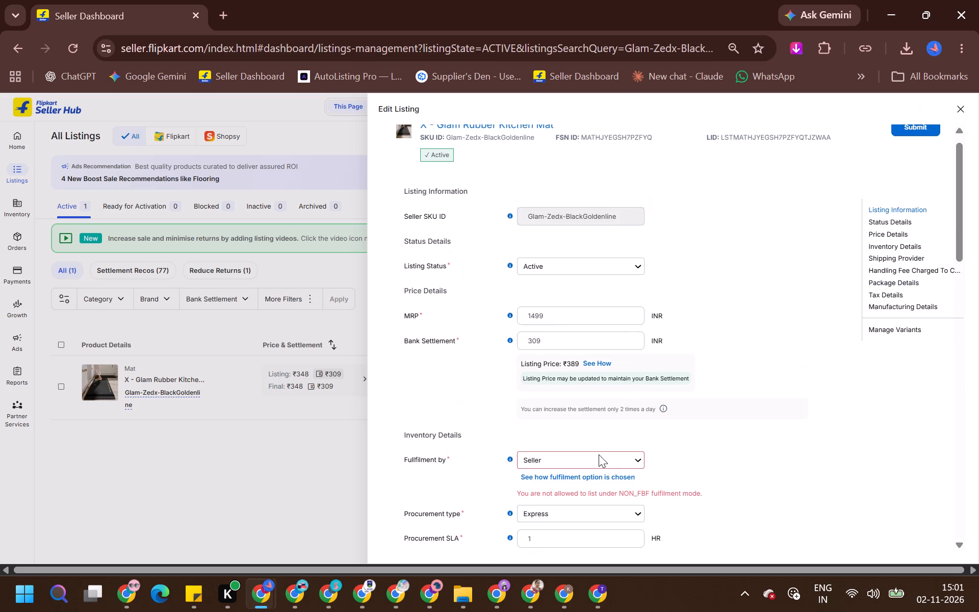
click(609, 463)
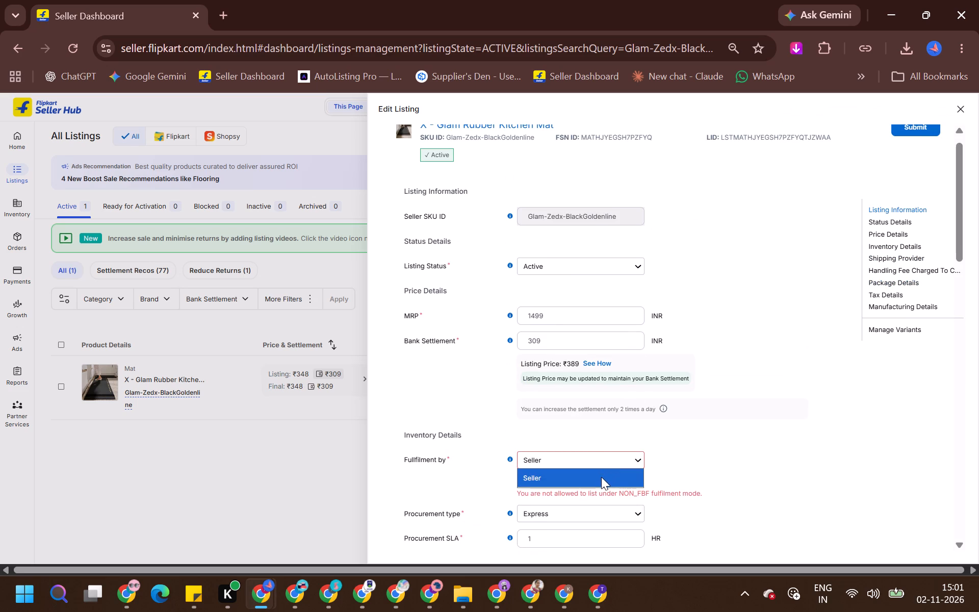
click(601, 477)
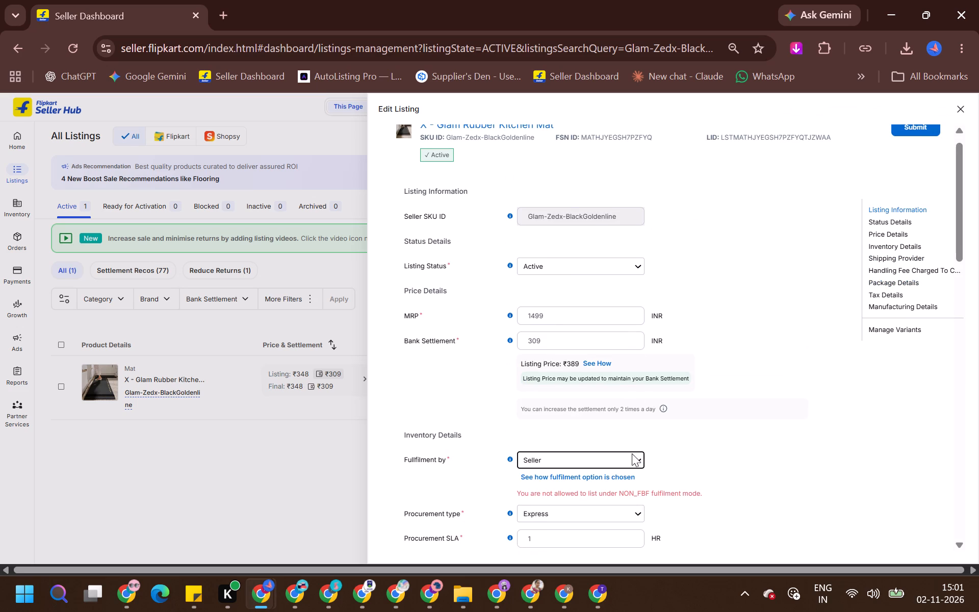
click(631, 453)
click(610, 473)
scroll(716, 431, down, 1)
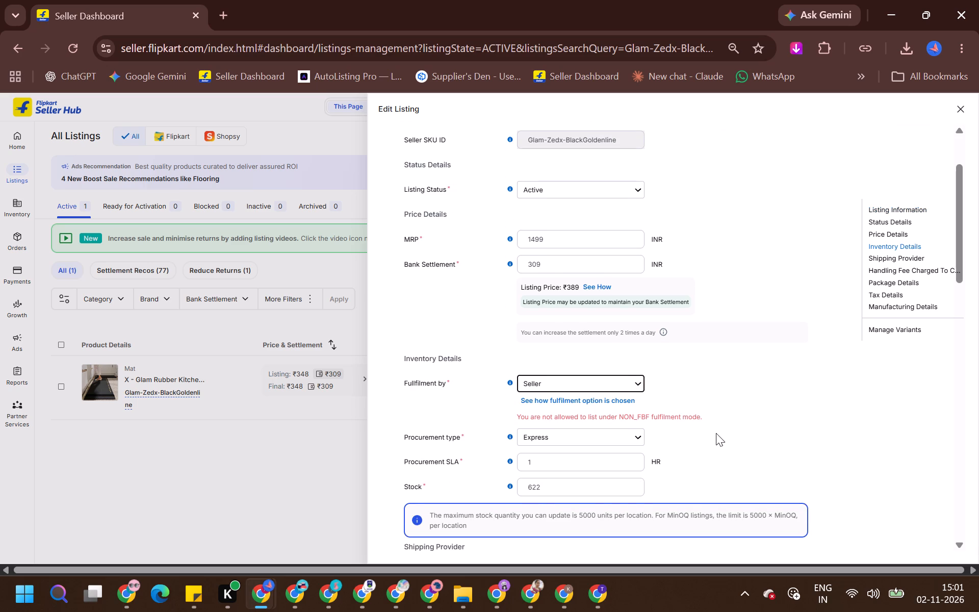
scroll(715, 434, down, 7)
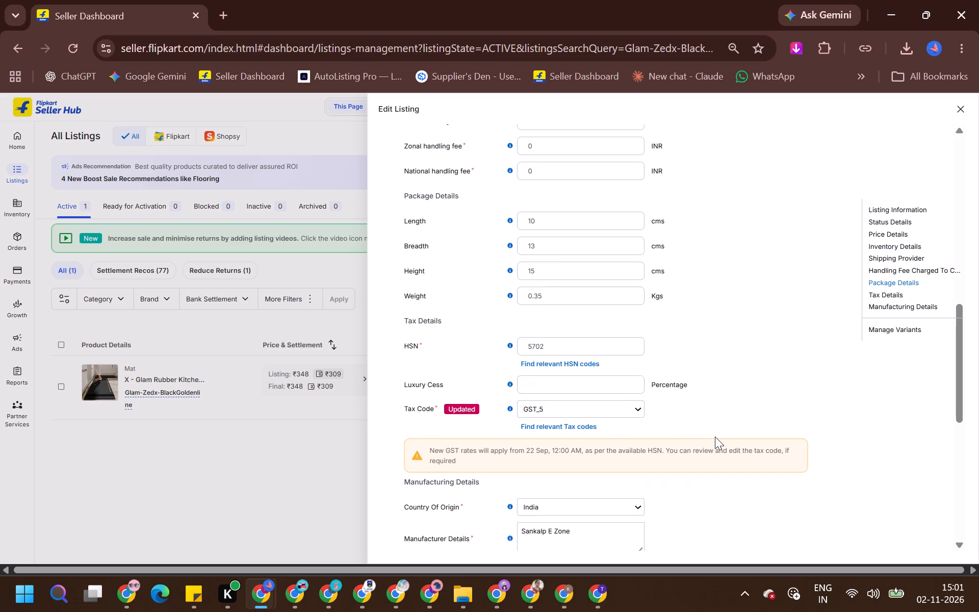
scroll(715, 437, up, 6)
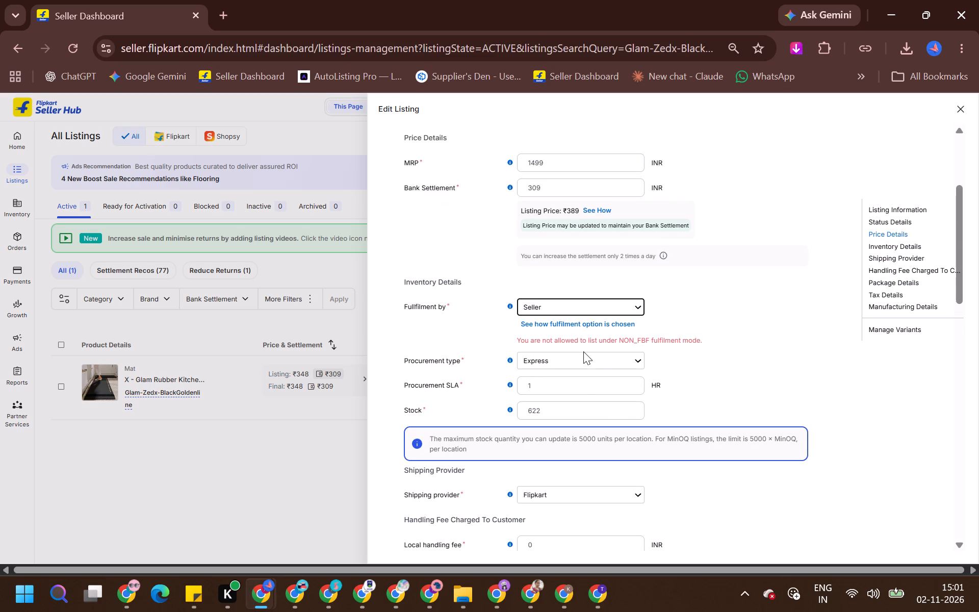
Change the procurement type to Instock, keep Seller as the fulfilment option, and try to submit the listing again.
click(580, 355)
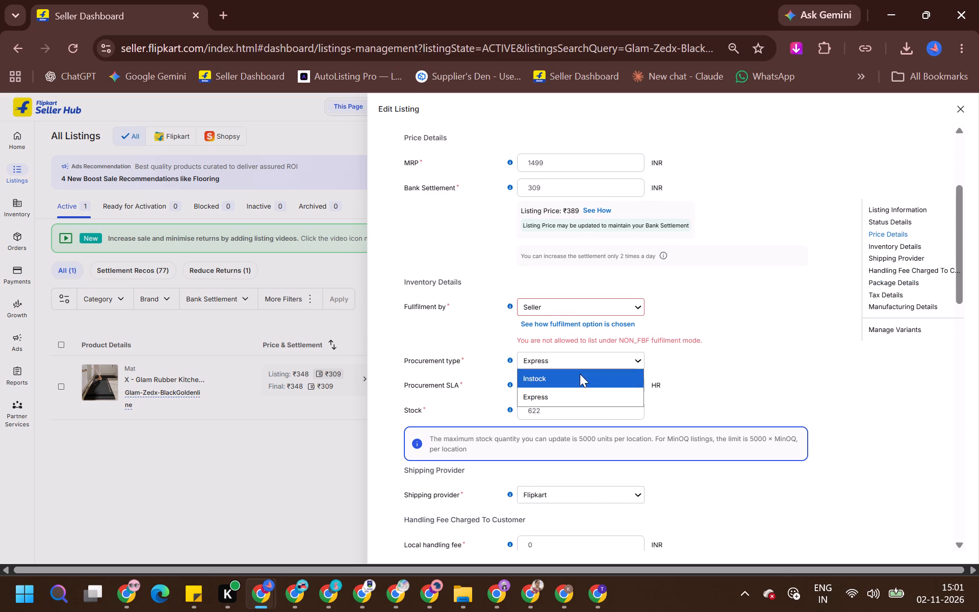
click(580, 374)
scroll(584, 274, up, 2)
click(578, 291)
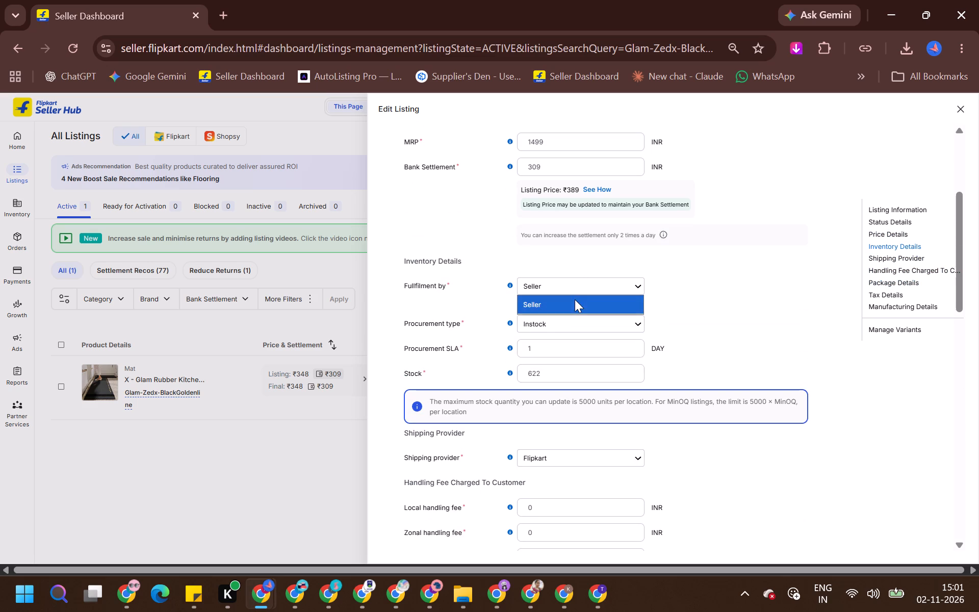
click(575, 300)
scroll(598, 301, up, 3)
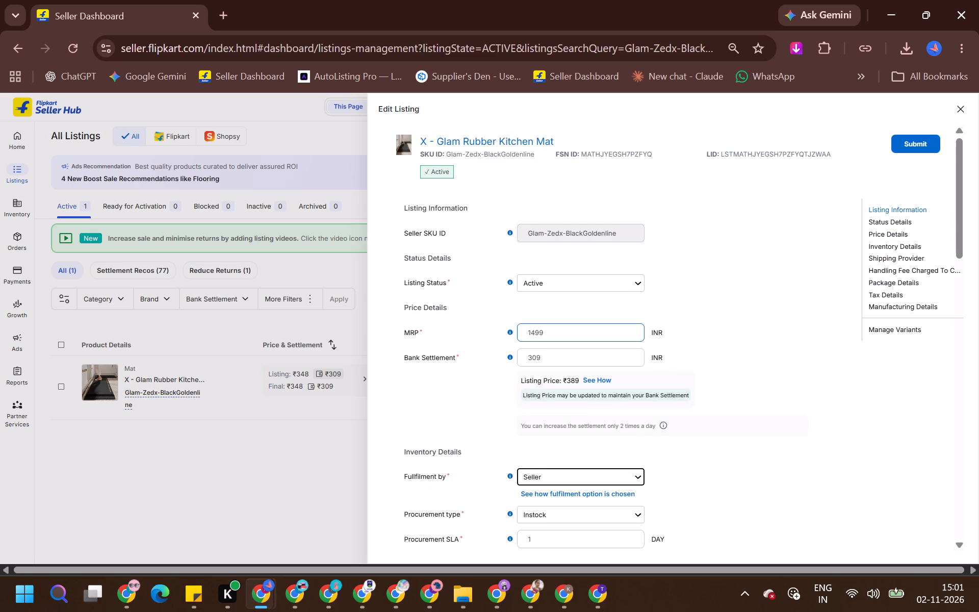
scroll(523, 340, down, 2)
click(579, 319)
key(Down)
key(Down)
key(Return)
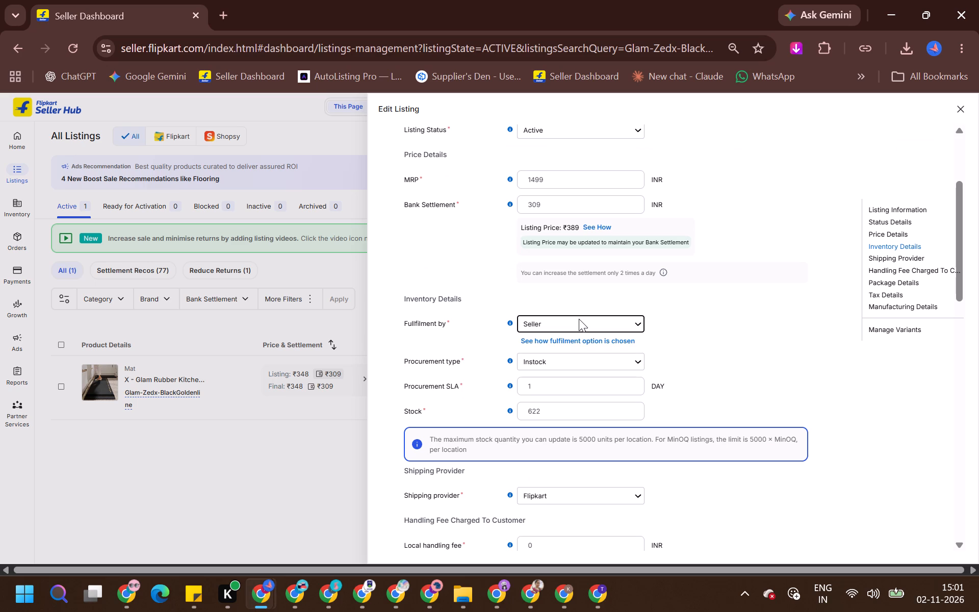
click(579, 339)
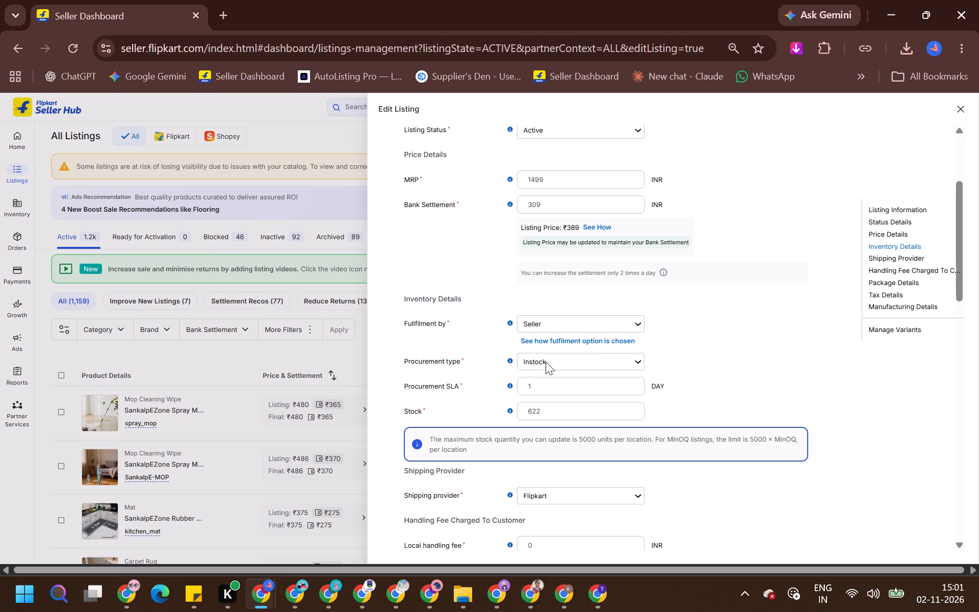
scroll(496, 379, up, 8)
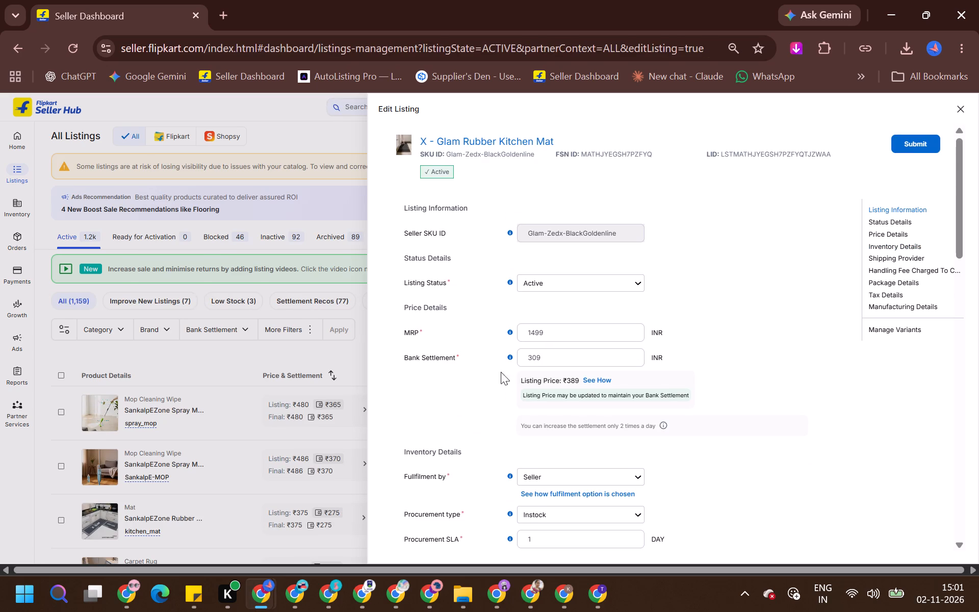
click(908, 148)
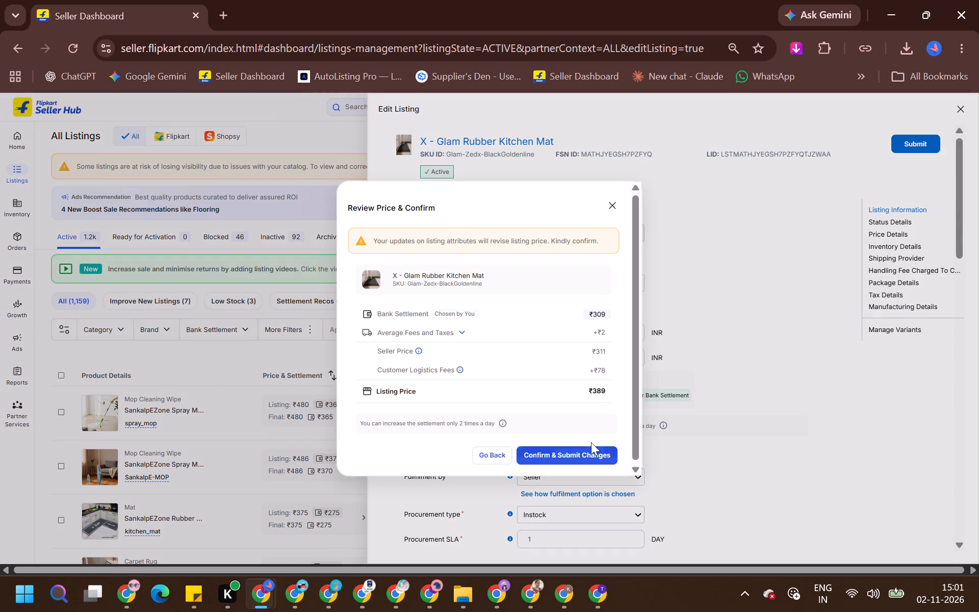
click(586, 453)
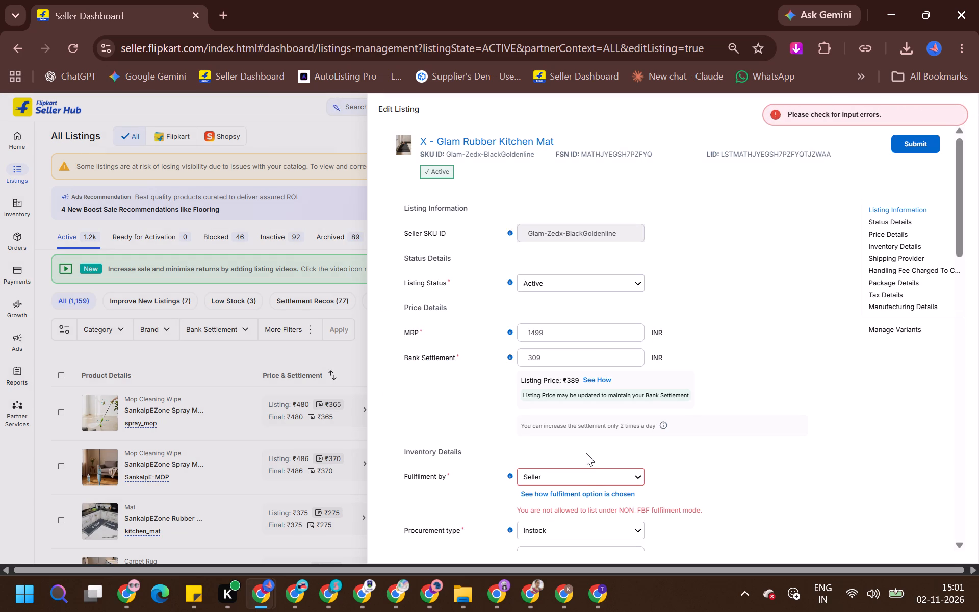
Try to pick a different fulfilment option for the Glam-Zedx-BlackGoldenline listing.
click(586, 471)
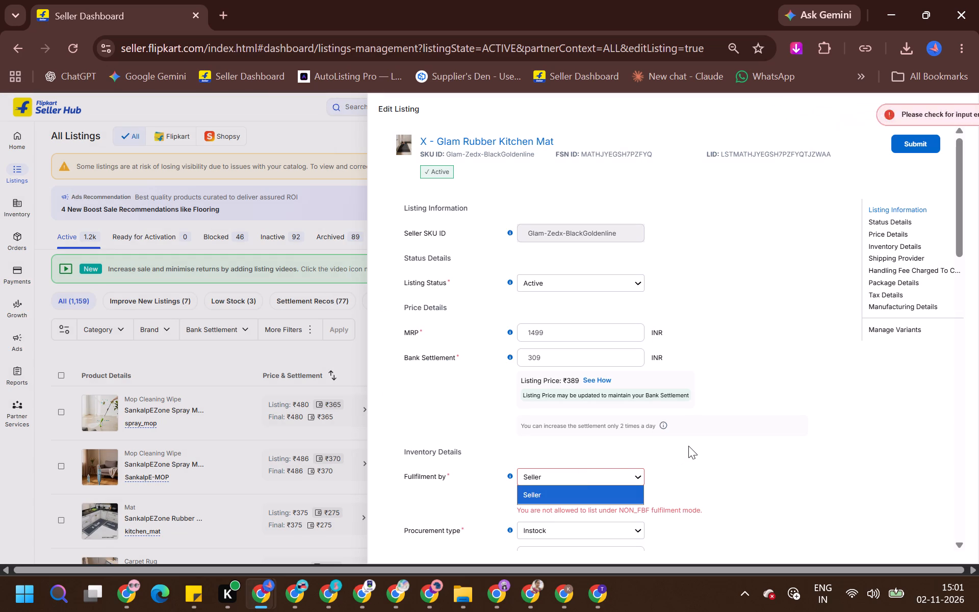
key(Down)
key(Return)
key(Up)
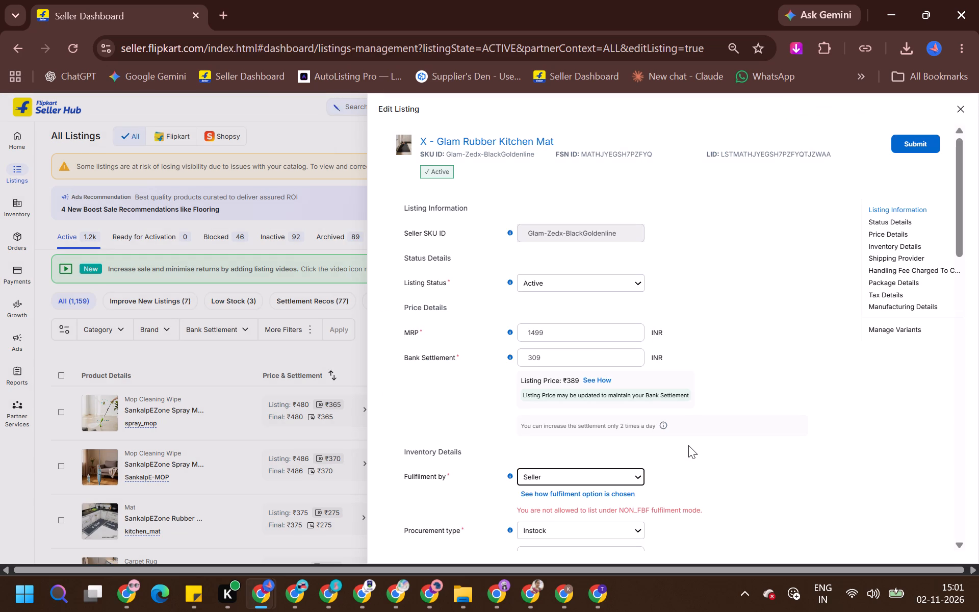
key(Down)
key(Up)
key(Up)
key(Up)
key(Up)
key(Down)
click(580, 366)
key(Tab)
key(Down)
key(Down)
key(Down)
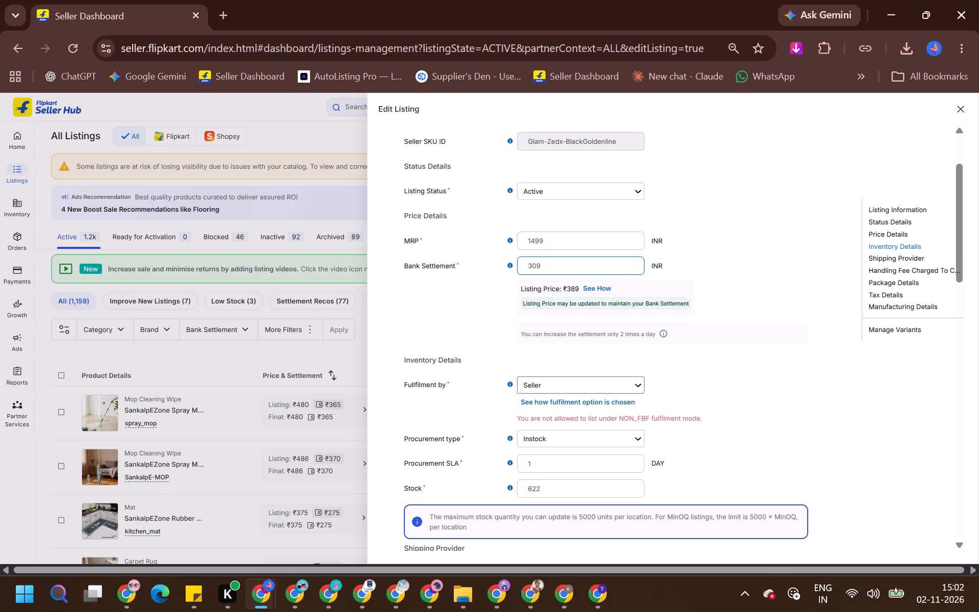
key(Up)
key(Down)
Reload the listings page, discarding the unsaved edits, and search the listings for Glam-Zedx-BlackGoldenline.
key(ctrl+r)
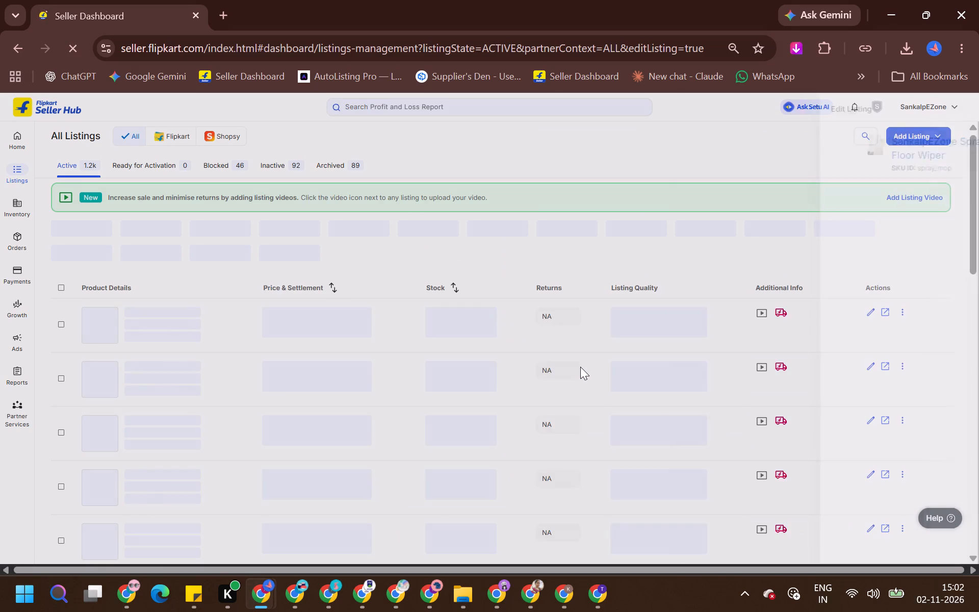
click(303, 262)
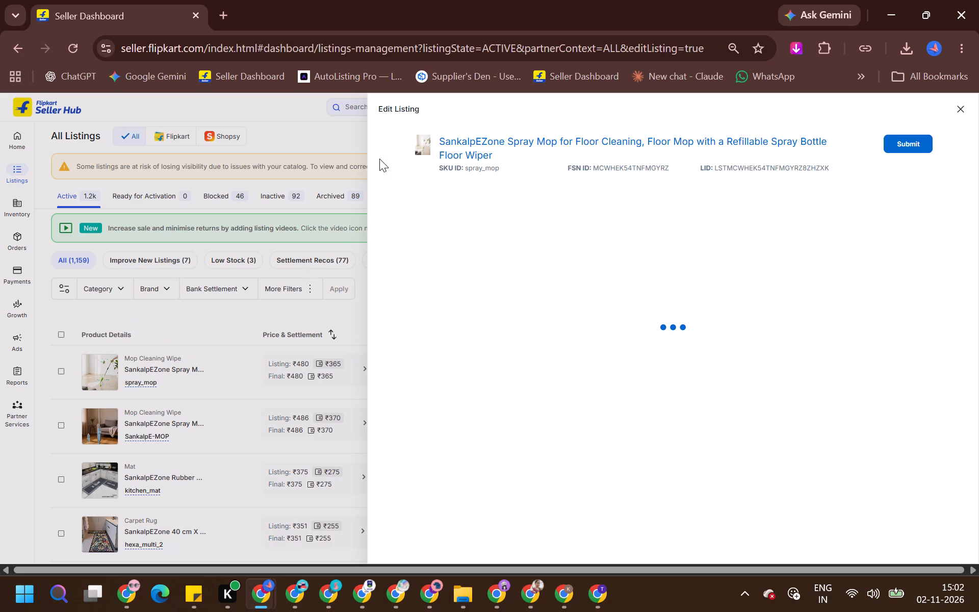
click(442, 110)
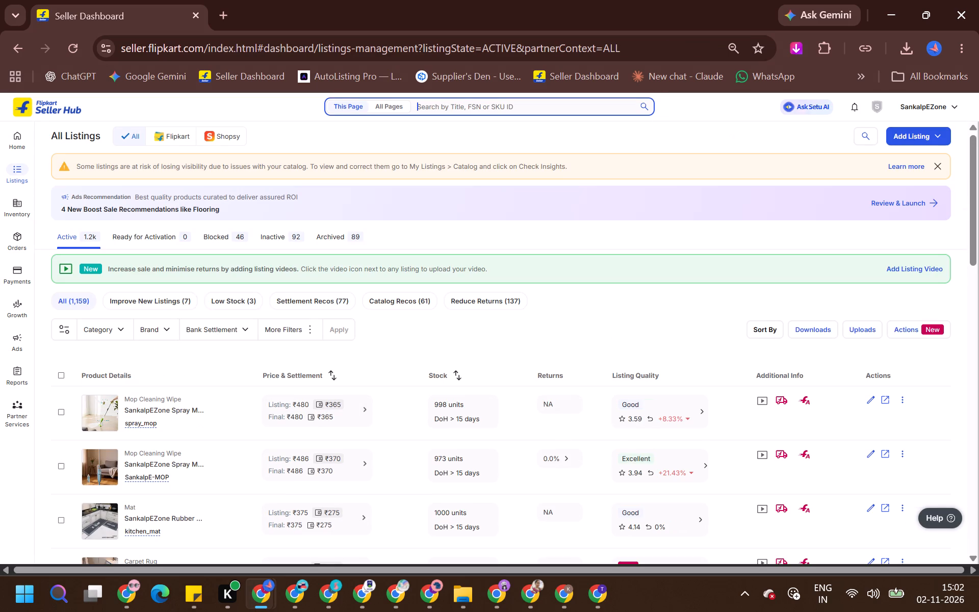
key(ctrl+v)
key(Return)
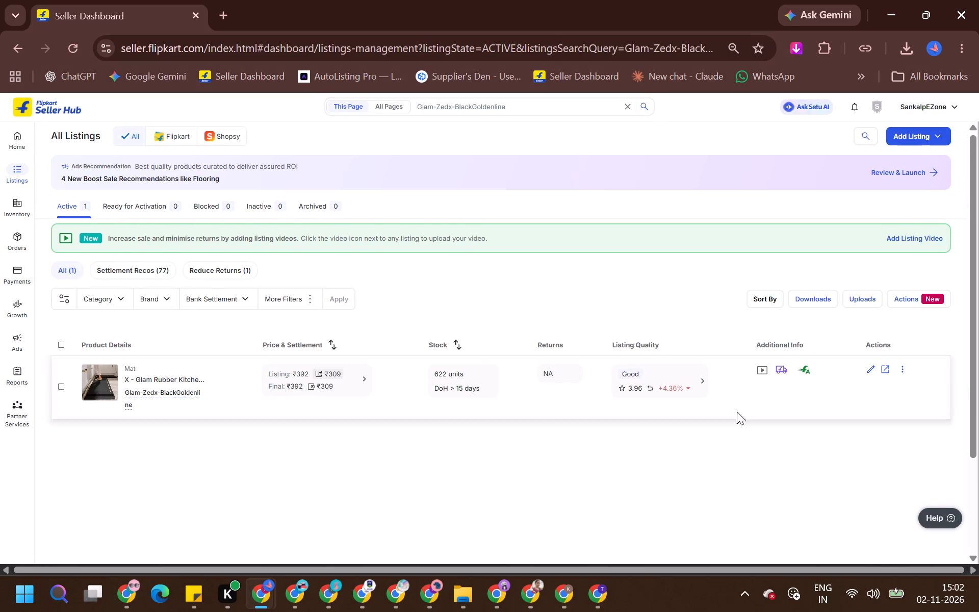
Open the Glam-Zedx-BlackGoldenline listing for editing and set its package length to 10, breadth to 13 and height to 15 cm.
click(866, 371)
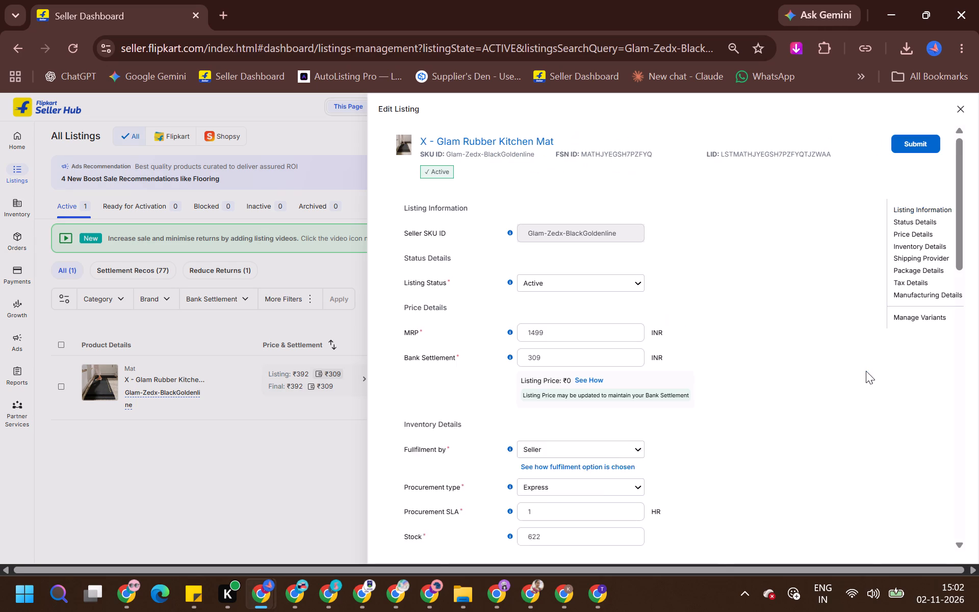
scroll(664, 375, down, 3)
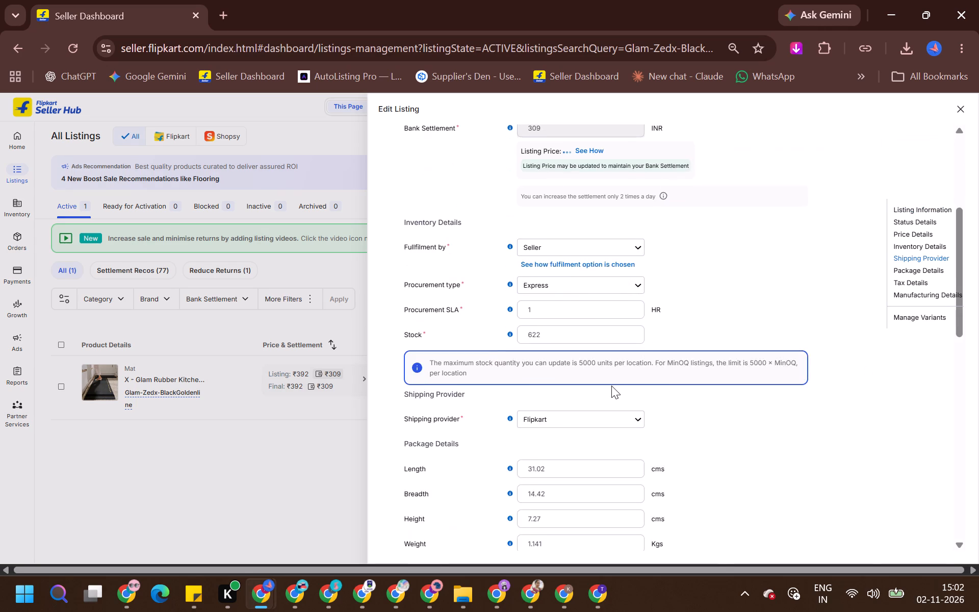
scroll(605, 388, down, 2)
double_click(586, 337)
triple_click(583, 319)
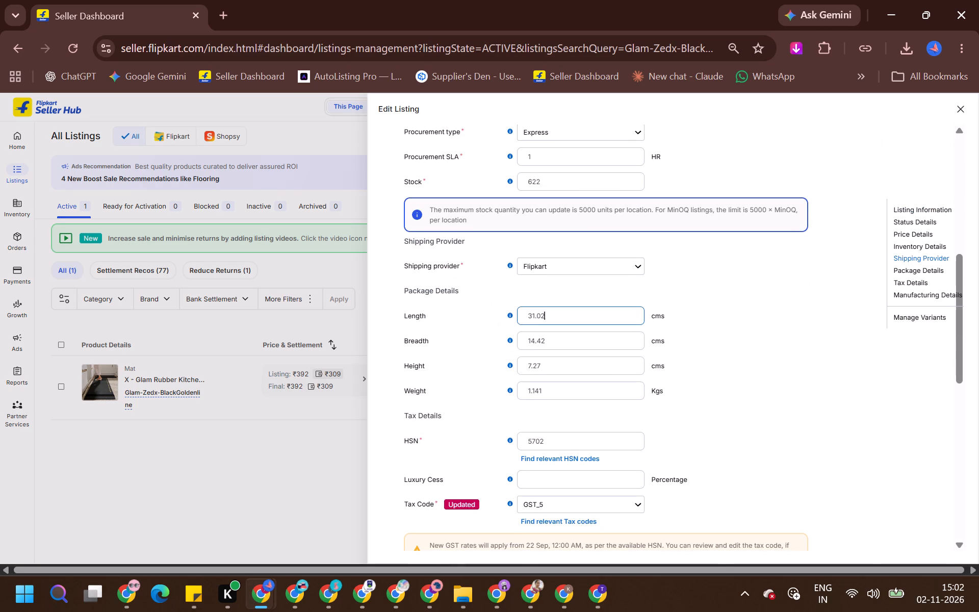
text(10)
key(Tab)
text(13)
key(Tab)
text(16)
key(BackSpace)
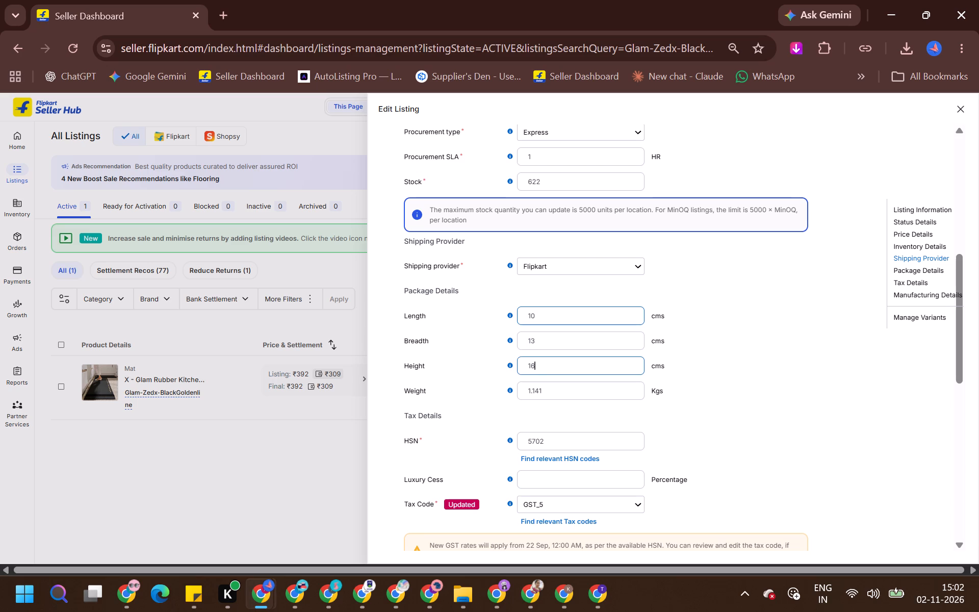
key(5)
Set the package weight to 0.35 kg and submit the listing changes, confirming the revised price.
key(Tab)
text(p.)
key(BackSpace)
key(BackSpace)
text(0.1)
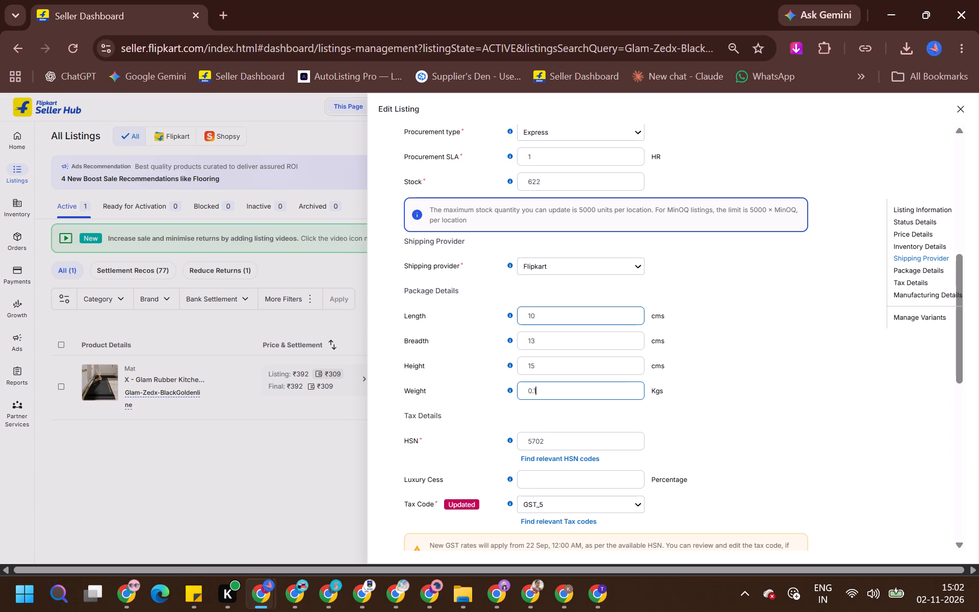
key(BackSpace)
text(35)
key(Return)
click(584, 447)
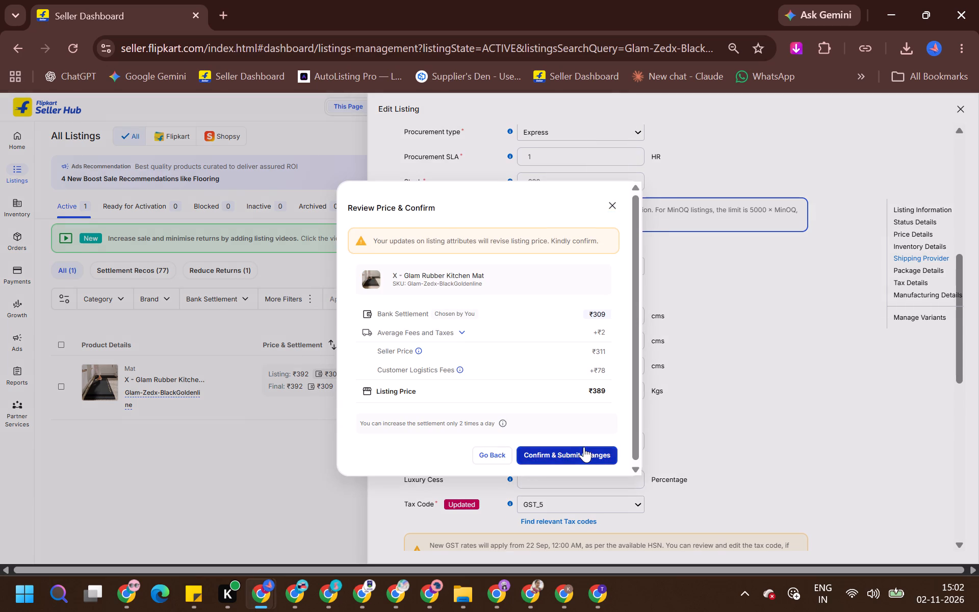
Copy the Flipkart SmartBuy Rubber Kitchen Mat's SKU from the growth insights product list and search the listings for SmartBuy_BlackGoldLinear_MAT.
scroll(747, 358, up, 5)
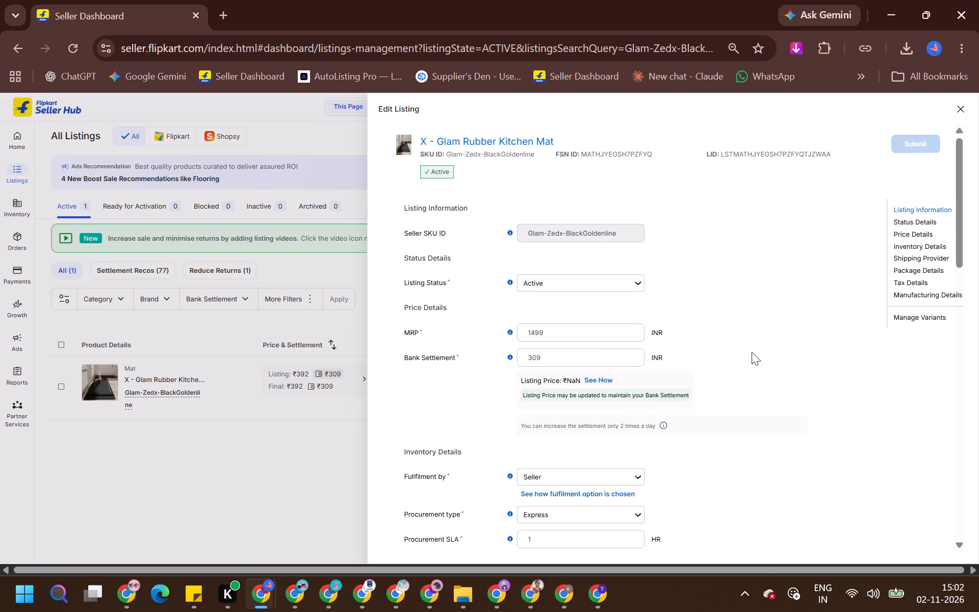
scroll(752, 352, up, 5)
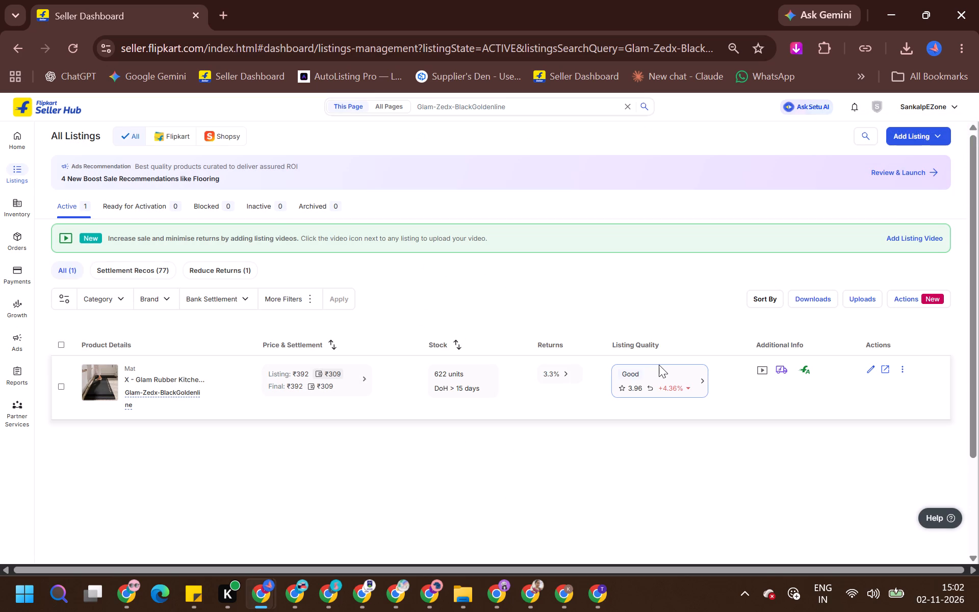
key(alt+Tab)
scroll(226, 289, up, 1)
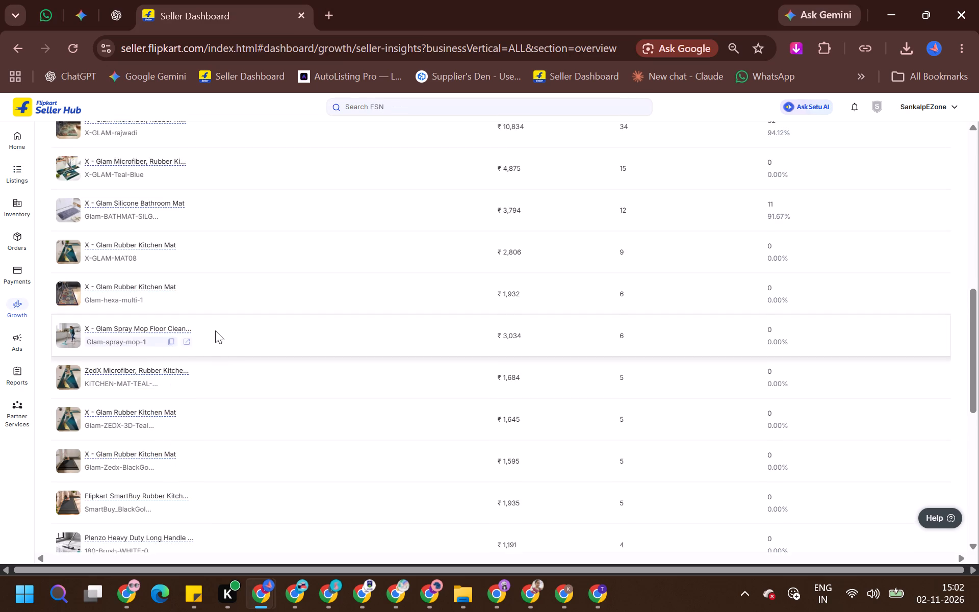
scroll(190, 370, down, 3)
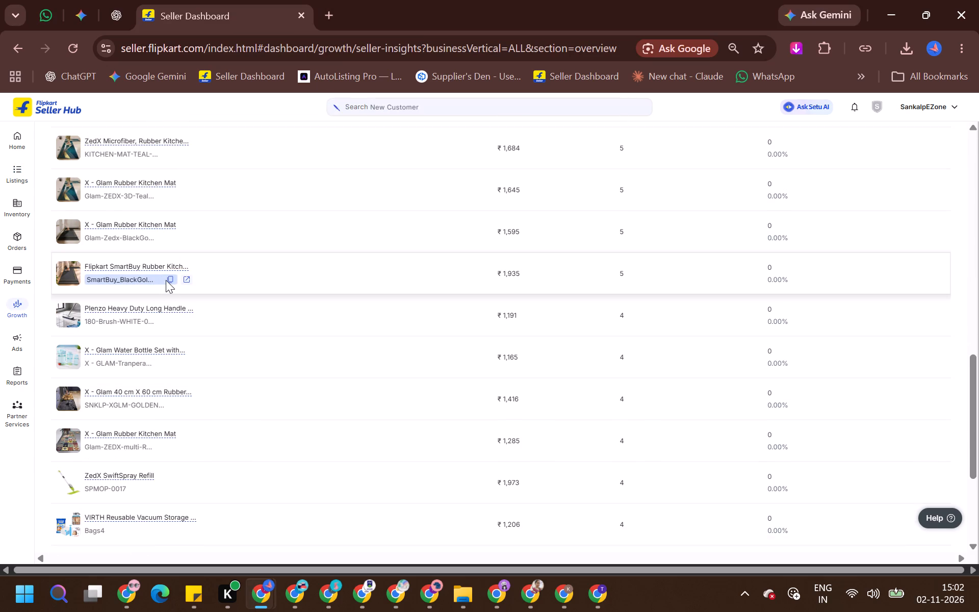
scroll(165, 219, down, 2)
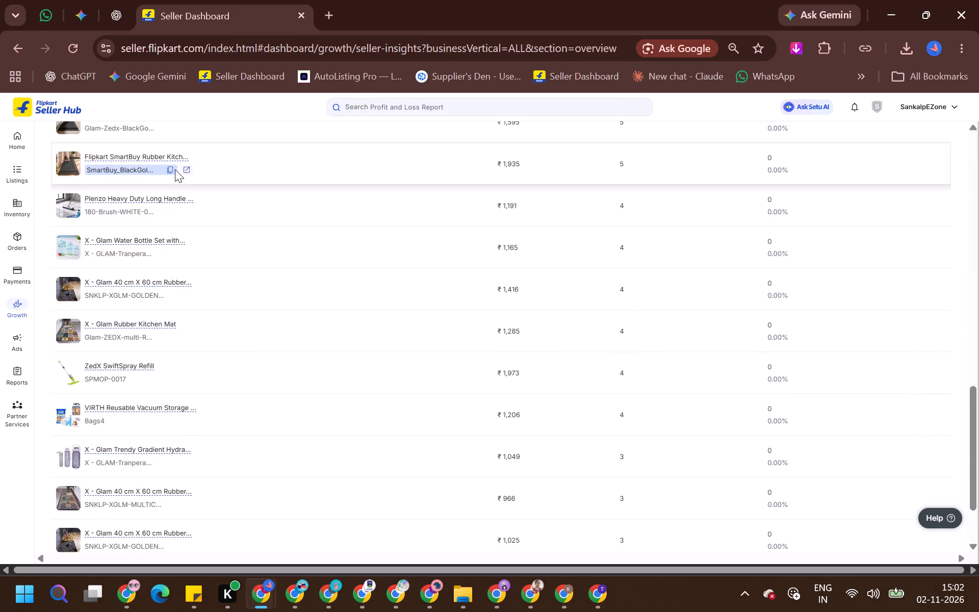
click(171, 170)
key(alt+Tab)
click(452, 110)
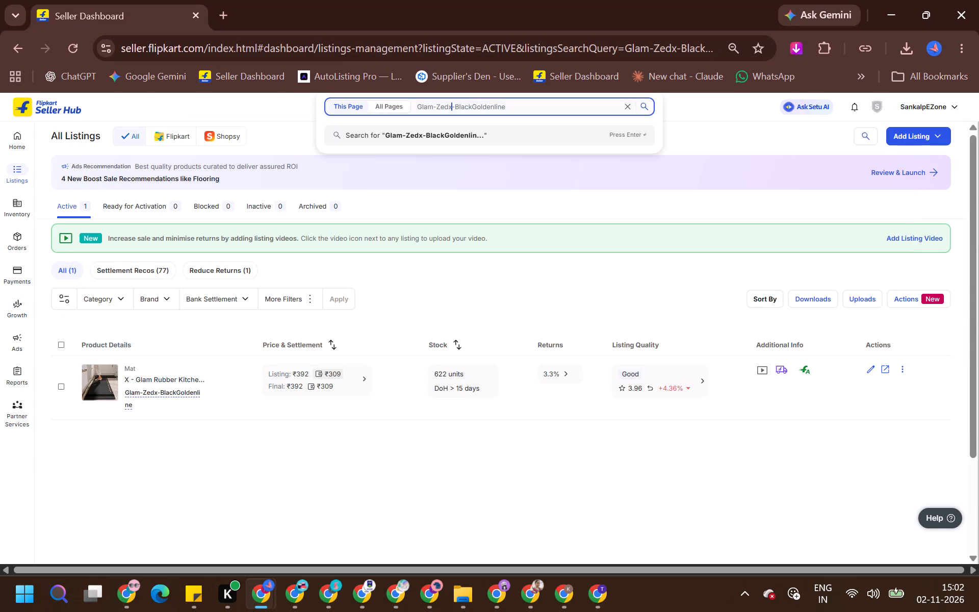
key(ctrl+a)
key(ctrl+v)
key(Return)
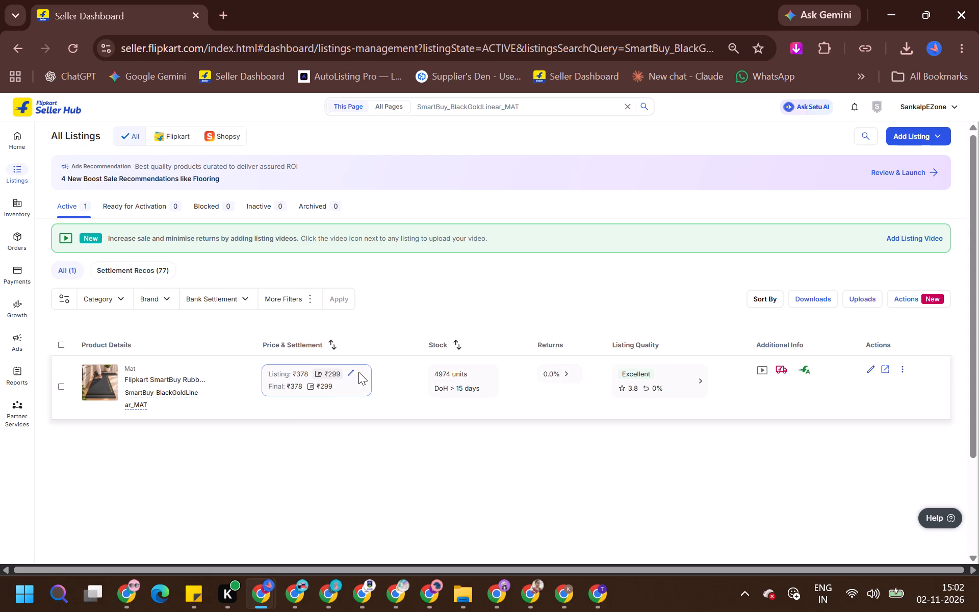
Set the SmartBuy_BlackGoldLinear_MAT listing's bank settlement to ₹309 and apply it.
click(348, 374)
key(ctrl+a)
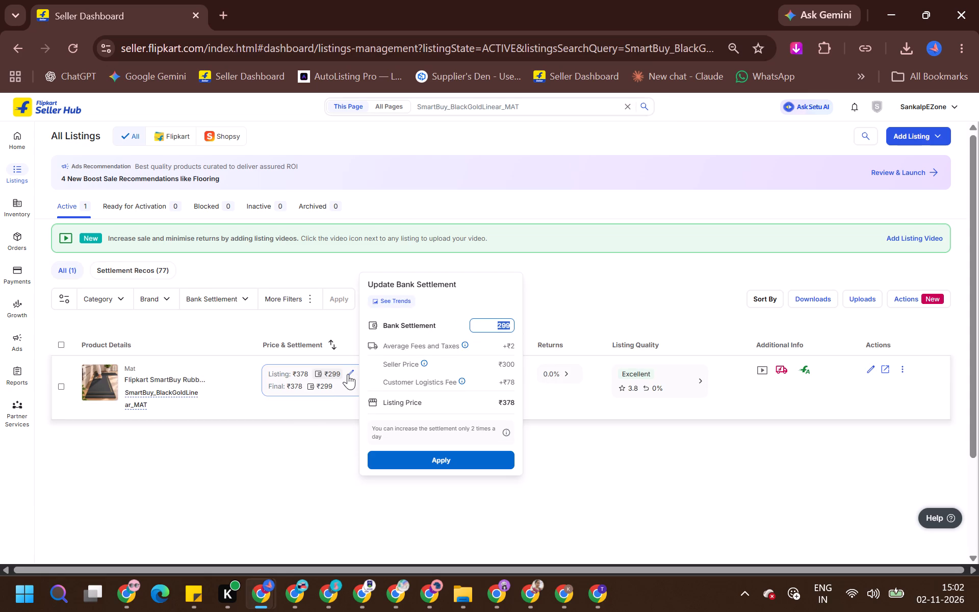
text(309)
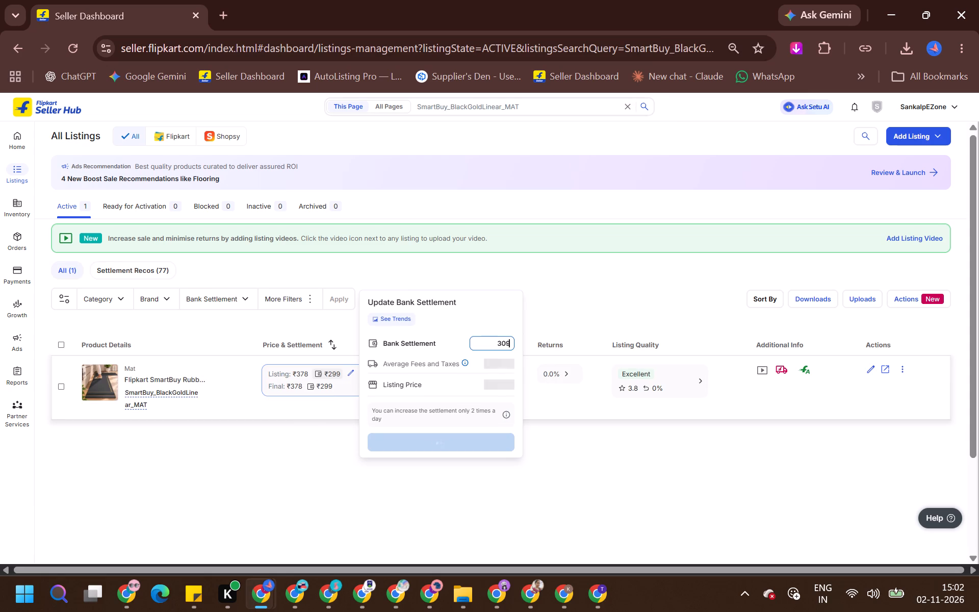
click(472, 461)
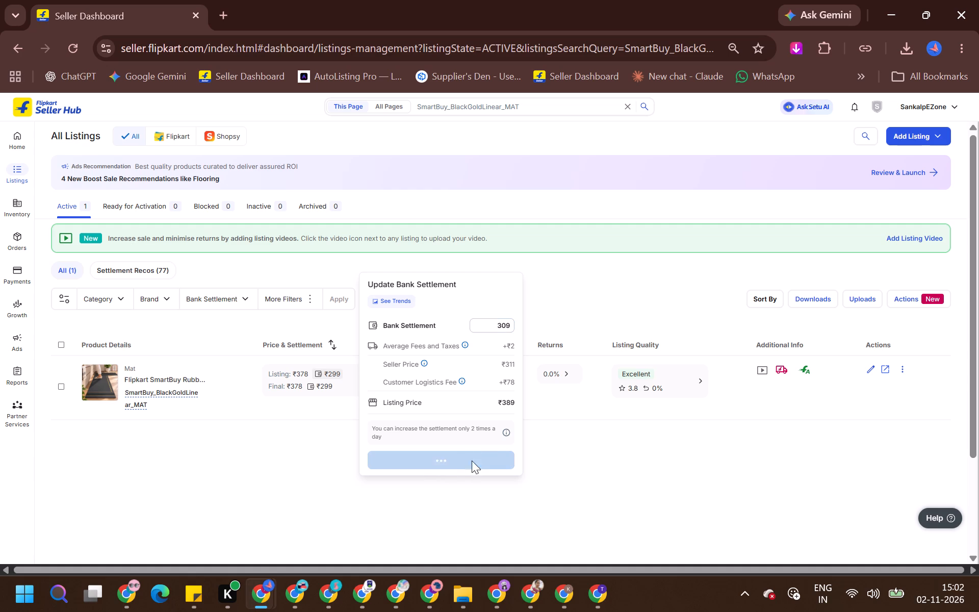
Edit the SmartBuy_BlackGoldLinear_MAT package to length 10, breadth 13, height 15 cm and weight 0.35 kg, then submit and confirm the revised price.
click(871, 370)
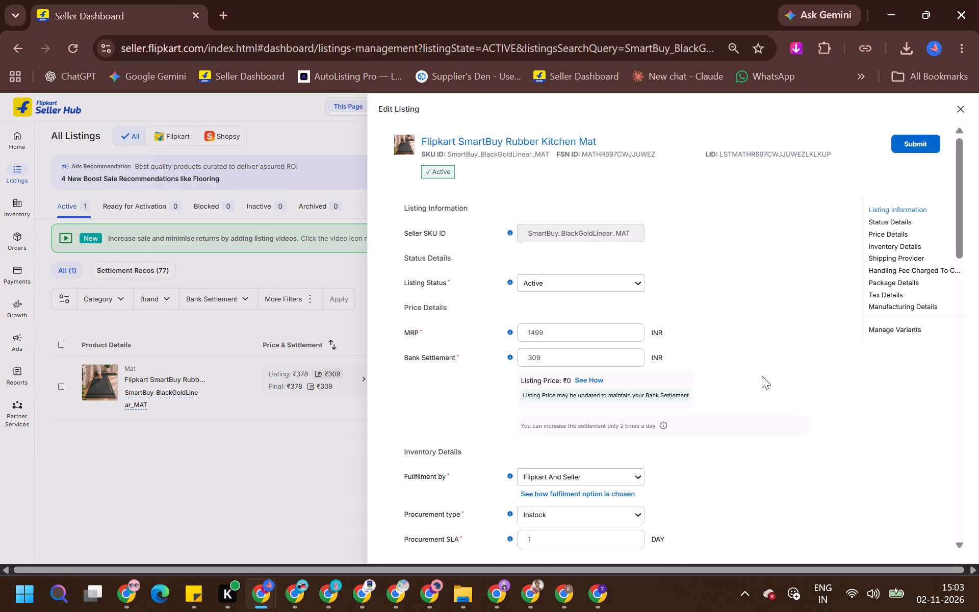
scroll(616, 391, down, 3)
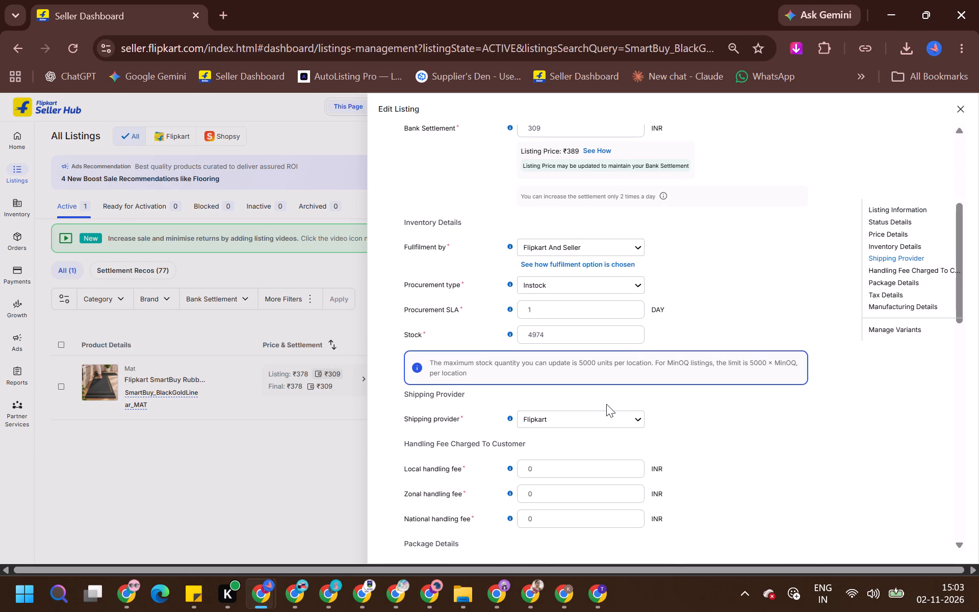
scroll(498, 428, down, 2)
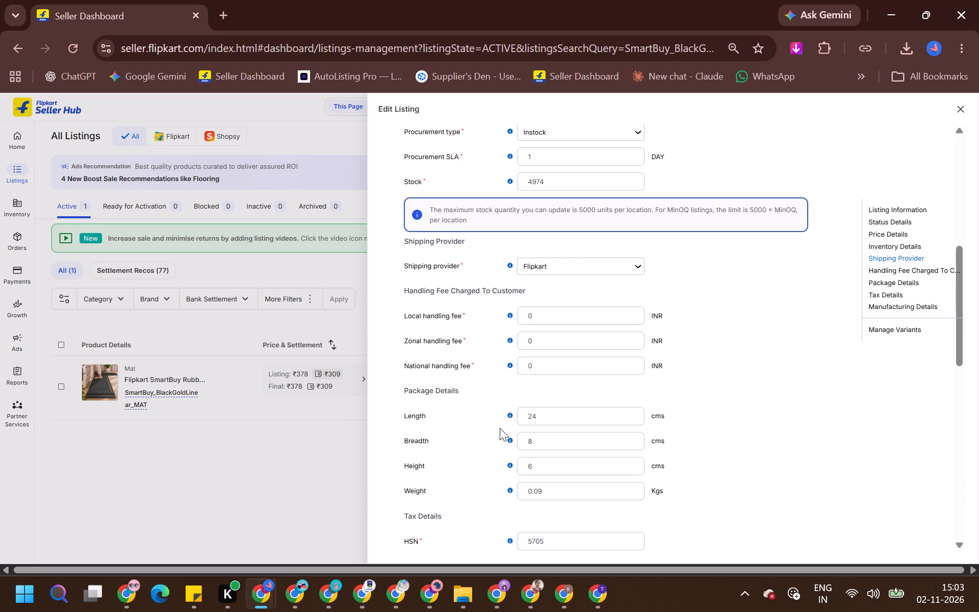
triple_click(636, 416)
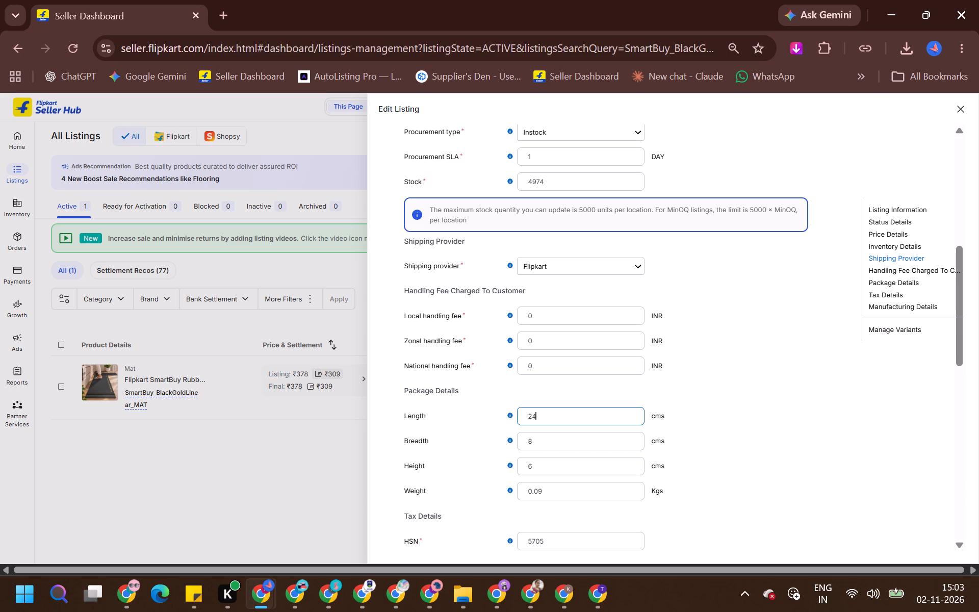
click(636, 416)
text(10)
key(Tab)
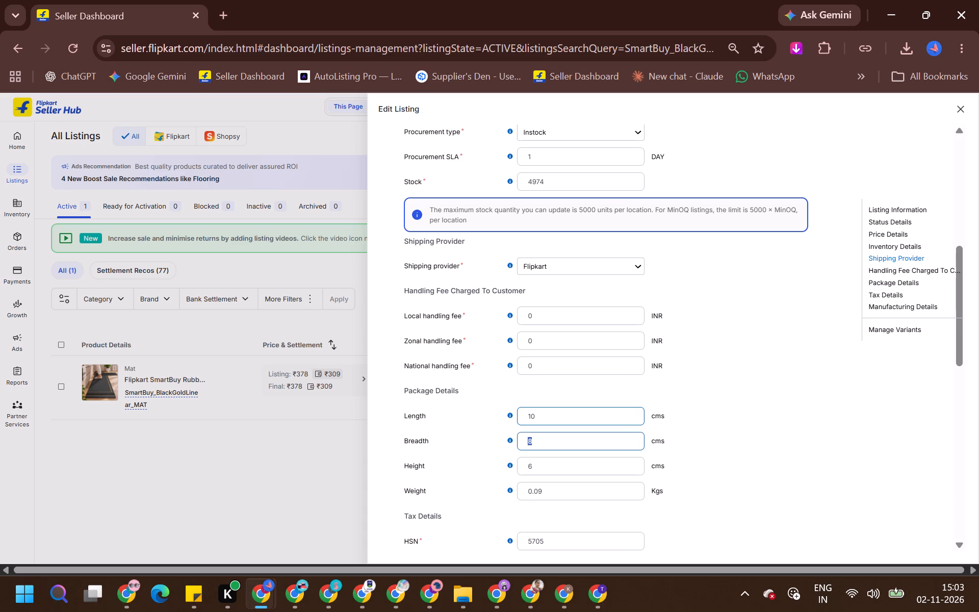
text(13)
key(Tab)
text(15)
key(Tab)
text(0.35)
key(shift+Return)
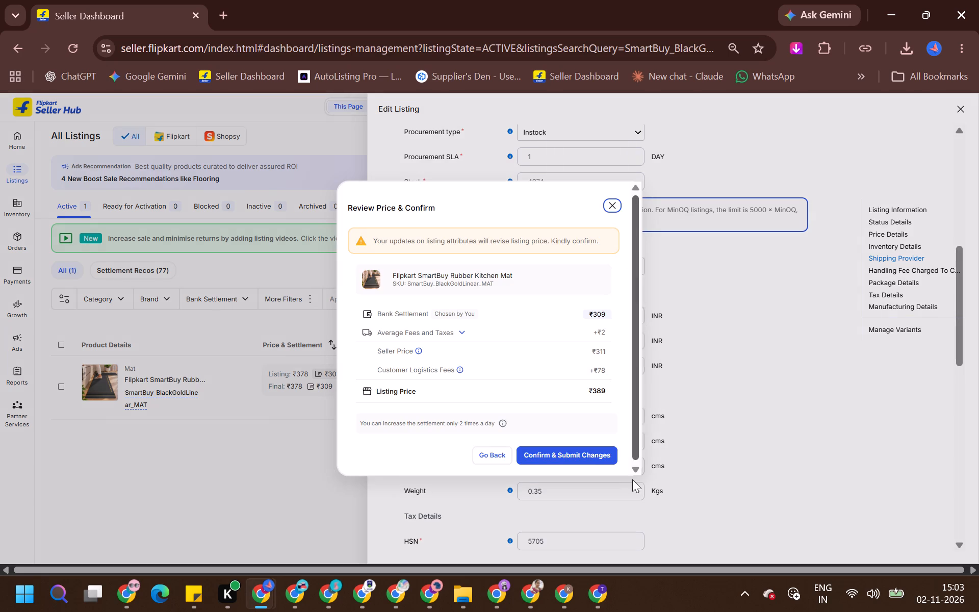
click(580, 453)
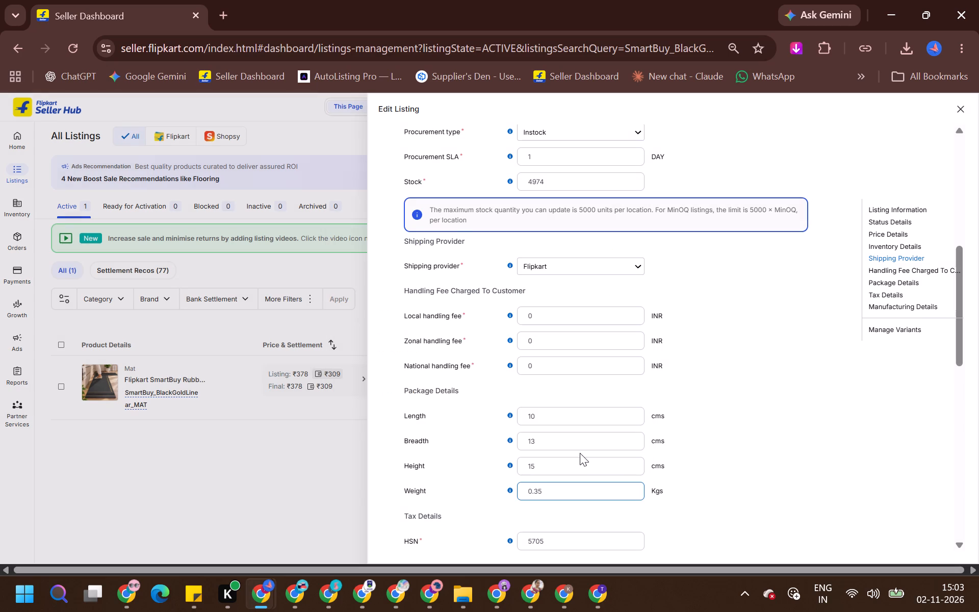
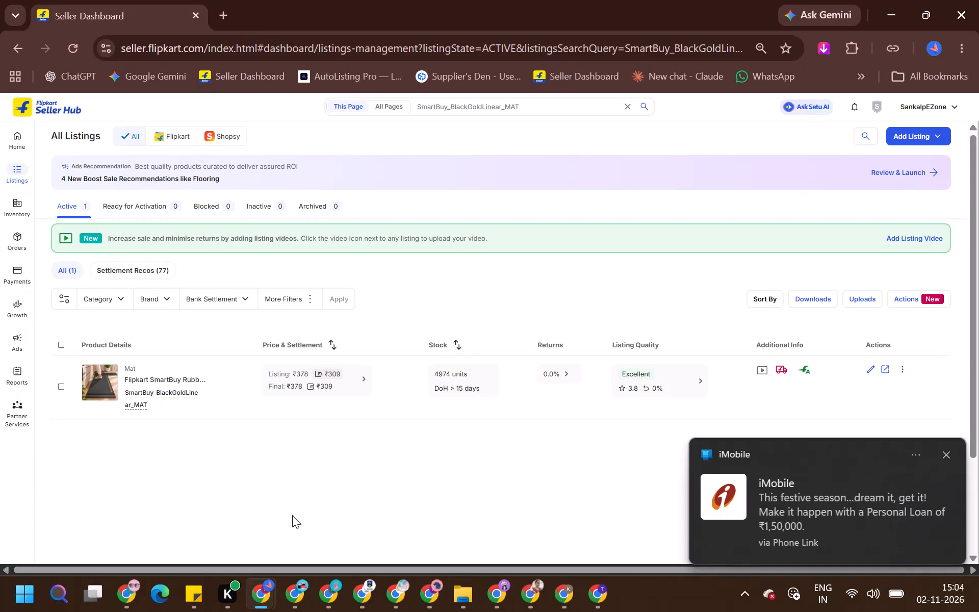
Copy the X - Glam 40 cm X 60 cm Rubber Carpet's SKU from growth insights and search the listings for SNKLP-XGLM-GOLDENGFLOWER-001.
click(447, 491)
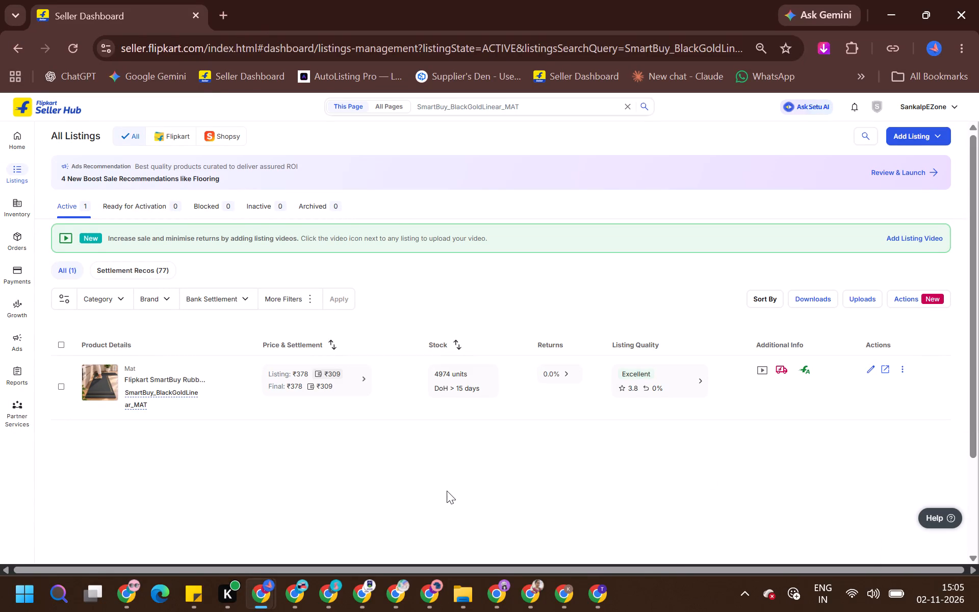
key(alt+Tab)
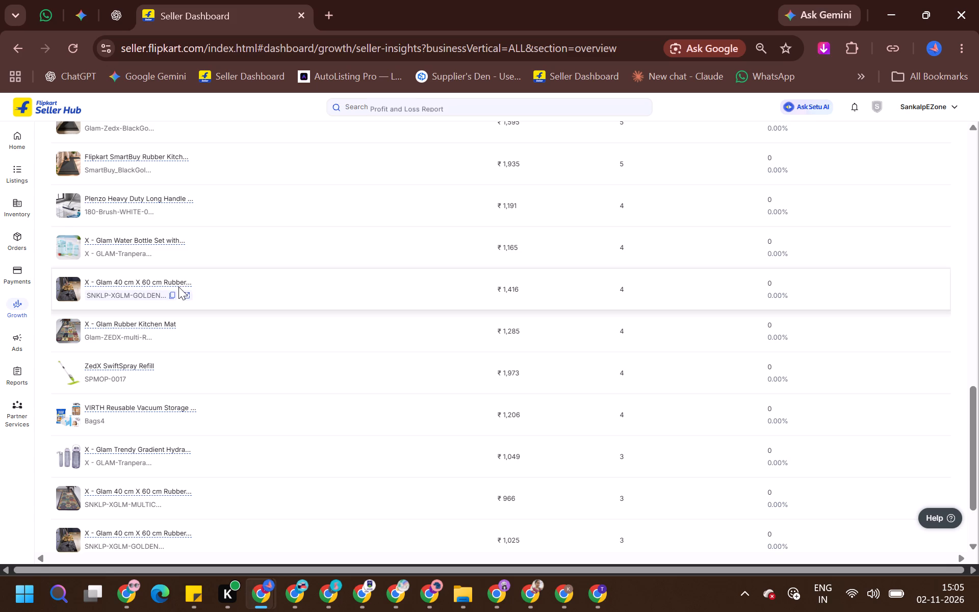
click(167, 295)
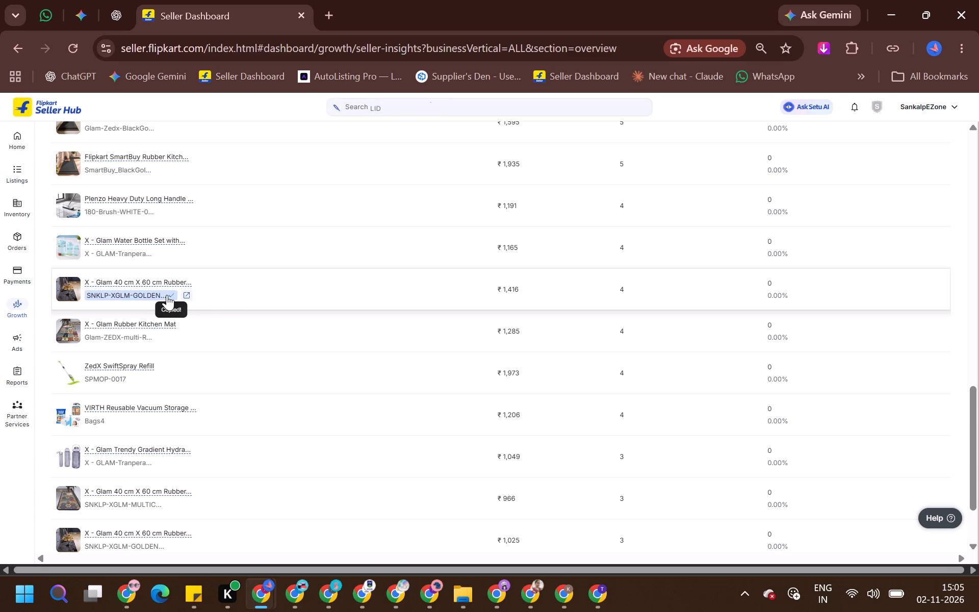
key(alt+Tab)
click(434, 100)
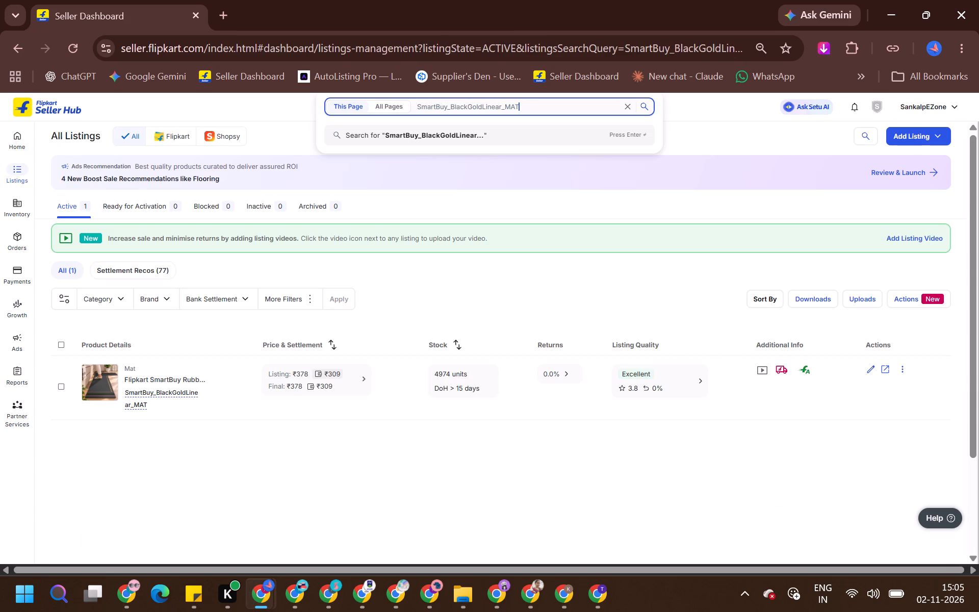
key(ctrl+a)
key(ctrl+v)
key(Return)
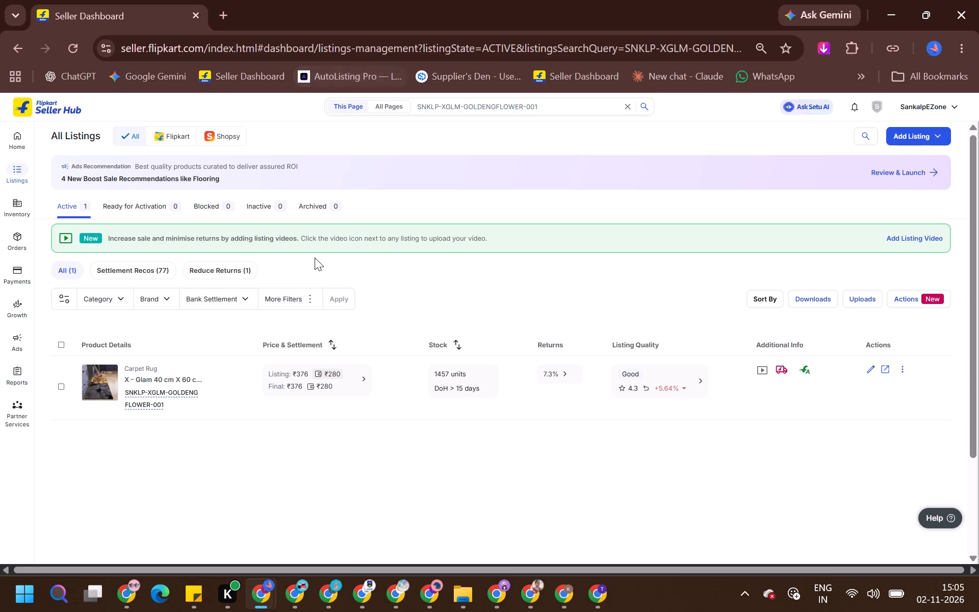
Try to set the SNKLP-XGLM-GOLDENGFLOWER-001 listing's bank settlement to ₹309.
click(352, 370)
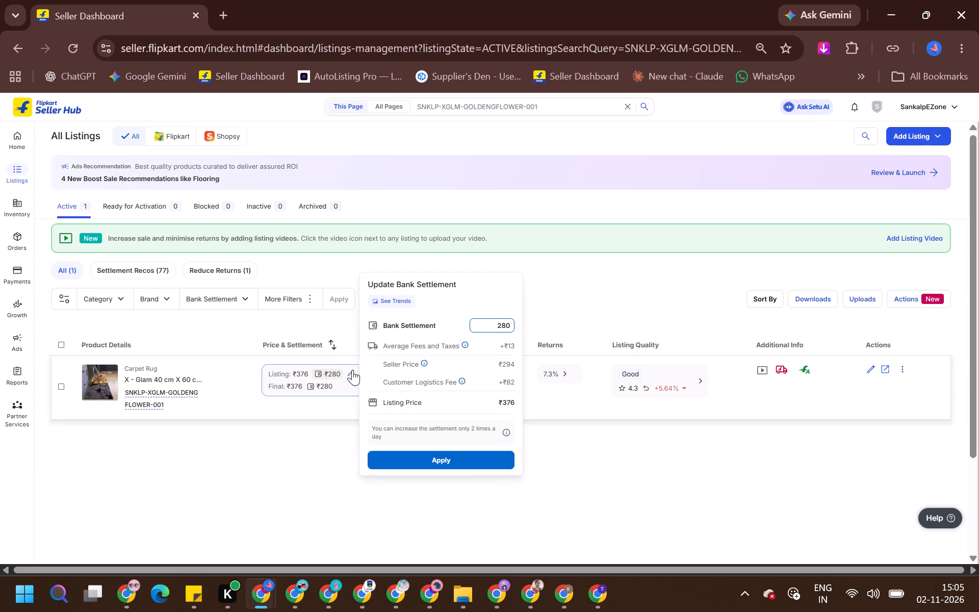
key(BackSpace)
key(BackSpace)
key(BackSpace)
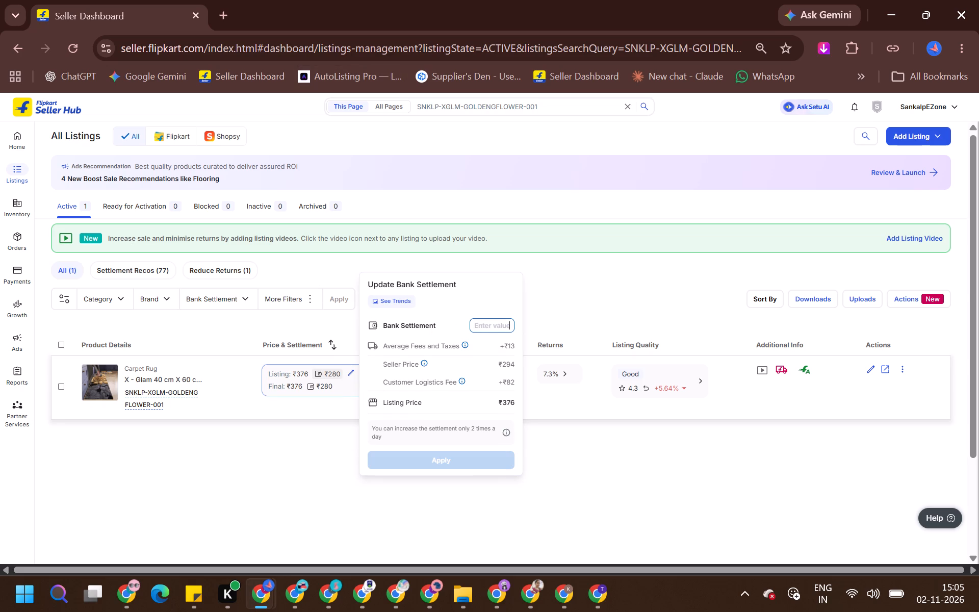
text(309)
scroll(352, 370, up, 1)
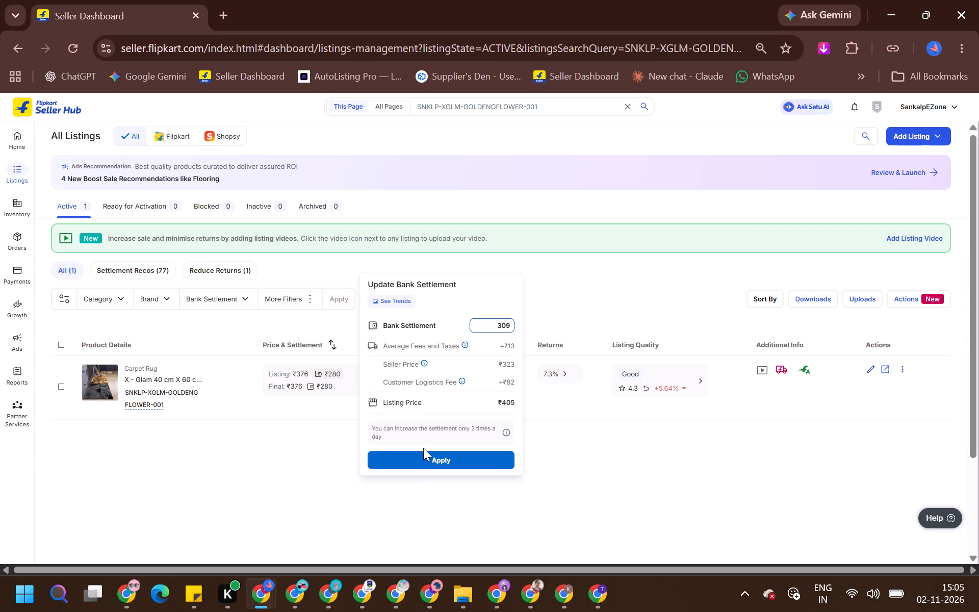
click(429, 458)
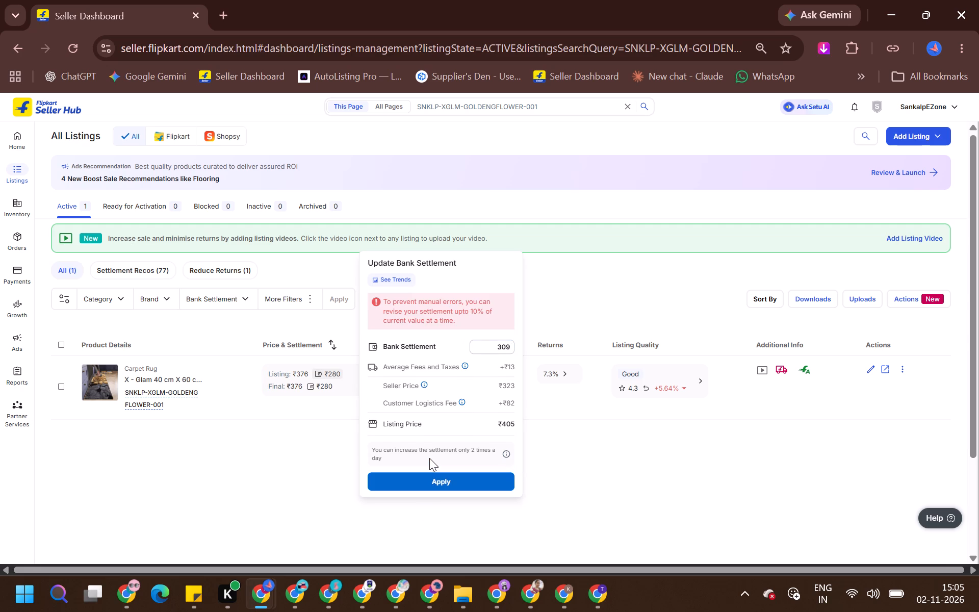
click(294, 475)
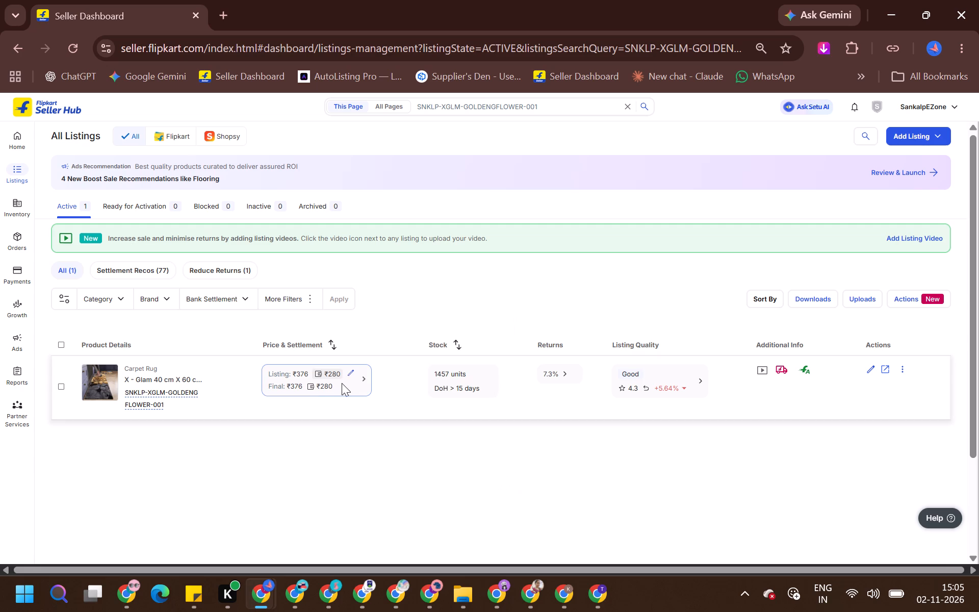
Set the SNKLP-XGLM-GOLDENGFLOWER-001 listing's bank settlement to ₹299 and apply it.
click(351, 374)
key(BackSpace)
key(BackSpace)
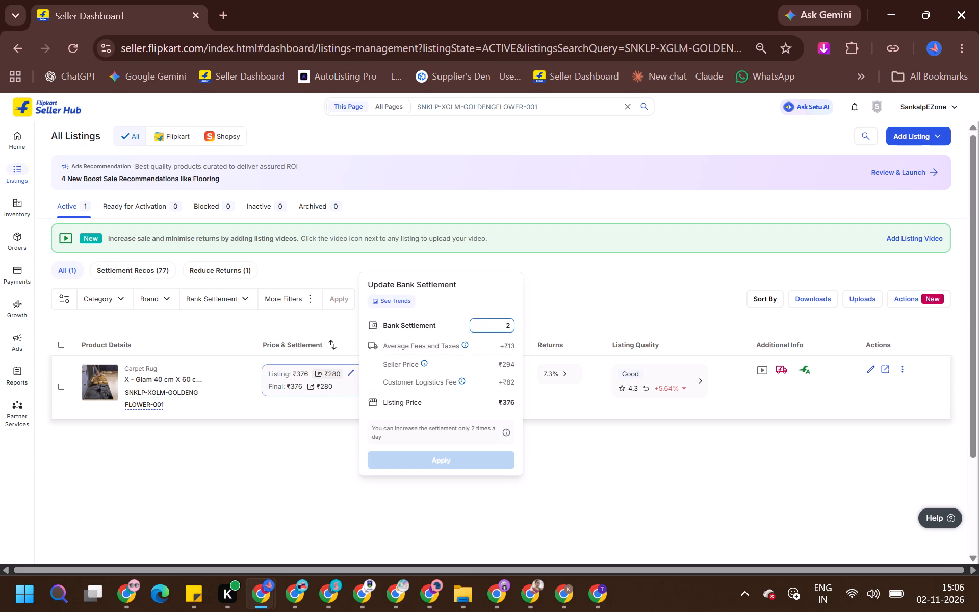
text(99)
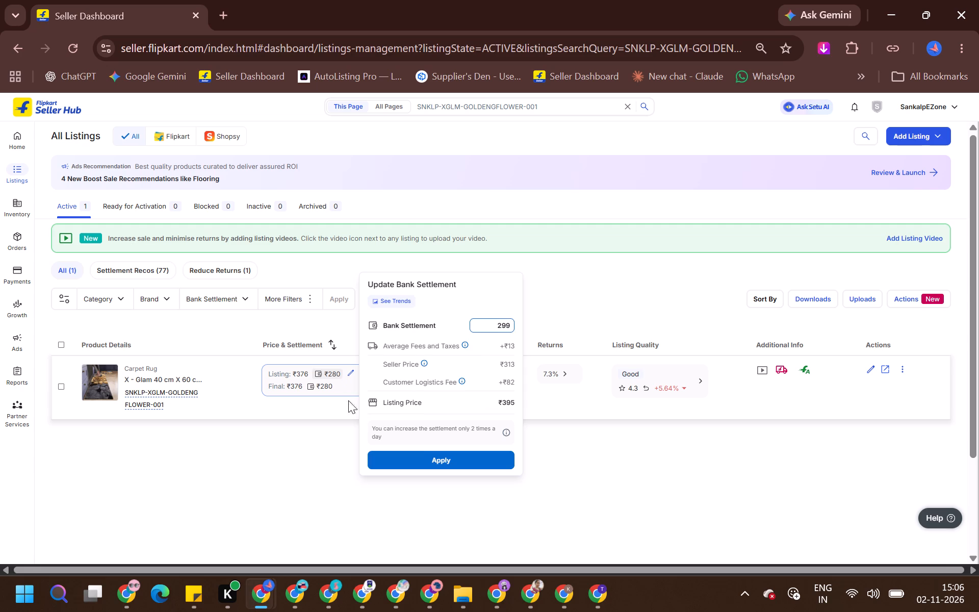
click(434, 456)
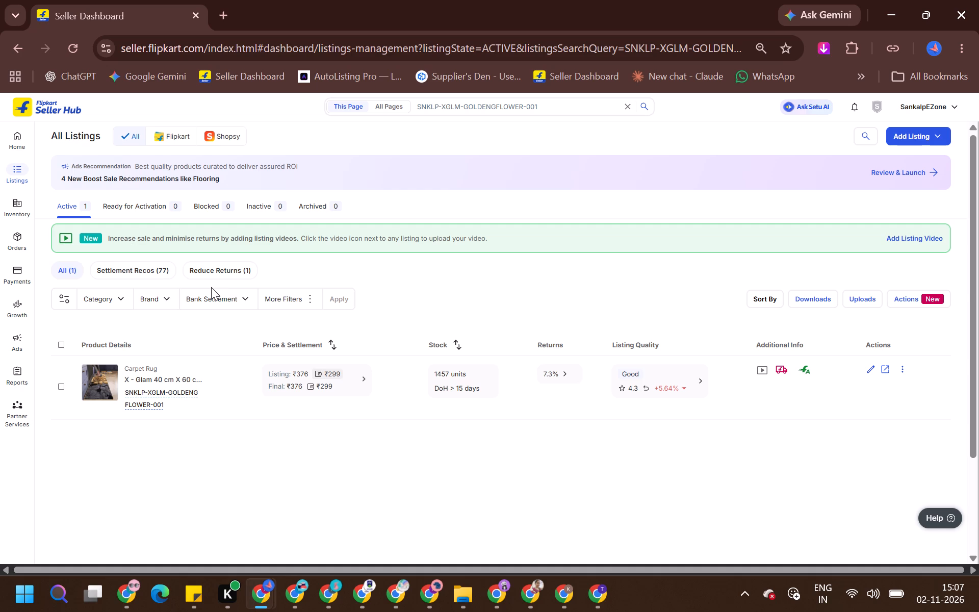
Raise the SNKLP-XGLM-GOLDENGFLOWER-001 listing's bank settlement to ₹309 and apply it.
click(348, 373)
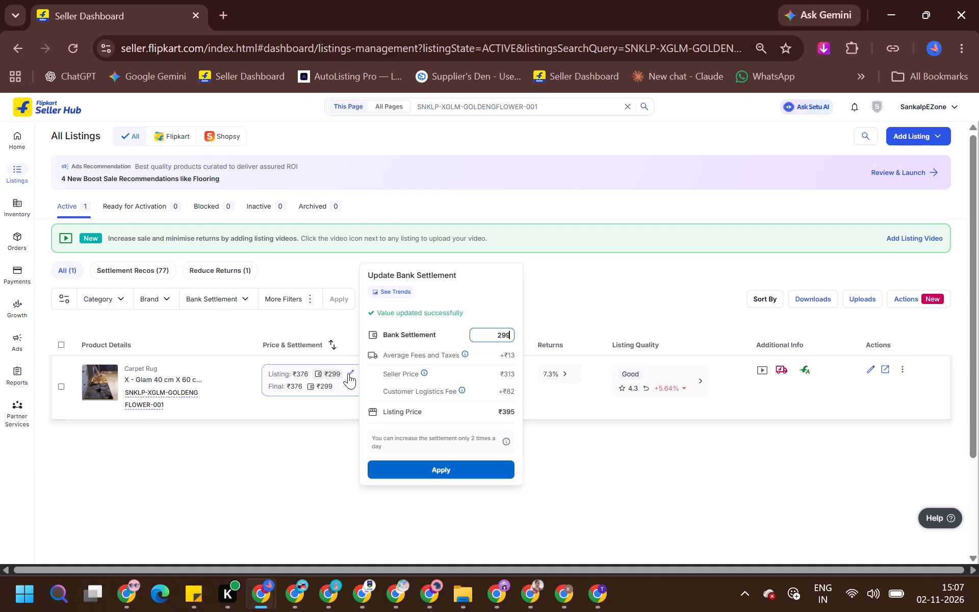
key(ctrl+a)
text(309)
click(487, 468)
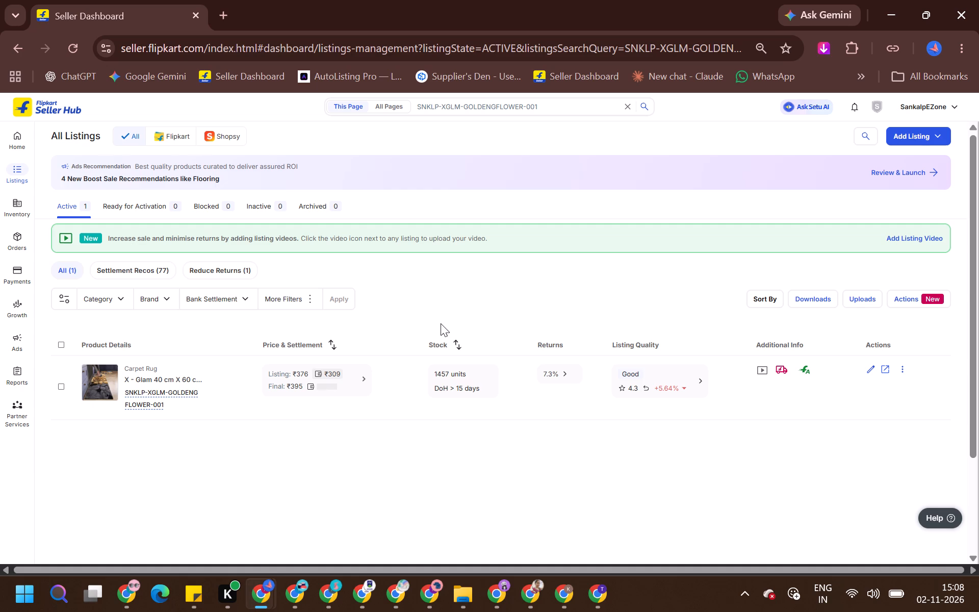
Edit the SNKLP-XGLM-GOLDENGFLOWER-001 package to length 10, breadth 13, height 15 cm and weight 0.35 kg, and submit the listing changes.
click(868, 372)
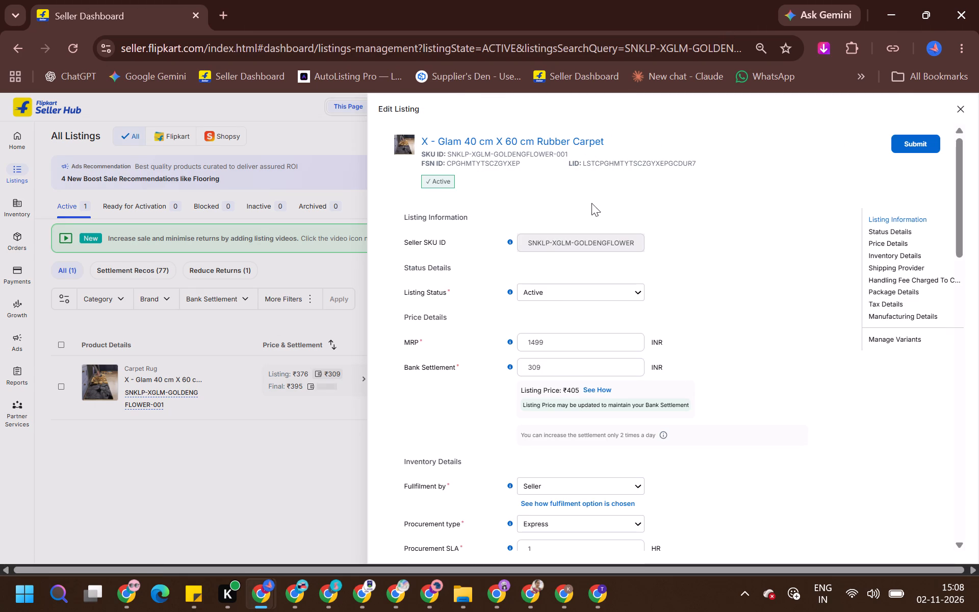
scroll(560, 376, down, 5)
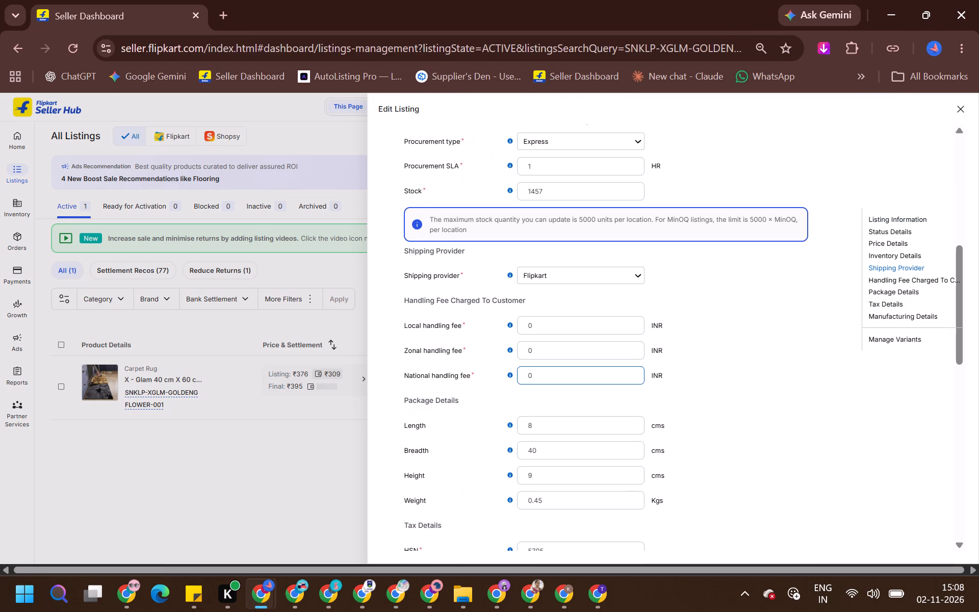
click(552, 411)
triple_click(563, 423)
text(10)
key(Tab)
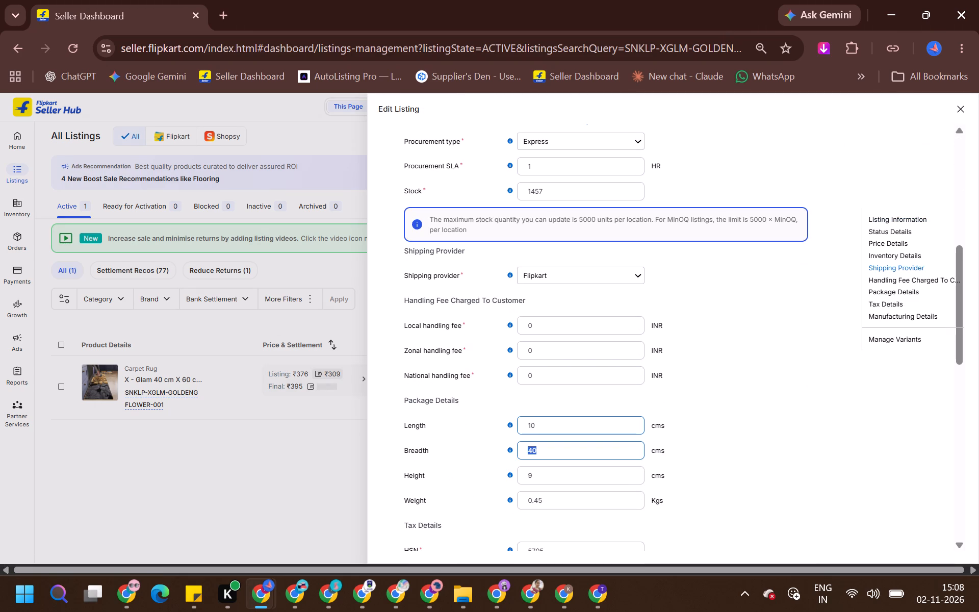
text(13)
key(Tab)
text(15)
key(Tab)
text(0.)
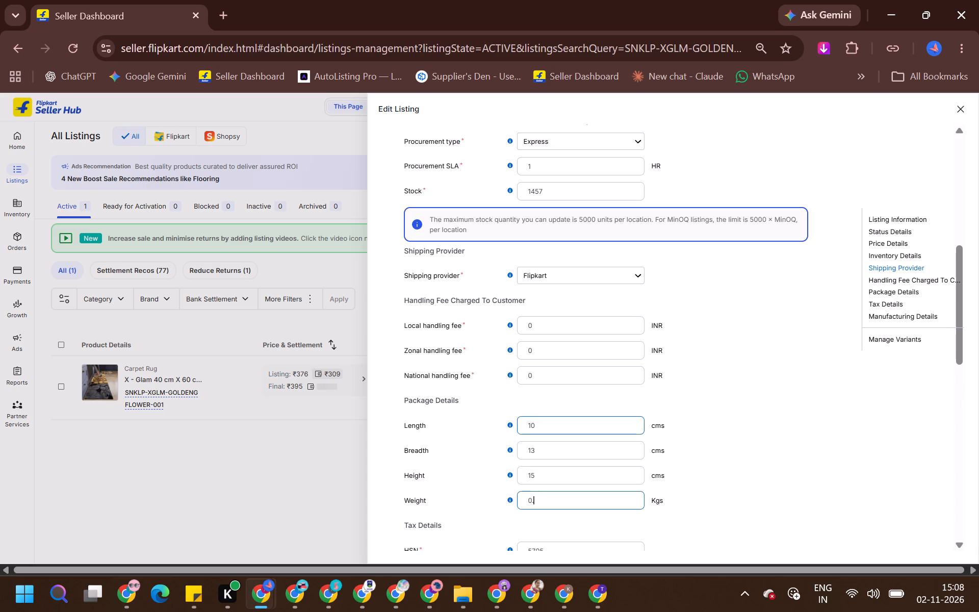
text(35)
key(Return)
click(589, 450)
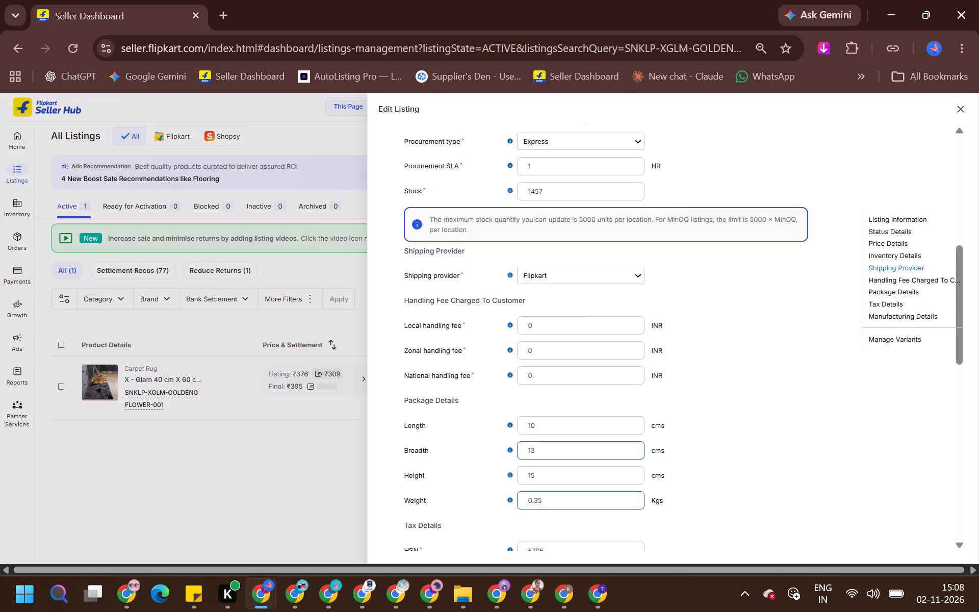
Copy the X - Glam Rubber Kitchen Mat's SKU from the growth insights product list and search the listings for Glam-ZEDX-multi-RAJWARI.
key(alt+Tab)
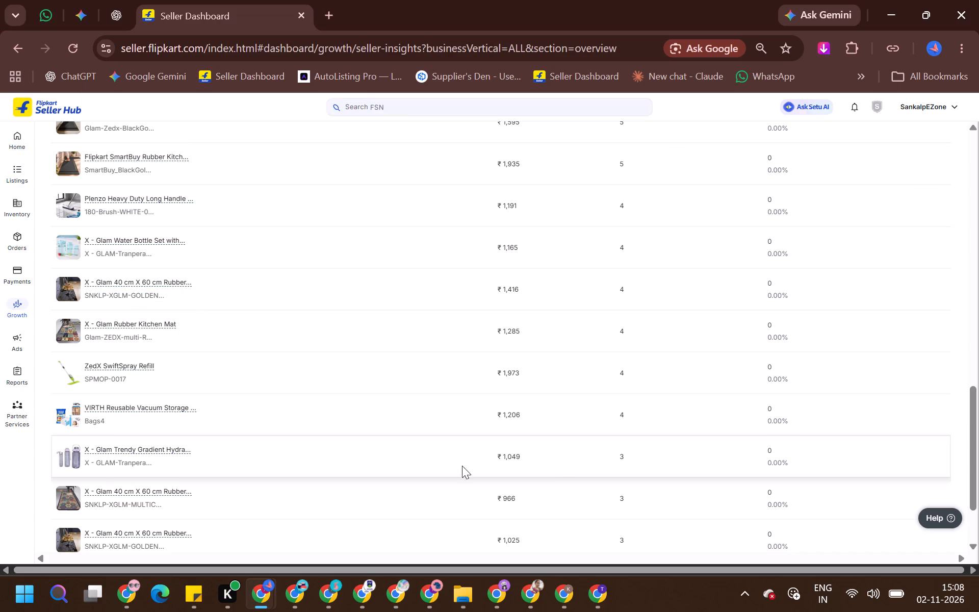
key(alt+Tab)
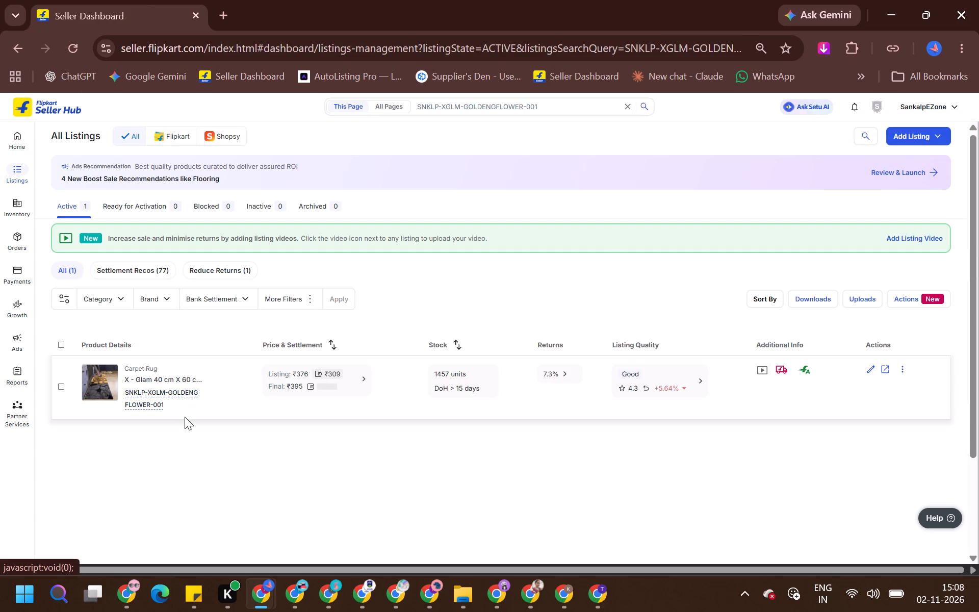
key(alt+Tab)
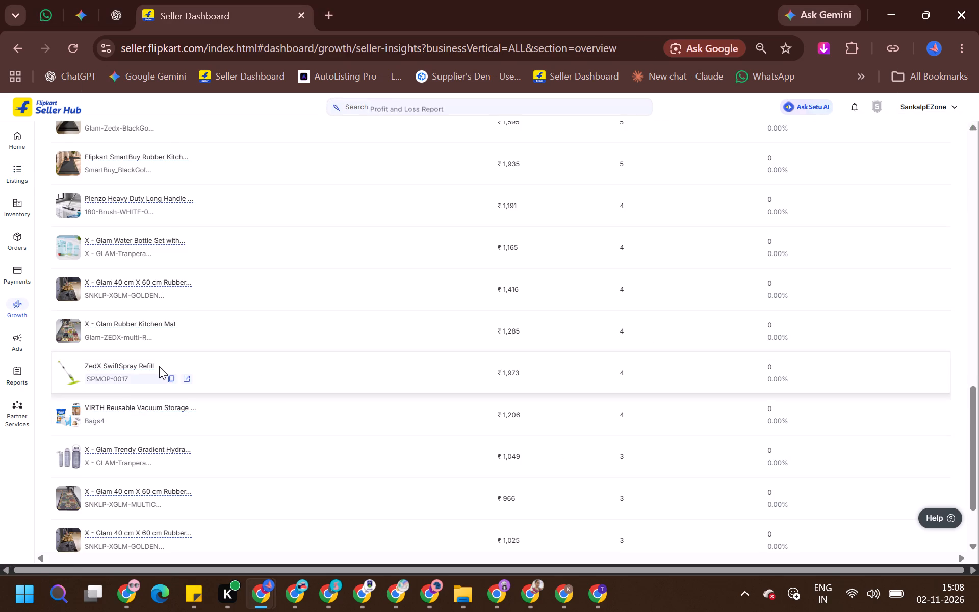
key(alt+Tab)
key(alt+Tab)
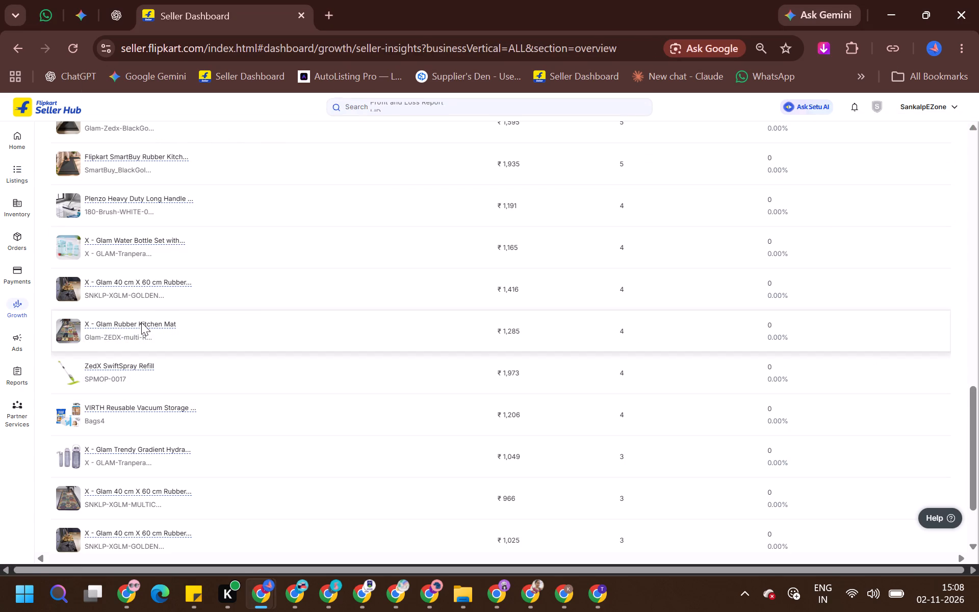
click(171, 338)
key(alt+Tab)
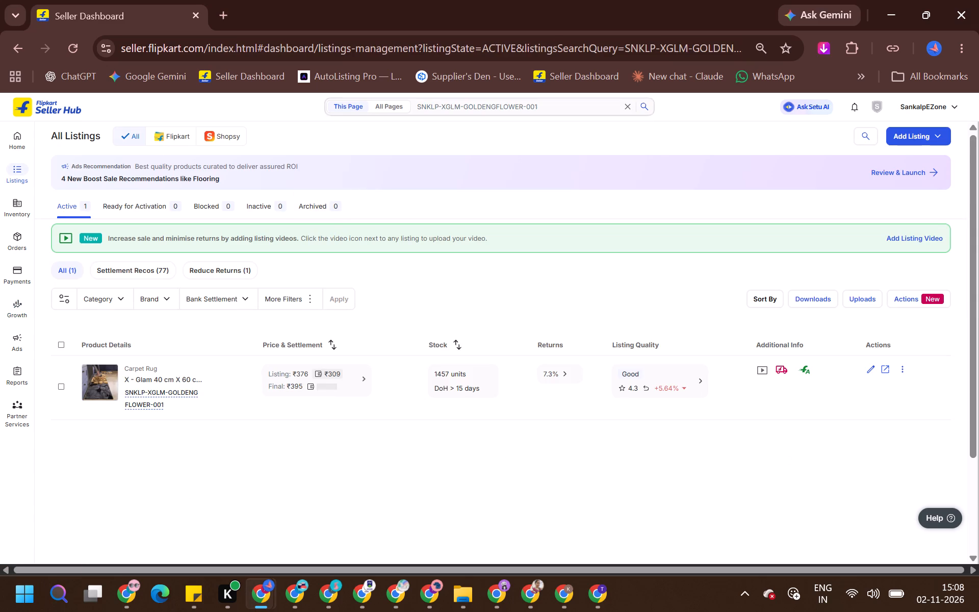
click(444, 107)
key(ctrl+a)
key(ctrl+v)
key(ctrl+Return)
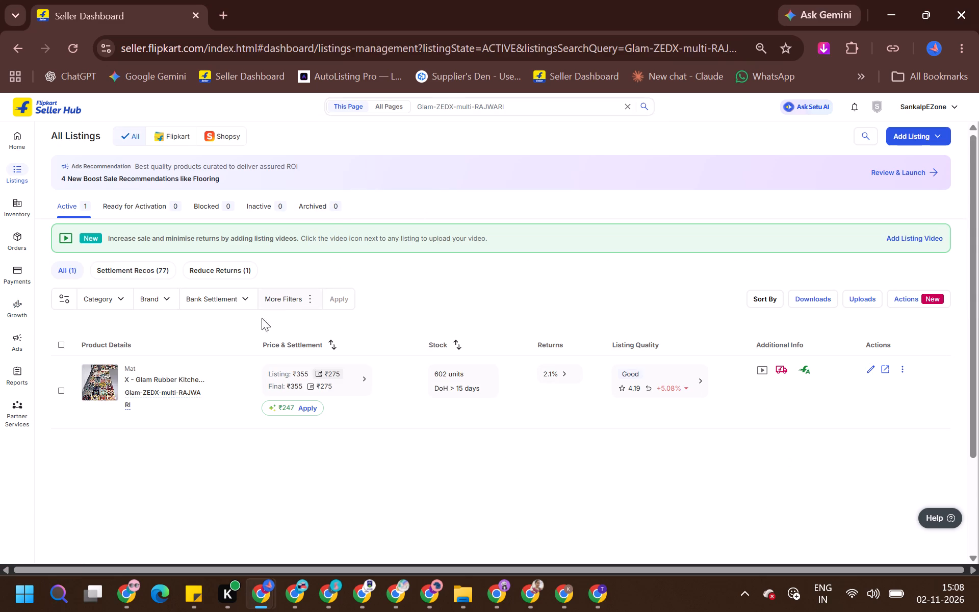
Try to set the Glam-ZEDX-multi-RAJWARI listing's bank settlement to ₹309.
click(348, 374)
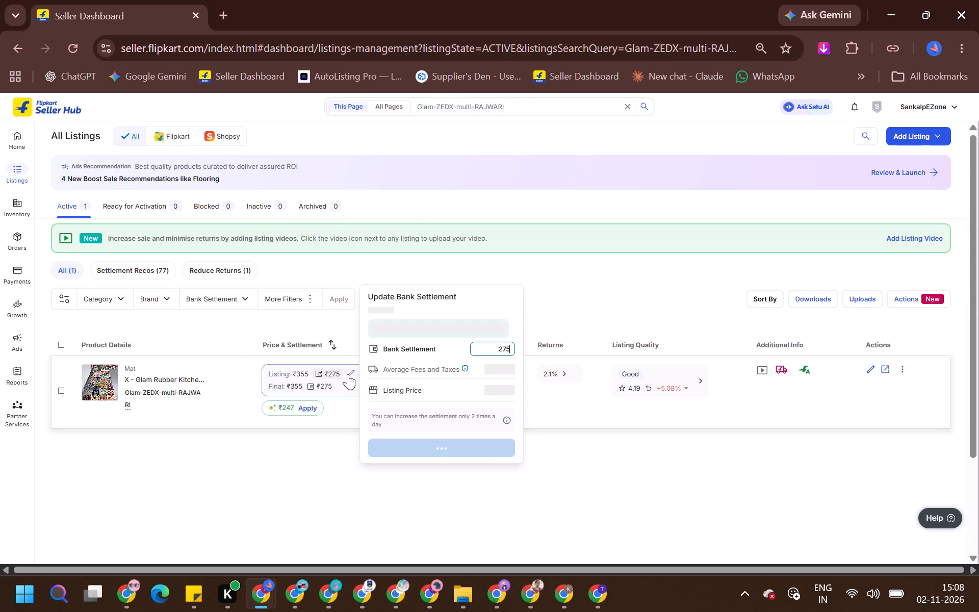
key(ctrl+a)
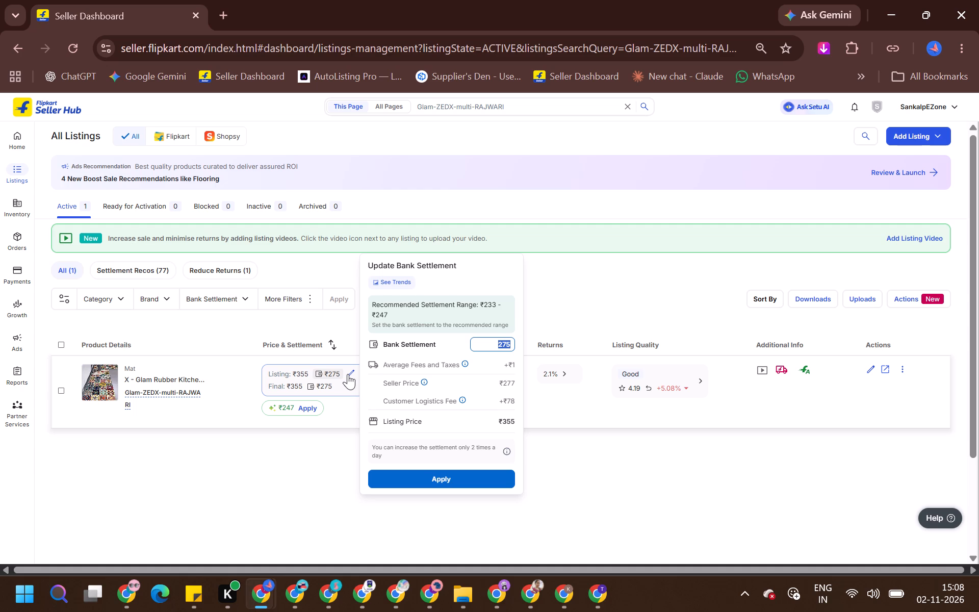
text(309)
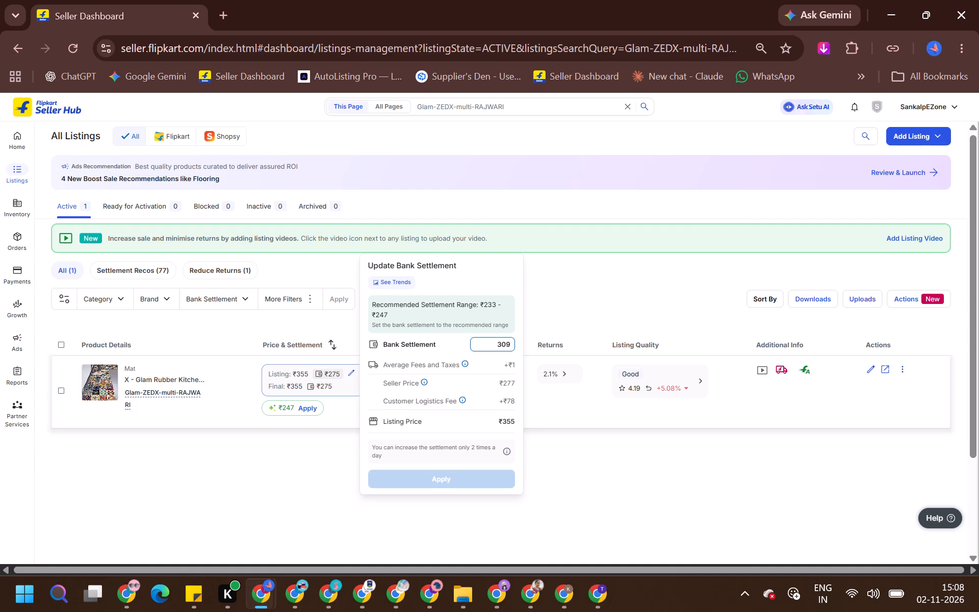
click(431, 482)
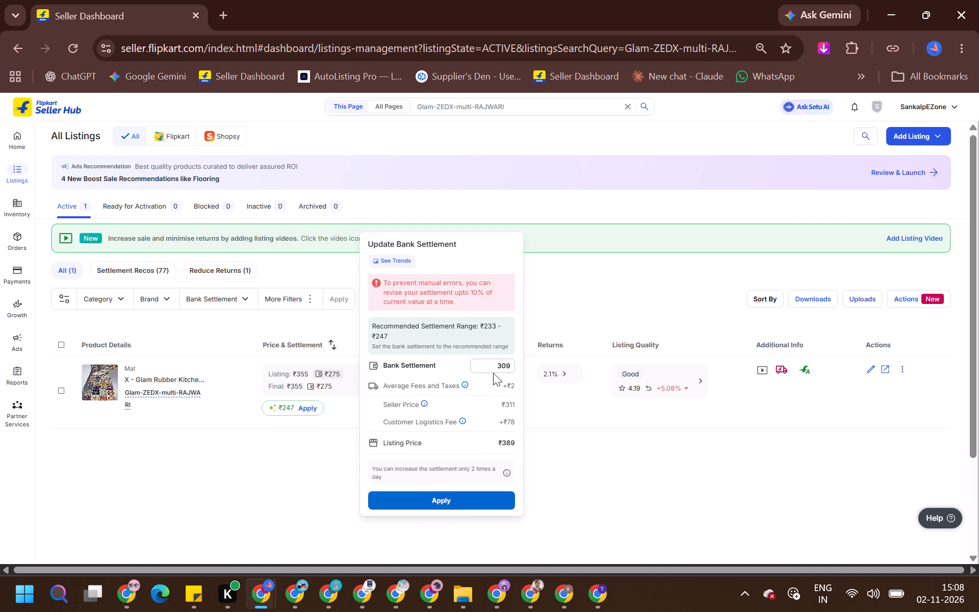
Set the Glam-ZEDX-multi-RAJWARI listing's bank settlement to ₹299 and apply it.
triple_click(492, 371)
text(299)
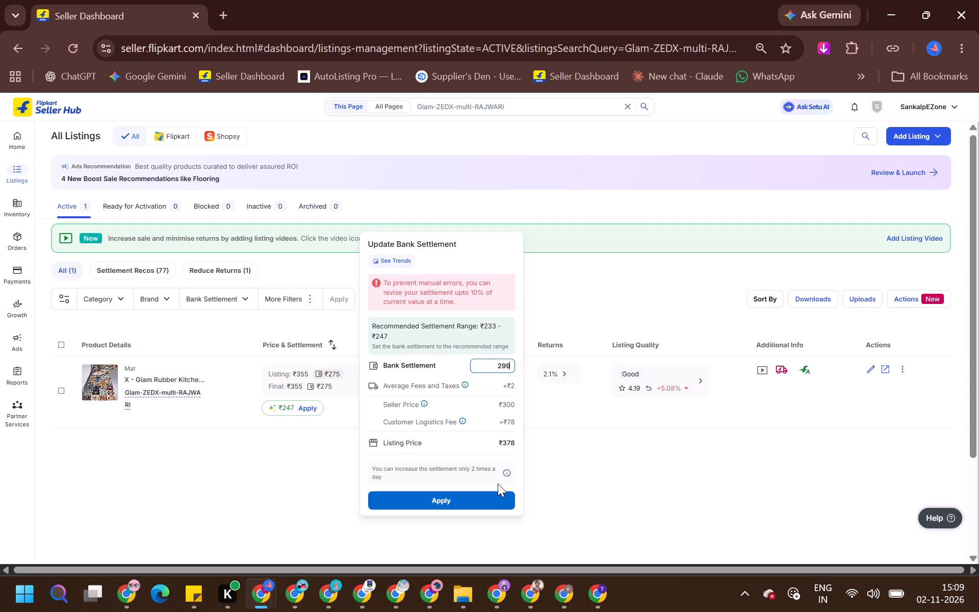
click(498, 483)
click(494, 501)
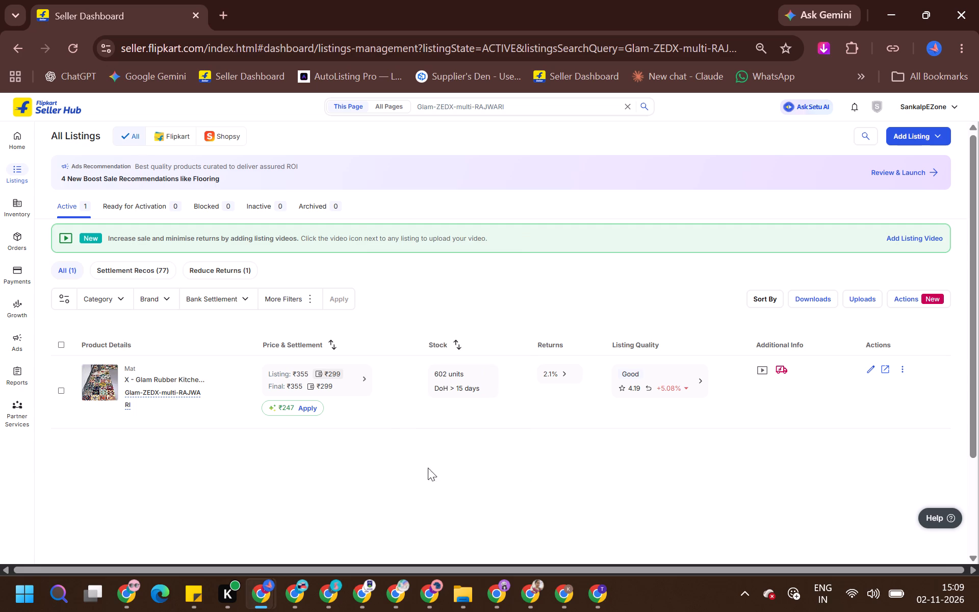
Set the Glam-ZEDX-multi-RAJWARI listing's bank settlement to ₹309 and apply it.
click(351, 371)
key(ctrl+a)
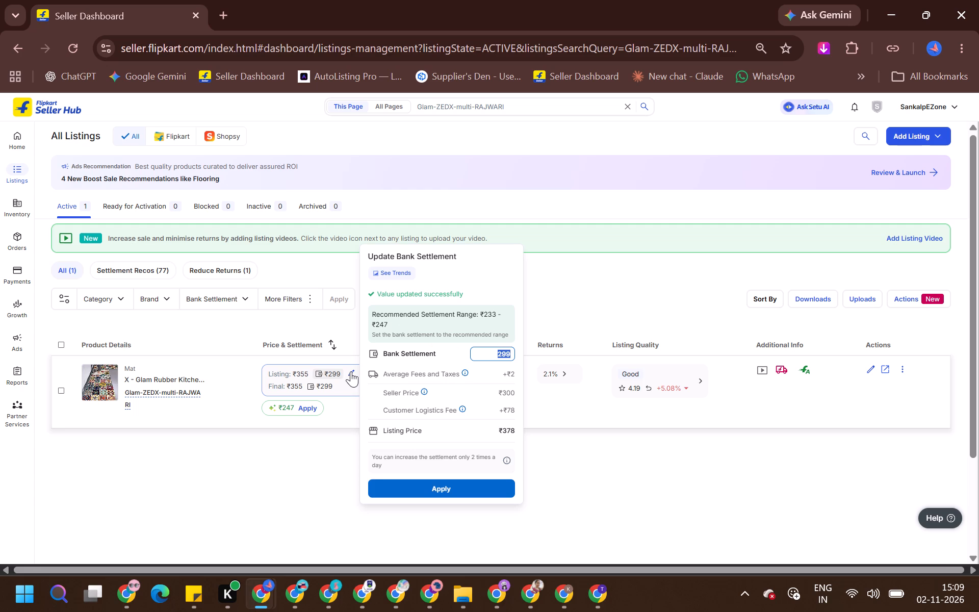
text(309)
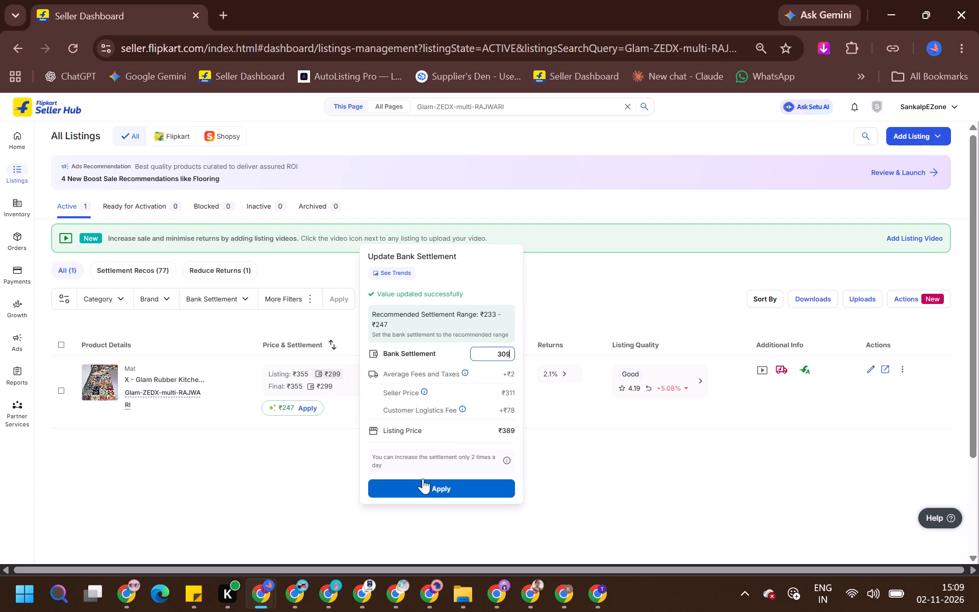
click(431, 485)
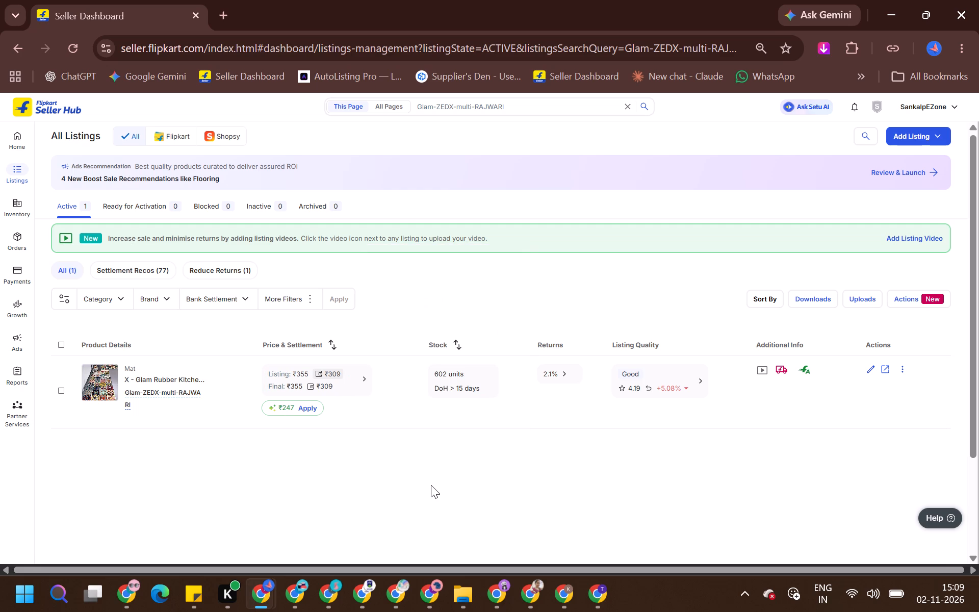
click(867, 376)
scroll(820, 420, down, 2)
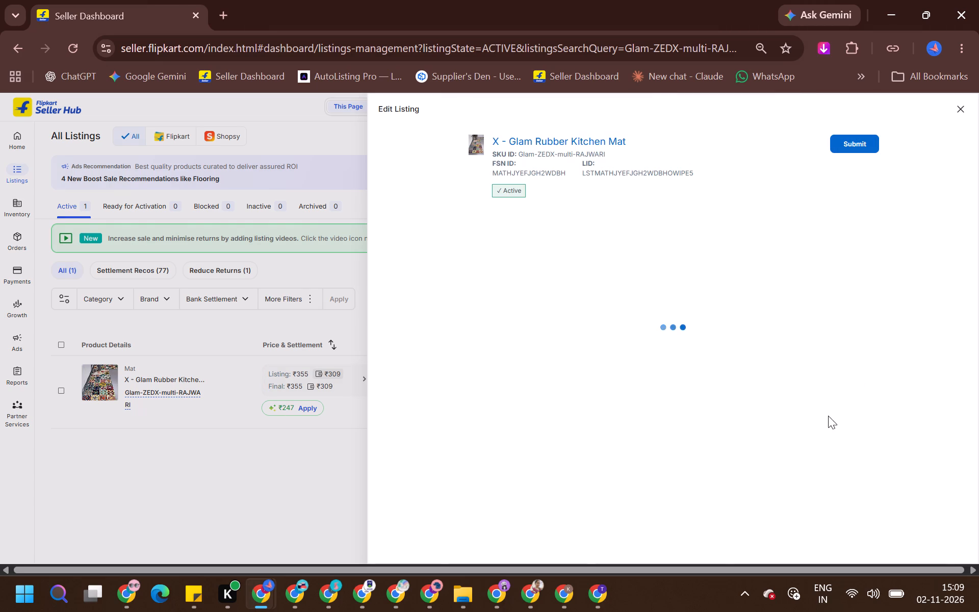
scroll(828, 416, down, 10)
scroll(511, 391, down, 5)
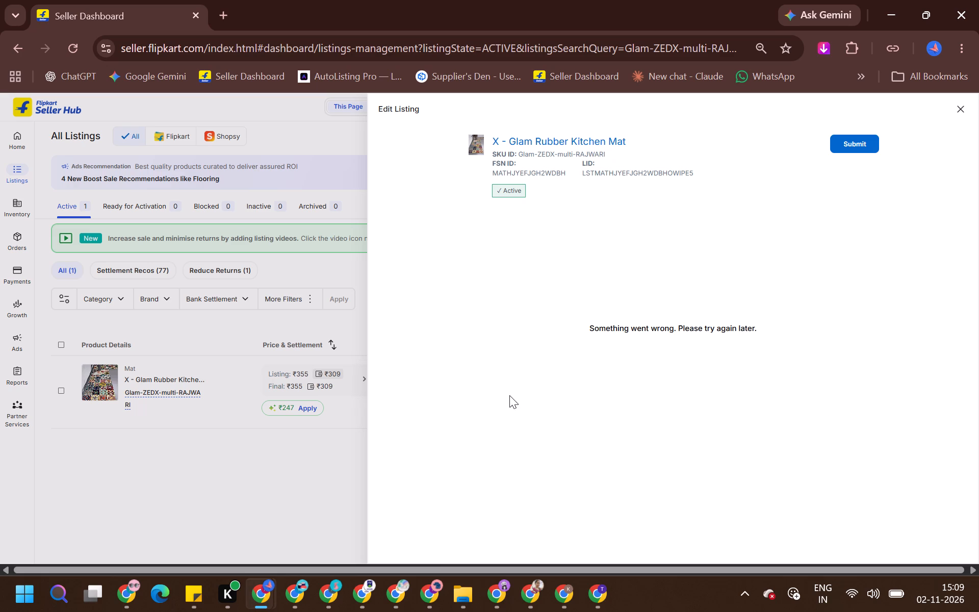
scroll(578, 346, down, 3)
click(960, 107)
Edit the Glam-ZEDX-multi-RAJWARI package to length 10, breadth 13, height 15 cm and weight 0.35 kg, and submit the listing changes.
click(866, 364)
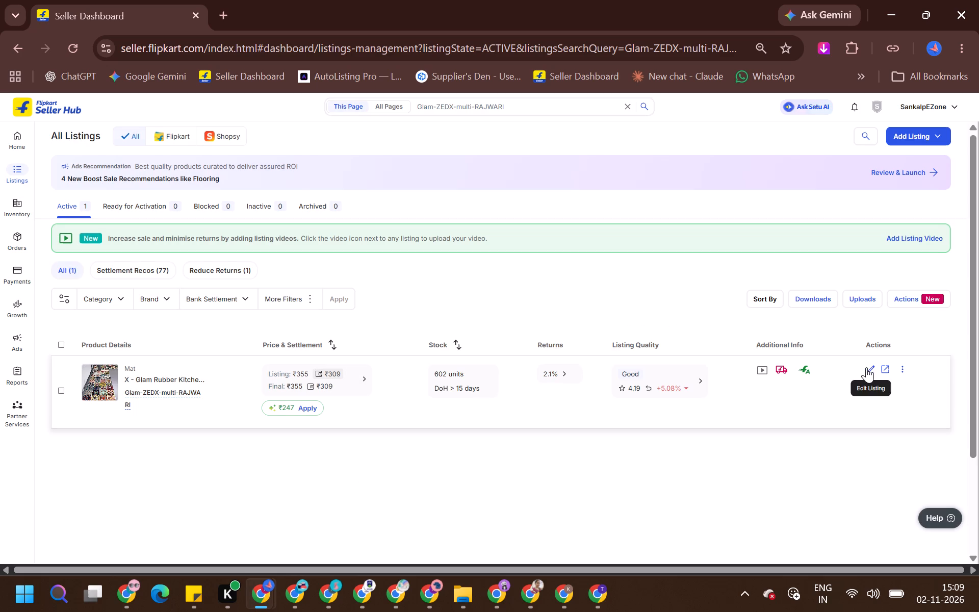
scroll(677, 367, down, 4)
scroll(536, 411, down, 5)
scroll(496, 385, down, 3)
scroll(543, 278, up, 2)
triple_click(553, 334)
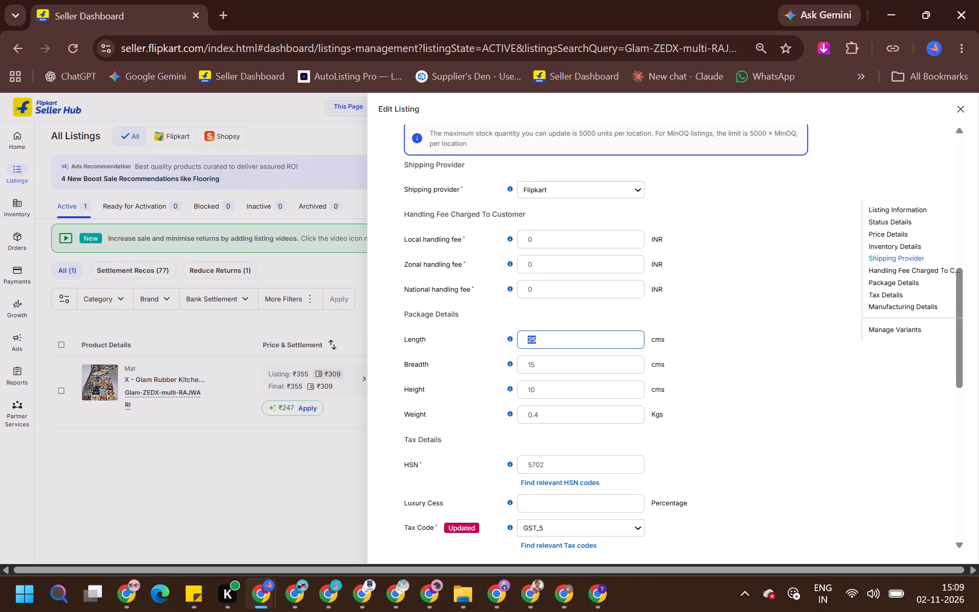
text(10)
key(Tab)
text(13)
key(Tab)
text(15)
key(Tab)
text(0.4)
key(BackSpace)
text(35)
key(Return)
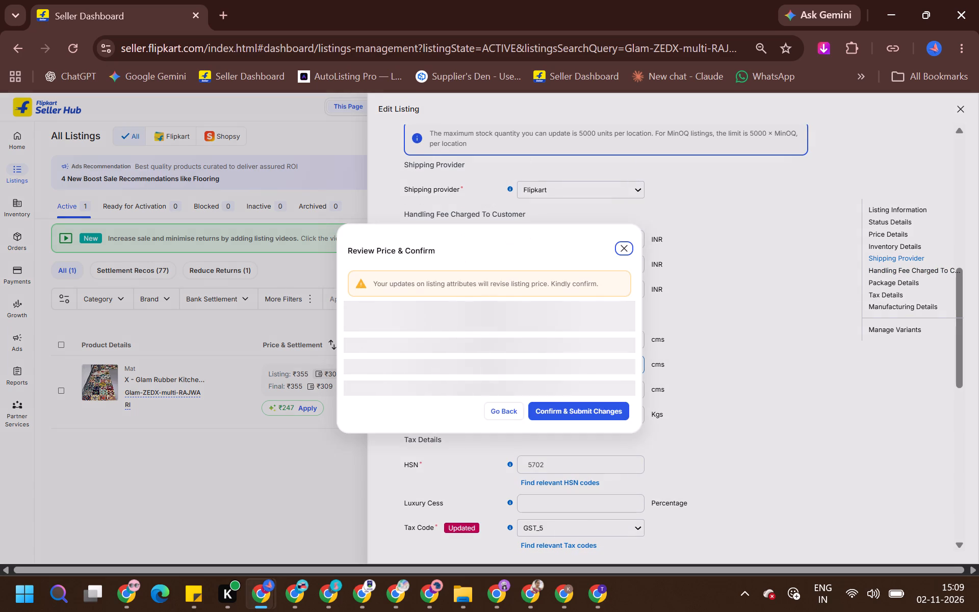
click(589, 453)
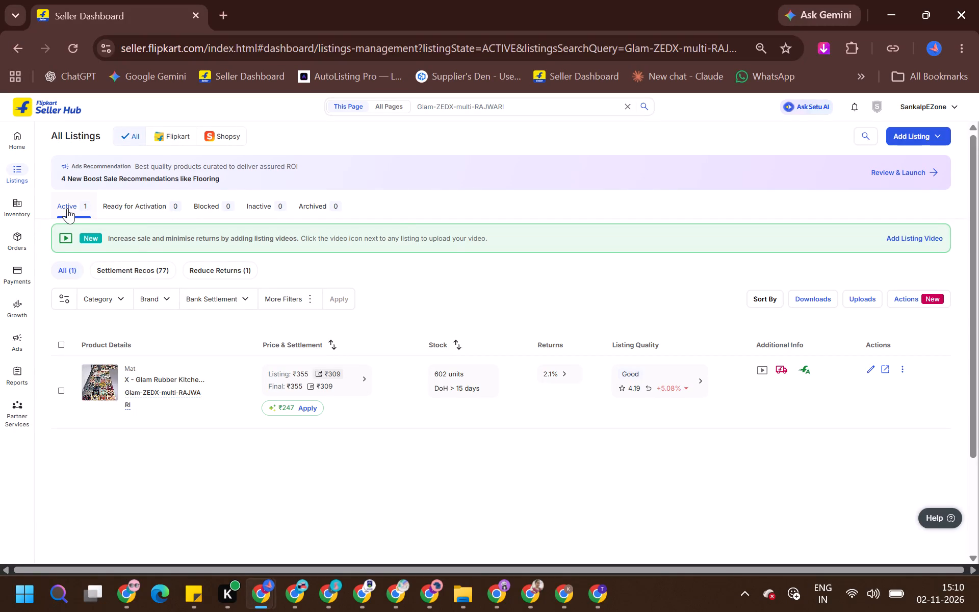
Copy the ZedX SwiftSpray Refill's SKU from the growth insights product list and search the listings for SPMOP-0017.
key(alt+Tab)
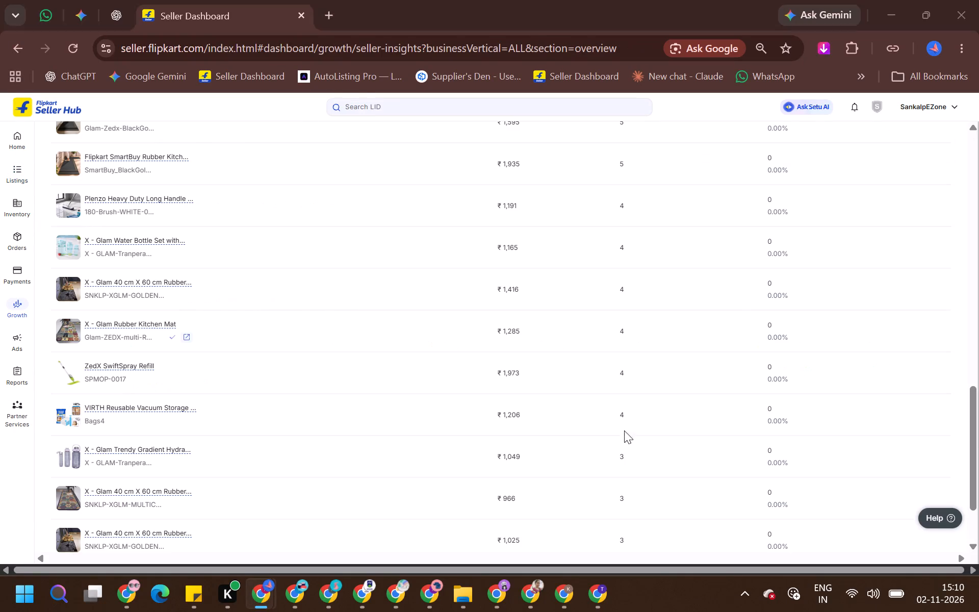
scroll(161, 358, down, 2)
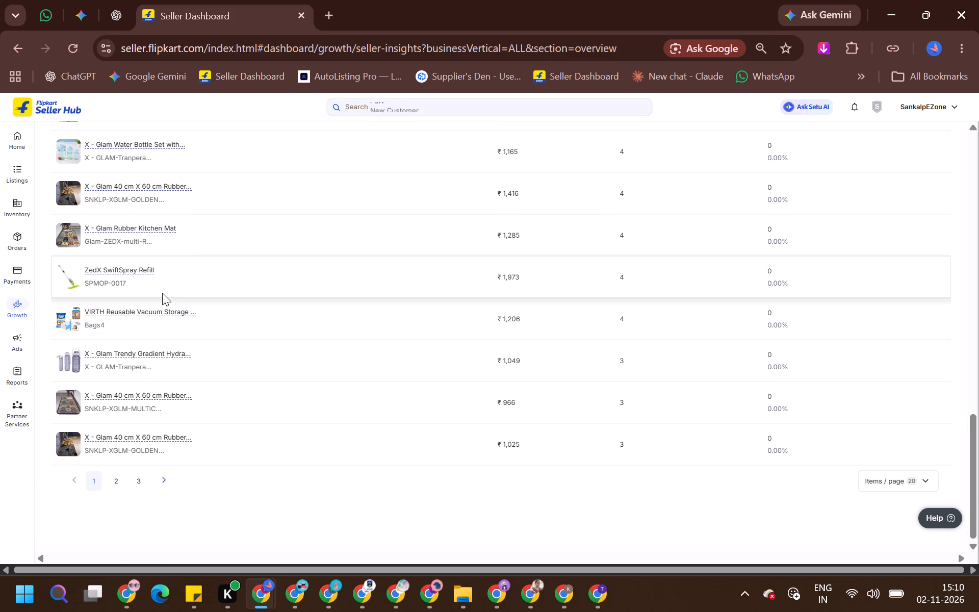
click(169, 284)
key(alt+Tab)
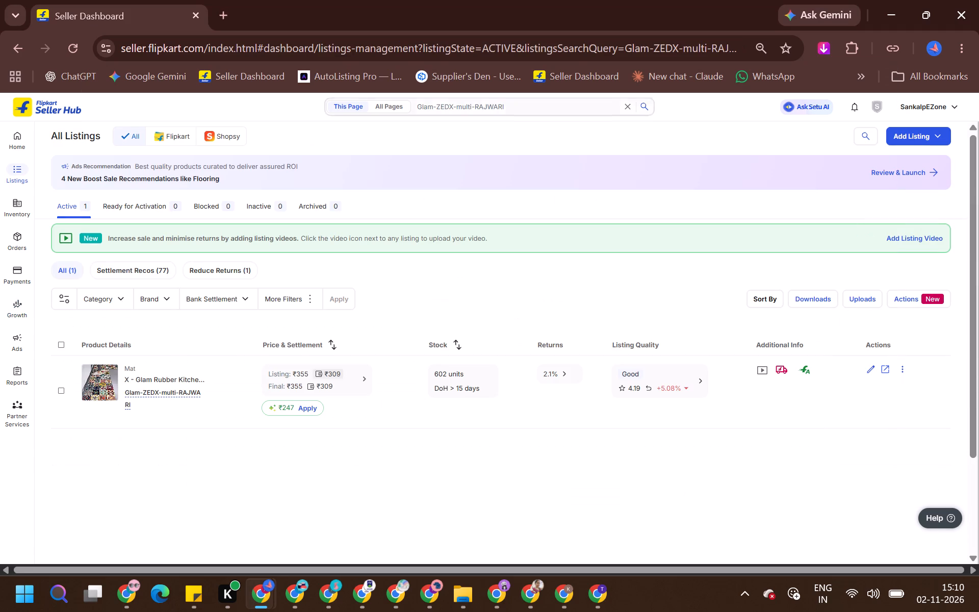
click(419, 114)
key(ctrl+a)
key(ctrl+v)
key(Return)
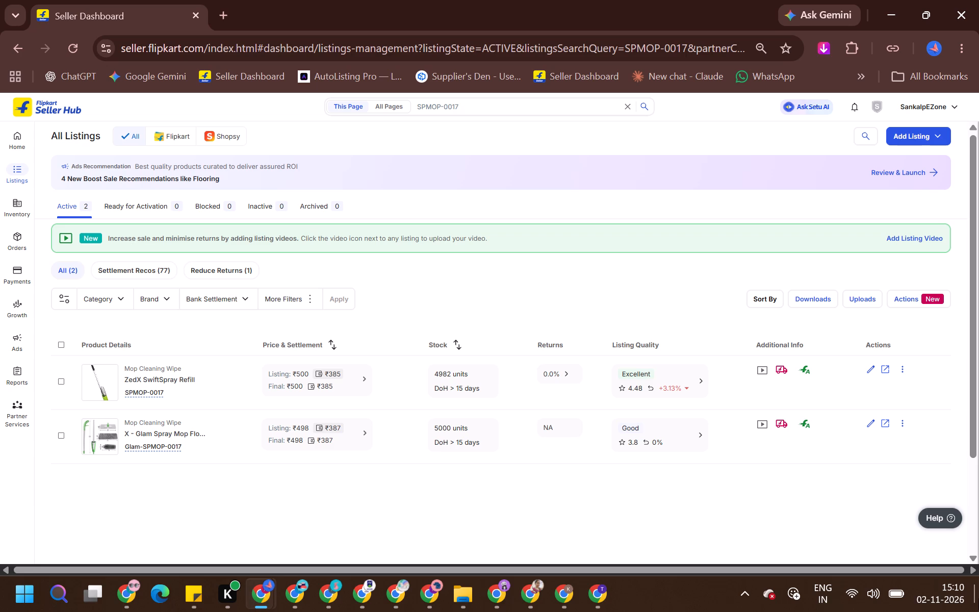
Clear all Windows notifications and return to the listings page.
click(959, 588)
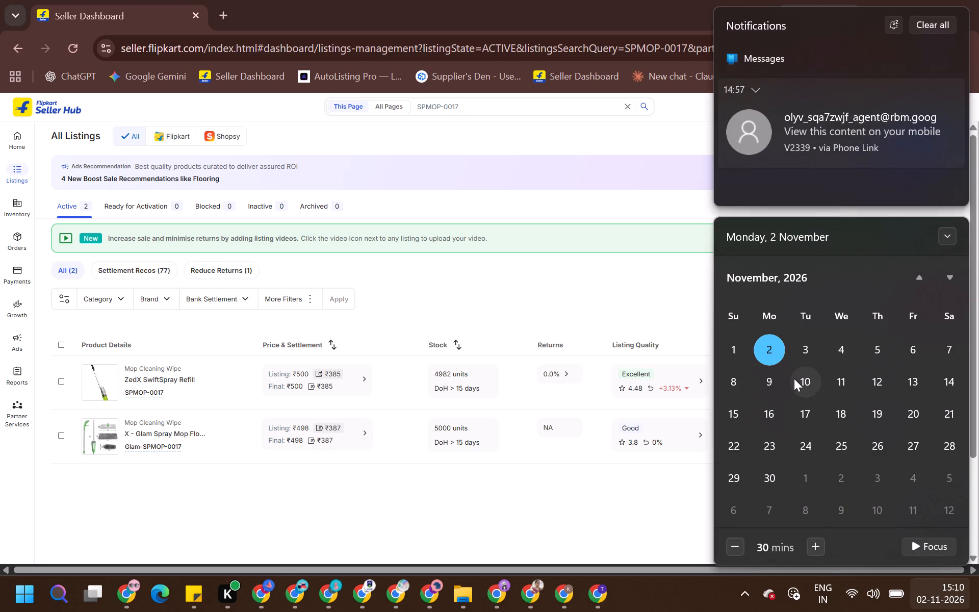
click(623, 511)
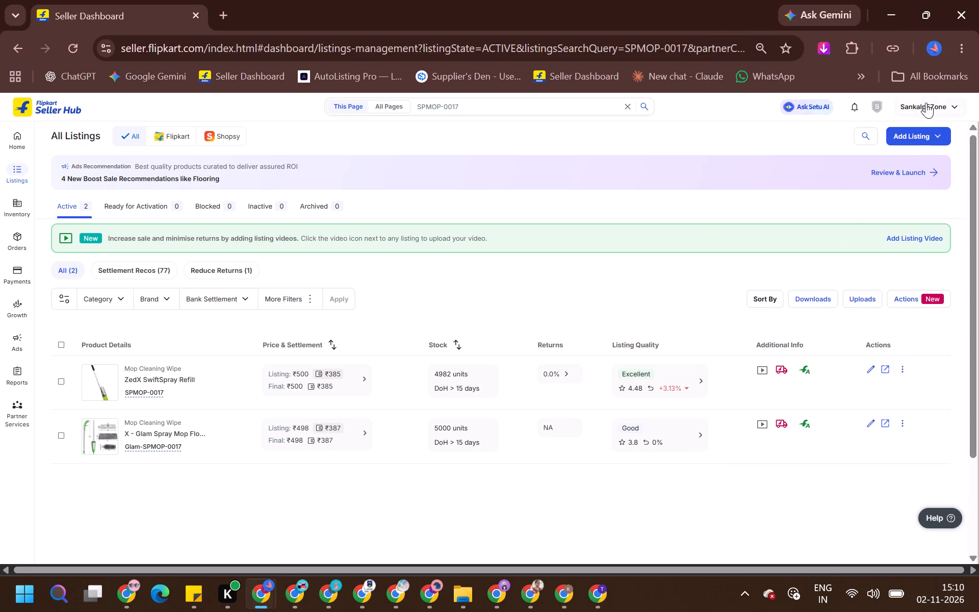
click(930, 610)
click(937, 36)
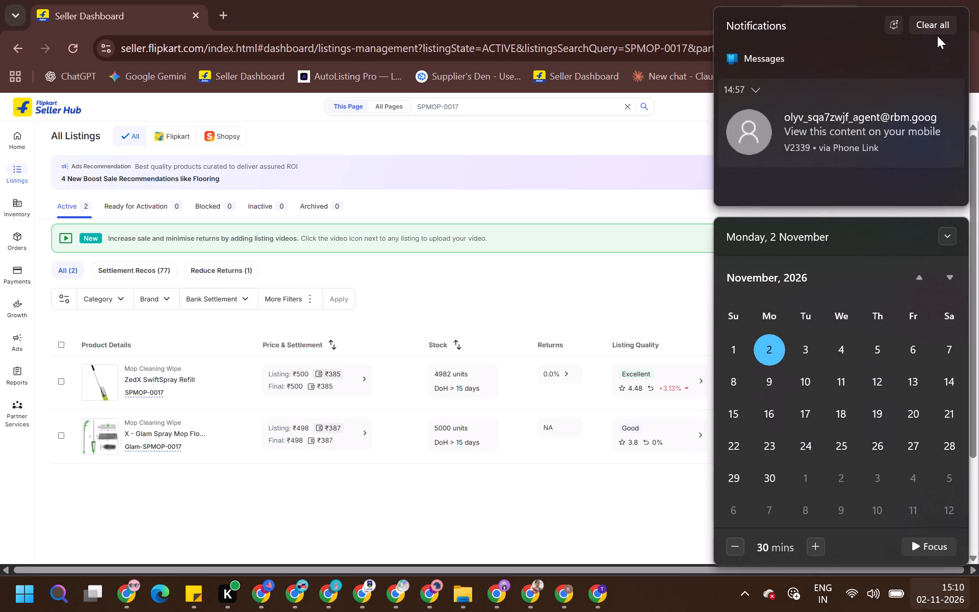
click(926, 30)
click(485, 479)
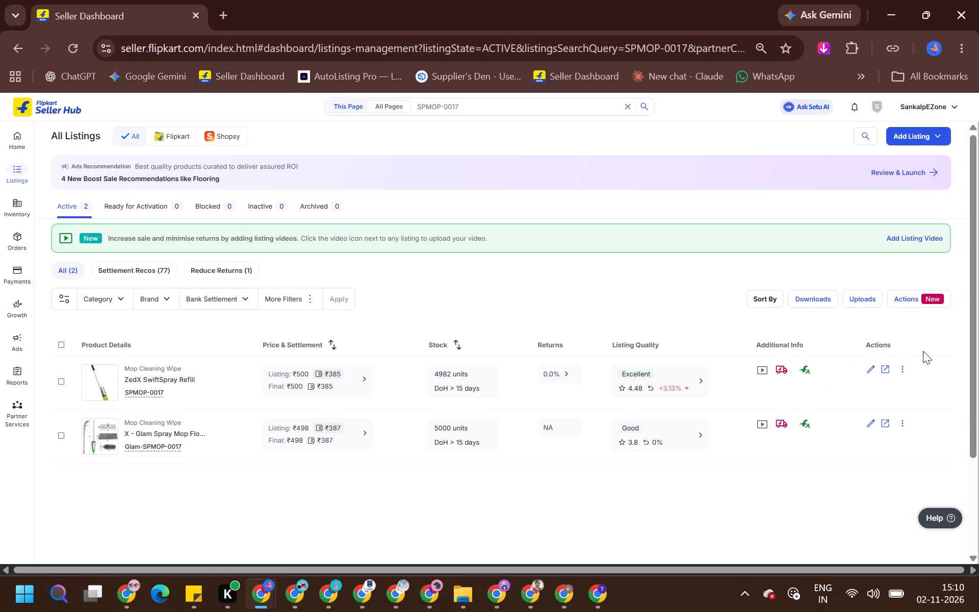
Edit the ZedX SwiftSpray Refill's package to length 10, breadth 7, height 5 cm and weight 0.35 kg, and submit the listing changes.
click(871, 374)
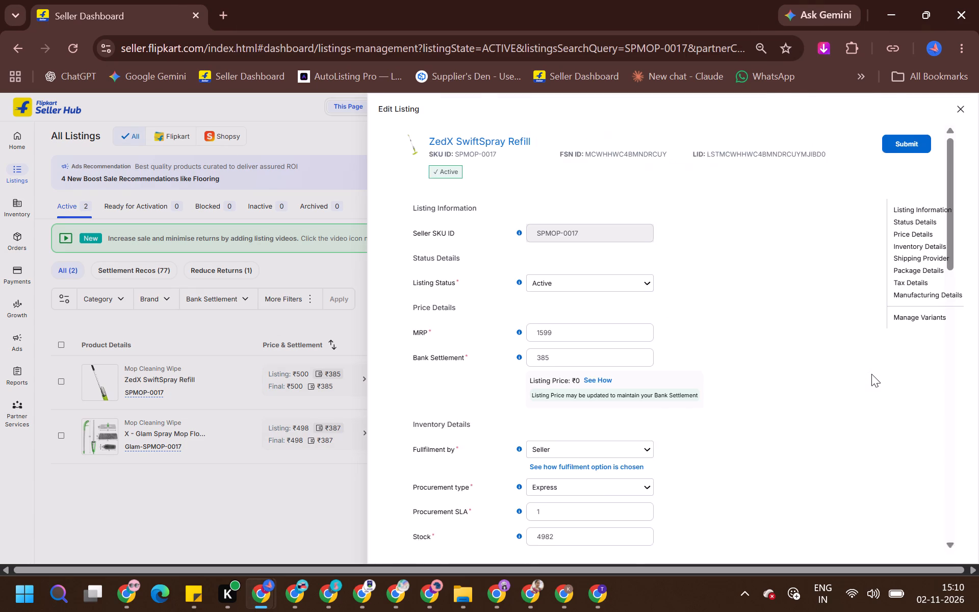
scroll(822, 352, down, 5)
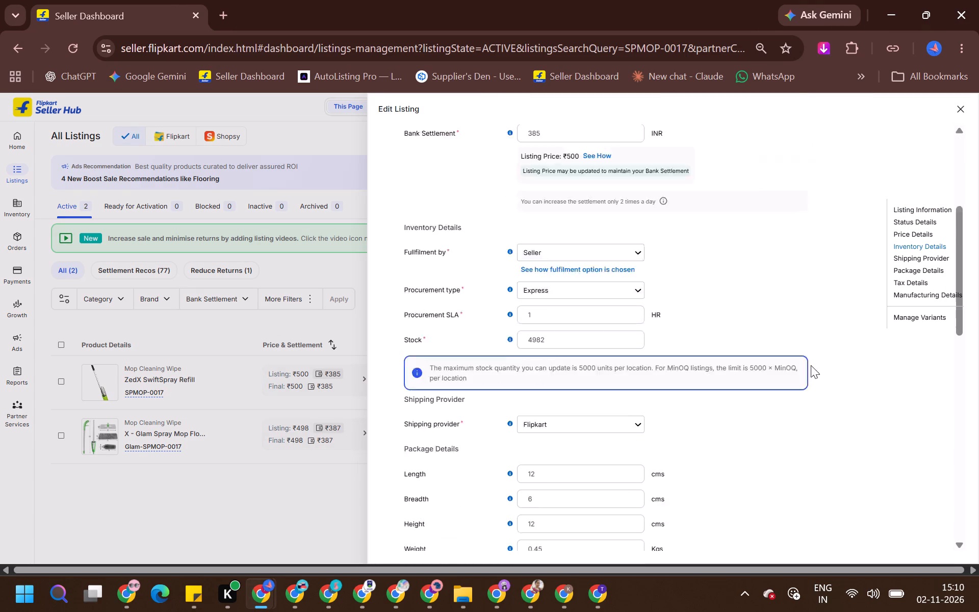
triple_click(593, 318)
click(593, 318)
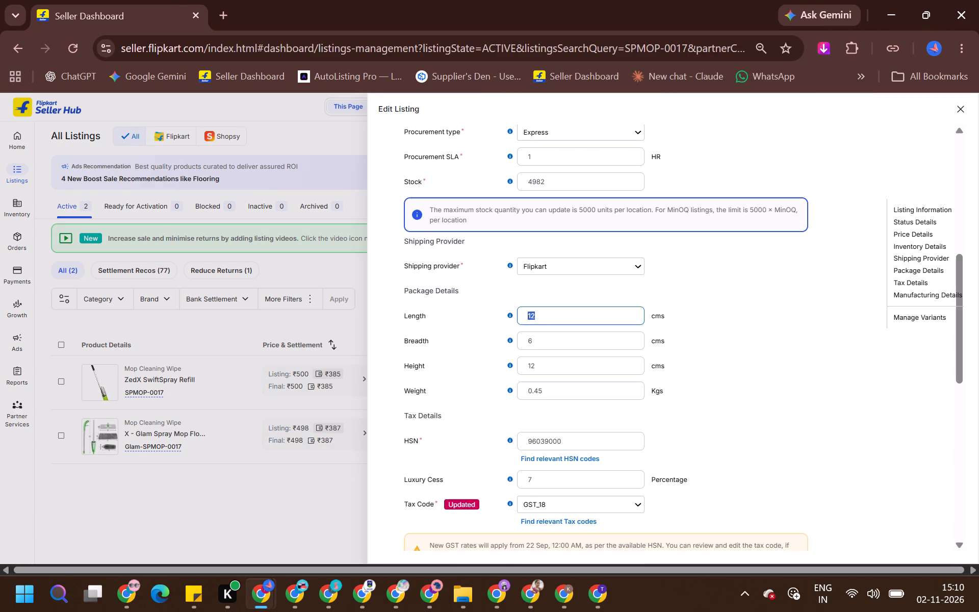
key(1)
key(Tab)
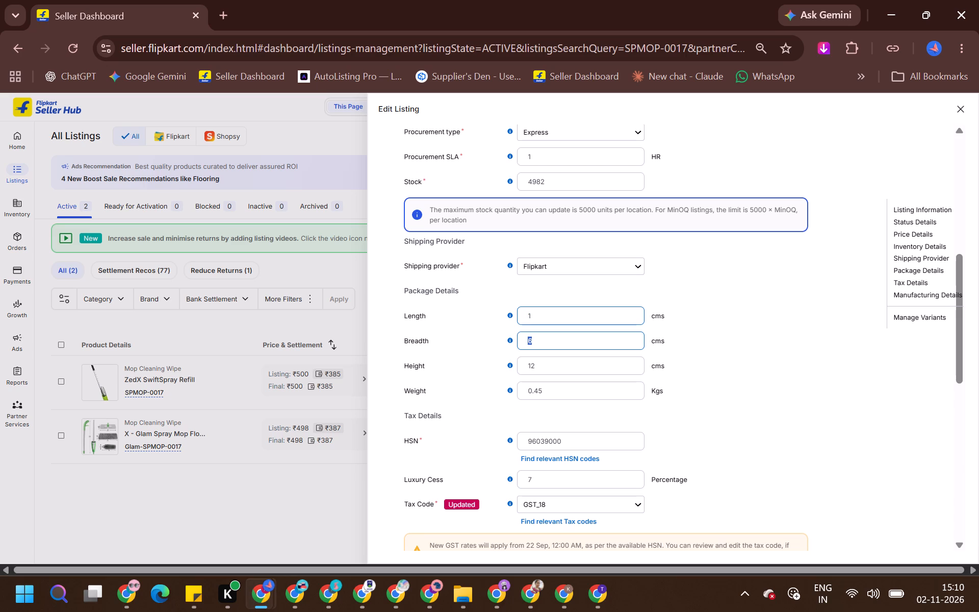
click(551, 318)
key(0)
key(Tab)
key(7)
key(Tab)
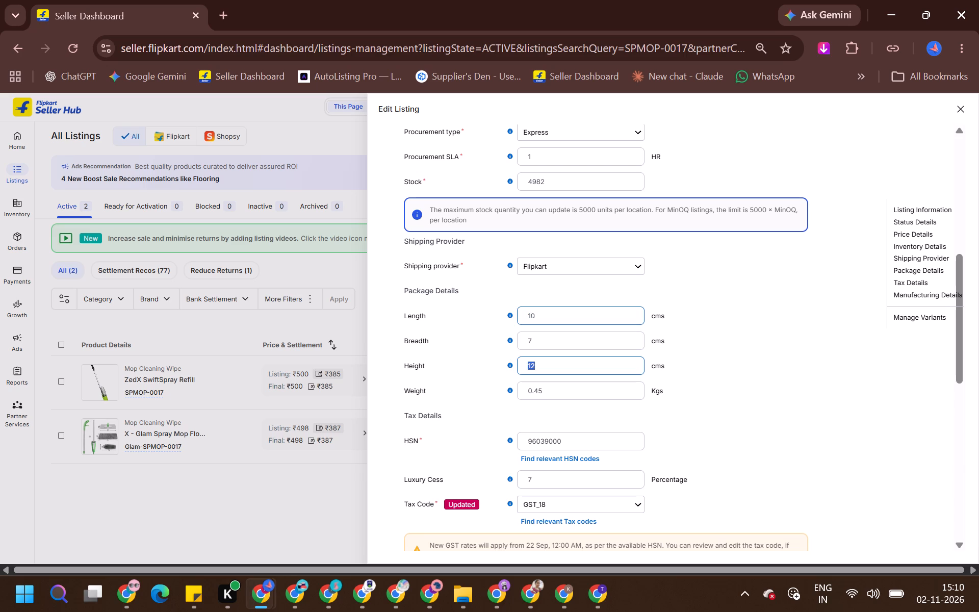
key(5)
key(Tab)
text(0.35)
key(Tab)
key(Return)
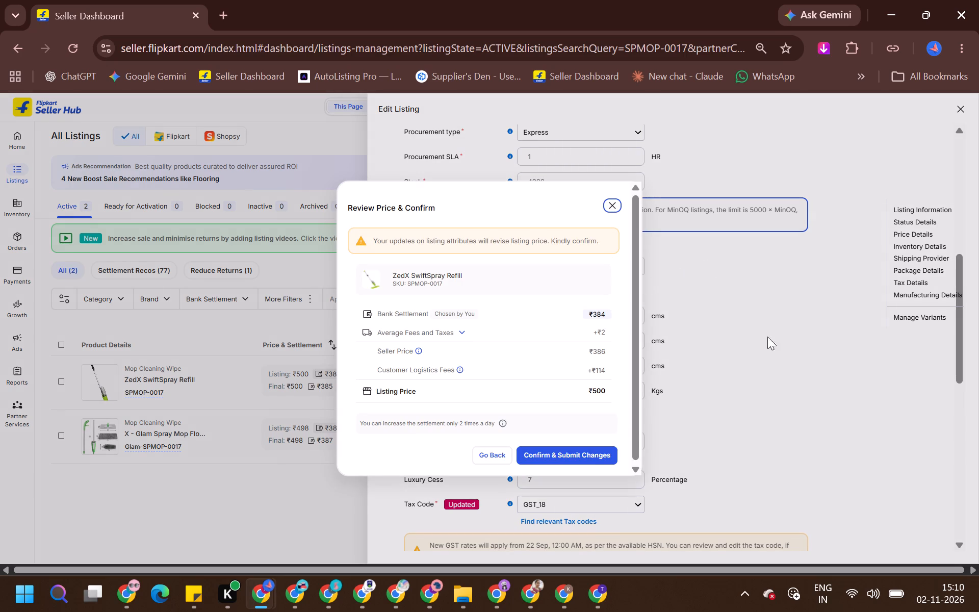
click(597, 451)
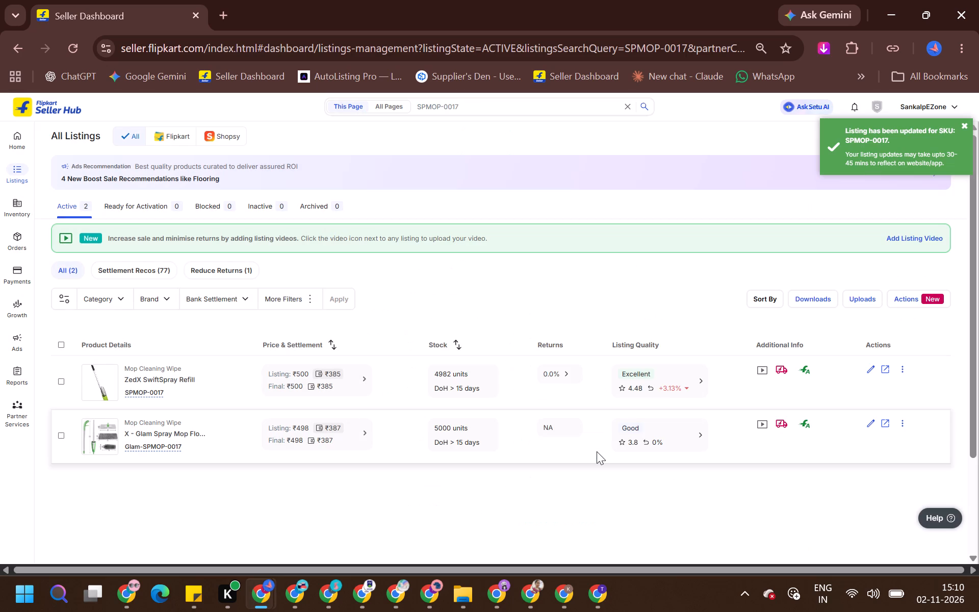
Copy the X - Glam Trendy Gradient bottle's SKU from the growth insights product list and search the listings for X - GLAM-Tranperant Bottle04.
key(alt+Tab)
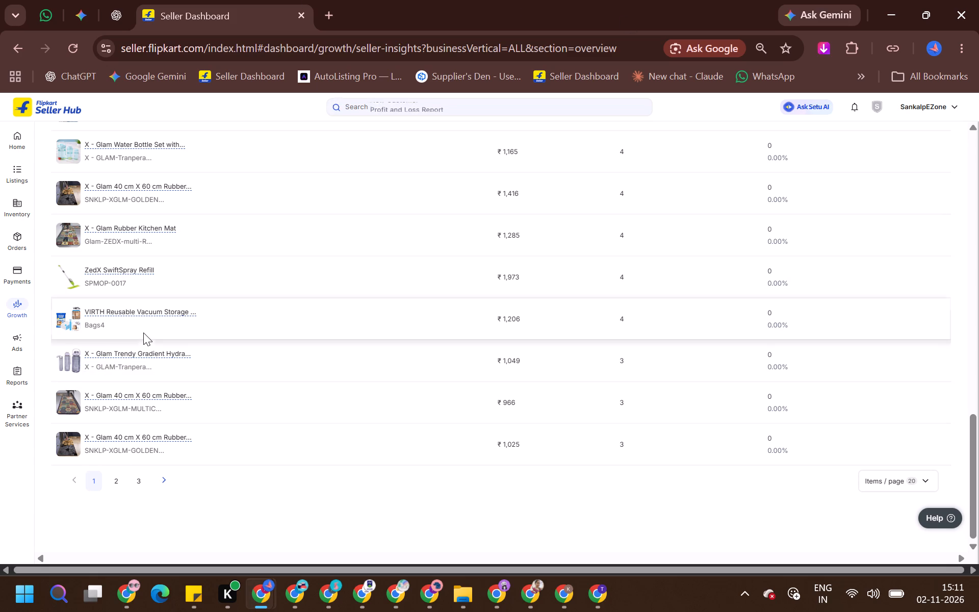
scroll(152, 332, down, 2)
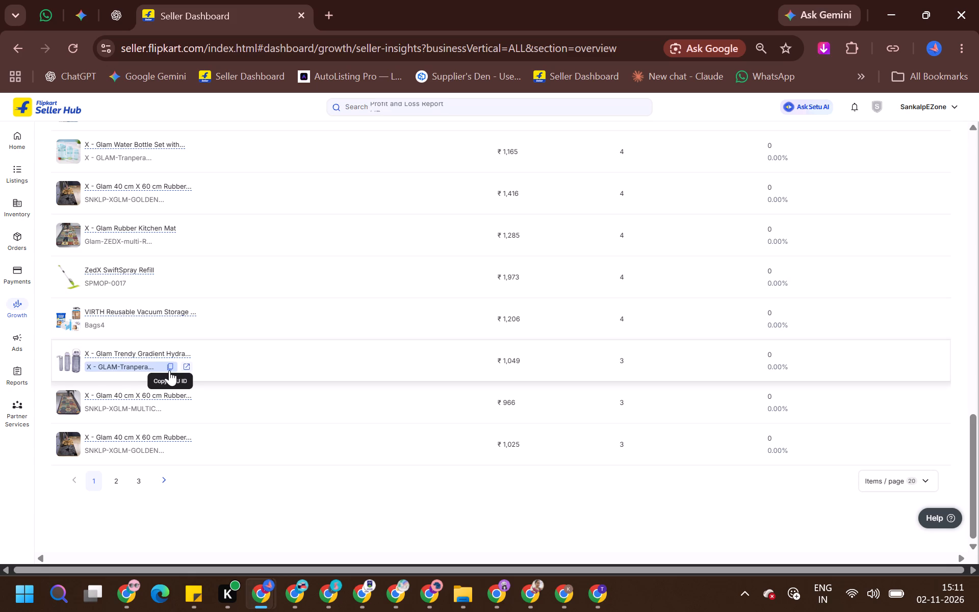
click(169, 370)
key(alt+Tab)
click(422, 107)
key(ctrl+a)
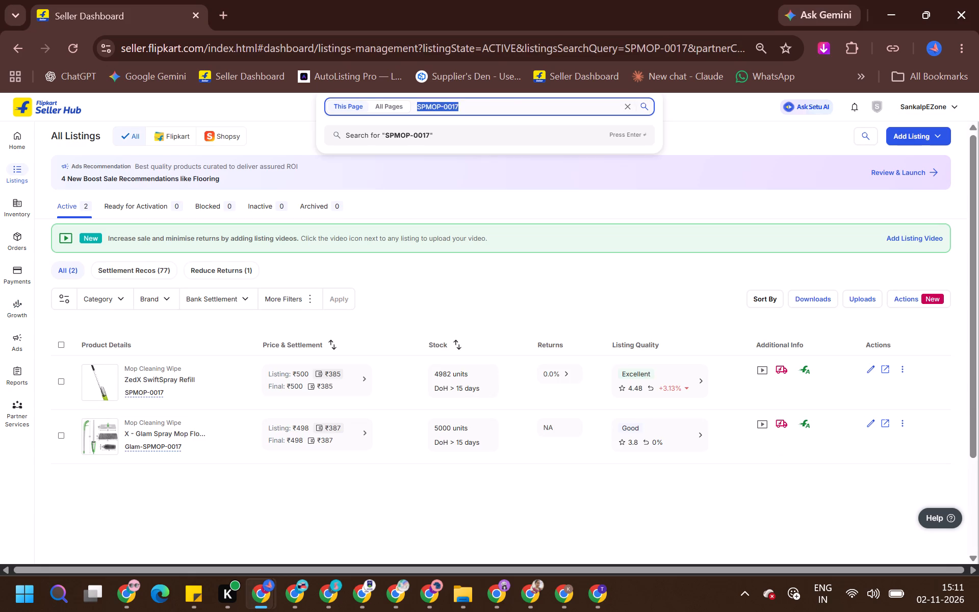
key(ctrl+v)
key(Return)
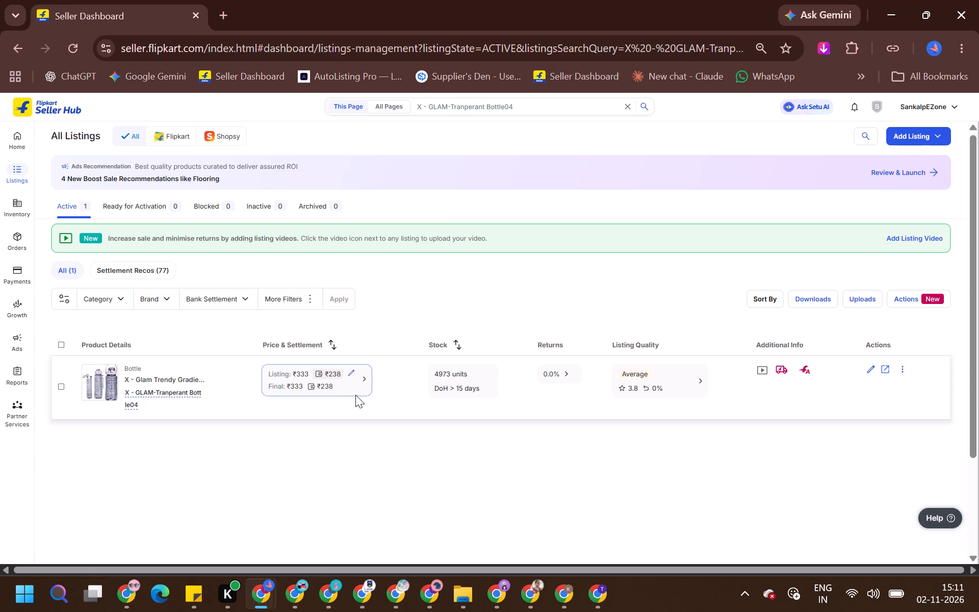
Copy the SKU beginning SNKLP-XGLM-MULTIC of the X - Glam 40 cm X 60 cm Rubber product from the growth insights list.
key(alt+Tab)
click(170, 410)
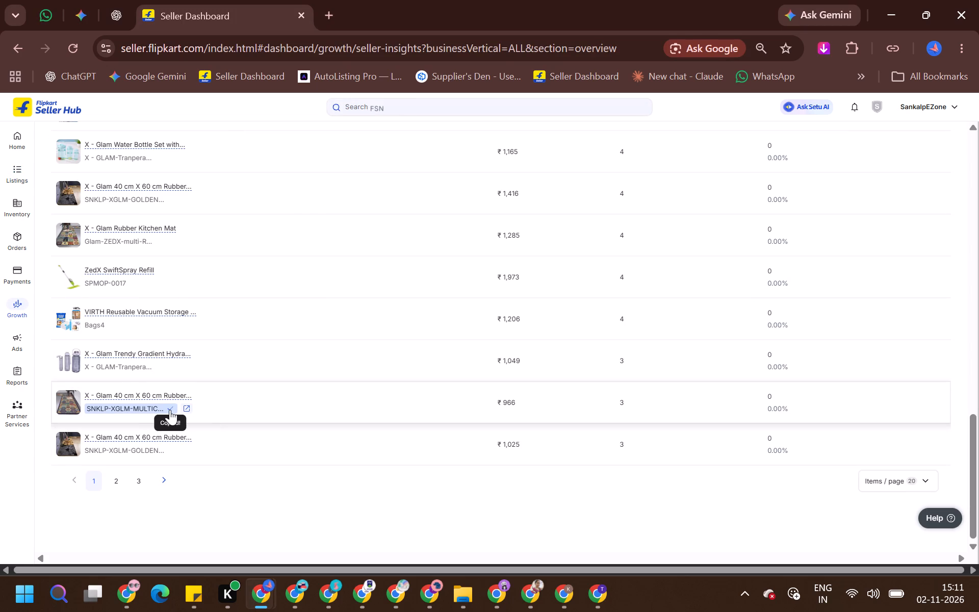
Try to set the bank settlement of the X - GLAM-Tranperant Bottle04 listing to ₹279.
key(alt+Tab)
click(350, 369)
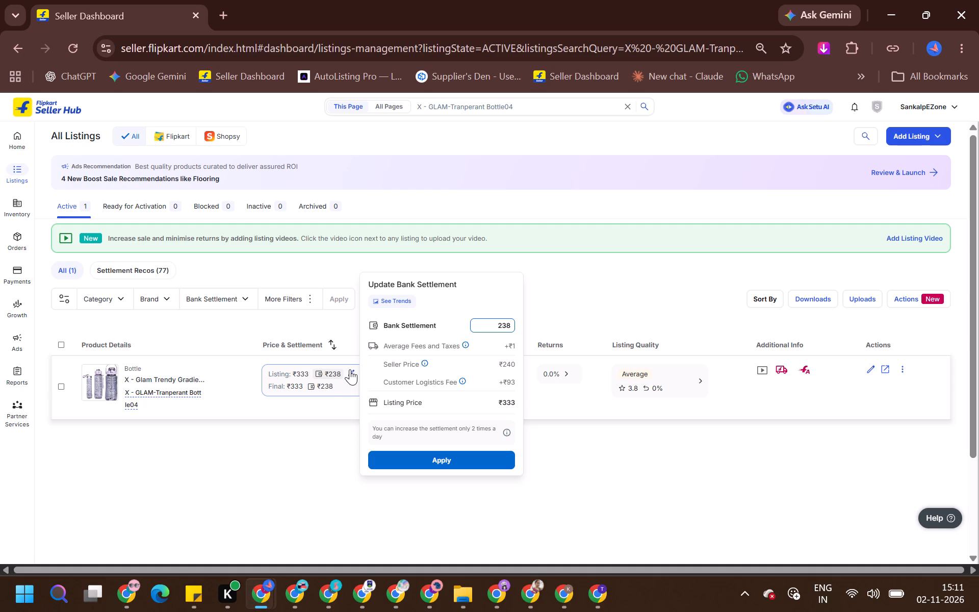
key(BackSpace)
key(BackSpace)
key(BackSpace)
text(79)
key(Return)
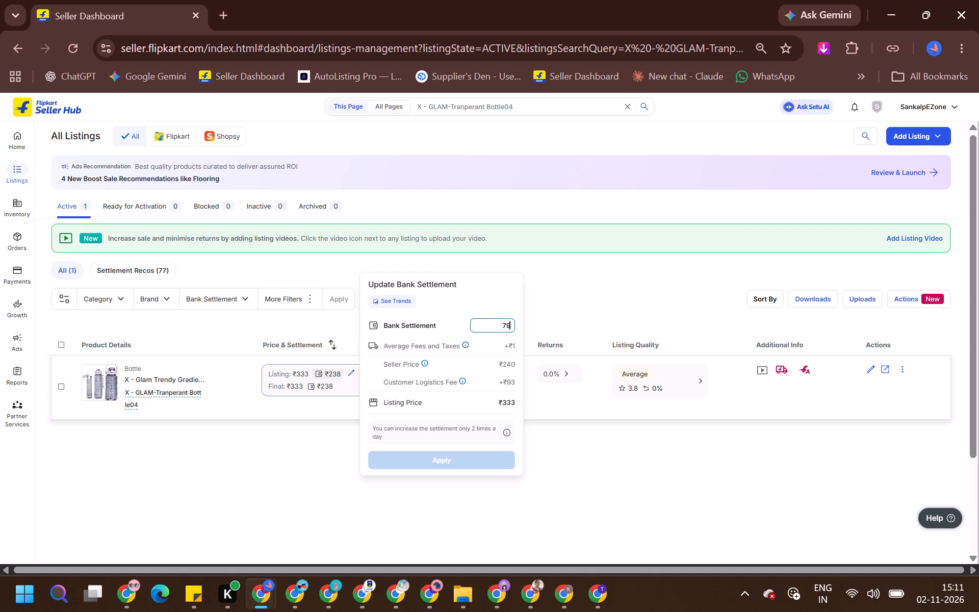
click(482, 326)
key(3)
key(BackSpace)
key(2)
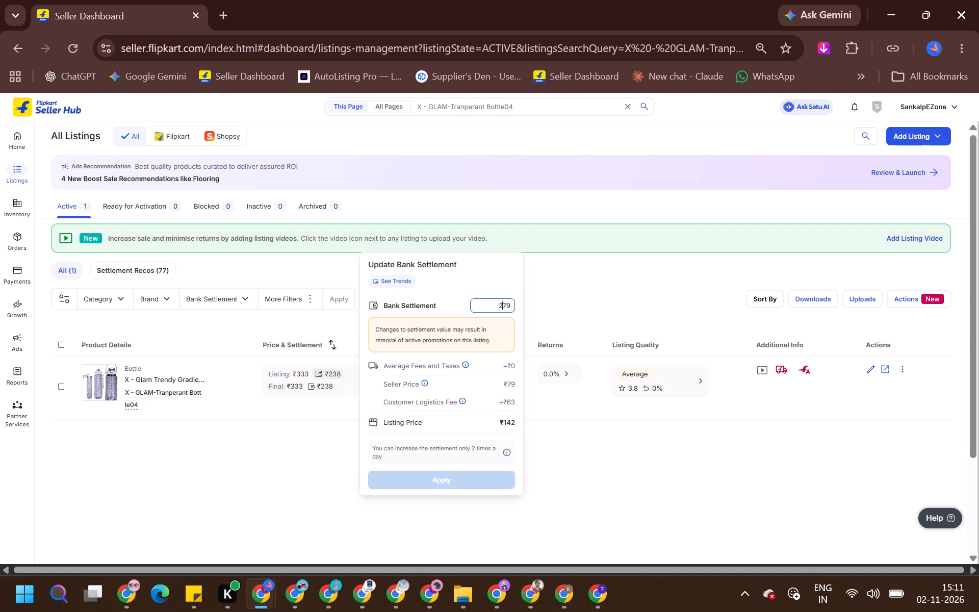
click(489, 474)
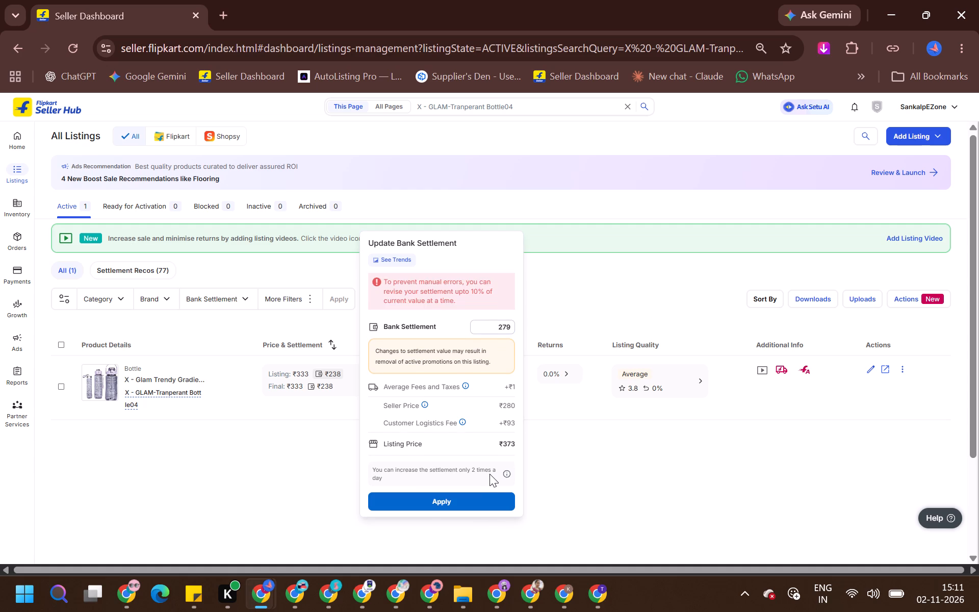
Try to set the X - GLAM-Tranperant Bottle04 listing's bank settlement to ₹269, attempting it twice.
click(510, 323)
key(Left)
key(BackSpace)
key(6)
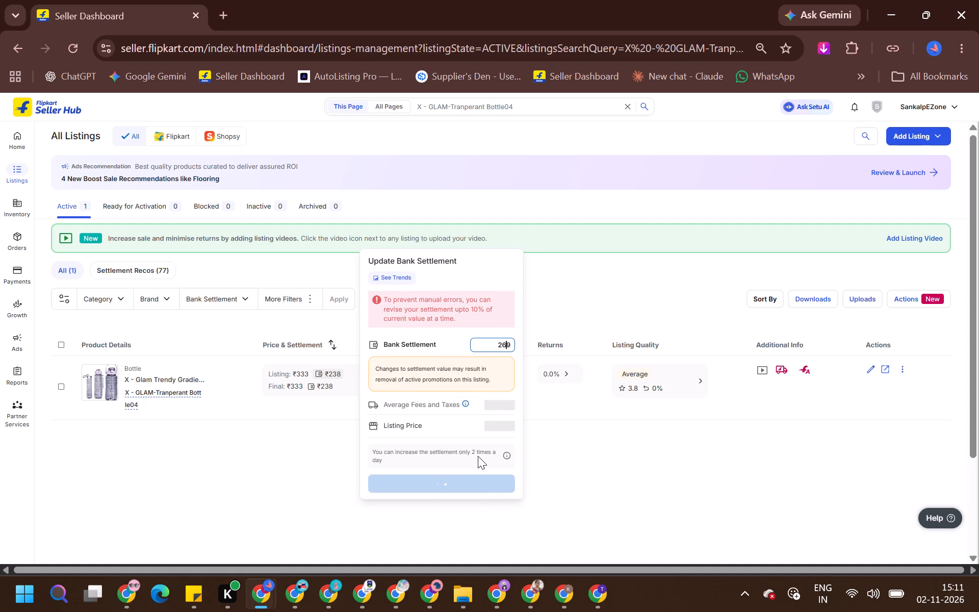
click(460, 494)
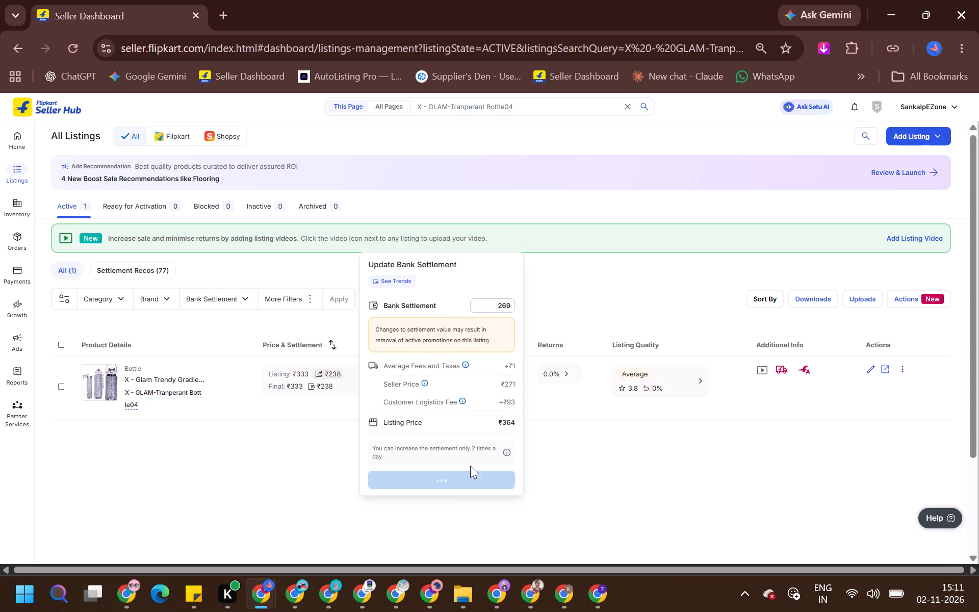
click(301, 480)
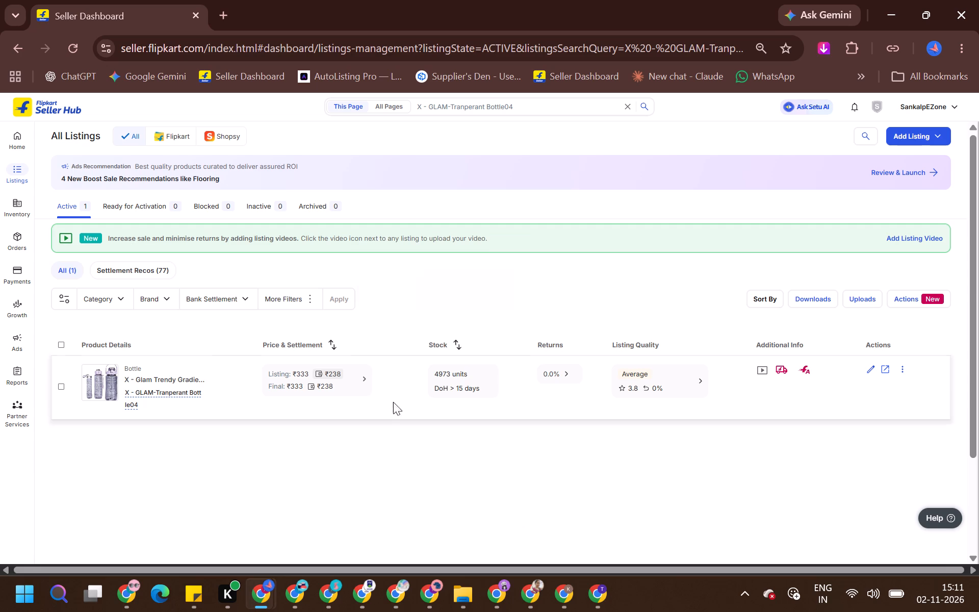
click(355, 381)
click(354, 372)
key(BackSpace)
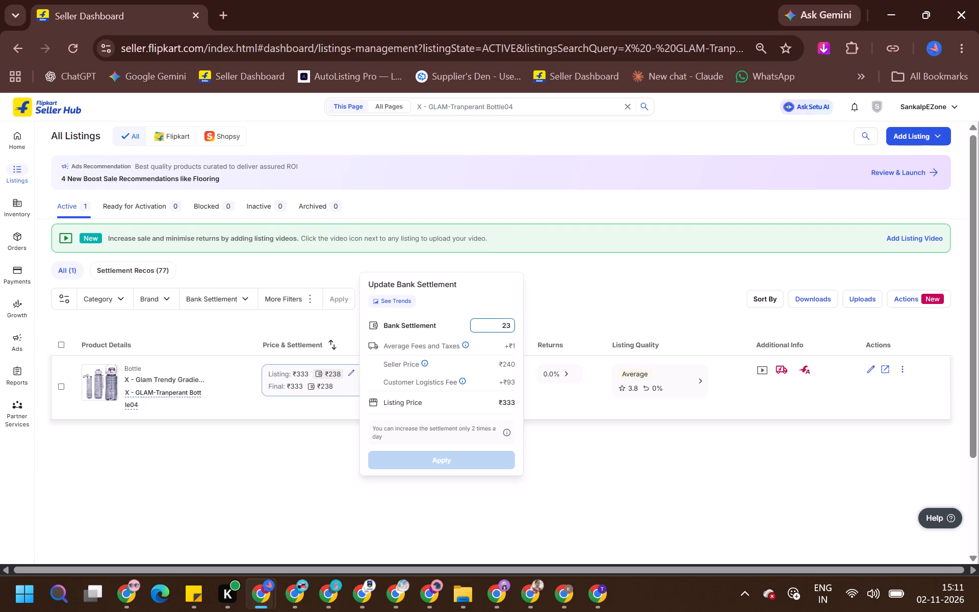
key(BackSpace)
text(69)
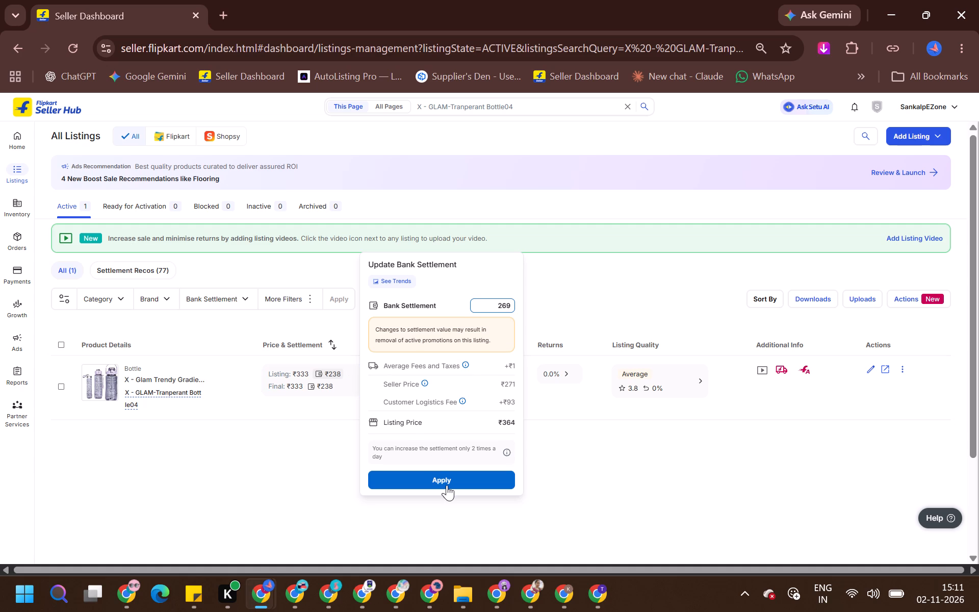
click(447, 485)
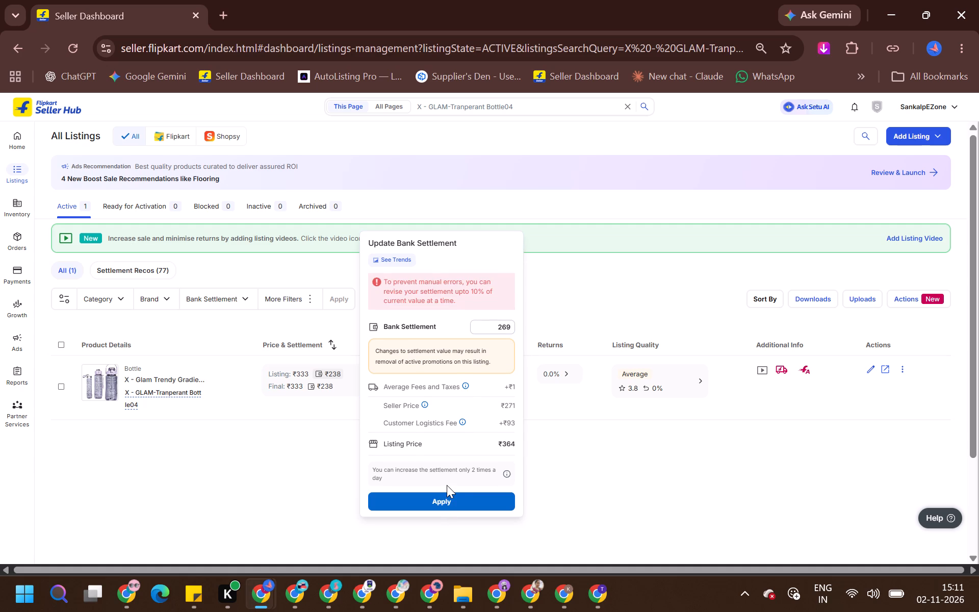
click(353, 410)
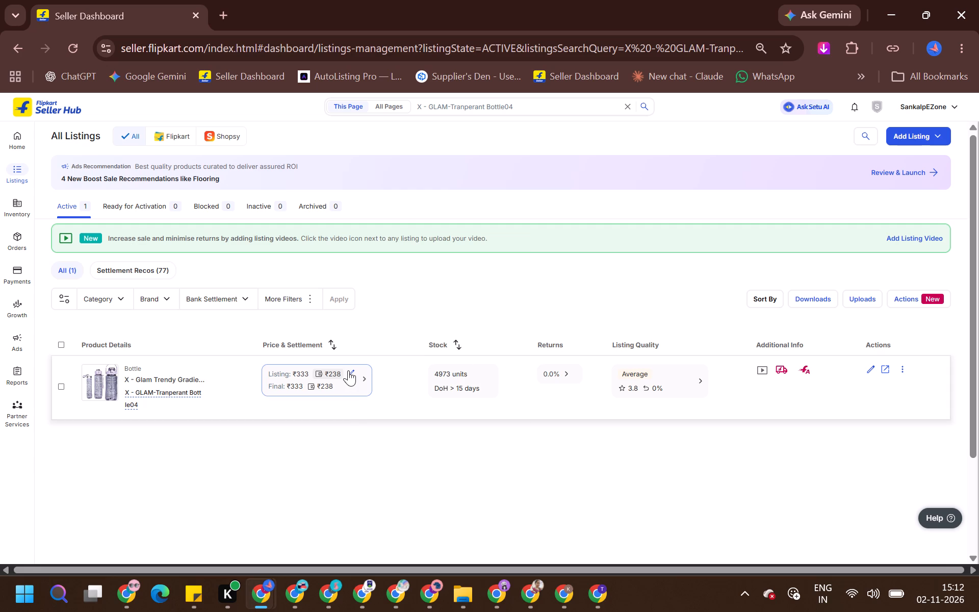
Set the X - GLAM-Tranperant Bottle04 listing's bank settlement to ₹259 and apply it.
click(349, 370)
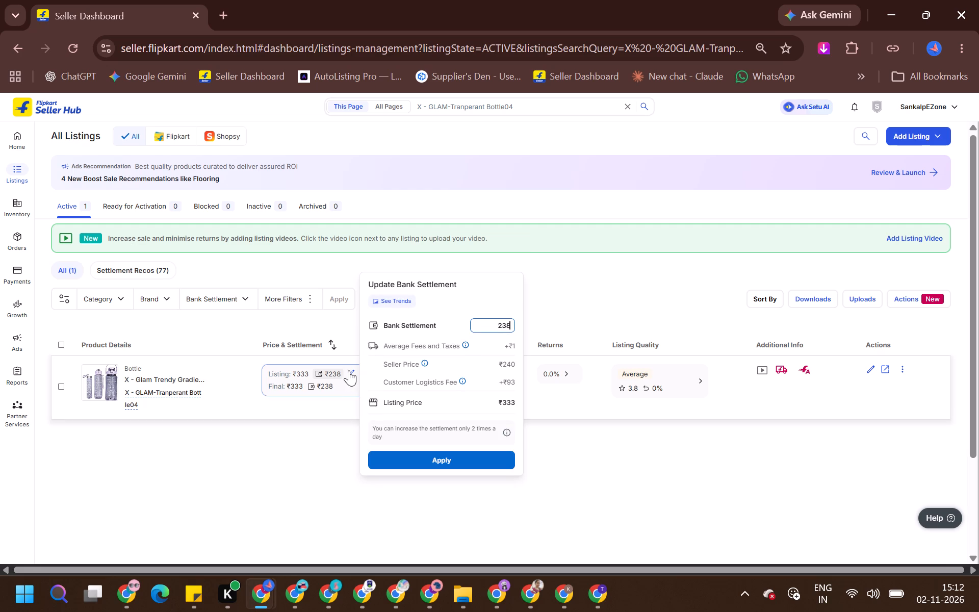
key(BackSpace)
key(BackSpace)
text(59)
click(407, 481)
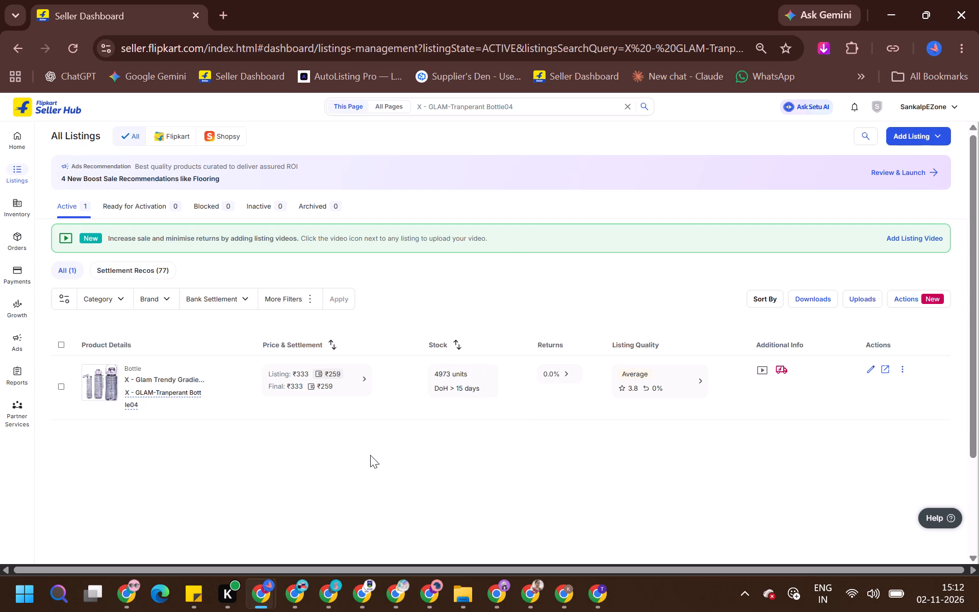
click(337, 445)
Copy the multicolour rubber mat's SKU from the growth insights list and search the listings for SNKLP-XGLM-MULTICOLOURMAT-001.
scroll(334, 445, down, 4)
scroll(334, 445, up, 5)
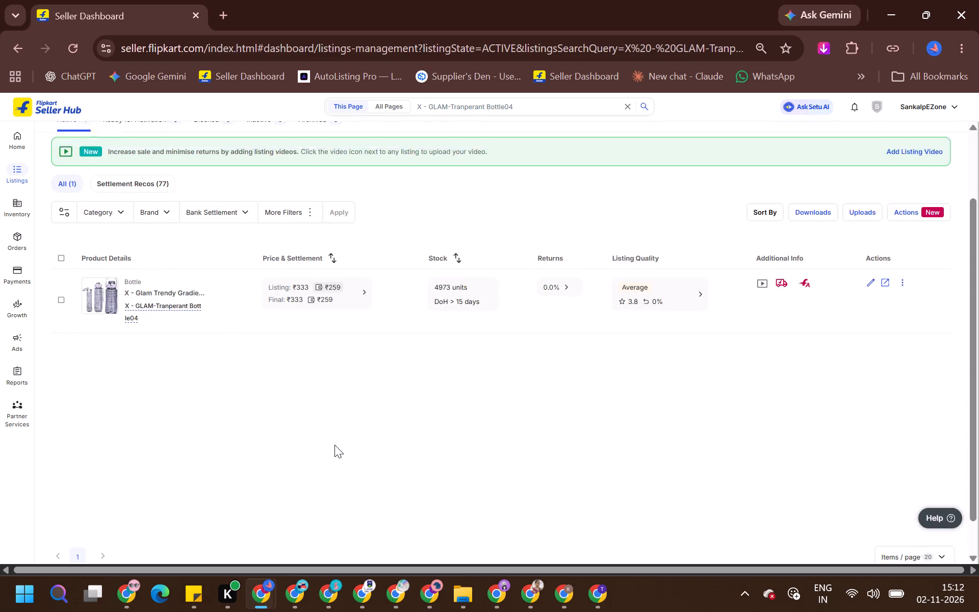
key(alt+Tab)
key(alt+Tab)
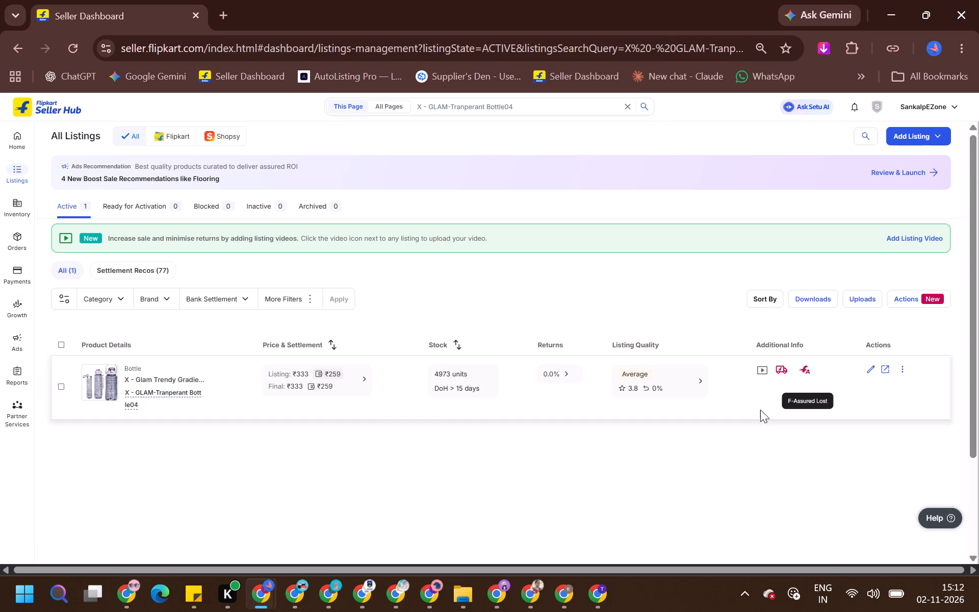
key(alt+Tab)
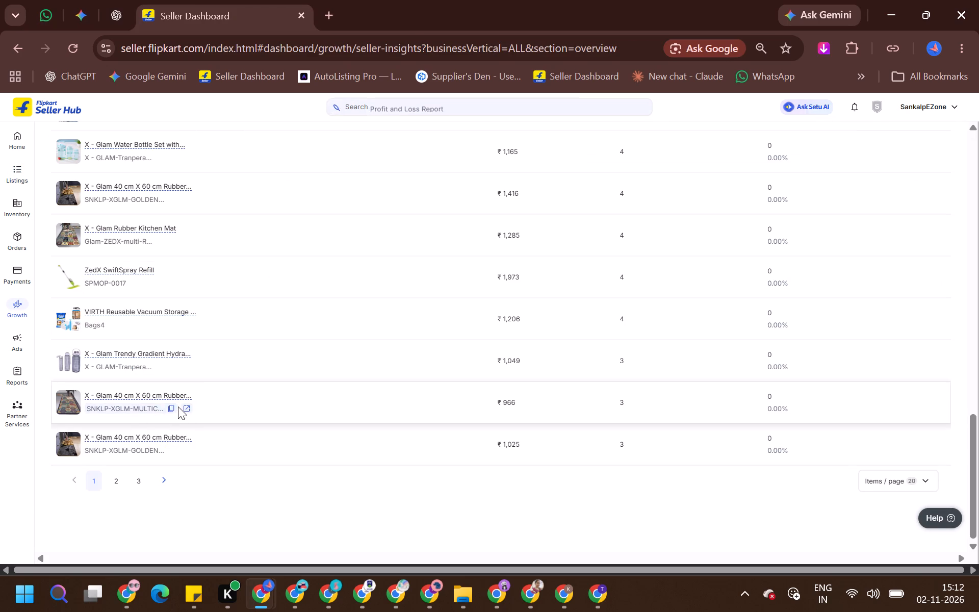
click(168, 408)
key(alt+Tab)
click(434, 105)
key(ctrl+a)
key(ctrl+v)
key(ctrl+Return)
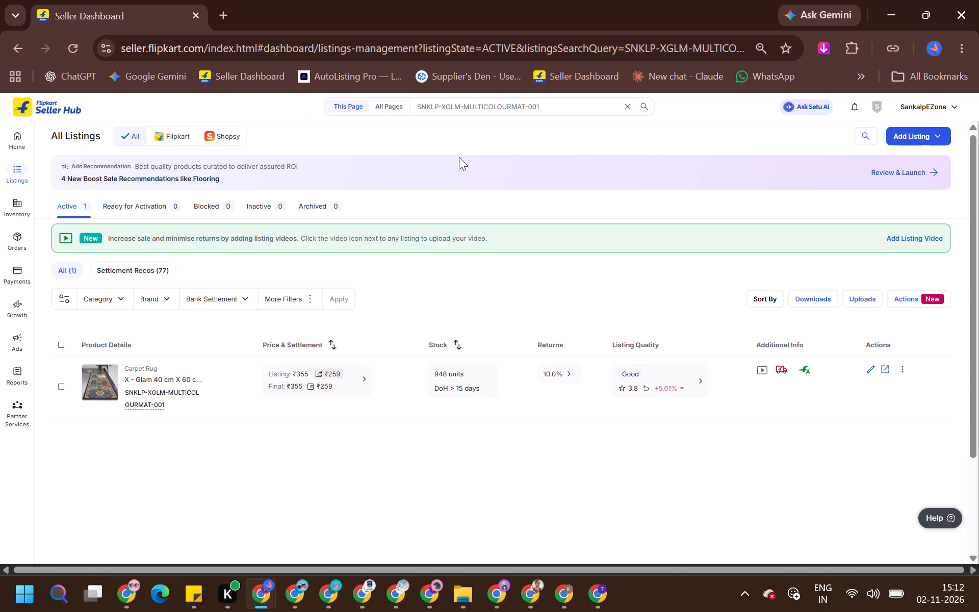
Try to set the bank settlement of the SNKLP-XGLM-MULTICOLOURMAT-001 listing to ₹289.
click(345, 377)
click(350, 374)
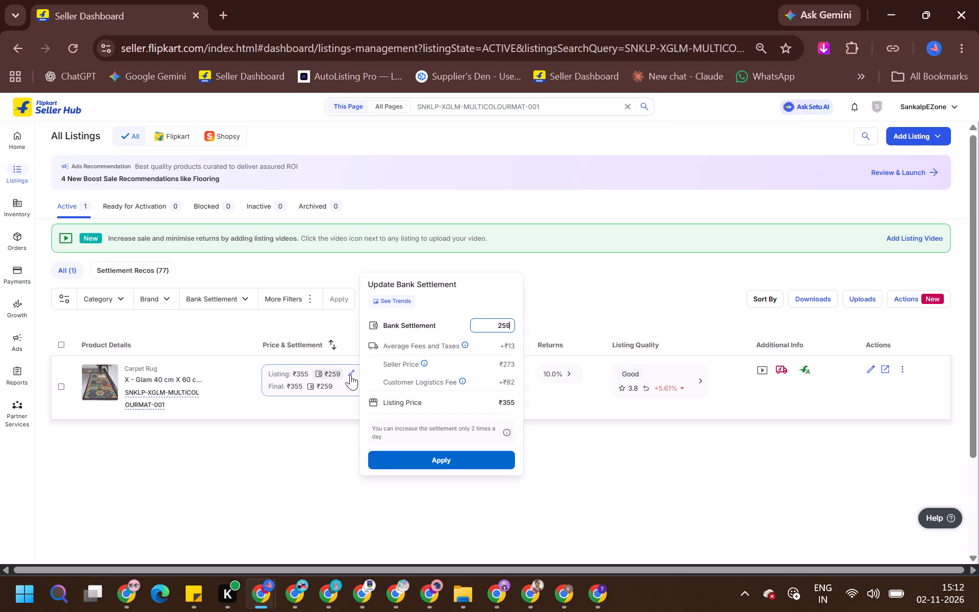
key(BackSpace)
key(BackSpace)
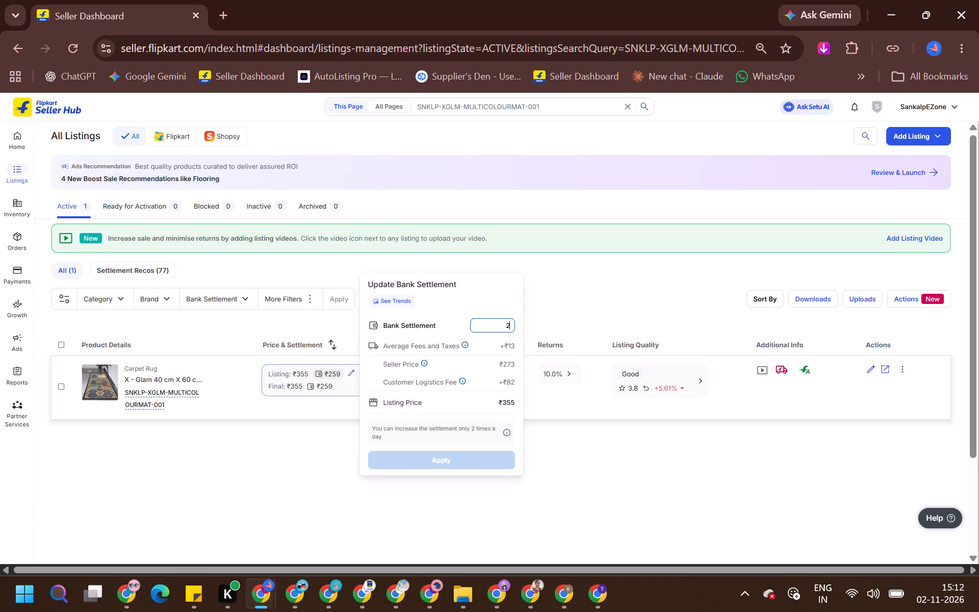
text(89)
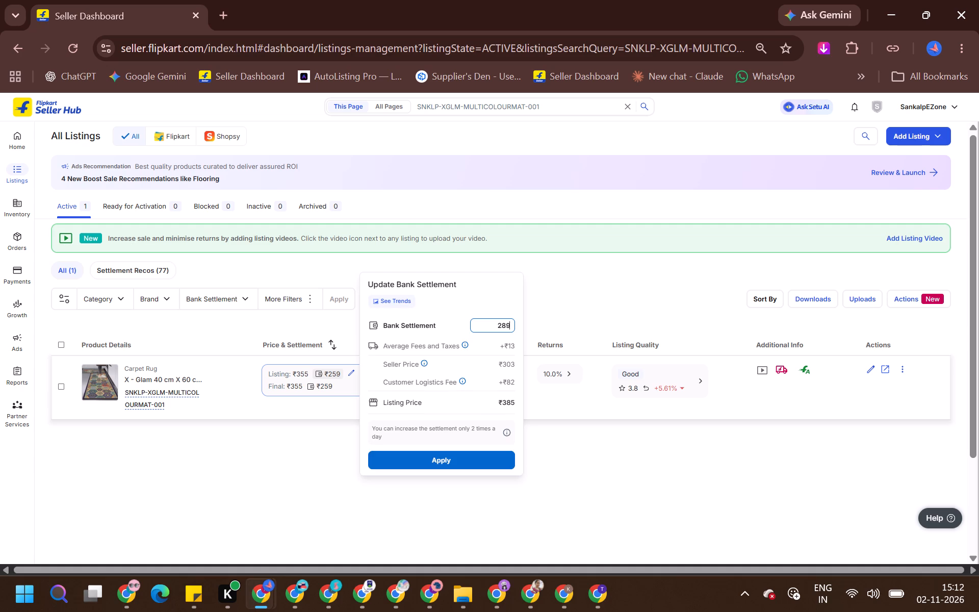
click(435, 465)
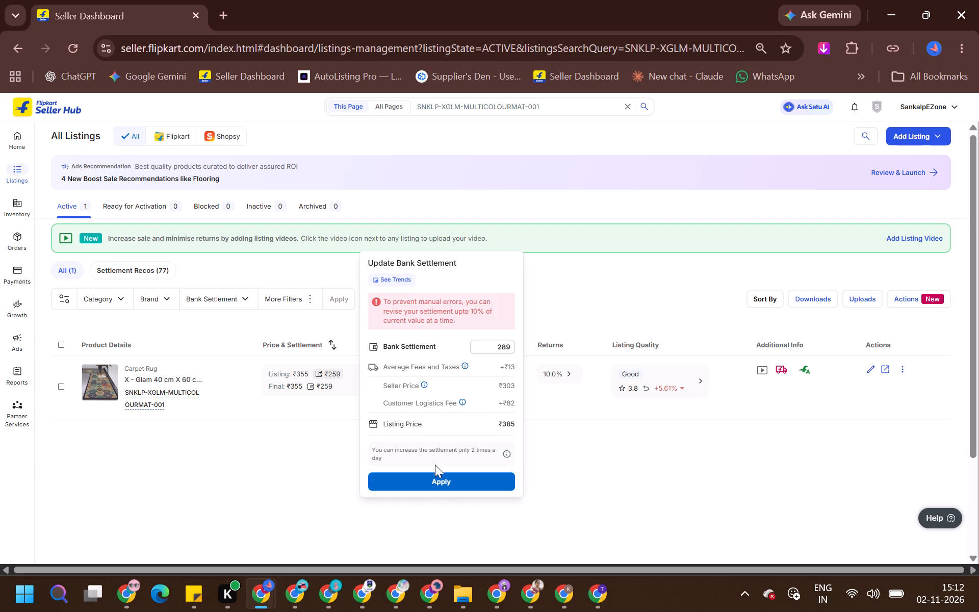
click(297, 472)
Set the SNKLP-XGLM-MULTICOLOURMAT-001 listing's bank settlement to ₹279 and apply it.
click(349, 379)
click(350, 374)
key(Left)
key(BackSpace)
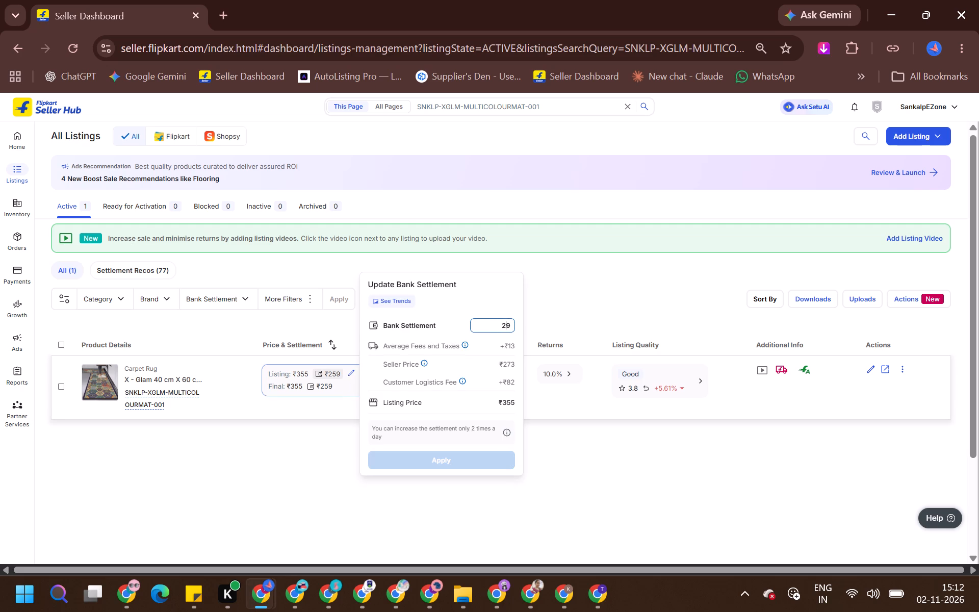
key(7)
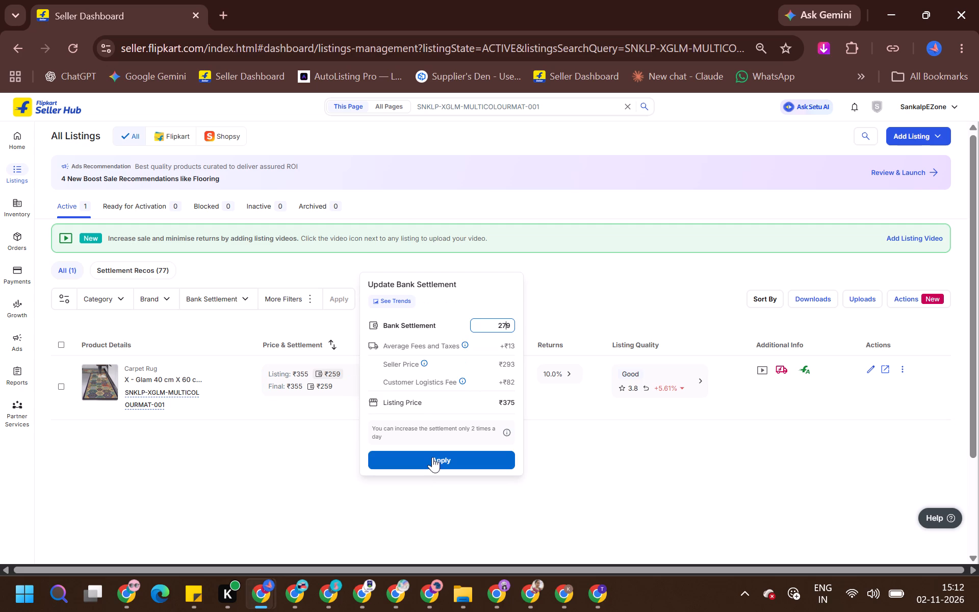
click(432, 457)
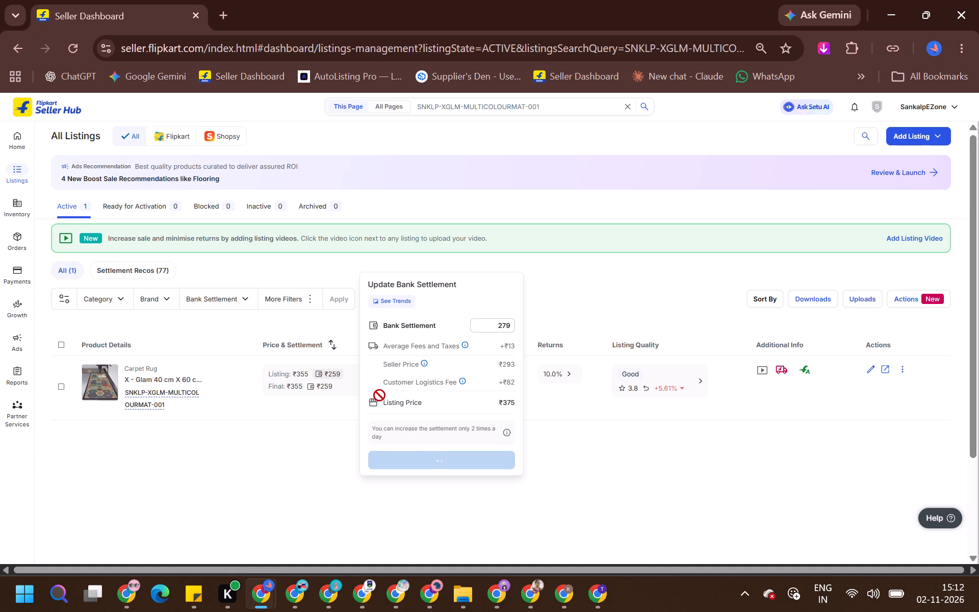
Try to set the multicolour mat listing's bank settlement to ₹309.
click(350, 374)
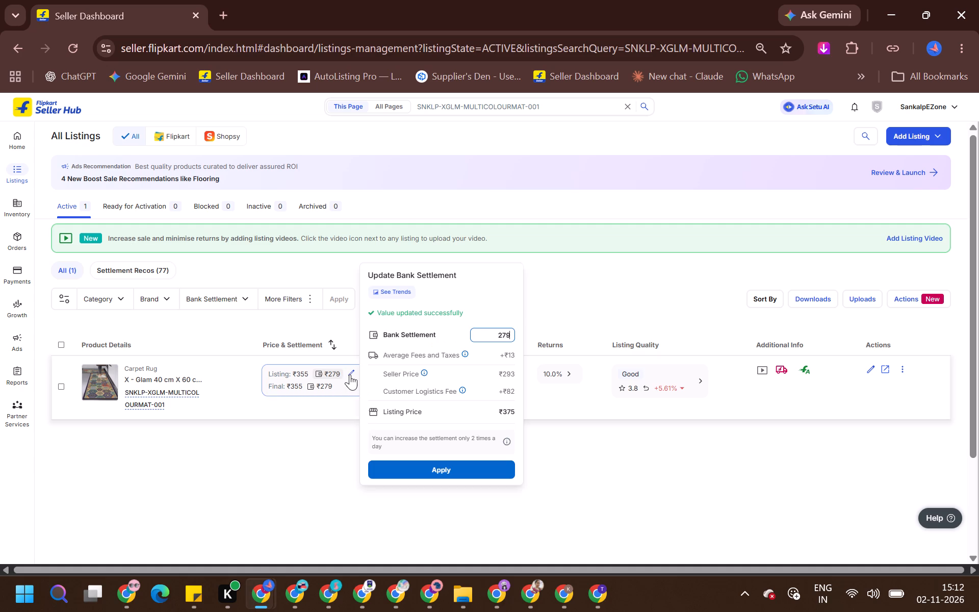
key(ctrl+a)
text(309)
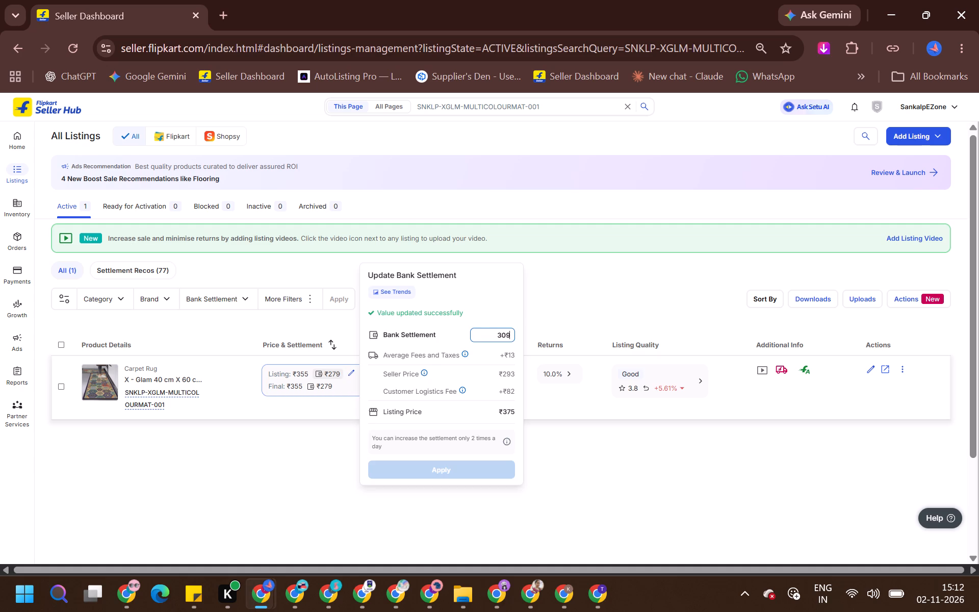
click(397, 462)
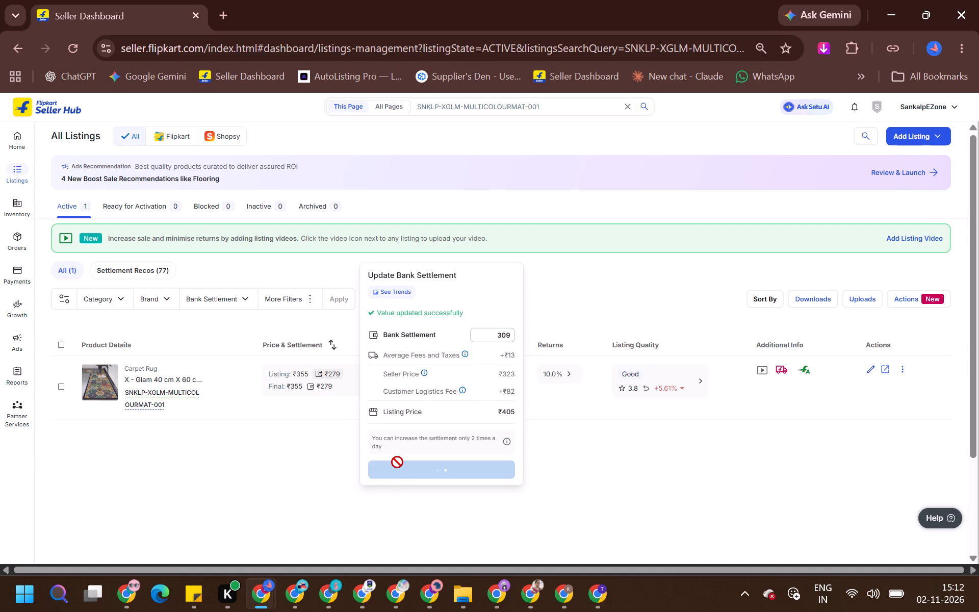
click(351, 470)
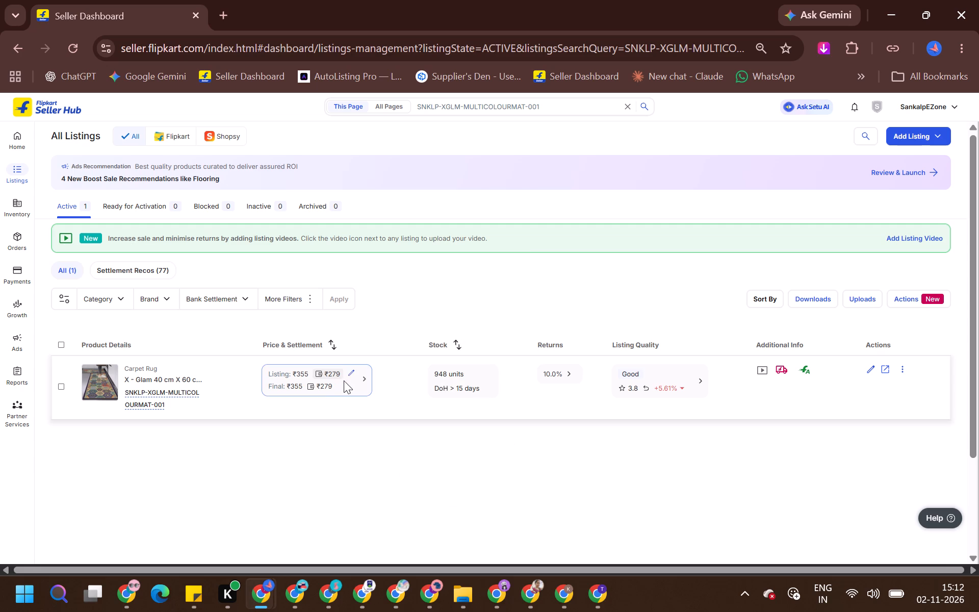
Set the multicolour mat listing's bank settlement to ₹300 and apply it.
click(346, 375)
click(353, 375)
key(ctrl+a)
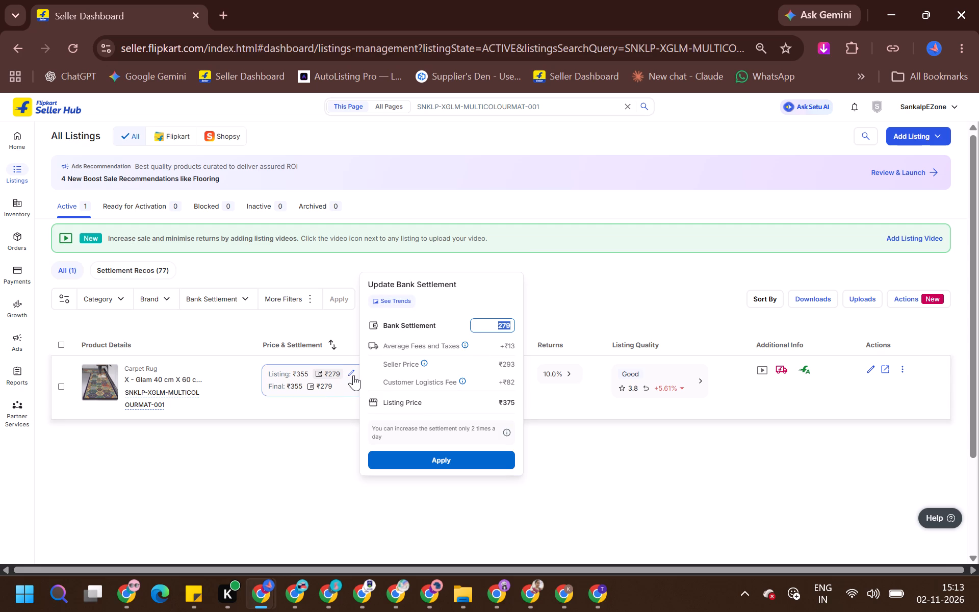
text(300)
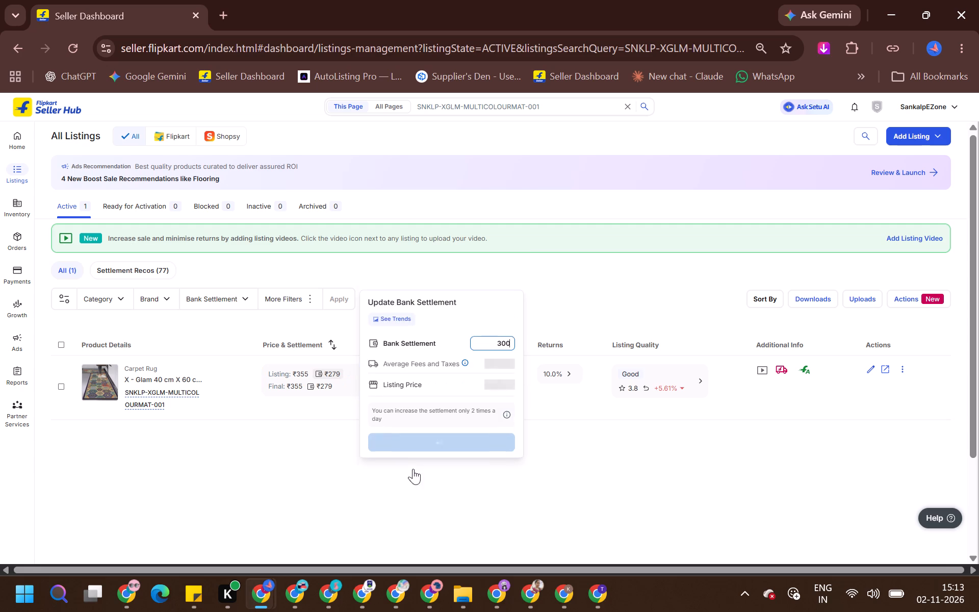
click(413, 461)
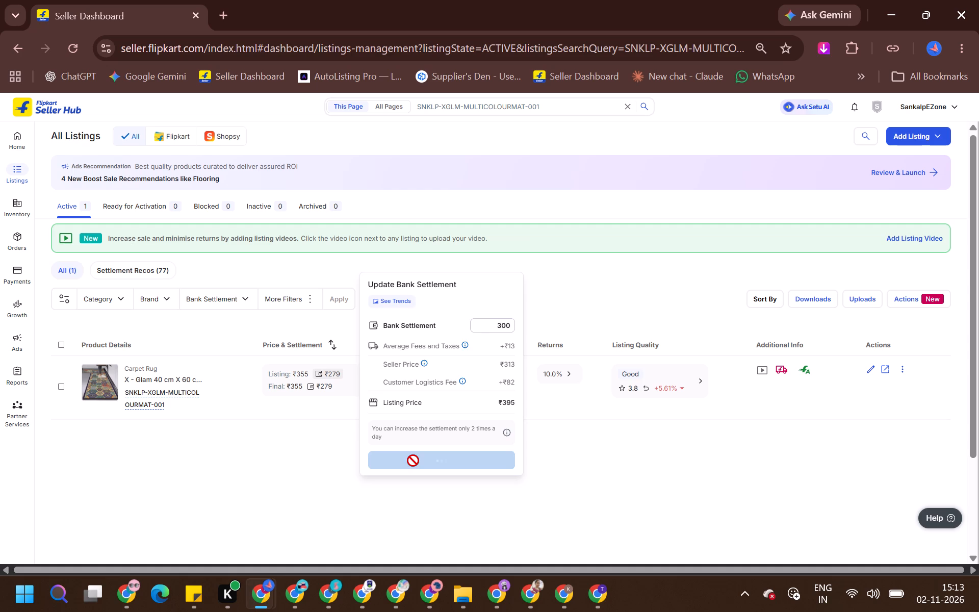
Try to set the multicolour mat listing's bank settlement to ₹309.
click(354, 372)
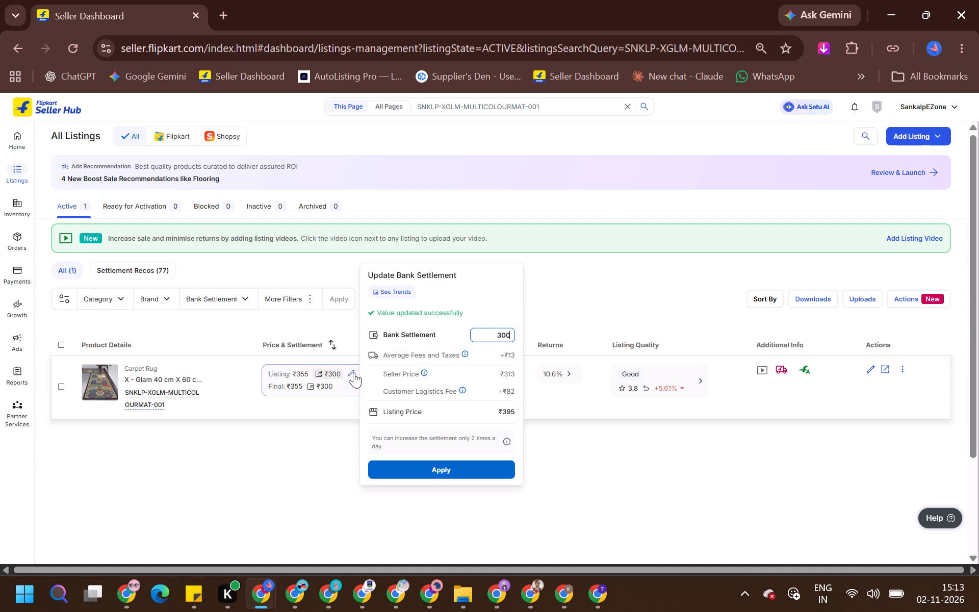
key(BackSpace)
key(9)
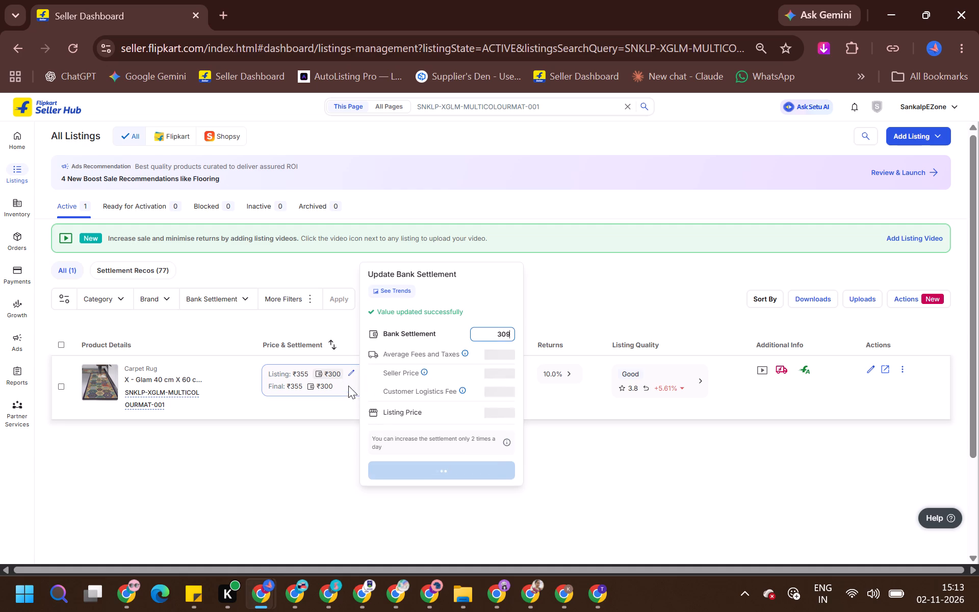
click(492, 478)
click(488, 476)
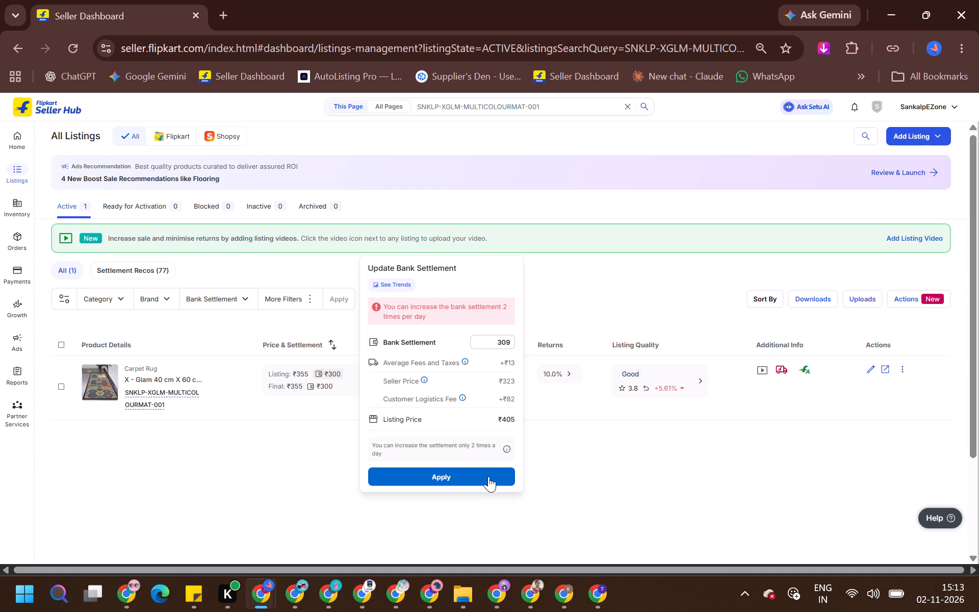
Edit the multicolour mat listing's package details to length 10, breadth 13, height 15 cm and weight 0.35 kg, and submit the changes.
click(866, 368)
scroll(622, 380, down, 3)
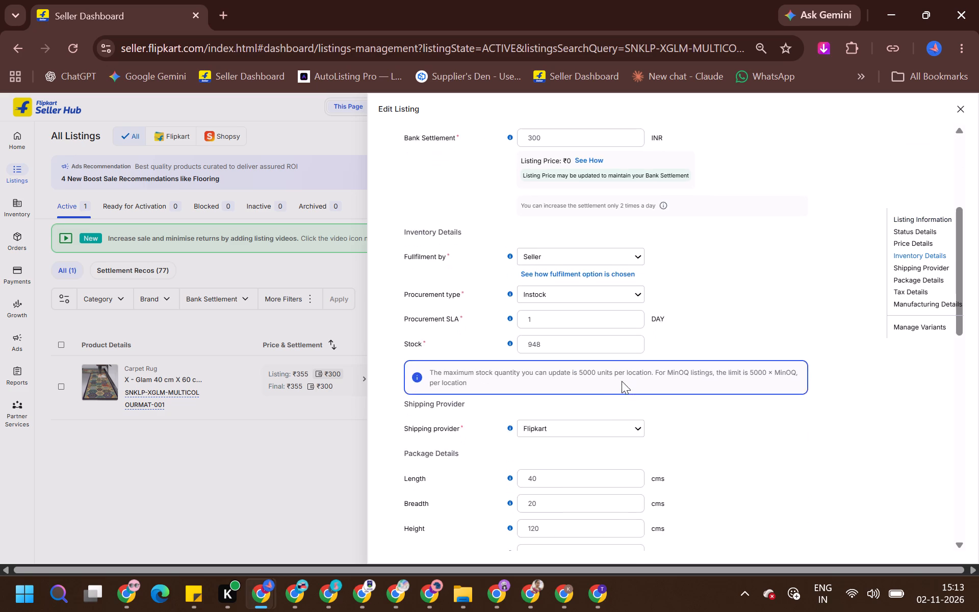
scroll(578, 424, down, 4)
triple_click(548, 173)
text(10)
key(Tab)
text(13)
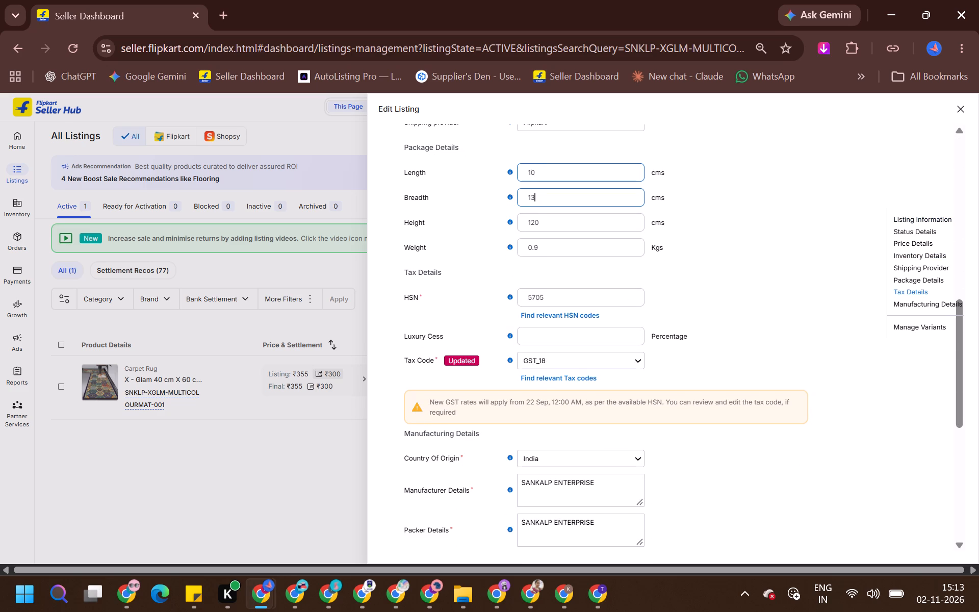
key(Tab)
text(15)
key(Tab)
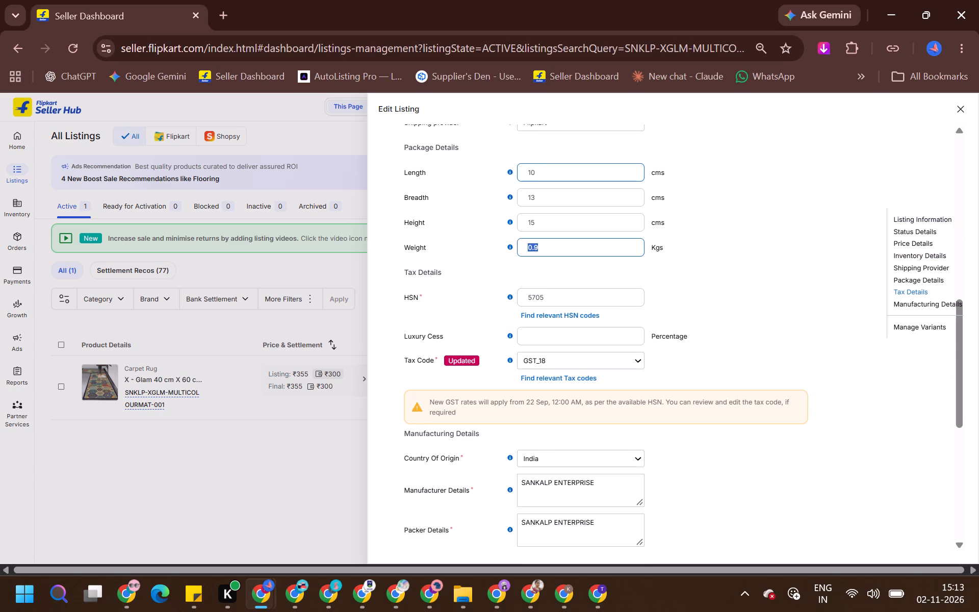
text(0.2)
key(BackSpace)
text(35)
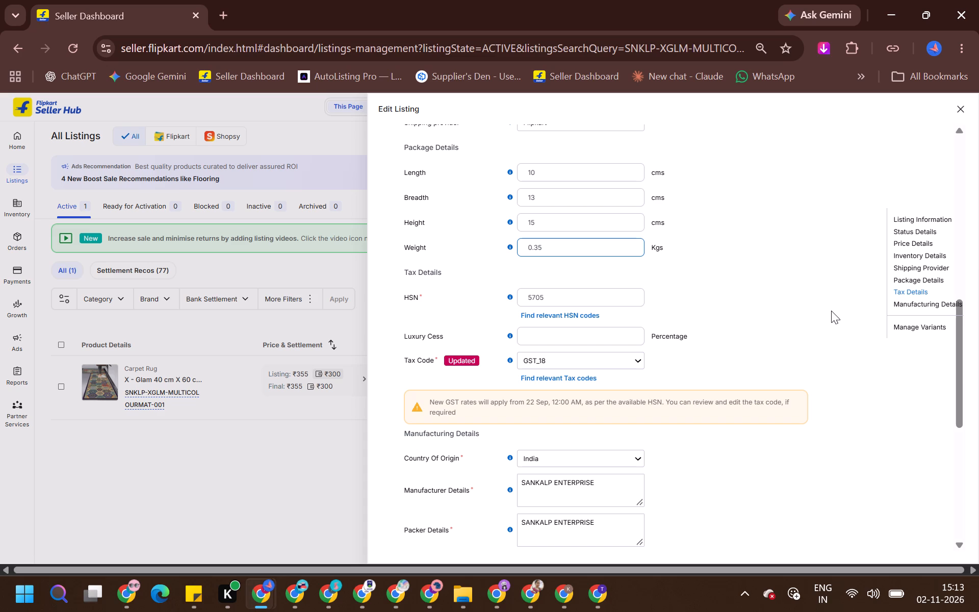
key(Return)
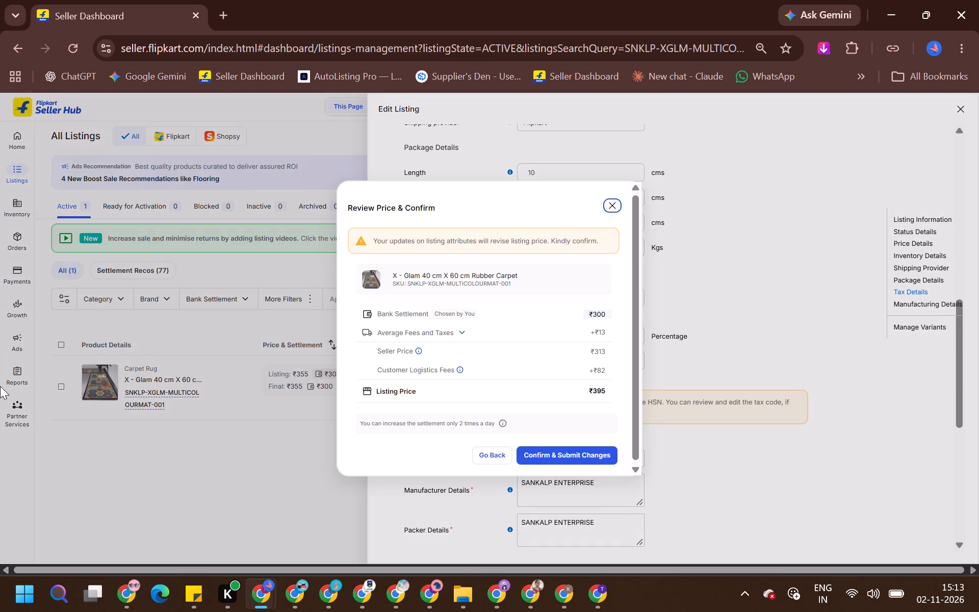
click(532, 446)
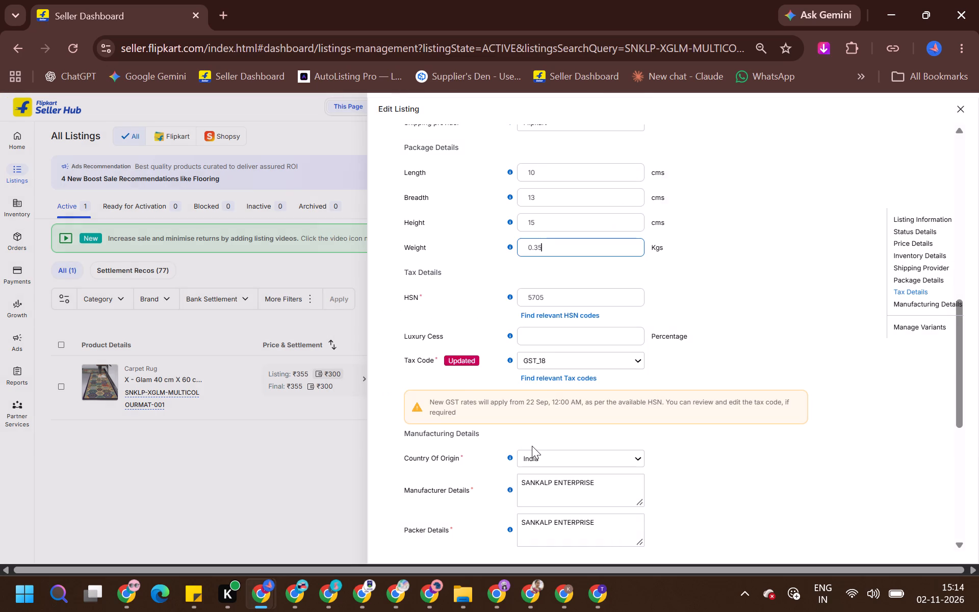
Copy the SKU of the last product on the seller insights page and search the listings for SNKLP-XGLM-GOLDENGFLOWER-002.
key(alt+Tab)
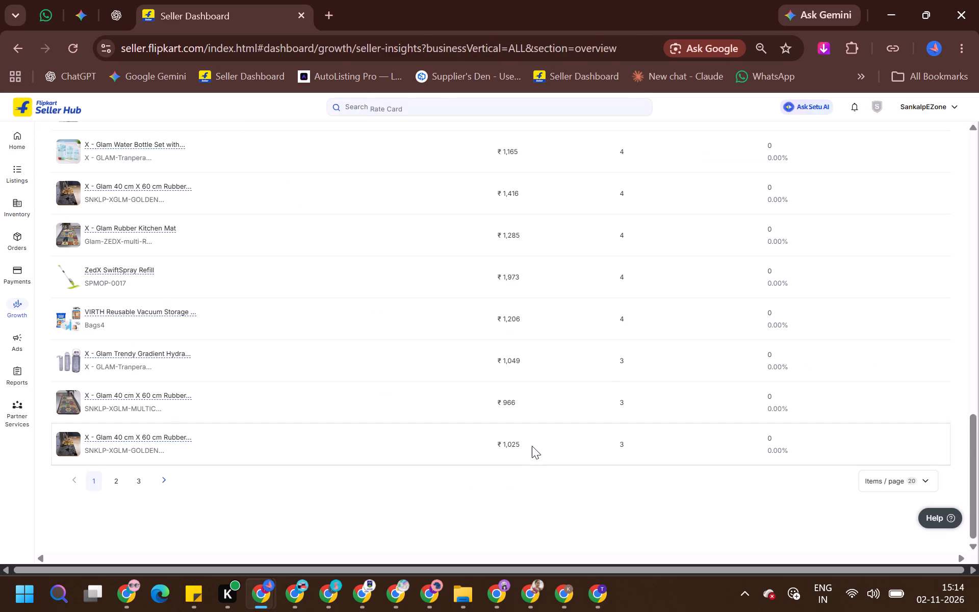
click(173, 455)
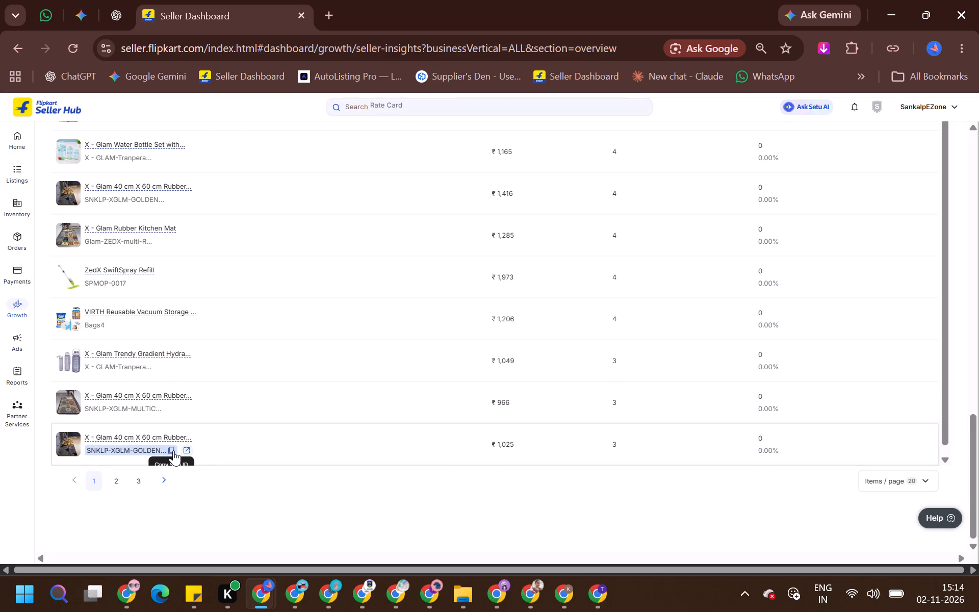
click(173, 450)
key(alt+Tab)
click(473, 95)
click(481, 101)
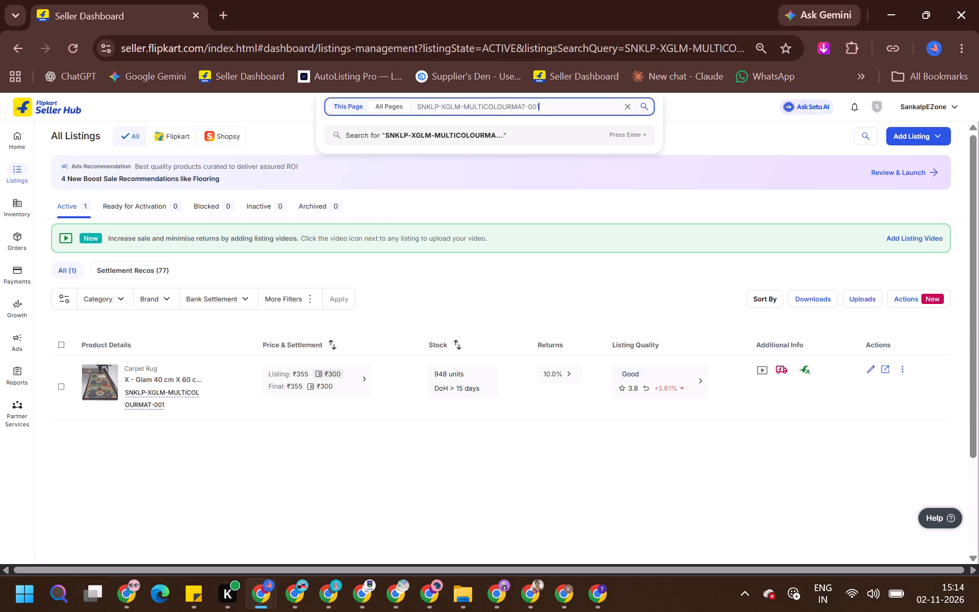
key(ctrl+a)
key(ctrl+v)
key(Return)
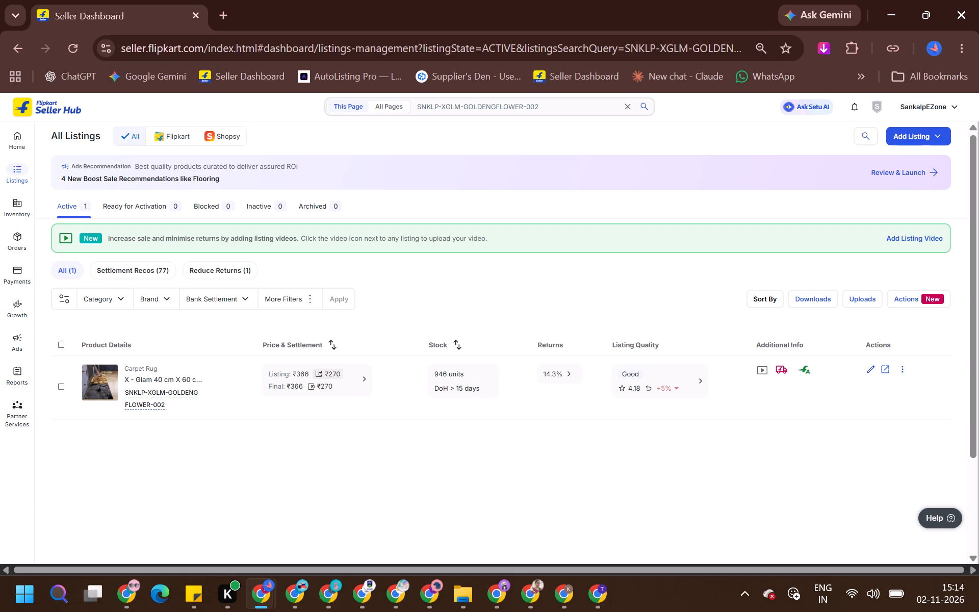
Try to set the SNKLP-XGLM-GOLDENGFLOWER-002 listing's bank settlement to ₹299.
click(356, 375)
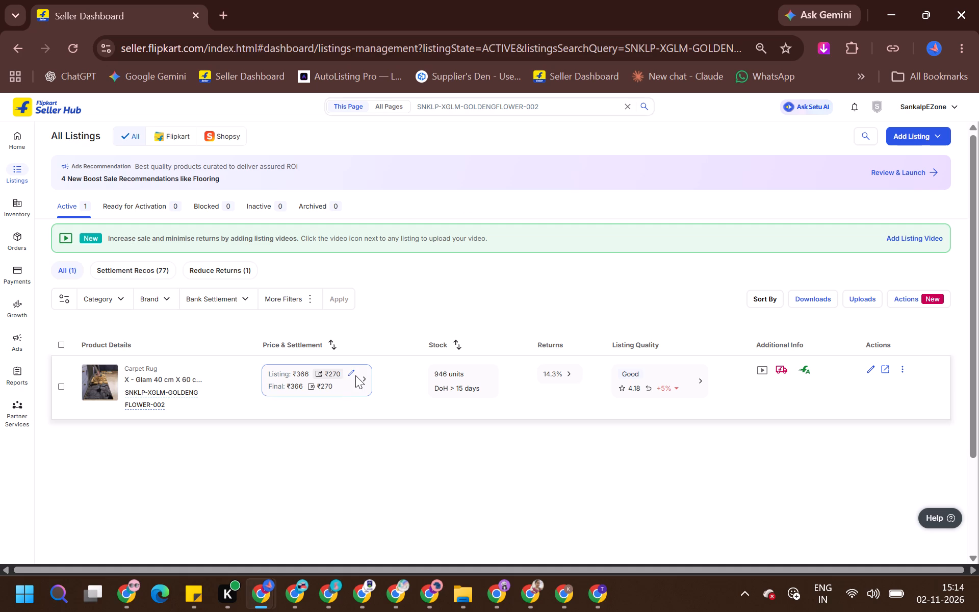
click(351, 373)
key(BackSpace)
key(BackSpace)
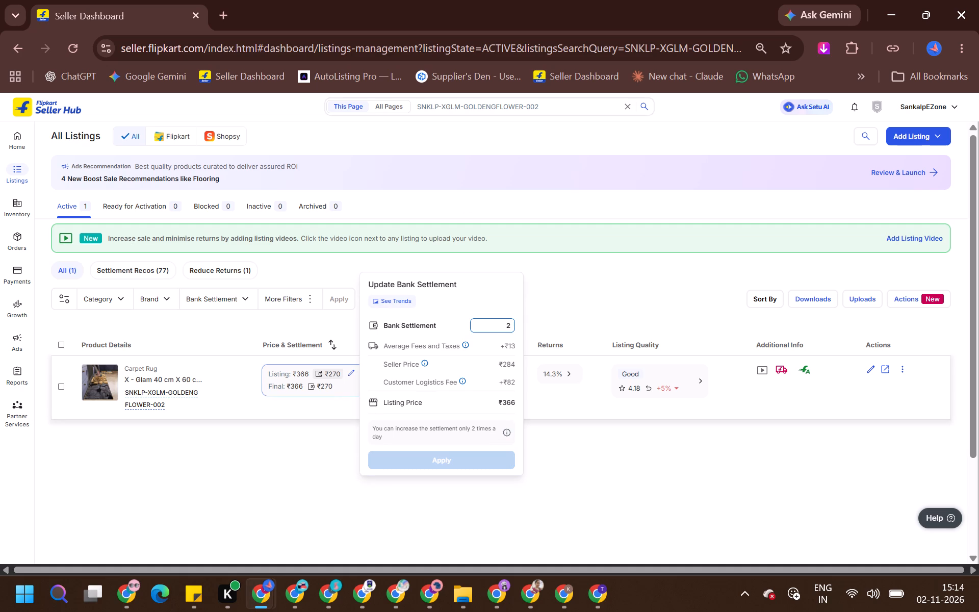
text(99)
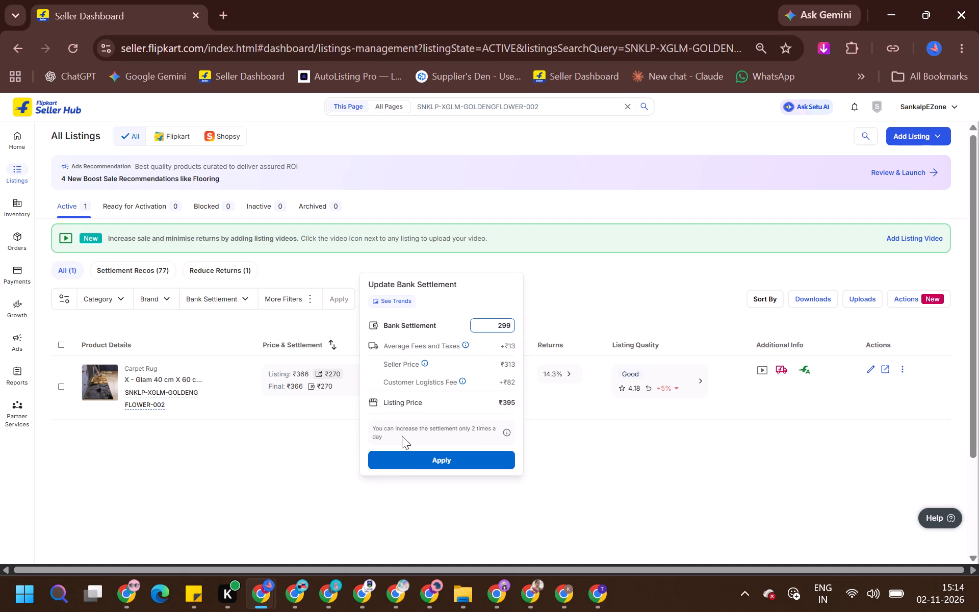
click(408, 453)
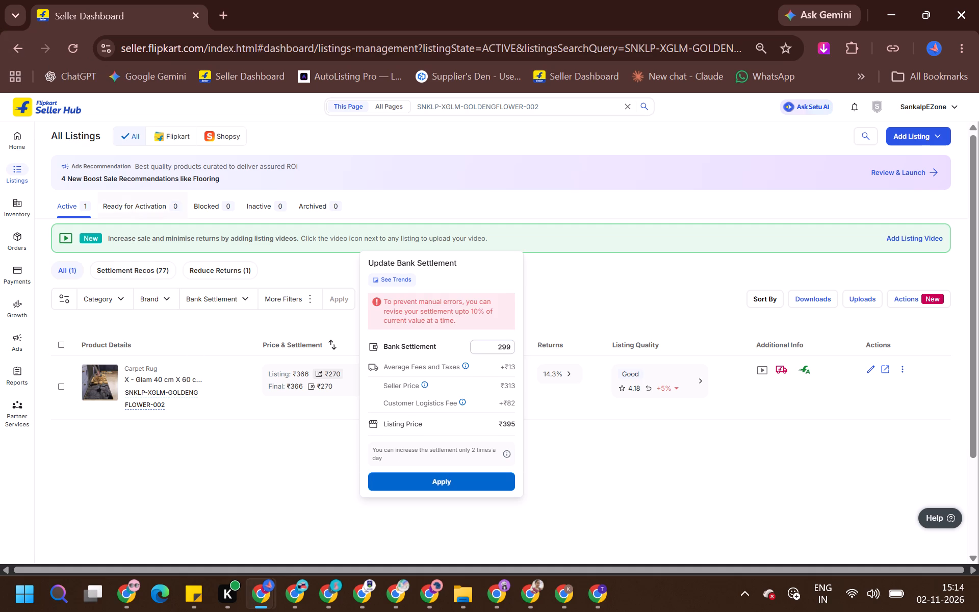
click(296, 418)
Set the SNKLP-XGLM-GOLDENGFLOWER-002 listing's bank settlement to ₹289 and apply it.
click(346, 372)
click(350, 375)
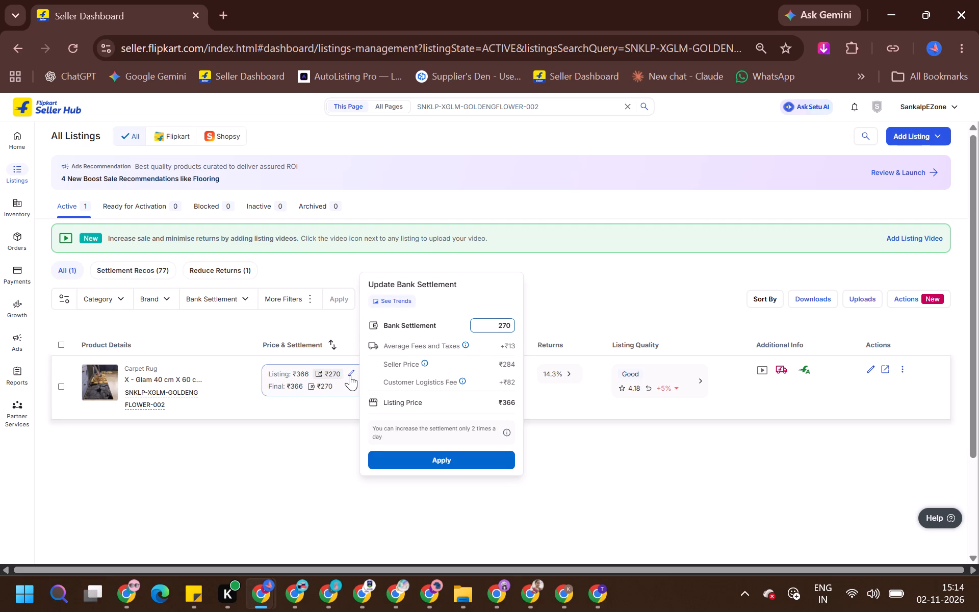
key(BackSpace)
key(BackSpace)
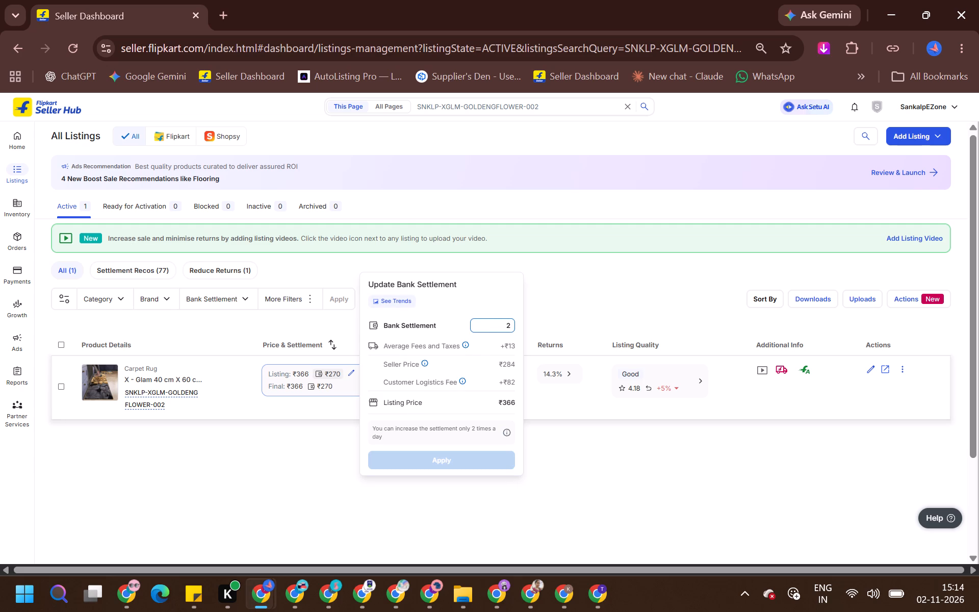
text(89)
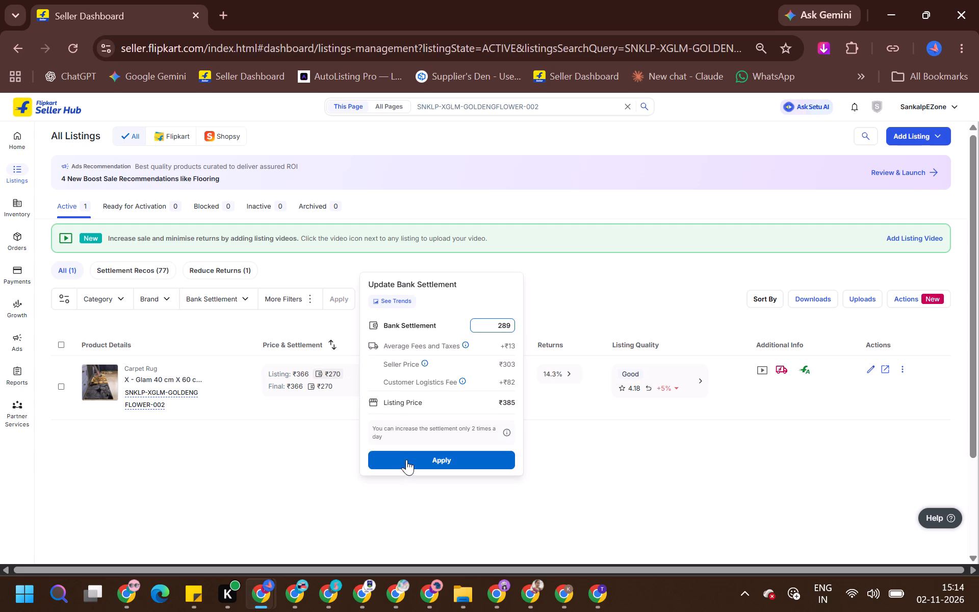
click(406, 460)
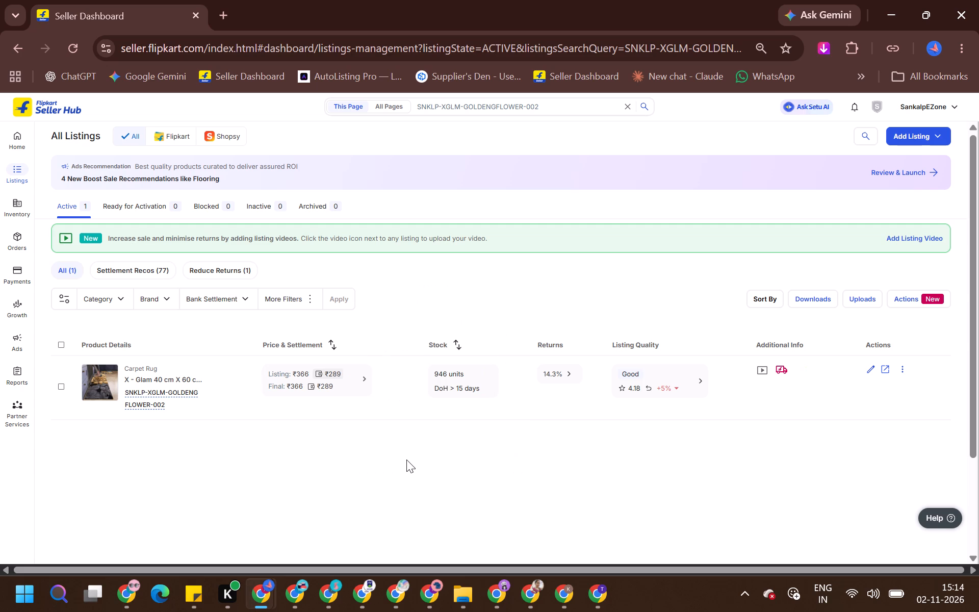
Set the golden flower mat listing's bank settlement to ₹309 and apply it.
click(348, 376)
key(ctrl+a)
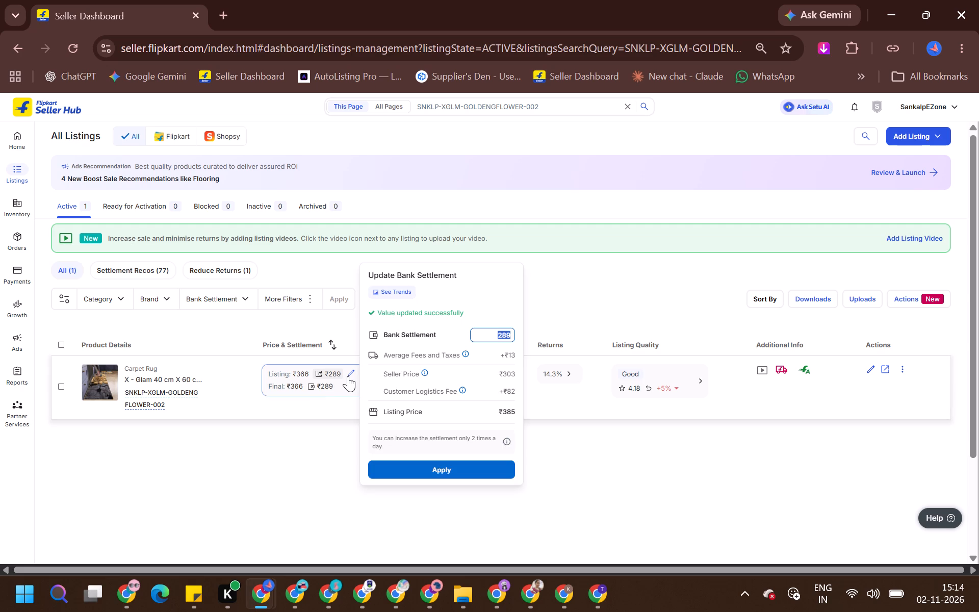
text(309)
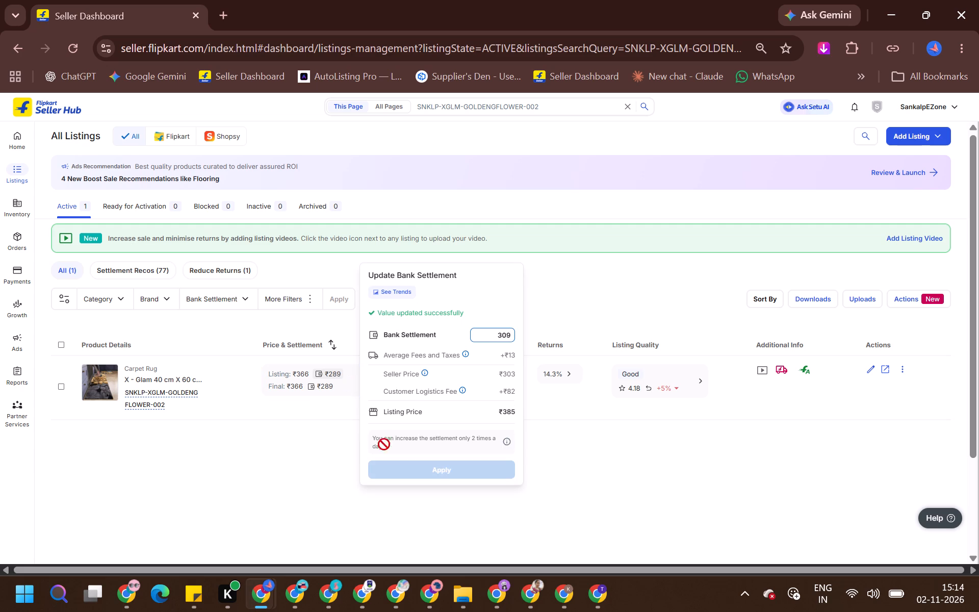
click(404, 466)
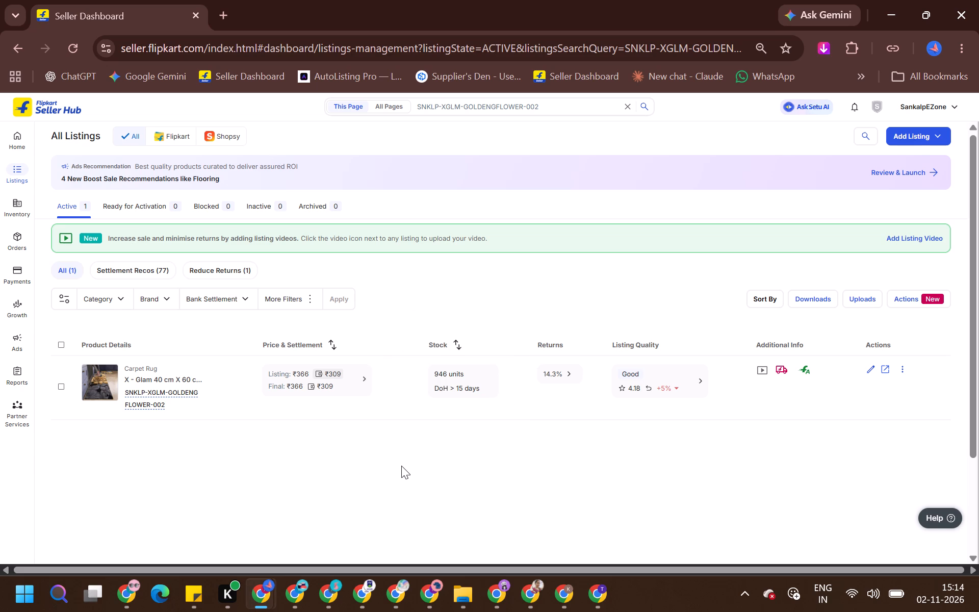
Edit the golden flower mat listing's package details to length 10, breadth 13, height 15 cm and weight 0.35 kg, and submit the changes.
click(870, 370)
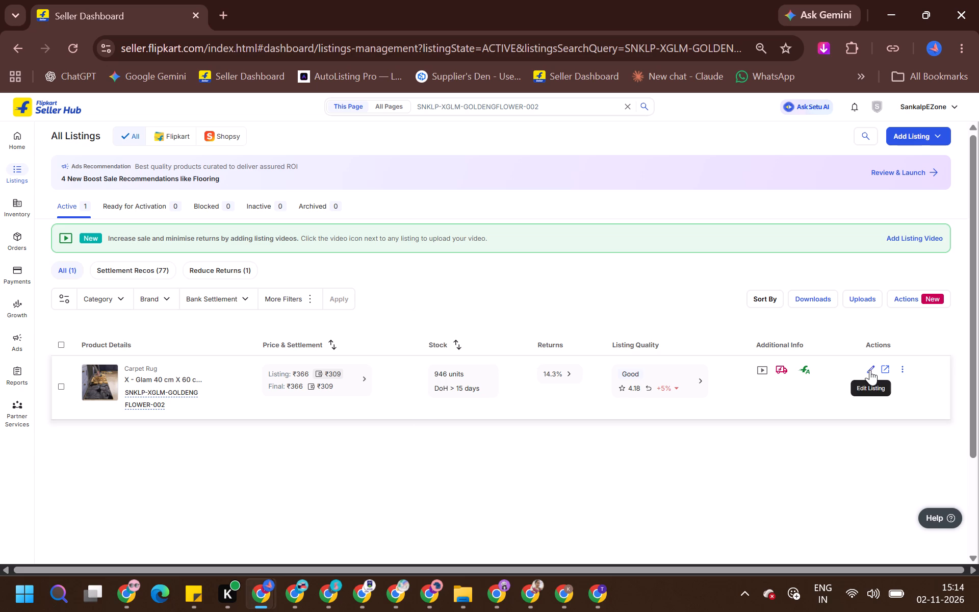
scroll(663, 395, down, 4)
scroll(549, 402, down, 1)
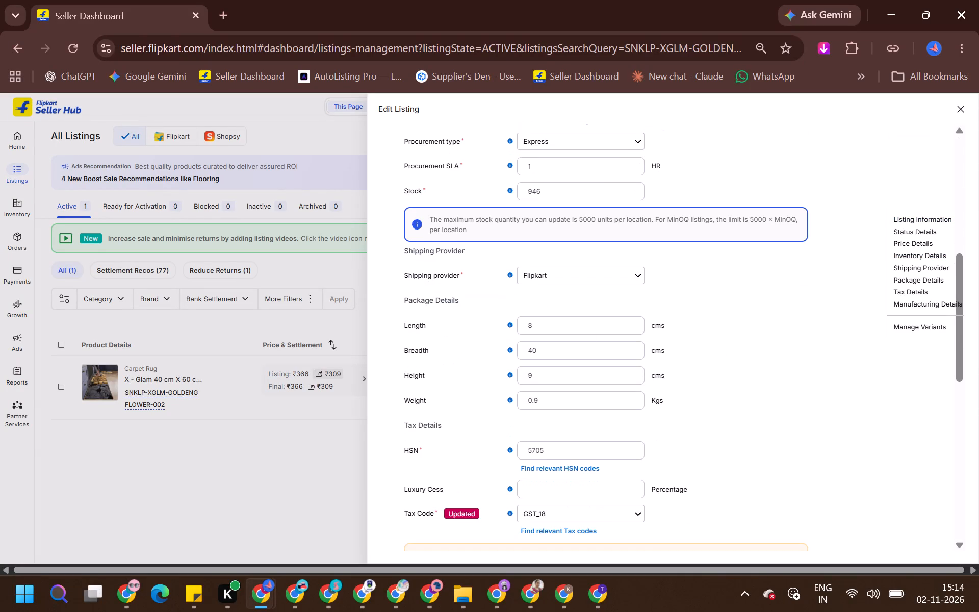
double_click(581, 314)
triple_click(596, 325)
text(10)
key(Tab)
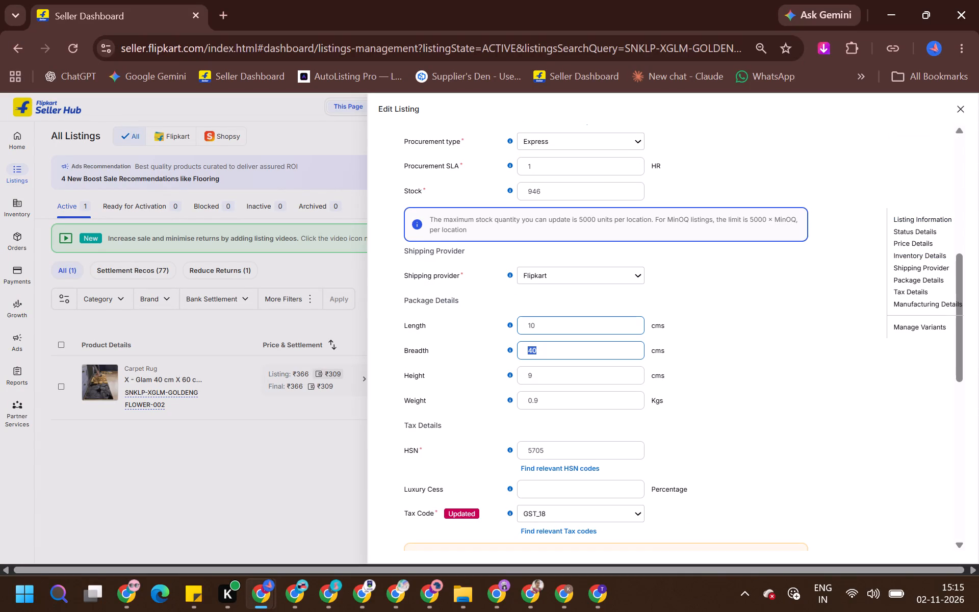
text(13)
key(Tab)
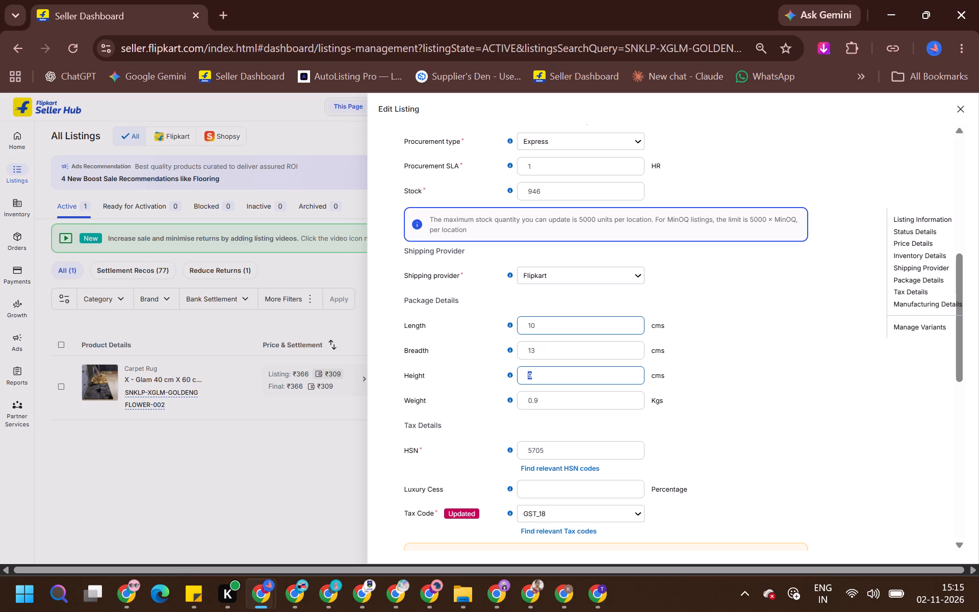
text(15)
key(Tab)
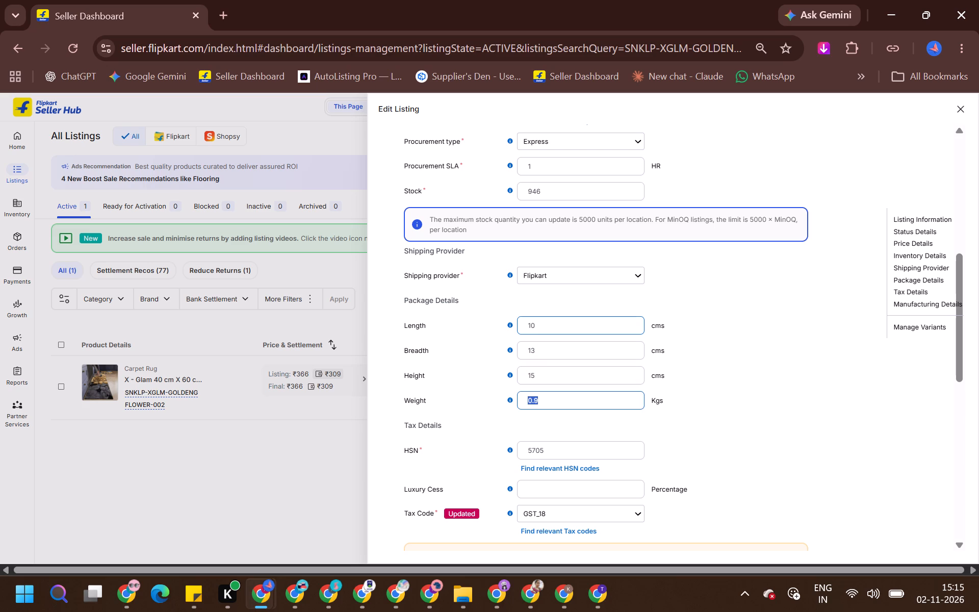
text(0.3)
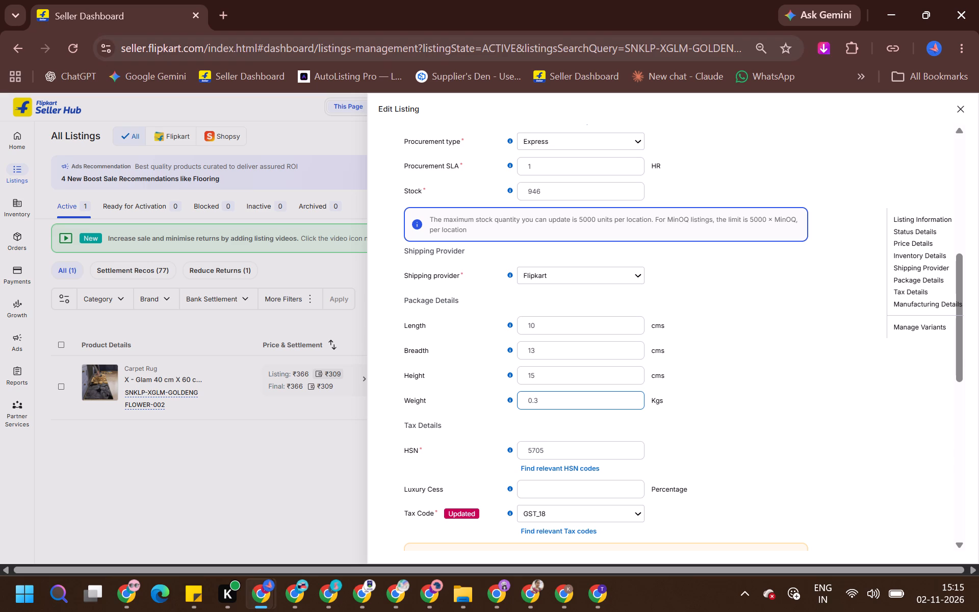
key(5)
key(Return)
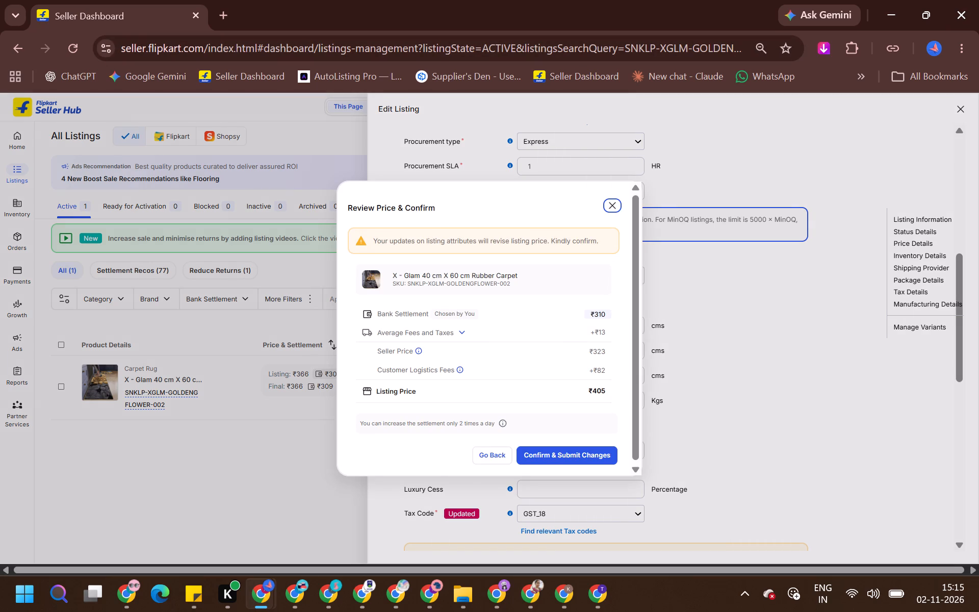
click(604, 450)
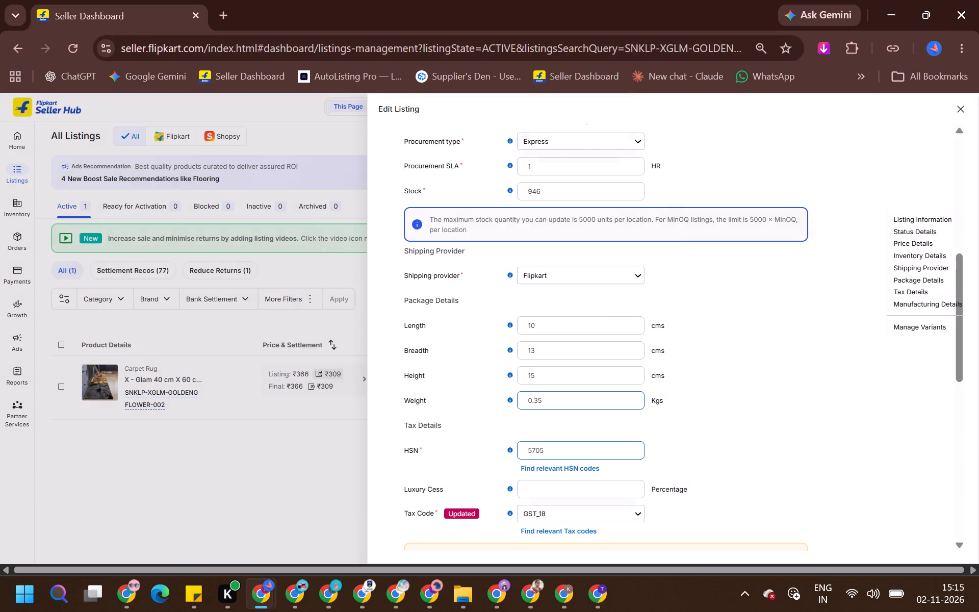
Copy the SKU of the first product on page 2 of Today's Top Products and search the listings for SNKLP-XGLM-HEXAMULTI-002.
key(alt+Tab)
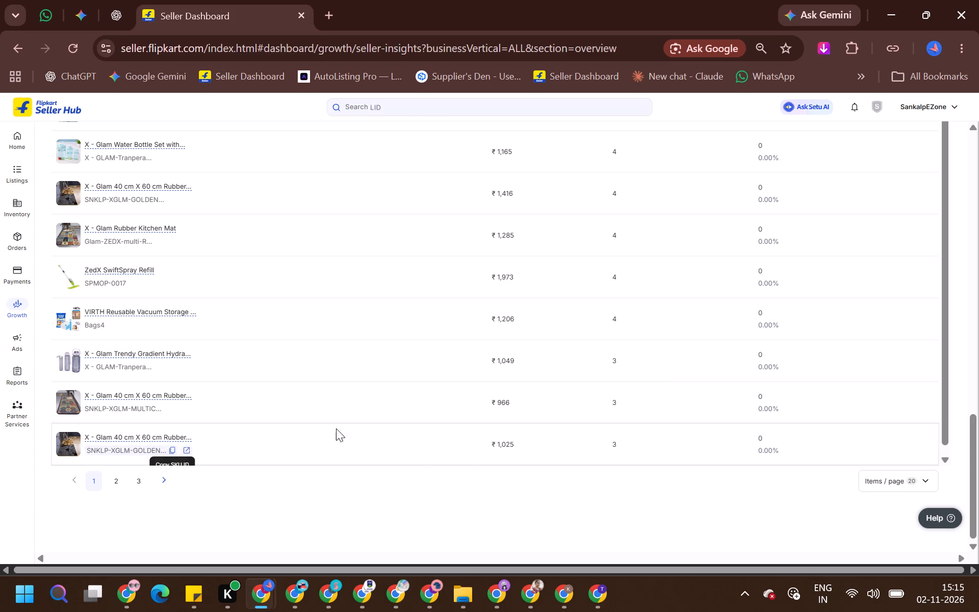
click(174, 452)
key(alt+Tab)
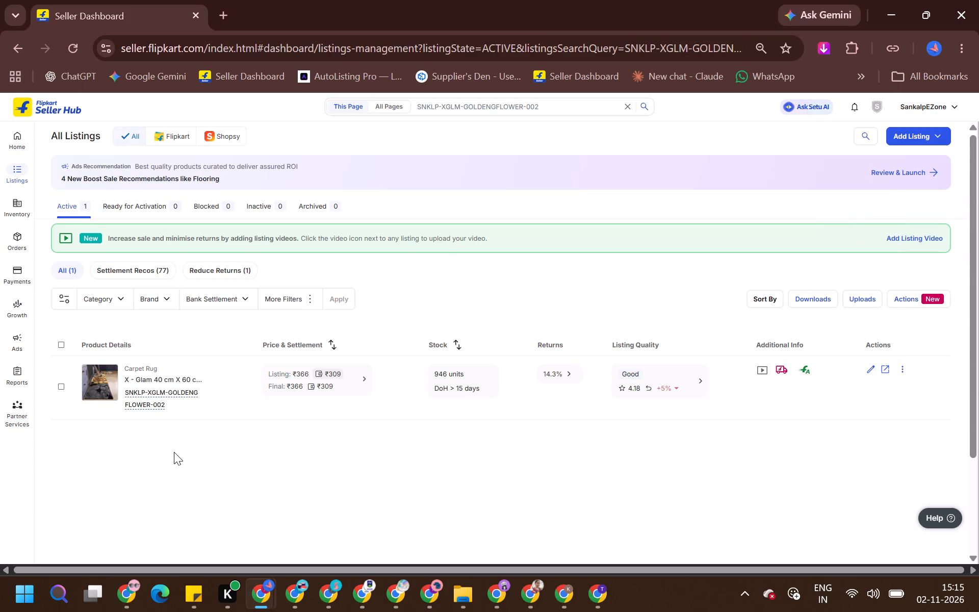
key(alt+Tab)
click(113, 482)
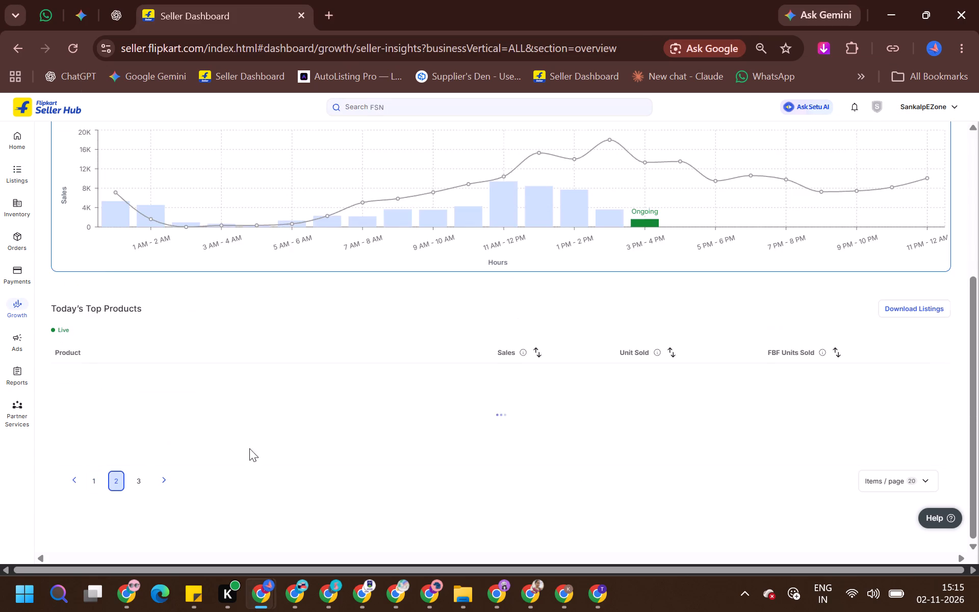
scroll(338, 392, down, 3)
scroll(338, 392, up, 7)
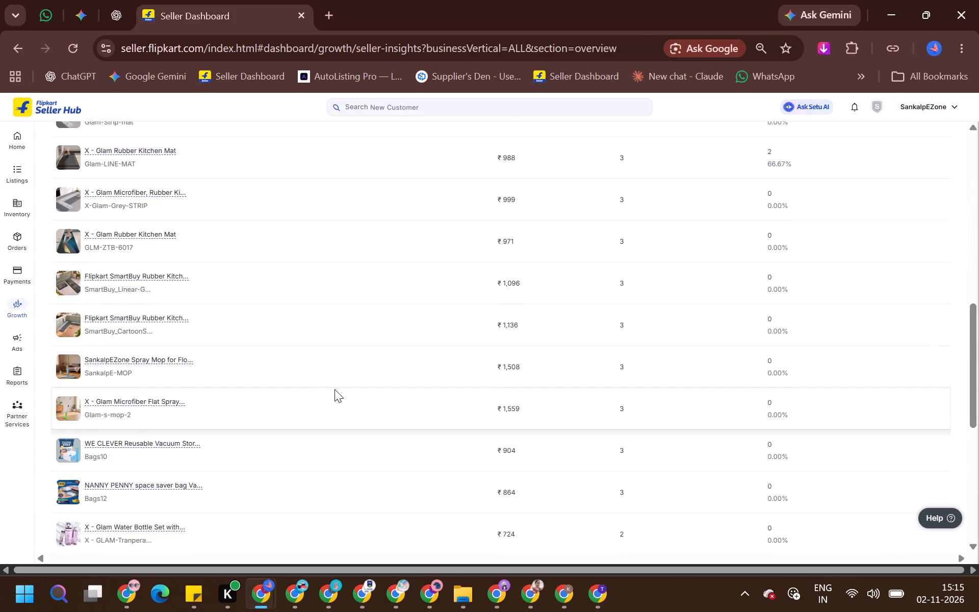
scroll(334, 389, up, 2)
click(171, 343)
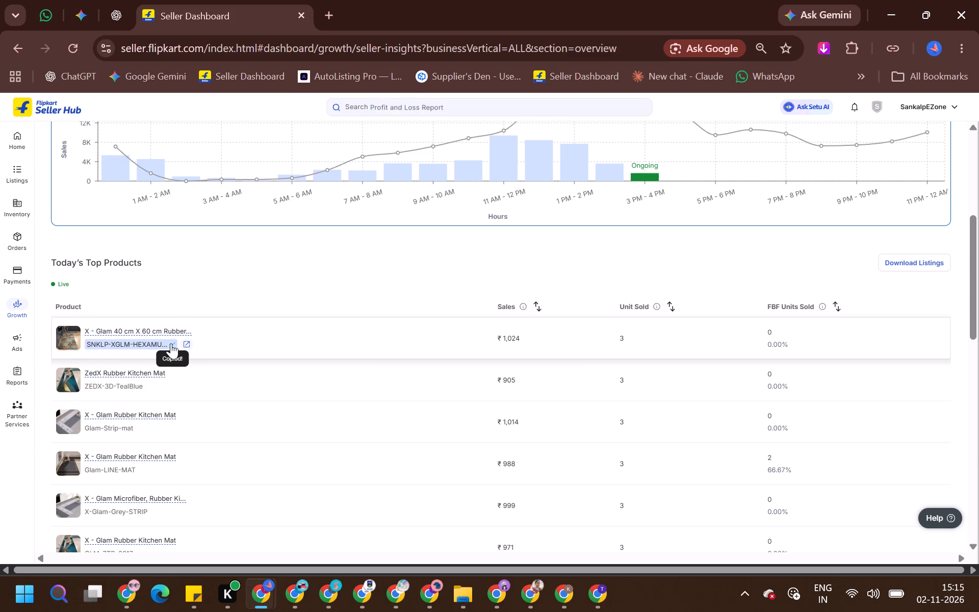
key(alt+Tab)
click(443, 99)
key(ctrl+a)
key(ctrl+v)
key(Return)
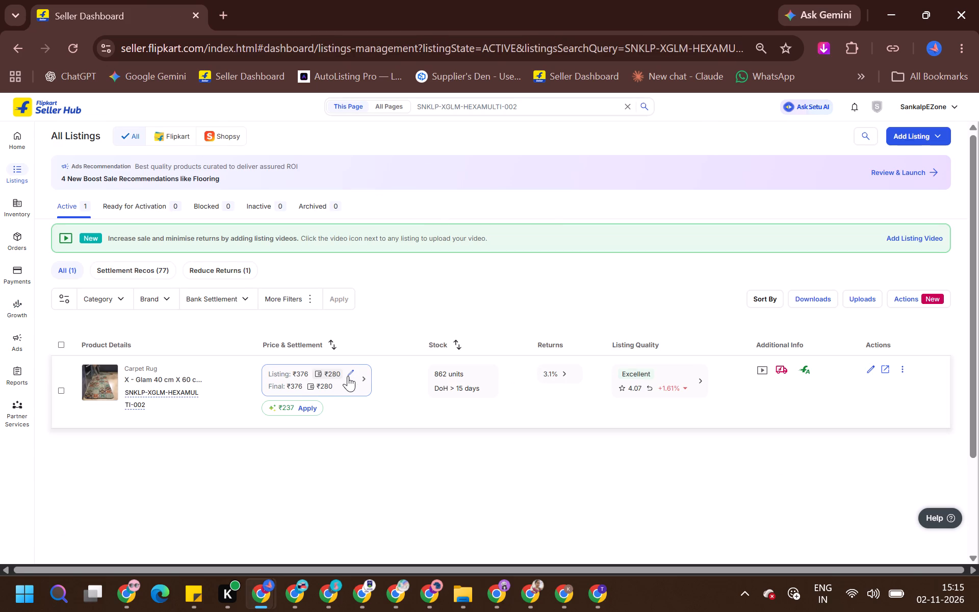
Set the SNKLP-XGLM-HEXAMULTI-002 listing's bank settlement to ₹300 and apply it.
click(345, 374)
click(354, 375)
key(BackSpace)
key(BackSpace)
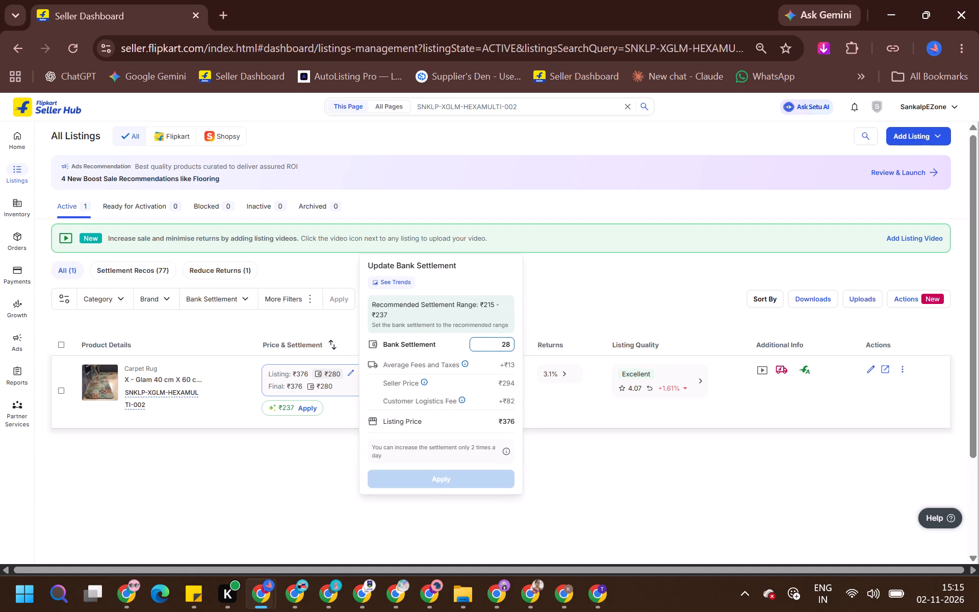
key(BackSpace)
key(BackSpace)
text(300)
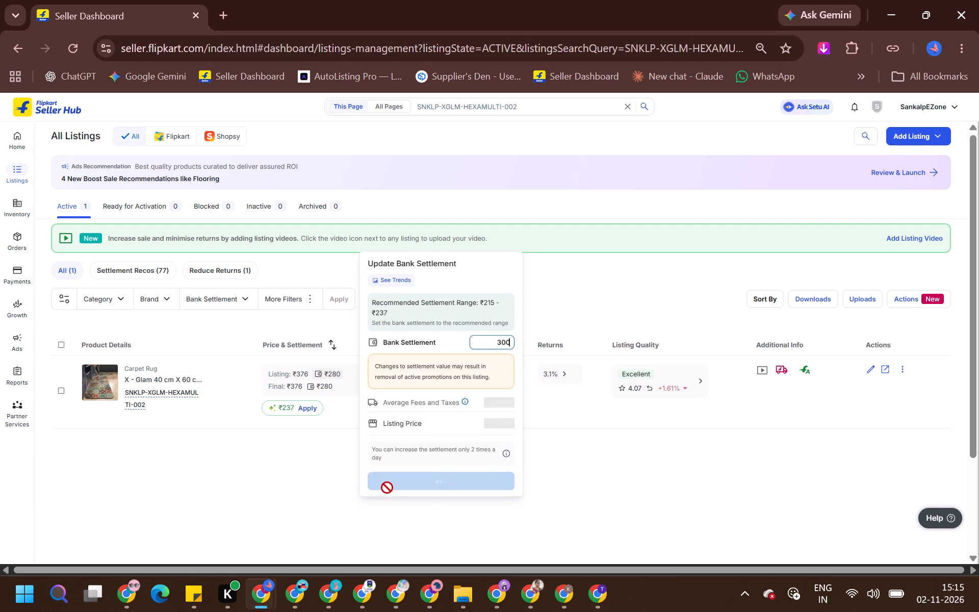
click(395, 494)
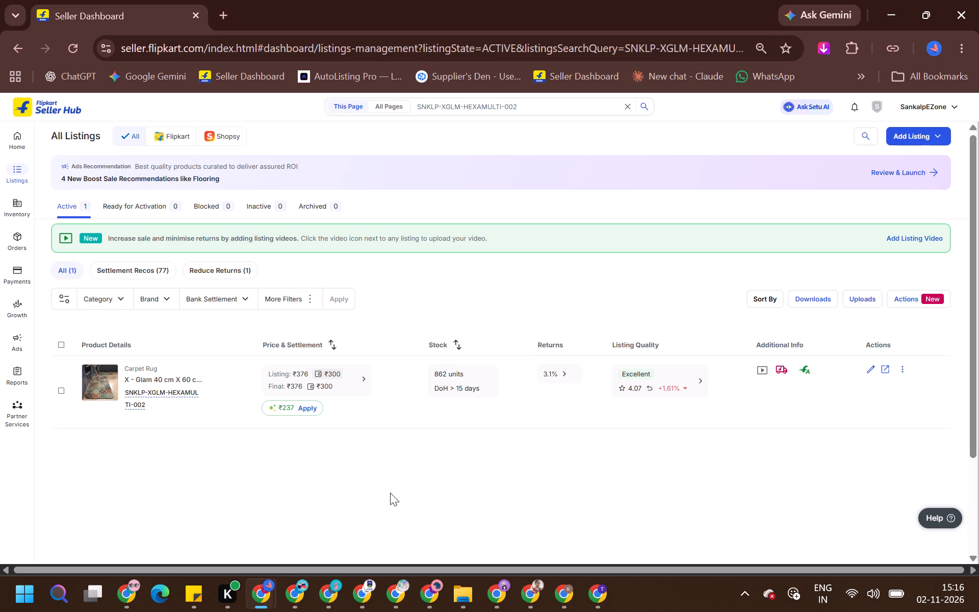
Set the SNKLP-XGLM-HEXAMULTI-002 listing's bank settlement to ₹309 and apply it.
click(348, 373)
key(BackSpace)
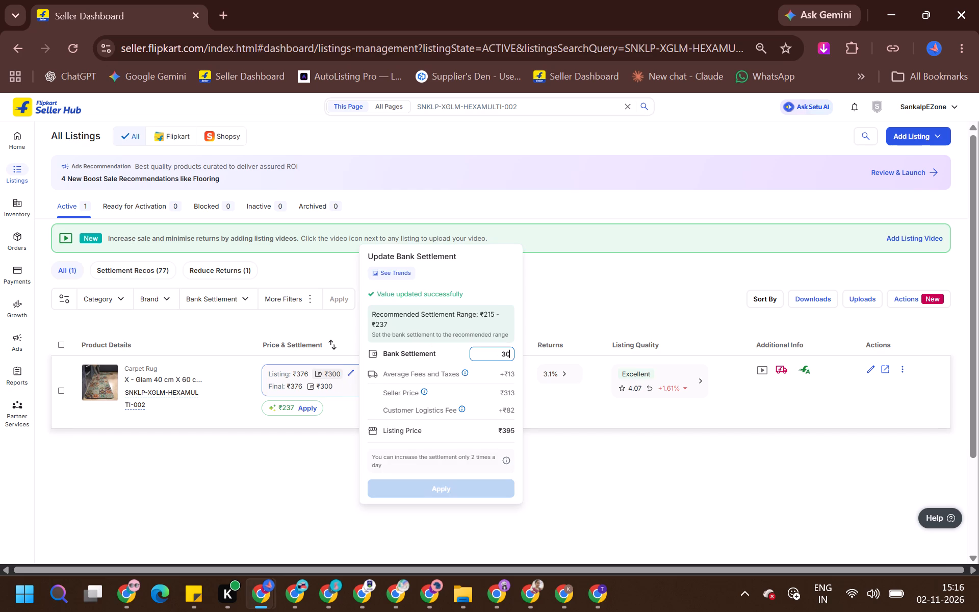
key(9)
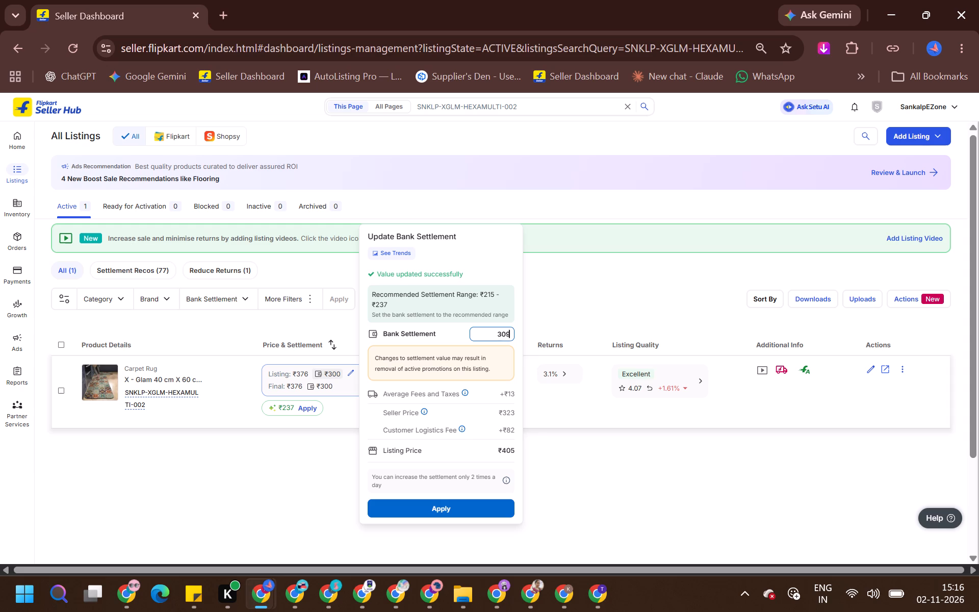
click(458, 513)
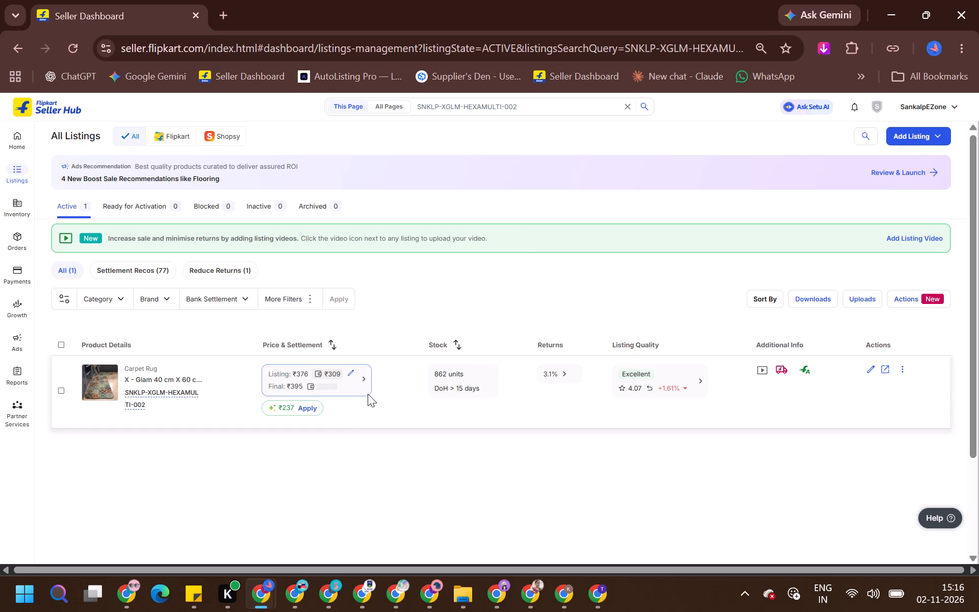
Edit the SNKLP-XGLM-HEXAMULTI-002 listing's package details to length 10, breadth 13, height 15 cm and weight 0.35 kg, and submit the changes.
click(874, 372)
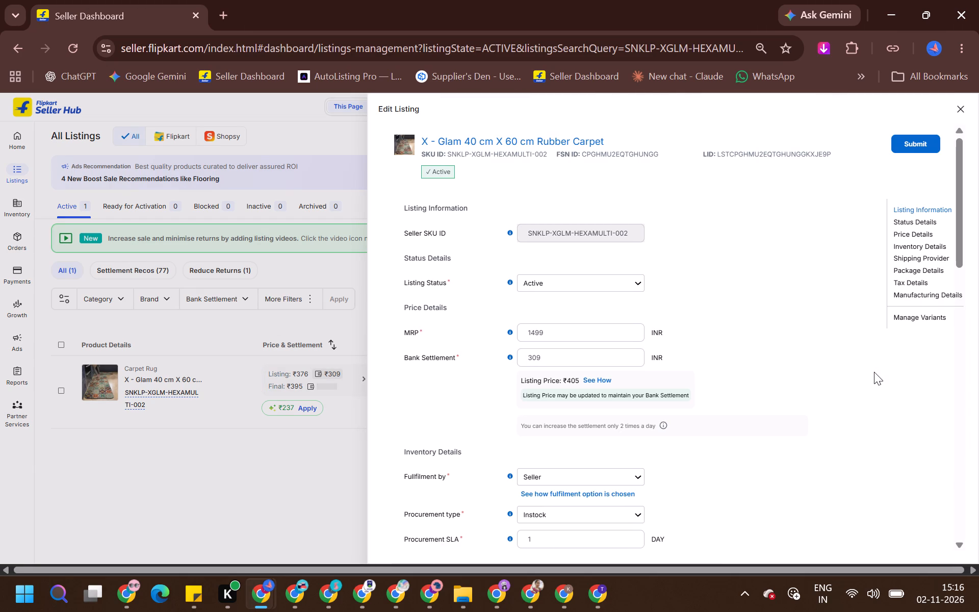
scroll(726, 420, down, 3)
scroll(566, 450, down, 1)
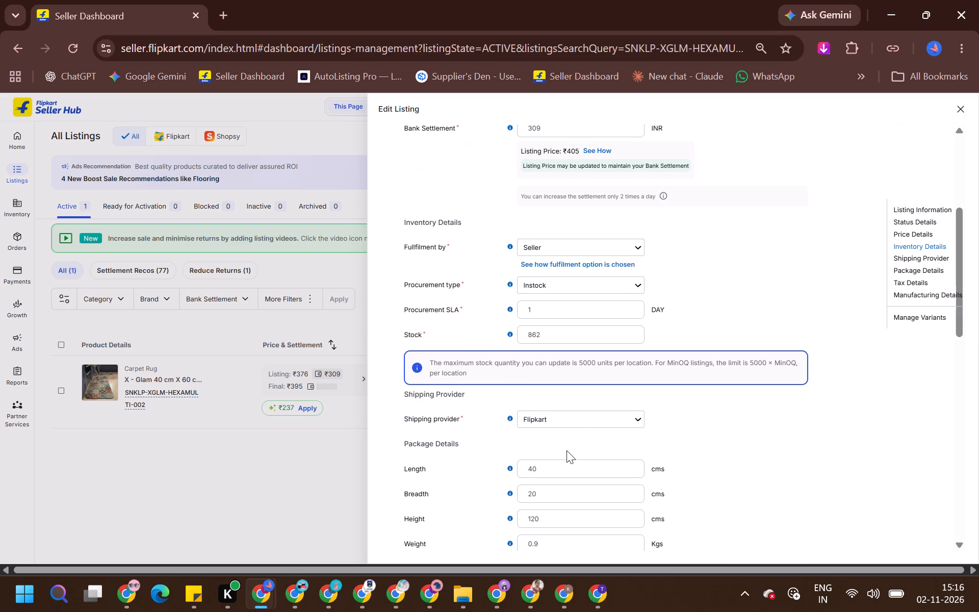
scroll(566, 450, down, 1)
triple_click(534, 319)
text(10)
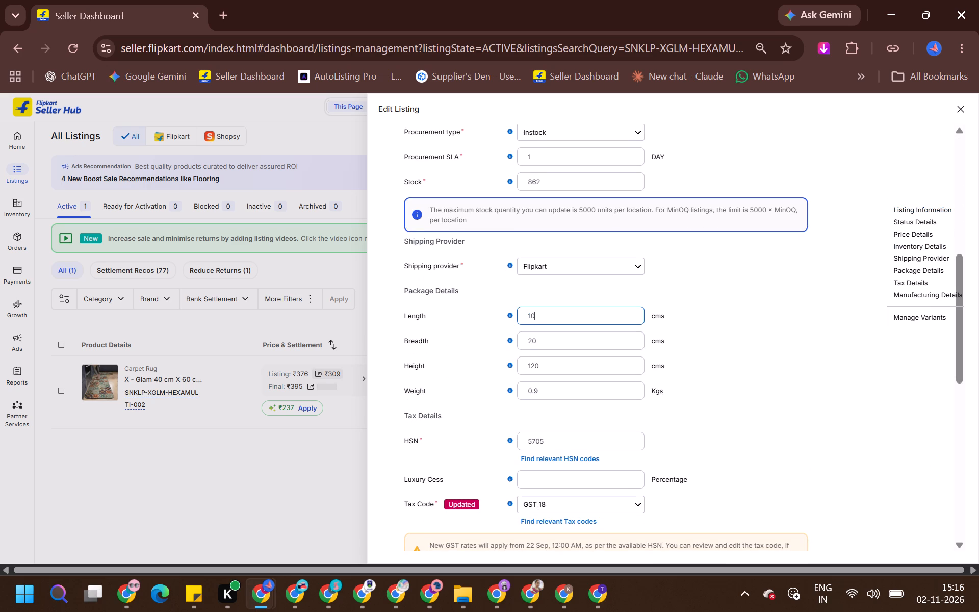
key(Tab)
text(13)
key(Tab)
text(15)
key(Tab)
text(0.35)
key(Return)
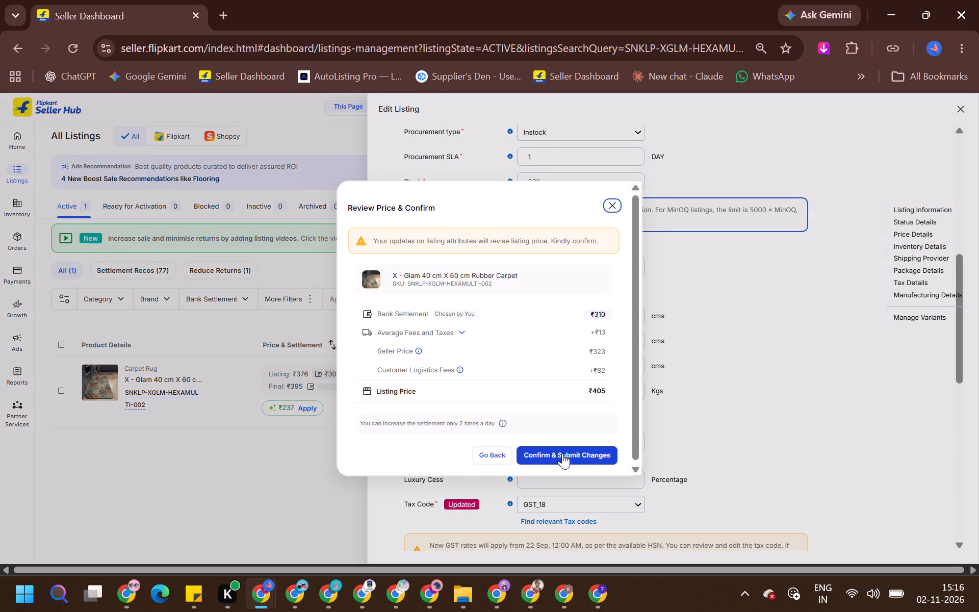
click(562, 453)
Copy the ZedX Rubber Kitchen Mat's SKU from Today's Top Products and search the listings for ZEDX-3D-TealBlue.
key(alt+Tab)
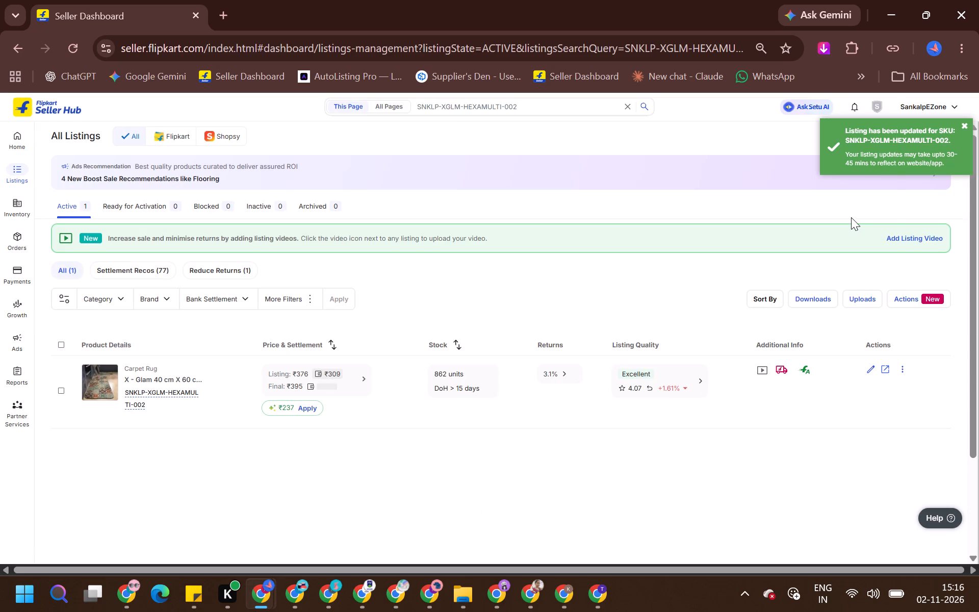
scroll(283, 273, down, 1)
click(173, 307)
key(alt+Tab)
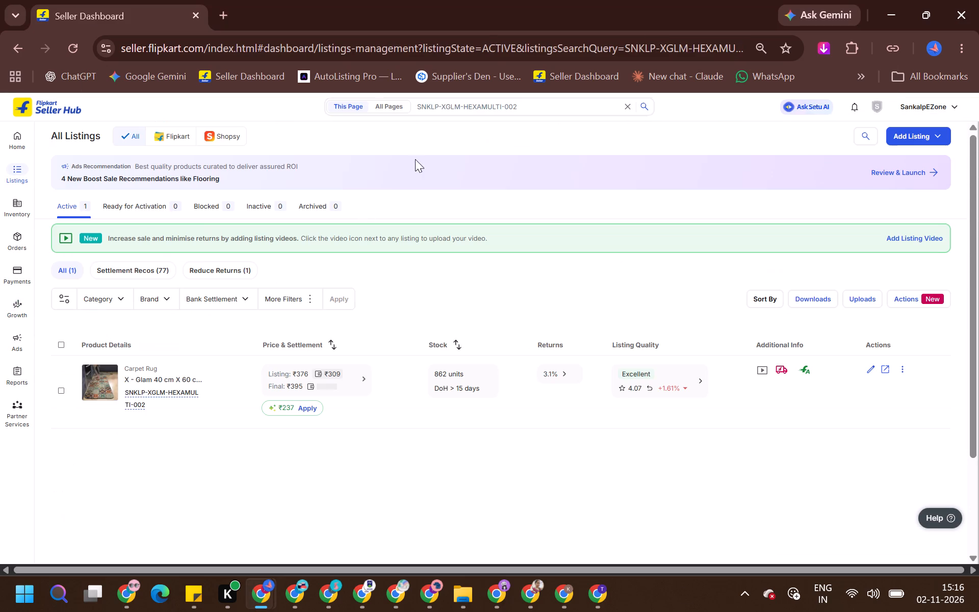
click(463, 104)
key(ctrl+a)
key(ctrl+v)
key(Return)
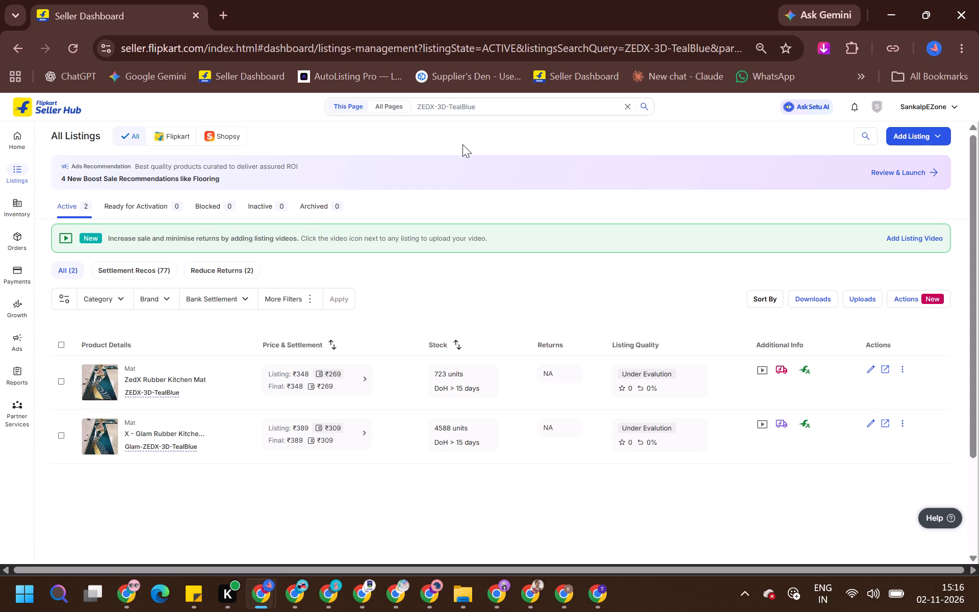
Set the ZEDX-3D-TealBlue listing's bank settlement to ₹289 and apply it.
click(348, 374)
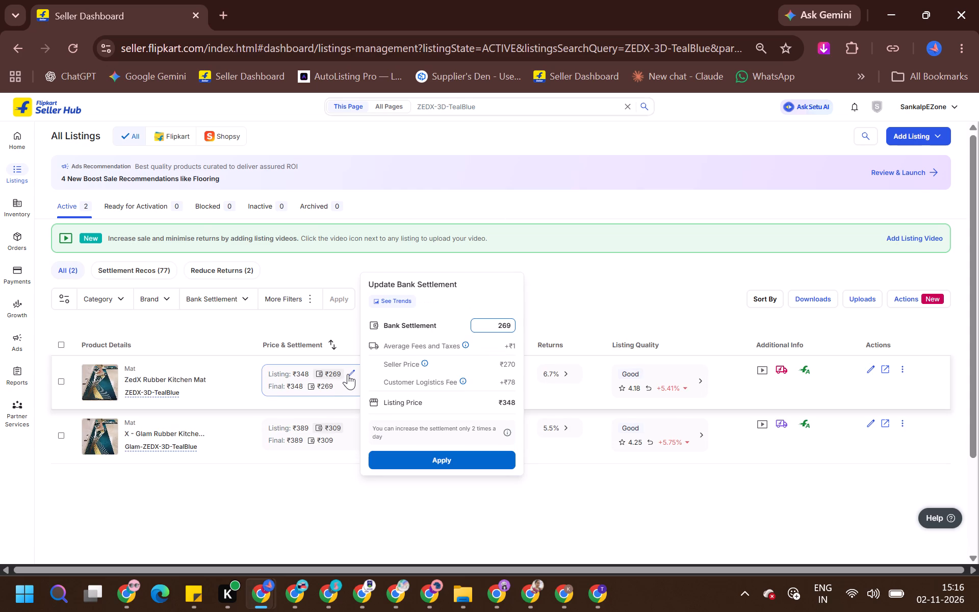
key(Left)
key(BackSpace)
key(8)
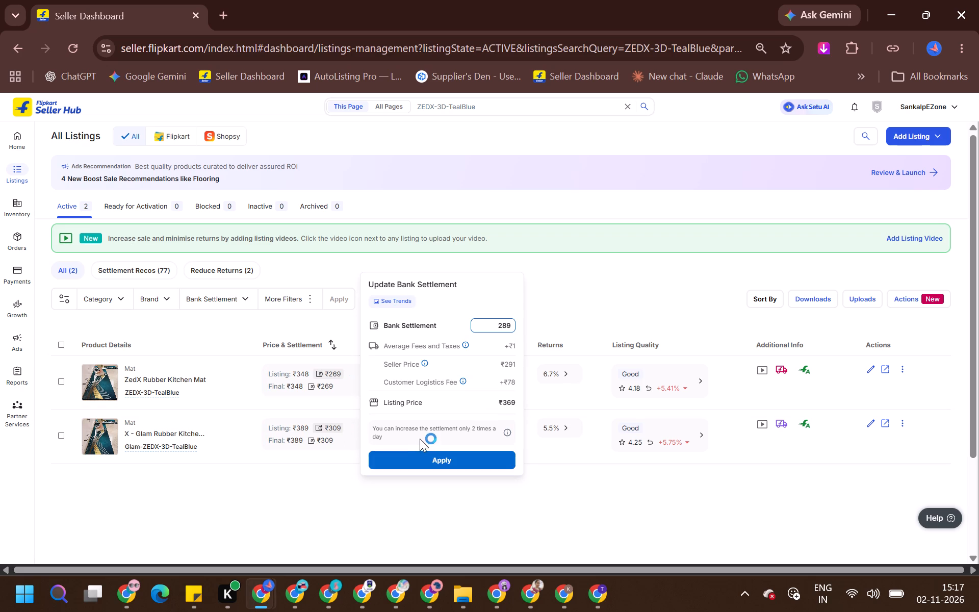
click(429, 454)
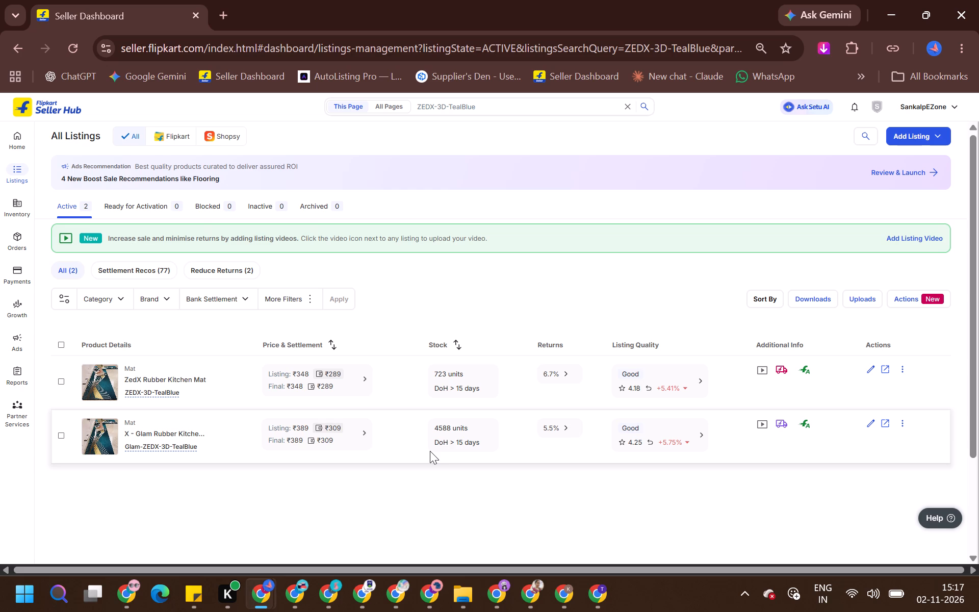
Set the ZEDX-3D-TealBlue listing's bank settlement to ₹309 and apply it.
click(350, 377)
key(ctrl+a)
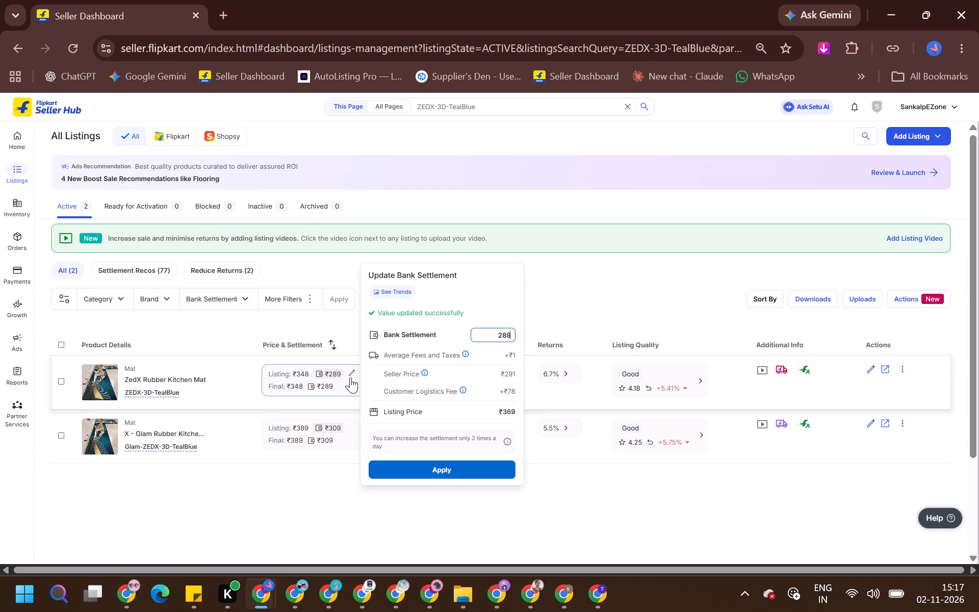
text(309)
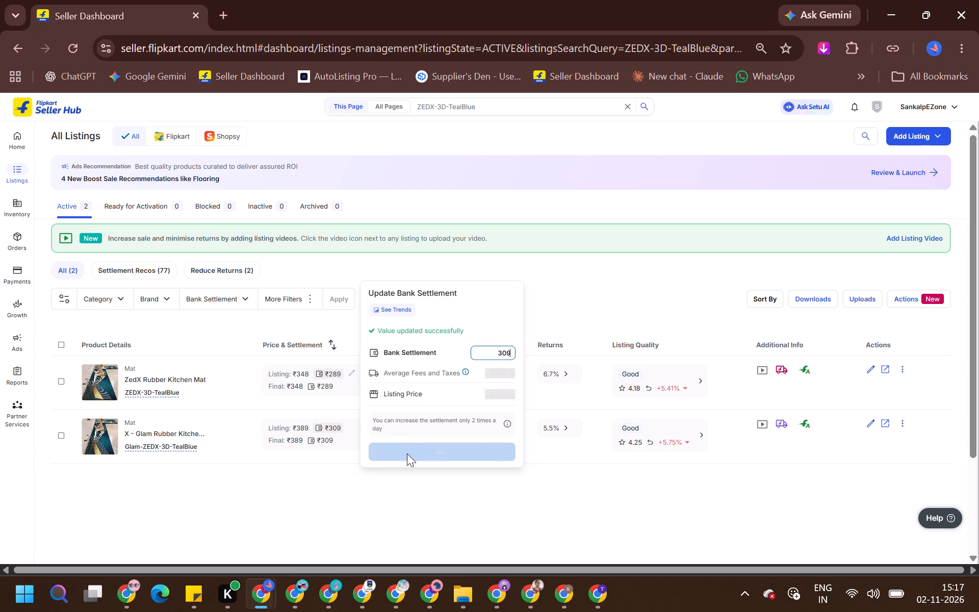
click(417, 464)
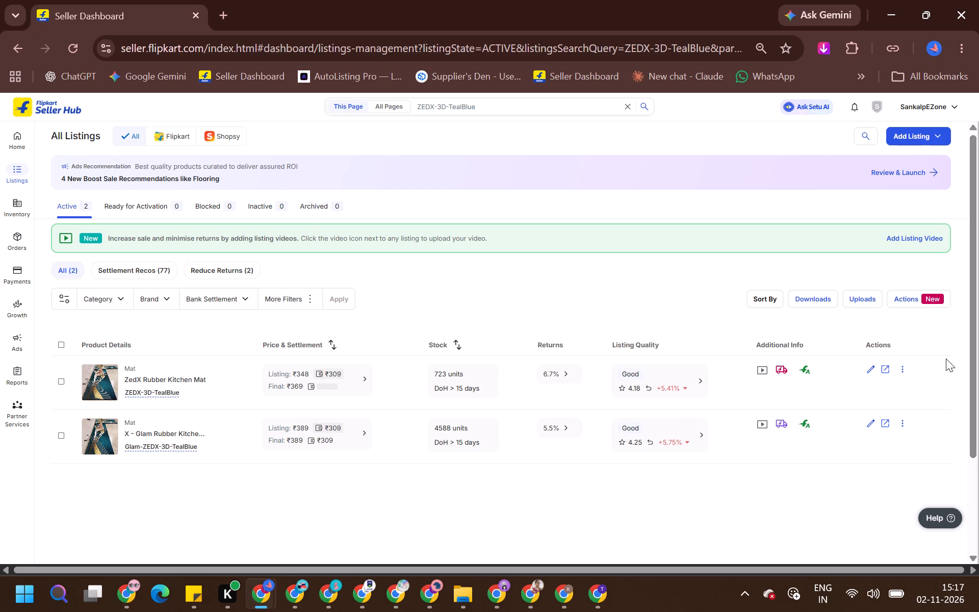
Edit the ZEDX-3D-TealBlue listing's package details to length 10, breadth 13, height 15 cm and weight 0.35 kg, and submit the changes.
click(866, 372)
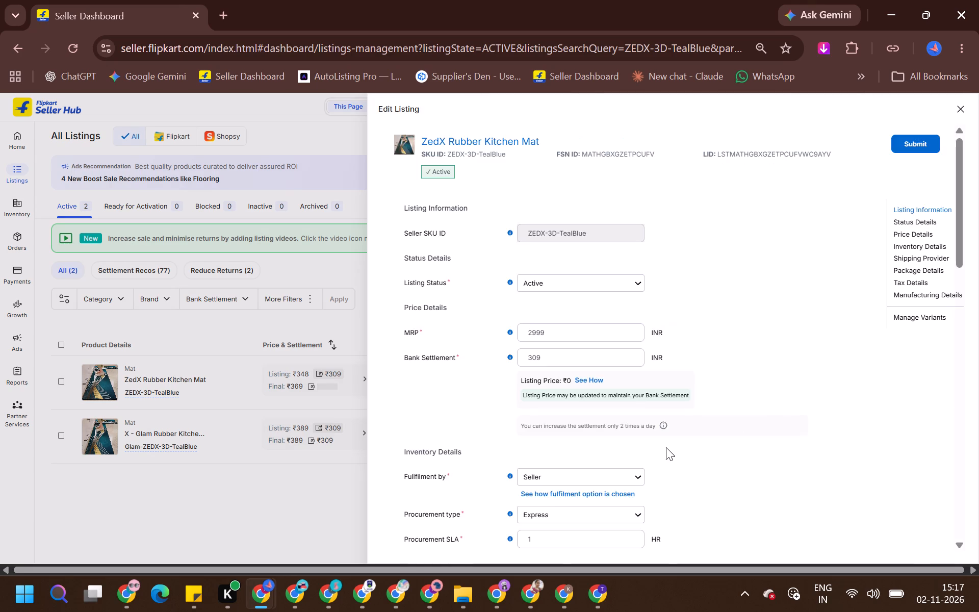
scroll(664, 447, down, 4)
triple_click(554, 387)
text(10)
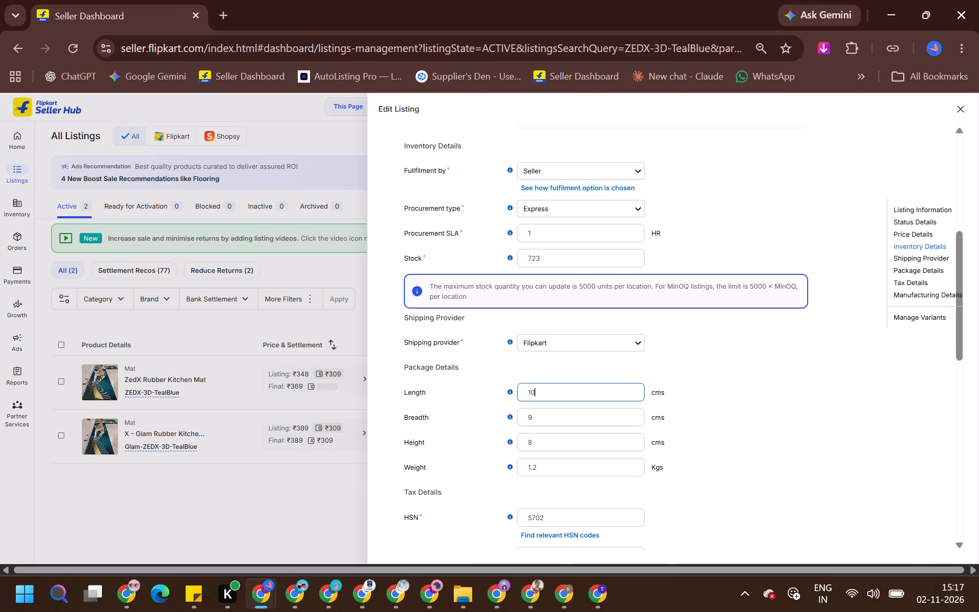
key(Tab)
text(13)
key(Tab)
text(15)
key(Tab)
text(0.35)
key(Tab)
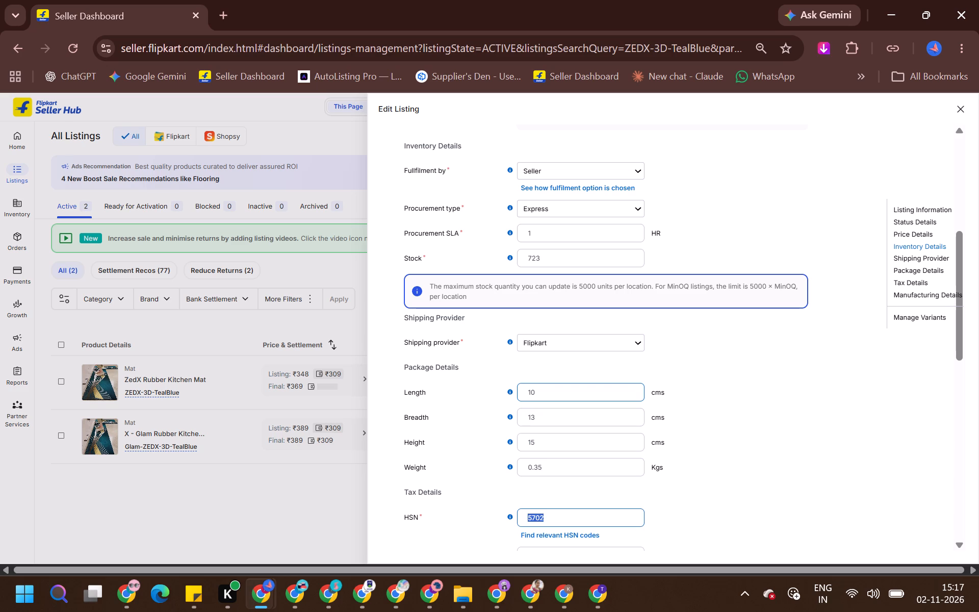
key(Return)
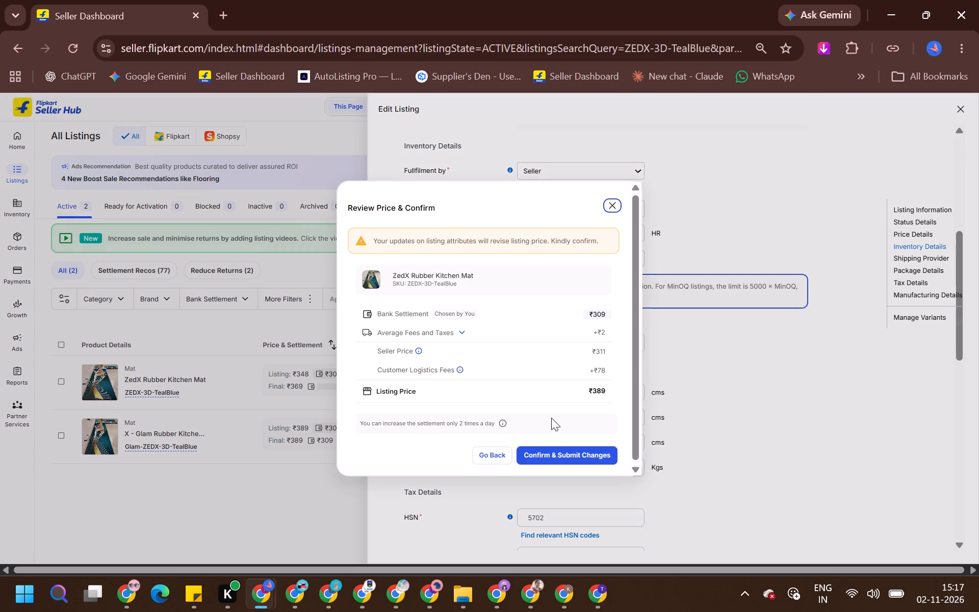
click(570, 447)
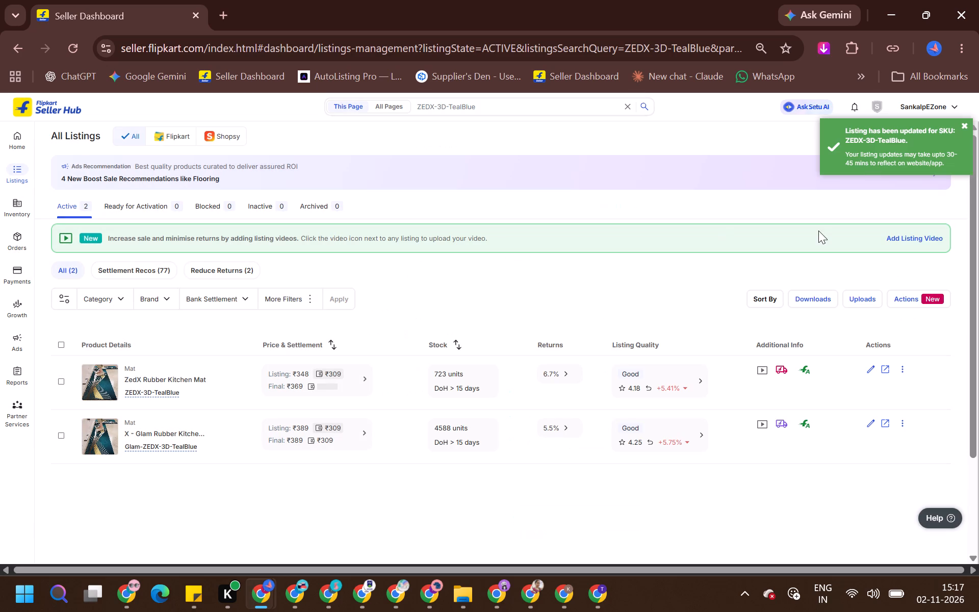
Check the package dimensions and weight of the Glam-ZEDX-3D-TealBlue listing and close its editor.
click(867, 425)
scroll(550, 408, down, 3)
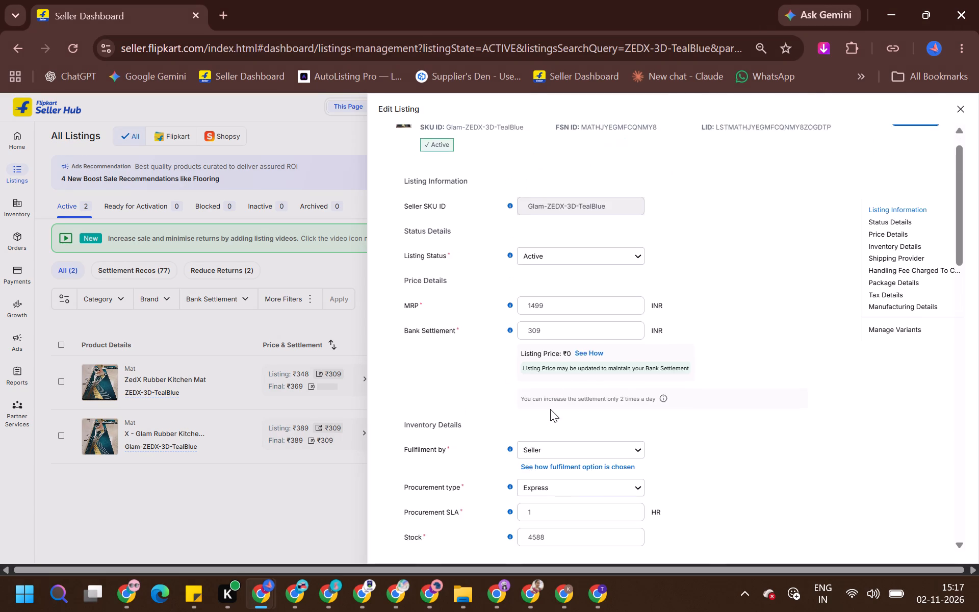
scroll(522, 426, down, 4)
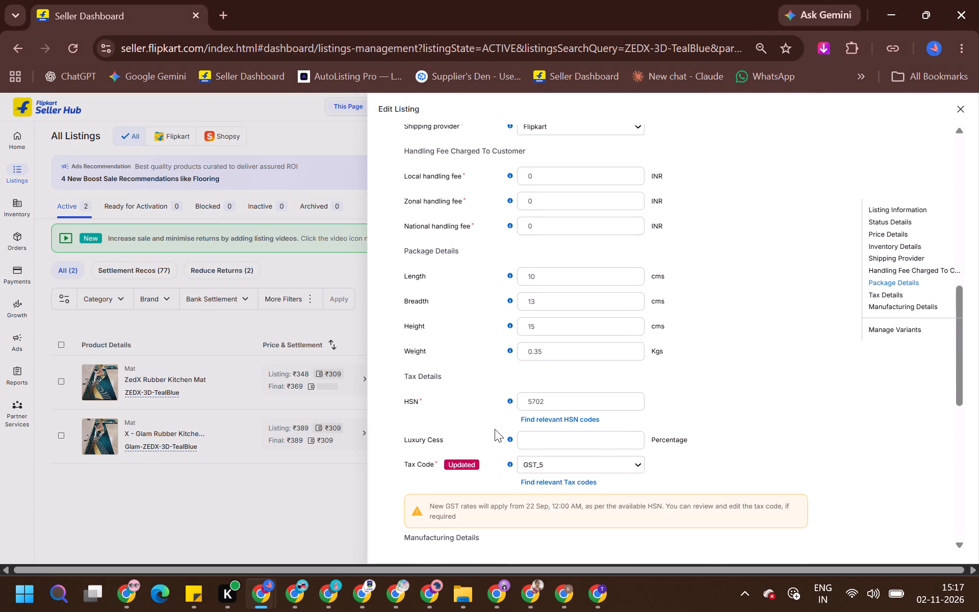
click(358, 392)
Copy the next kitchen mat's SKU from Today's Top Products and search the listings for Glam-Strip-mat.
key(alt+Tab)
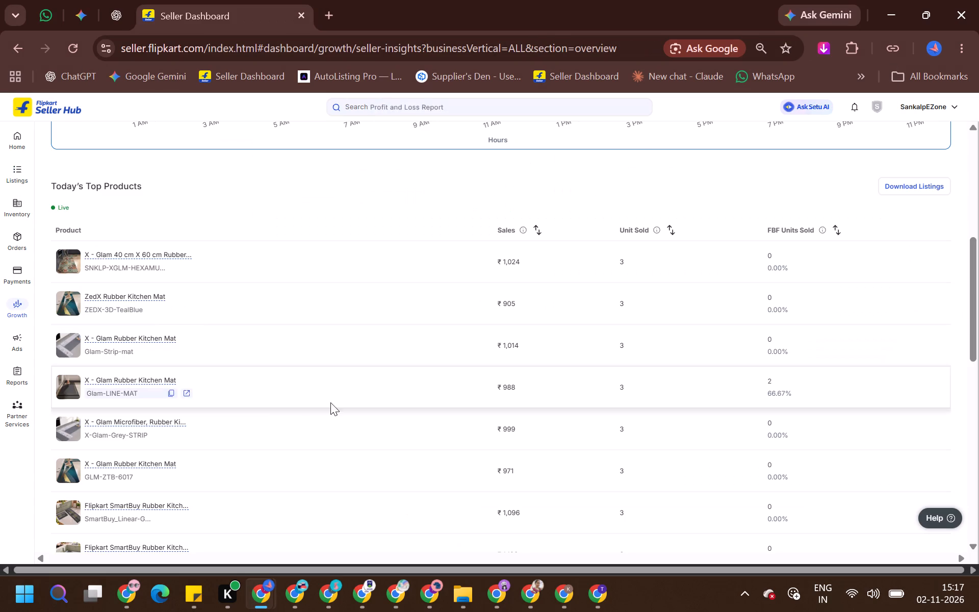
scroll(169, 360, down, 1)
click(166, 273)
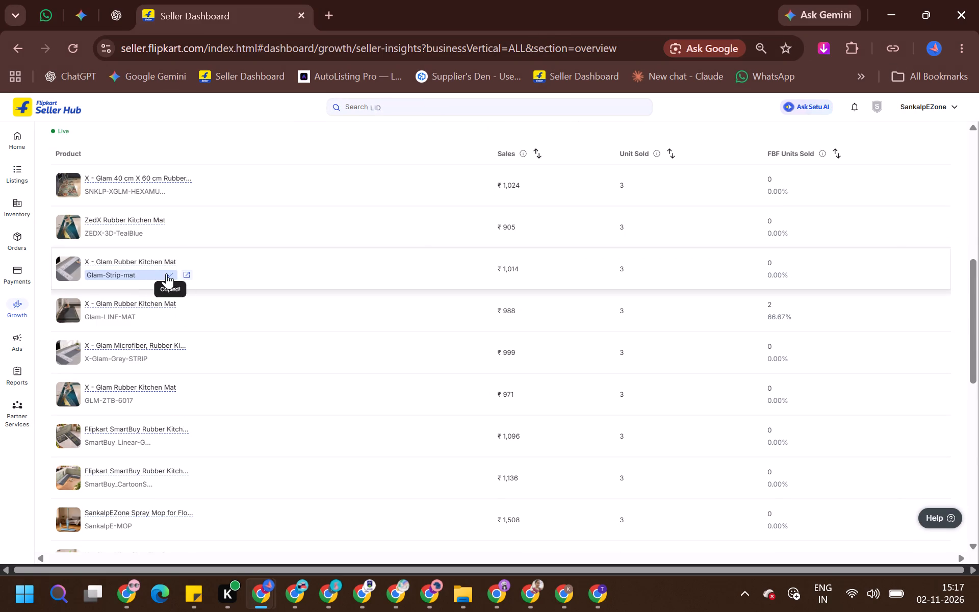
key(alt+Tab)
click(436, 113)
key(ctrl+a)
key(ctrl+v)
key(Return)
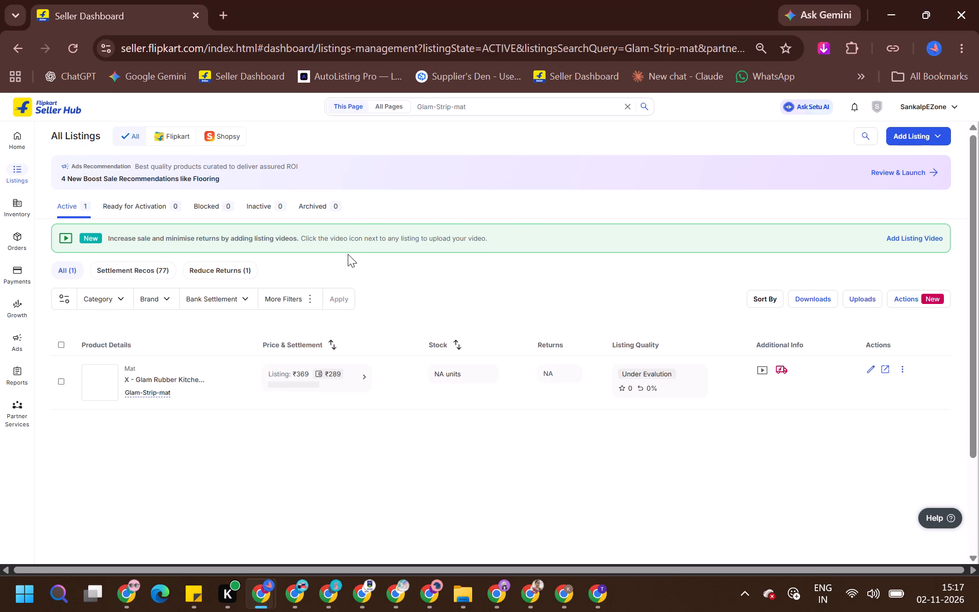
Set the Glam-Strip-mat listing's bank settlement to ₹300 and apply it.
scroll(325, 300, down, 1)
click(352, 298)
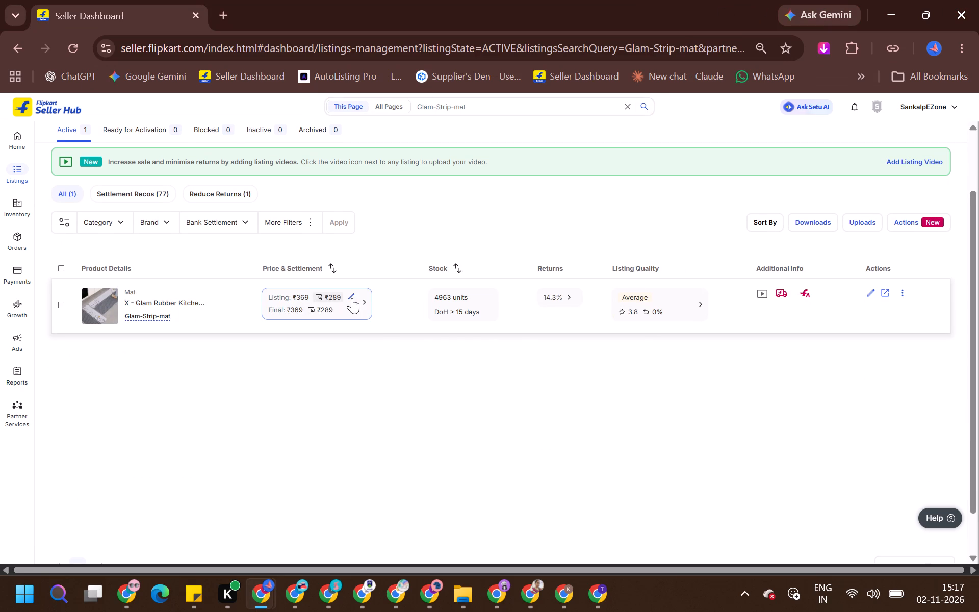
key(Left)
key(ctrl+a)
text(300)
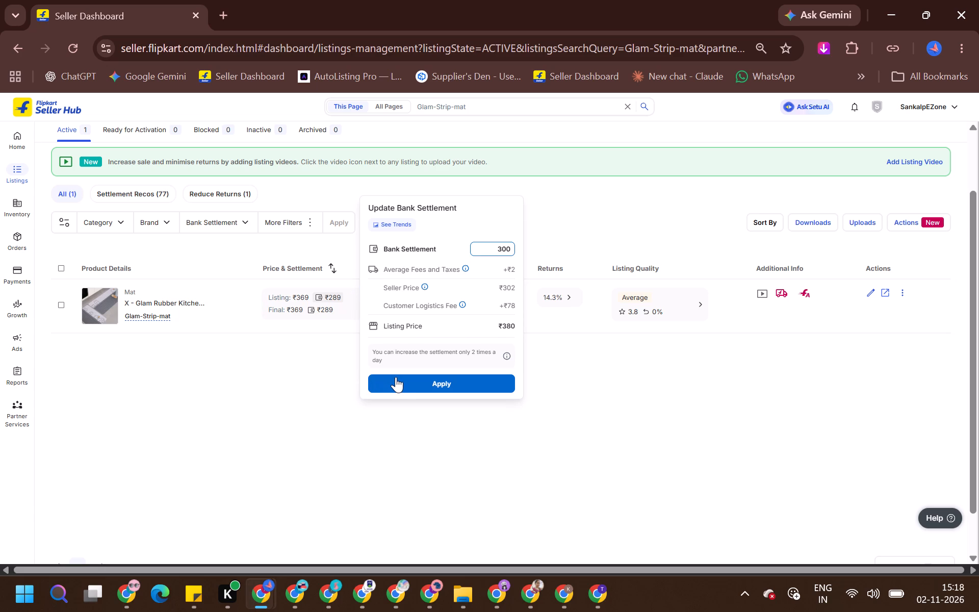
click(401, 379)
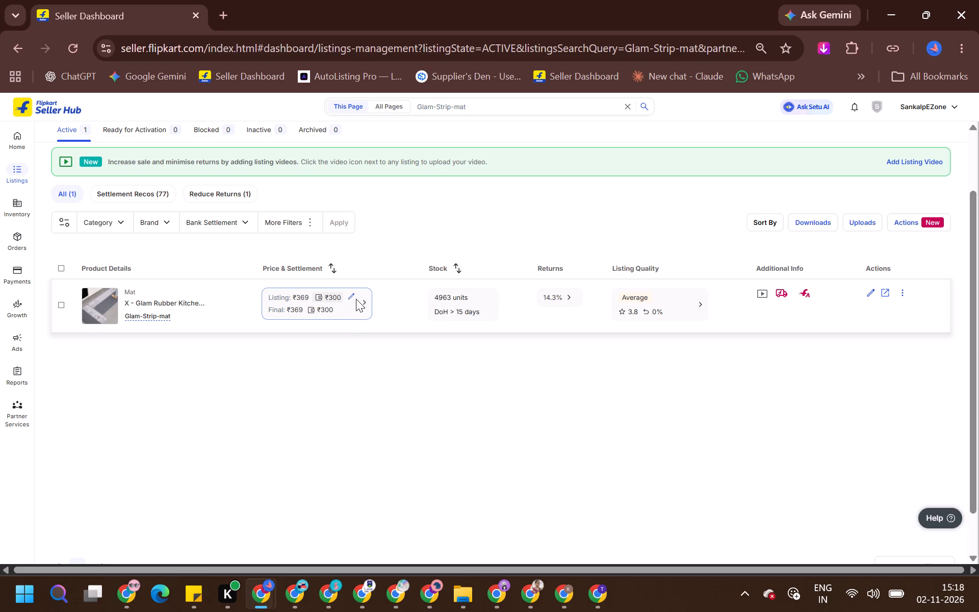
Set the Glam-Strip-mat listing's bank settlement to ₹309 and apply it.
click(351, 295)
key(BackSpace)
key(9)
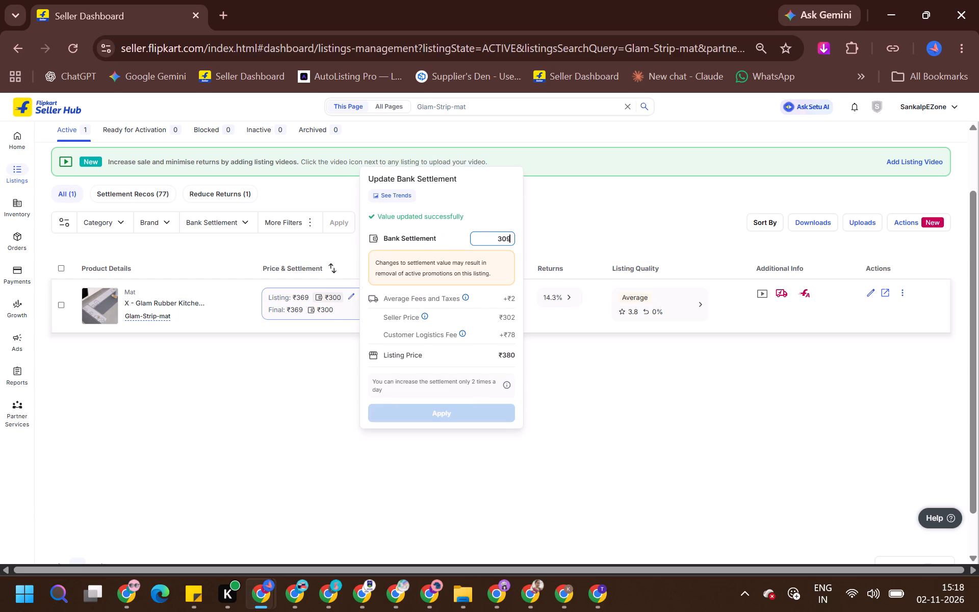
key(Return)
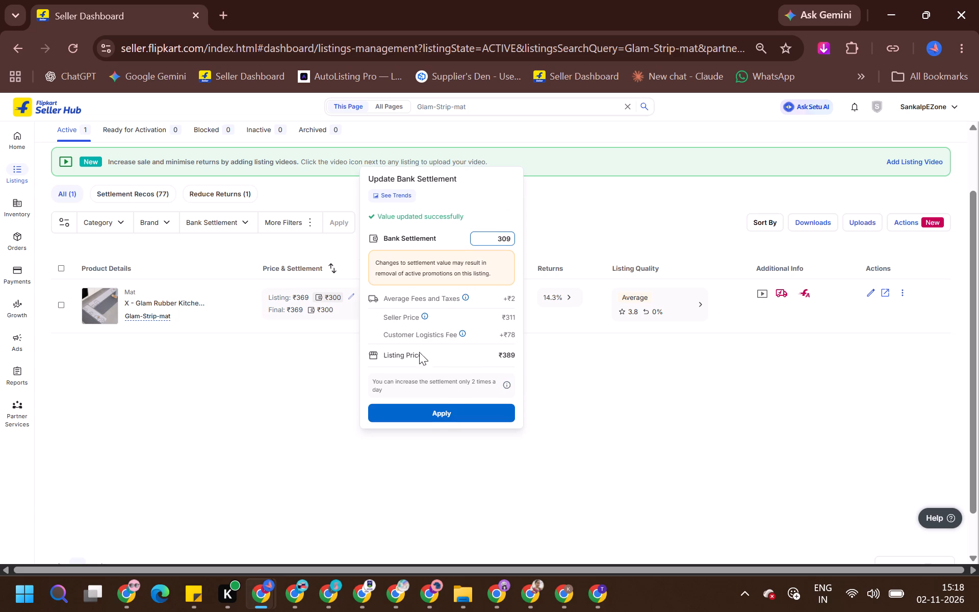
click(446, 405)
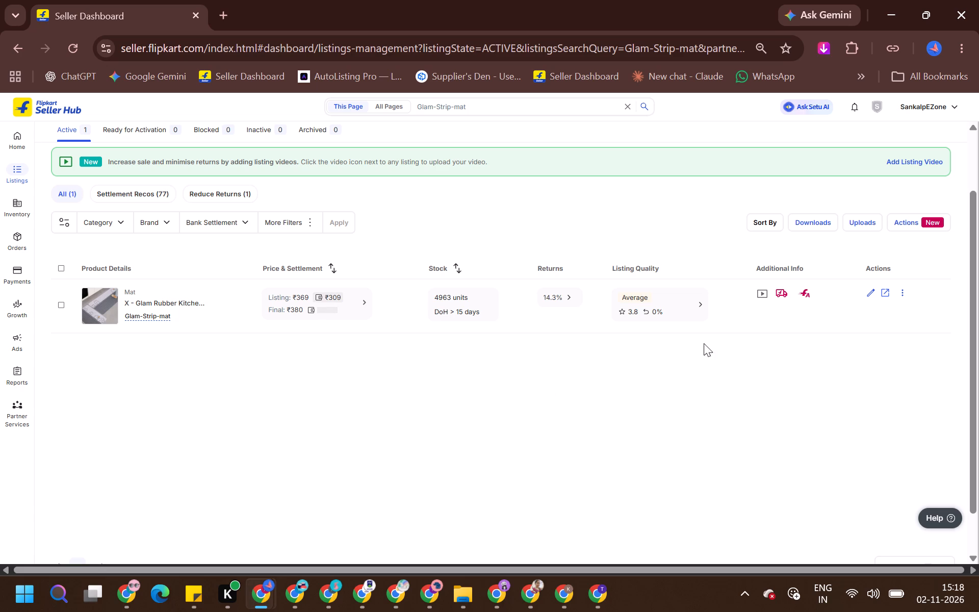
Edit the Glam-Strip-mat listing's package details to length 10, breadth 13, height 15 cm and weight 0.35 kg, and submit the changes.
click(873, 292)
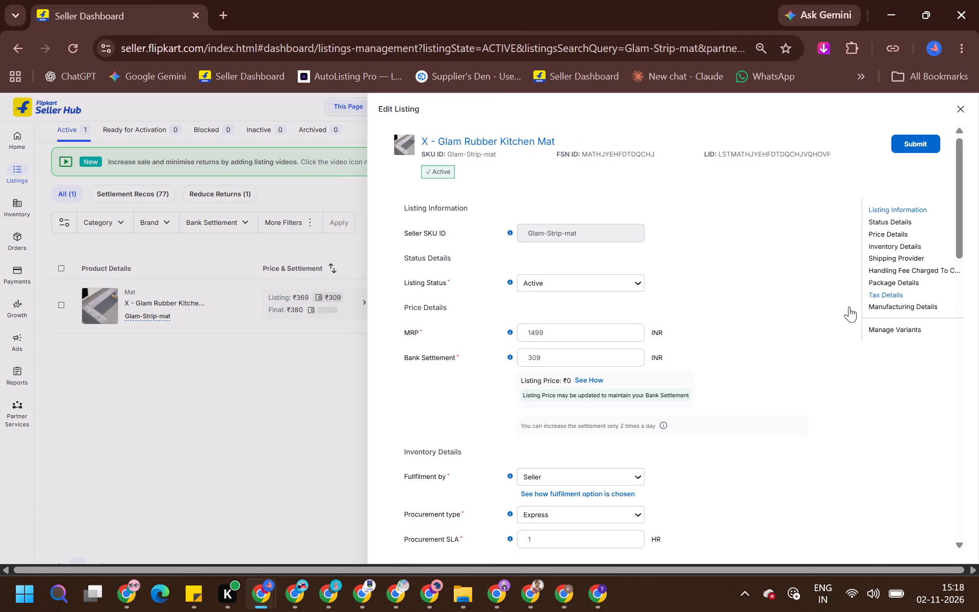
scroll(731, 363, down, 2)
scroll(535, 382, down, 3)
triple_click(556, 411)
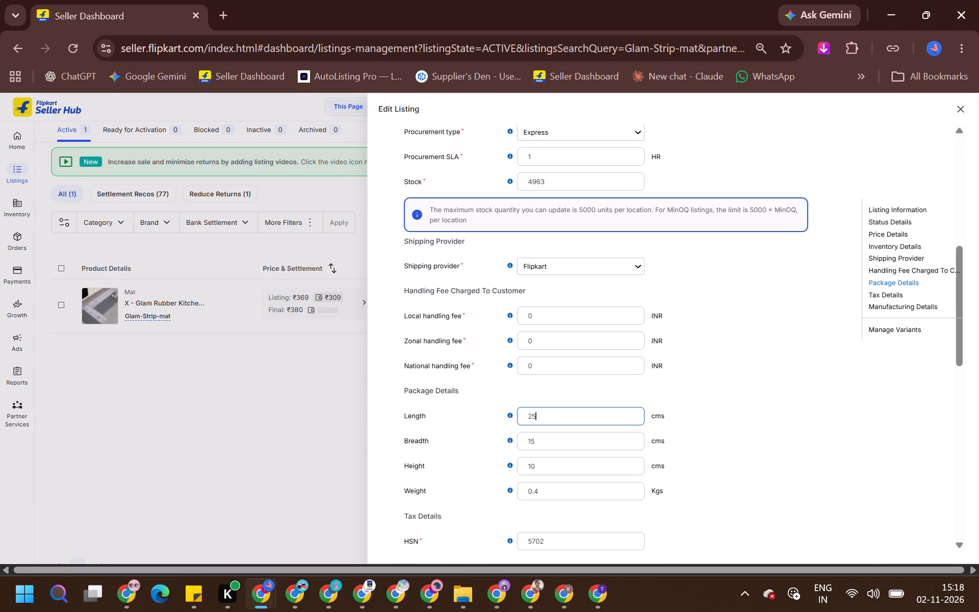
text(10)
key(Tab)
text(13)
key(Tab)
text(15)
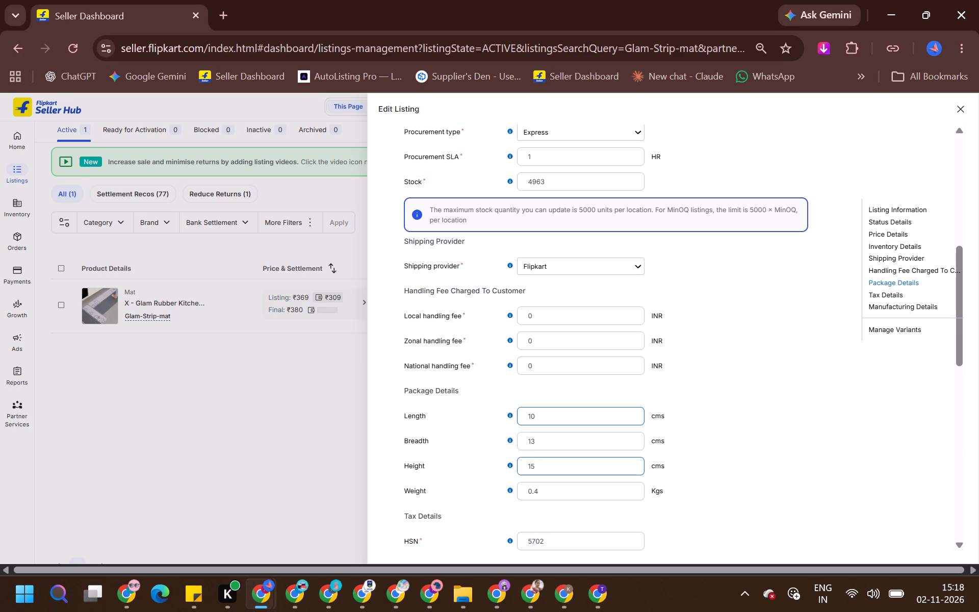
key(Tab)
text(0.3)
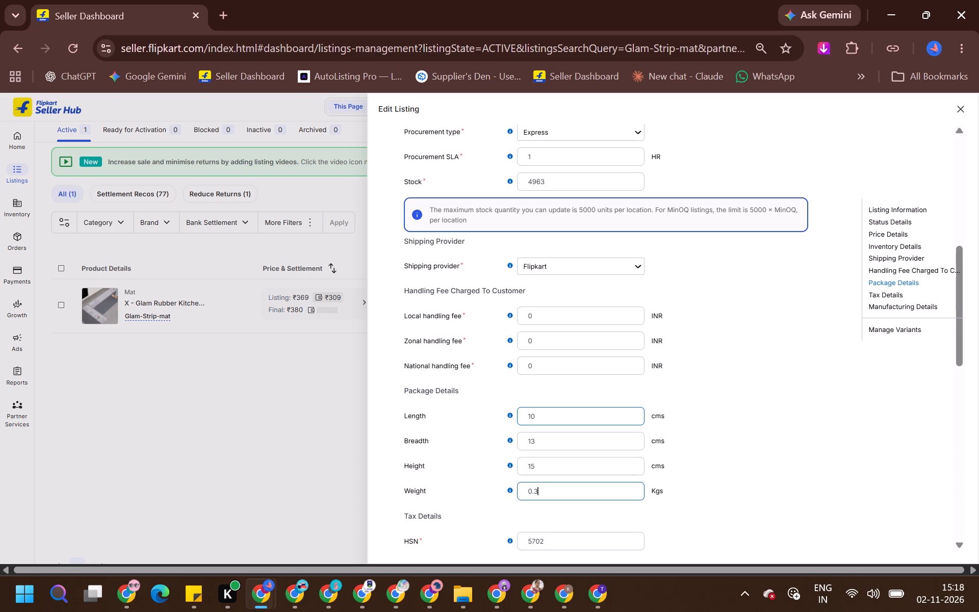
key(5)
key(Return)
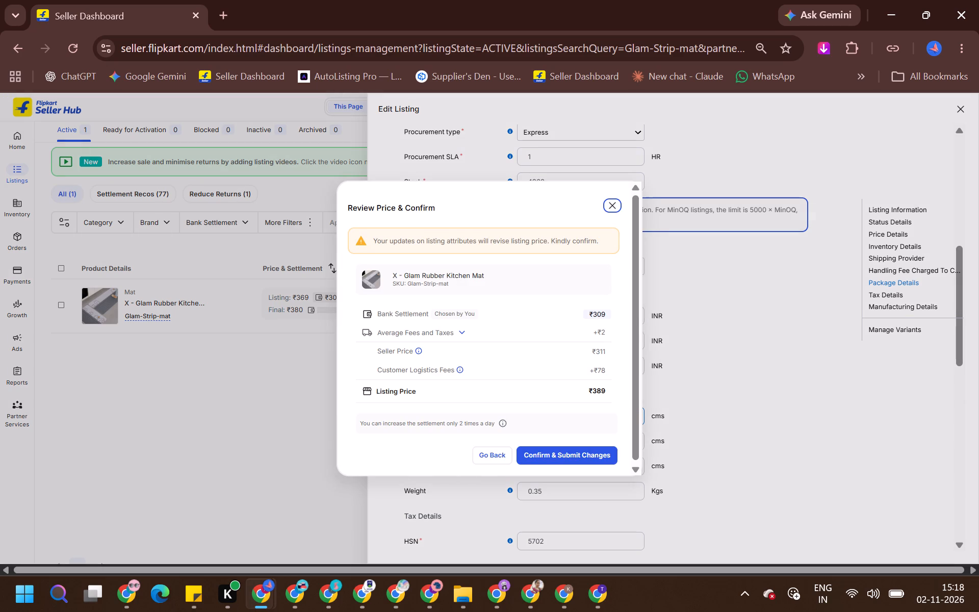
click(555, 450)
Copy the next kitchen mat's SKU from the seller insights product table and search the listings for Glam-LINE-MAT.
key(alt+Tab)
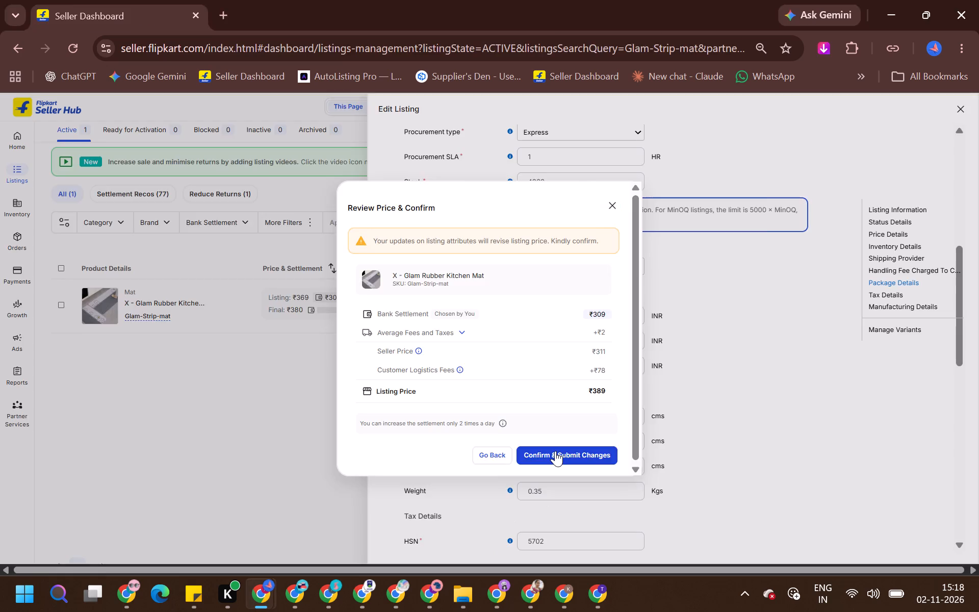
click(175, 315)
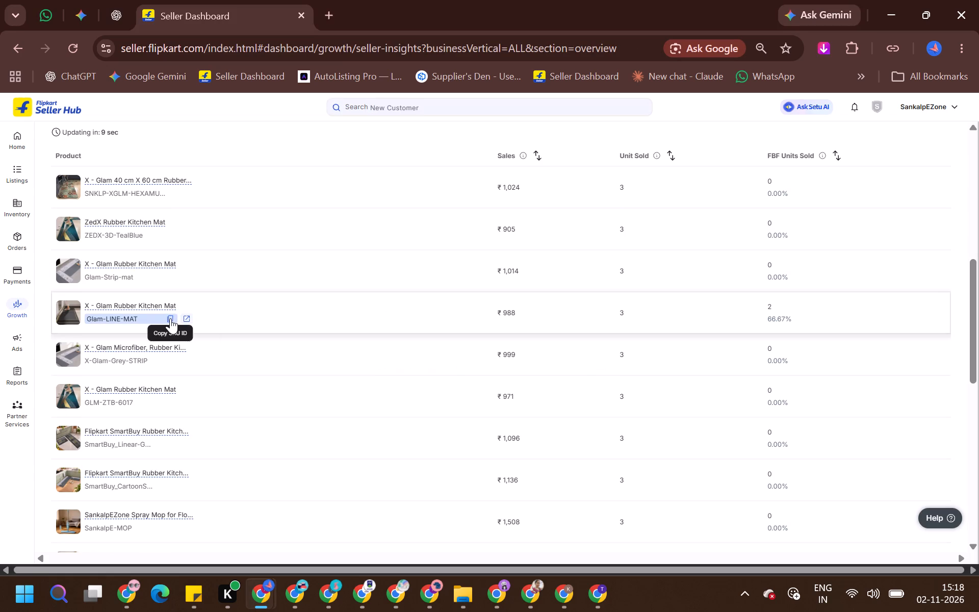
click(170, 318)
key(alt+Tab)
click(491, 108)
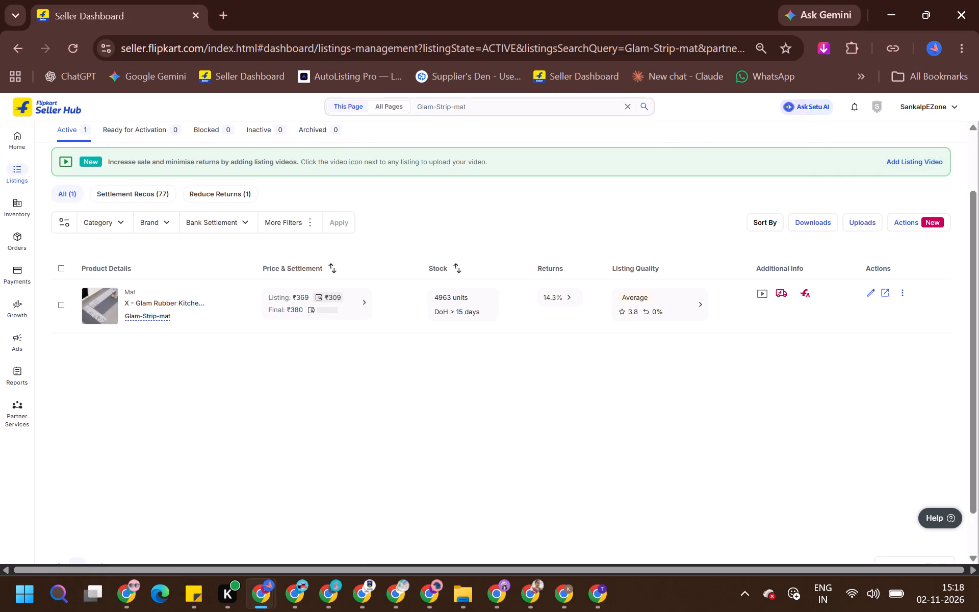
key(ctrl+a)
key(ctrl+v)
key(ctrl+Return)
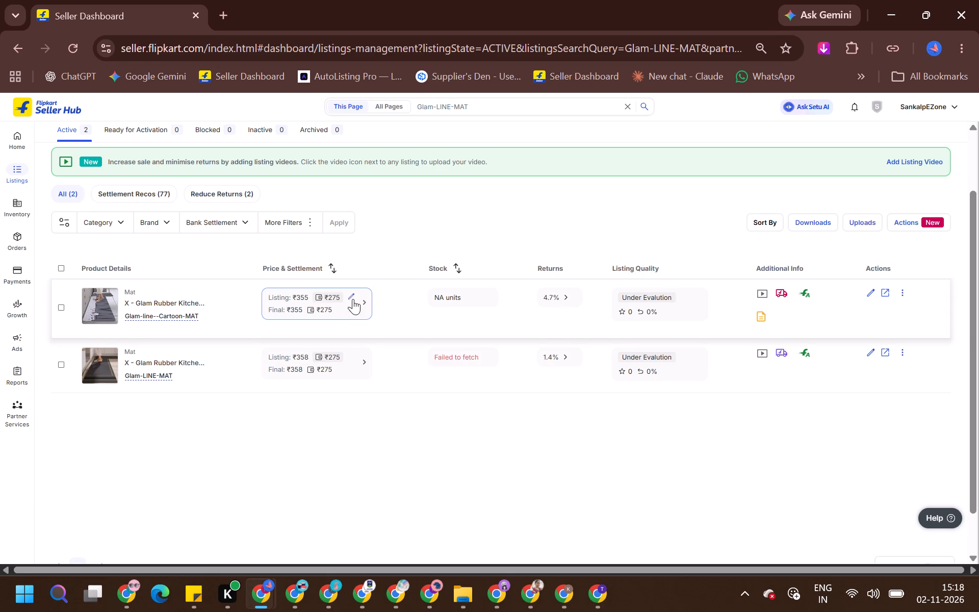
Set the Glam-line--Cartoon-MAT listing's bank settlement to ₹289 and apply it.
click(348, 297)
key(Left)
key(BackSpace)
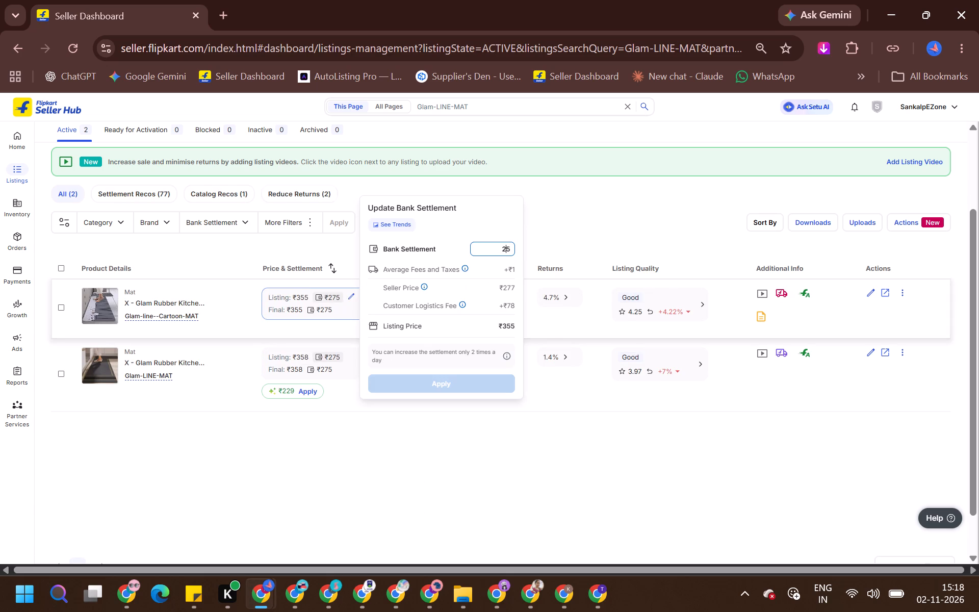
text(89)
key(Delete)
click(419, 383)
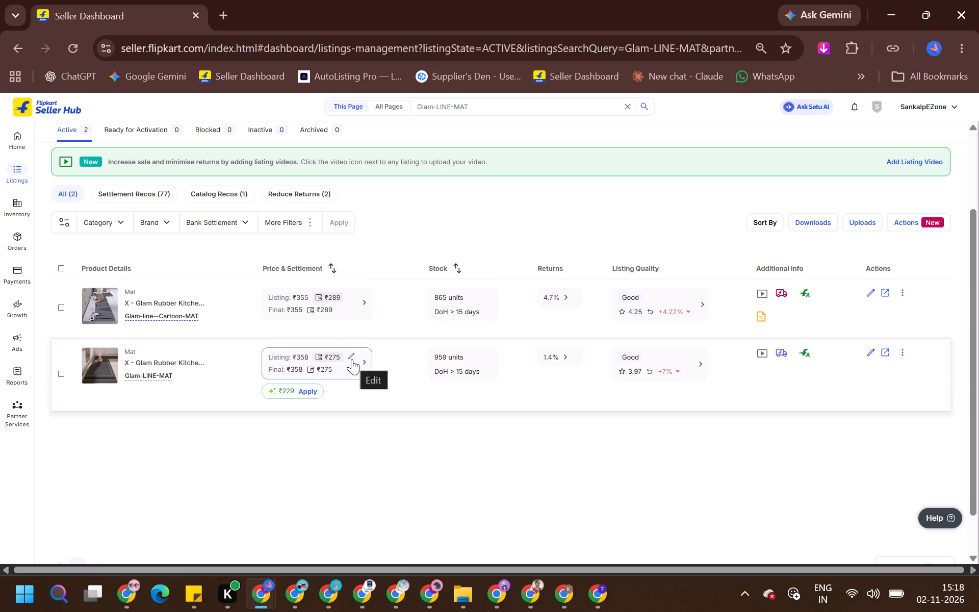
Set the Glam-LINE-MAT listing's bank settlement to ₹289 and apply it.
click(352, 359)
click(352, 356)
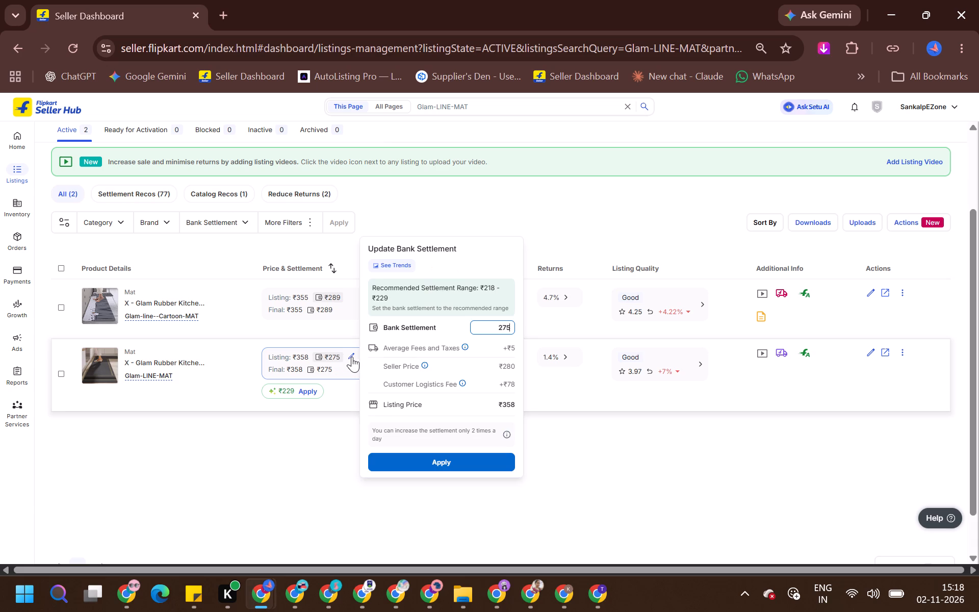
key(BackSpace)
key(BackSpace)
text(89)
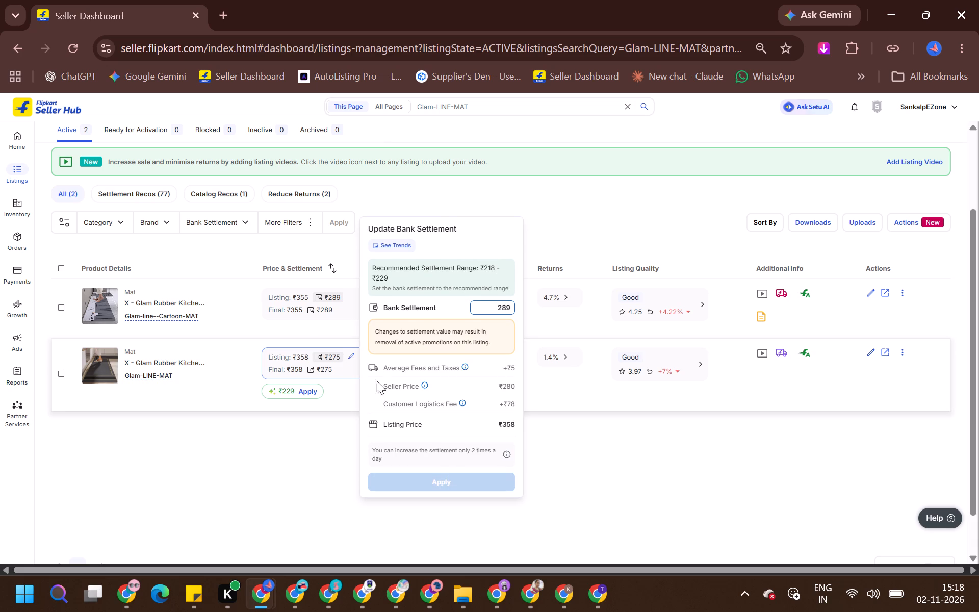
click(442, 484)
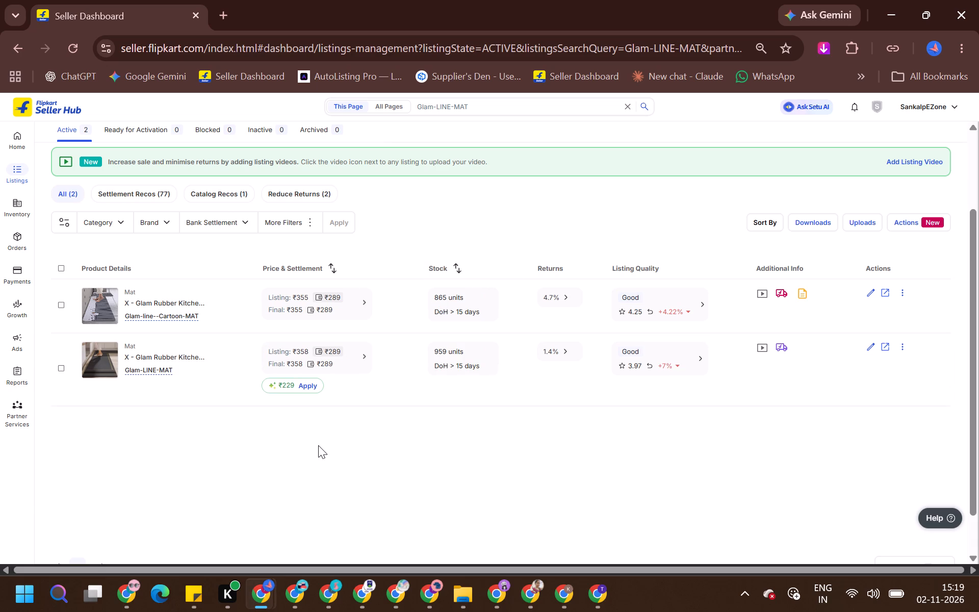
Set the Glam-line--Cartoon-MAT listing's bank settlement to ₹309 and apply it.
click(348, 297)
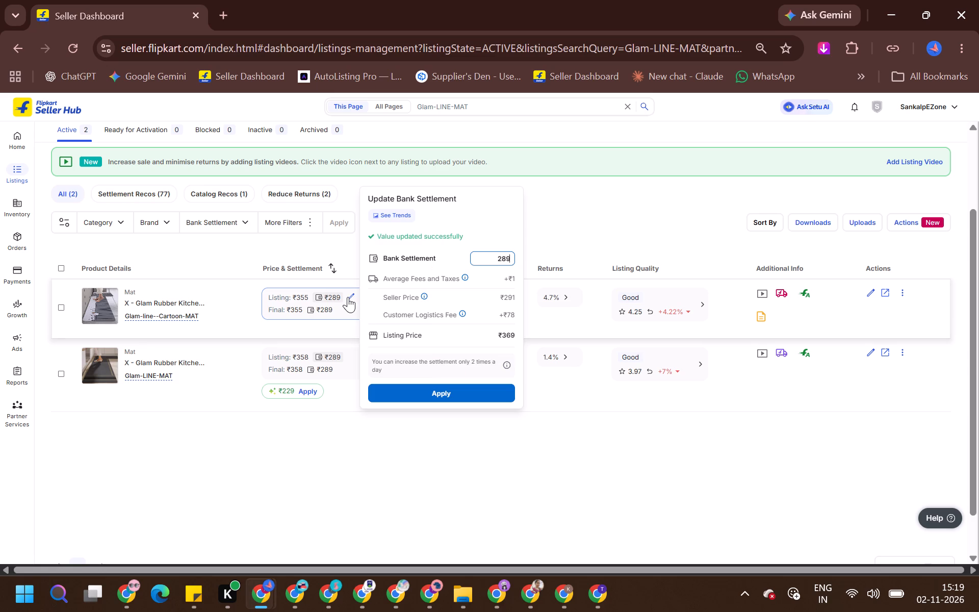
key(ctrl+a)
text(309)
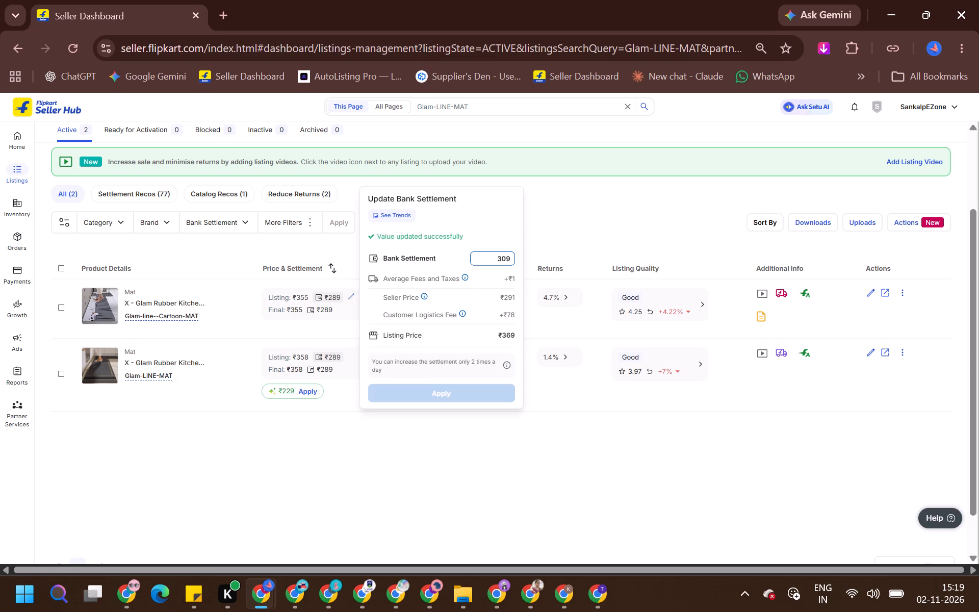
click(424, 399)
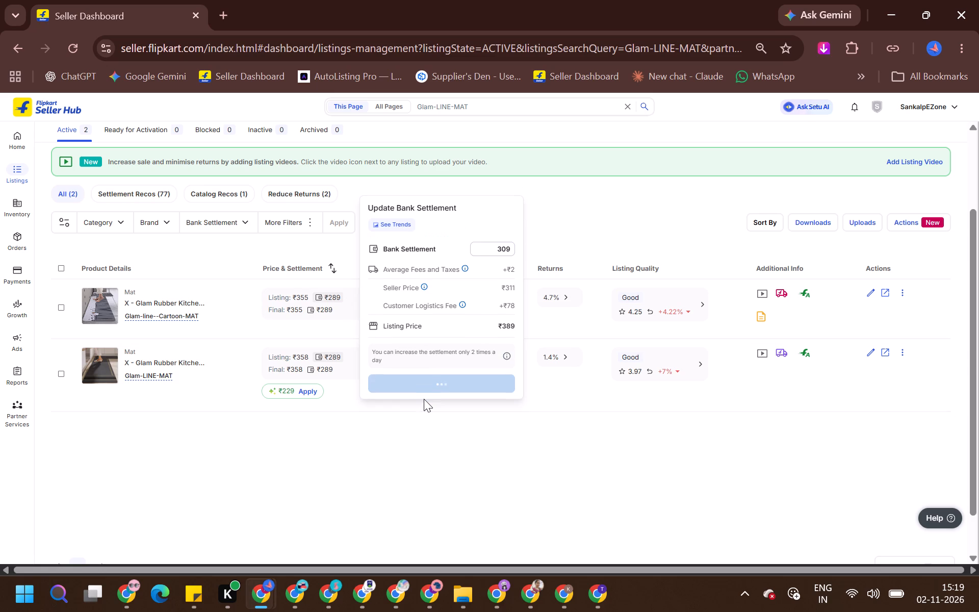
Set the Glam-LINE-MAT listing's bank settlement to ₹309 and apply it.
click(347, 356)
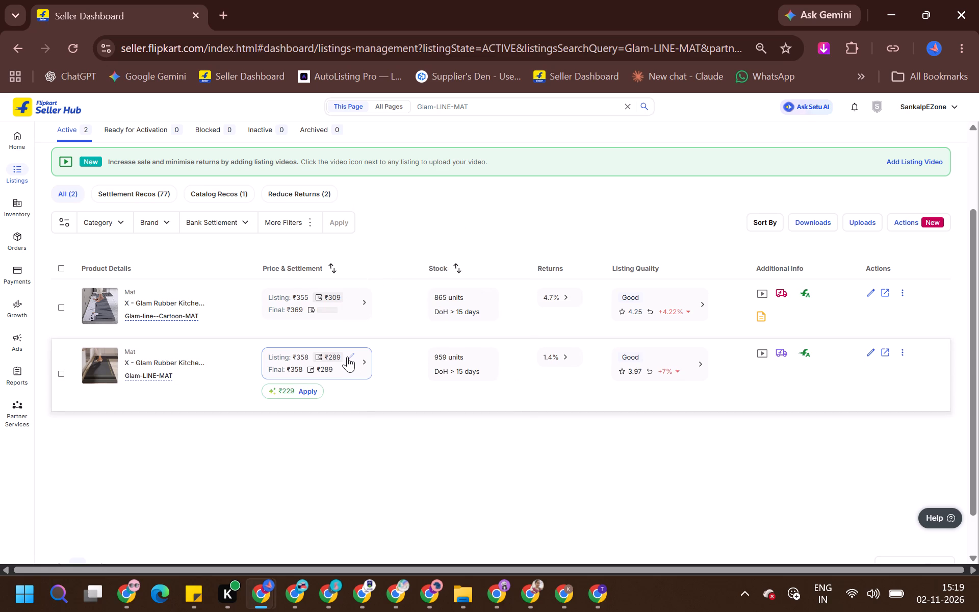
key(ctrl+a)
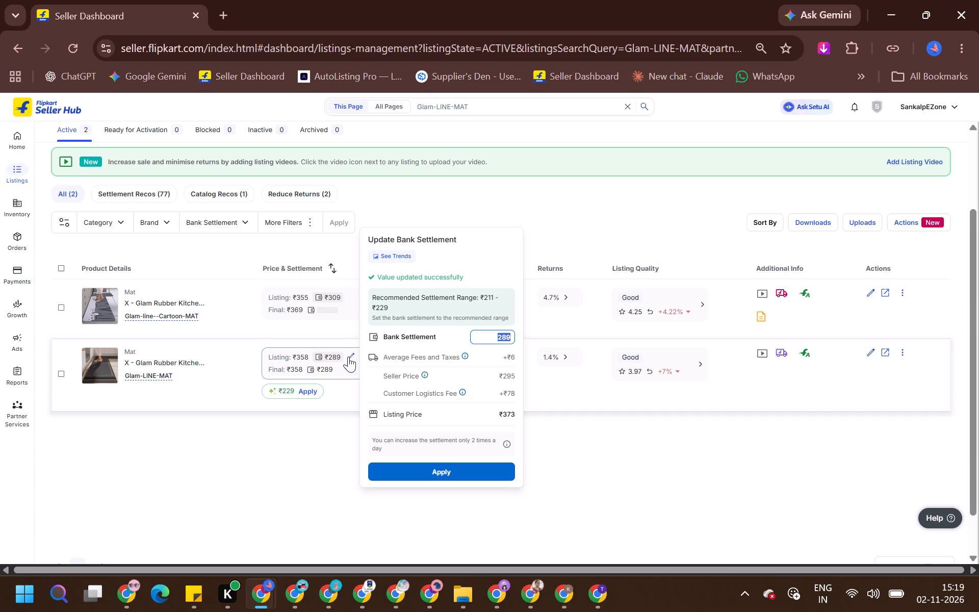
text(309)
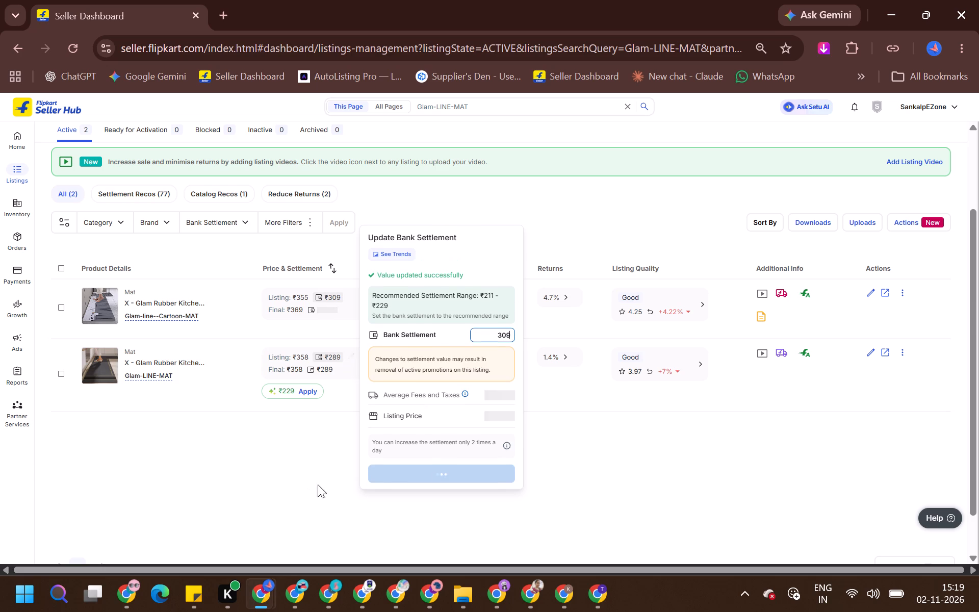
click(418, 501)
click(417, 497)
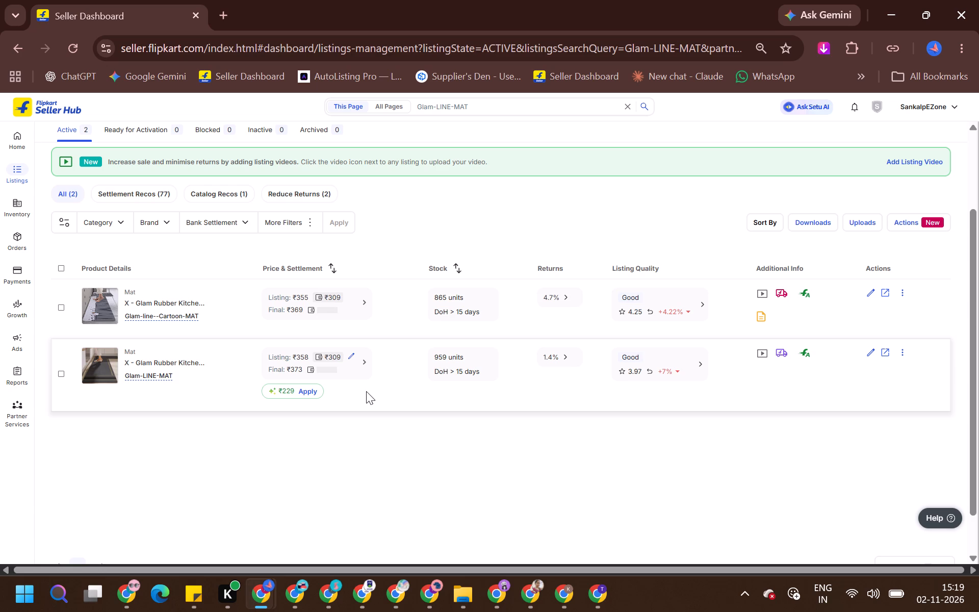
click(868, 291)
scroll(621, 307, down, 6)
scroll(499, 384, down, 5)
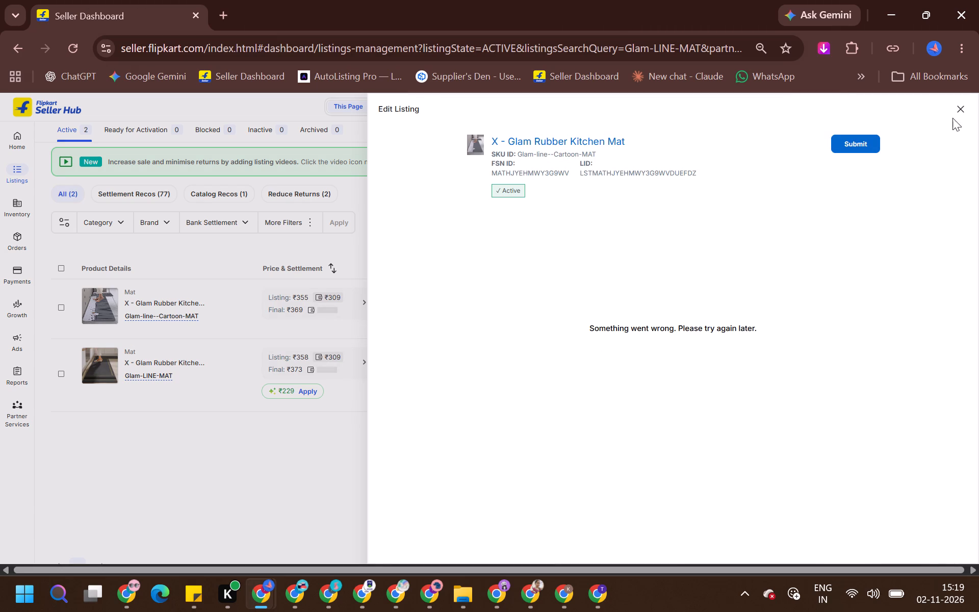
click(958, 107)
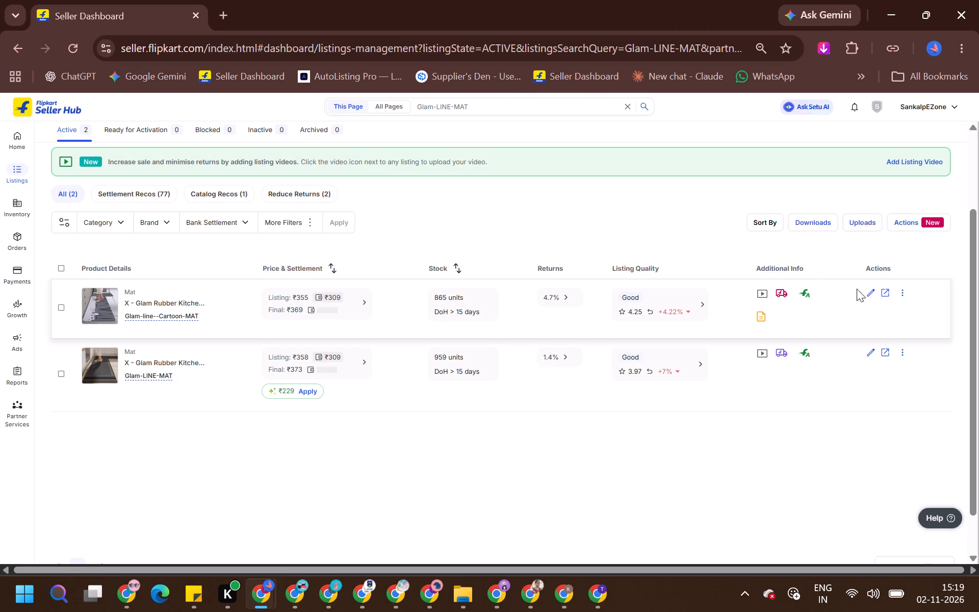
Edit the Glam-line--Cartoon-MAT listing's package details to length 10, breadth 13, height 15 cm and weight 0.35 kg, and submit the changes.
click(867, 289)
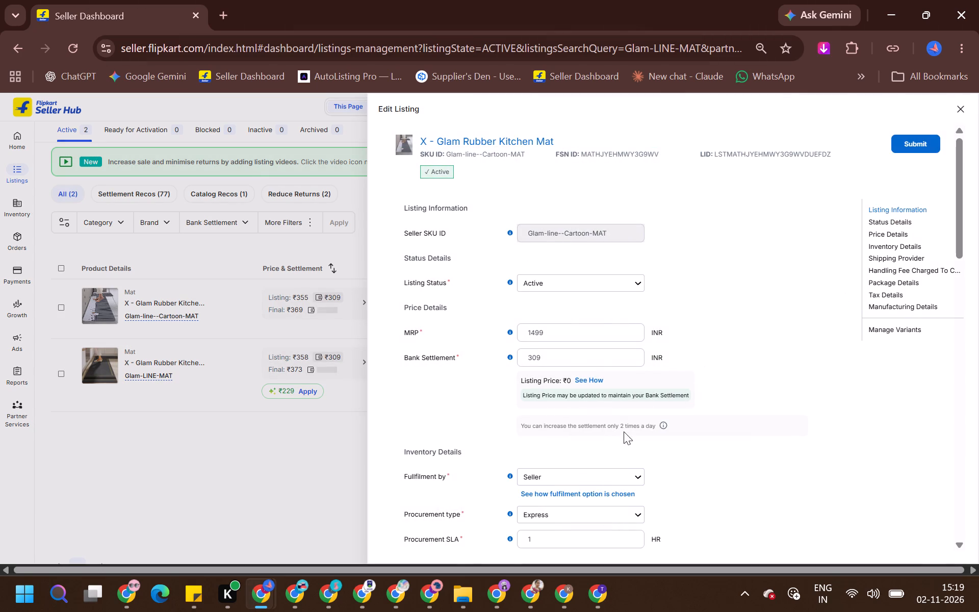
scroll(543, 413, down, 6)
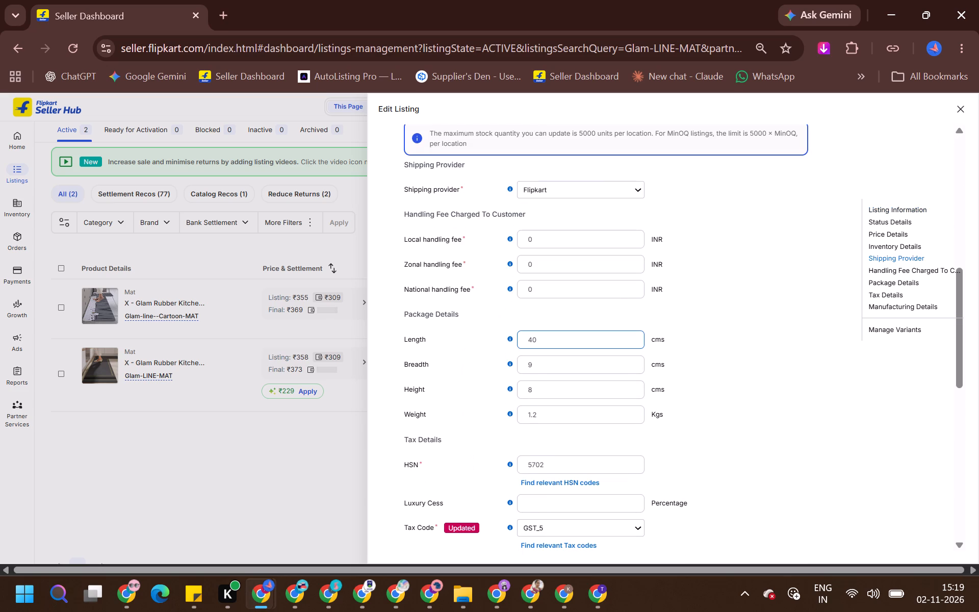
triple_click(547, 340)
text(10)
key(Tab)
text(13)
key(Tab)
text(1t5)
key(Tab)
text(0.356)
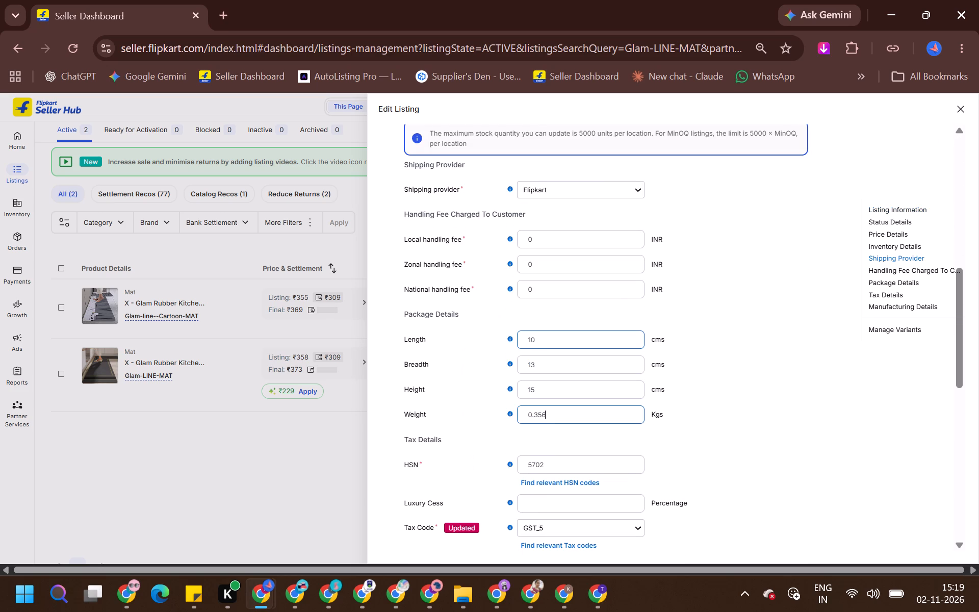
key(BackSpace)
key(Return)
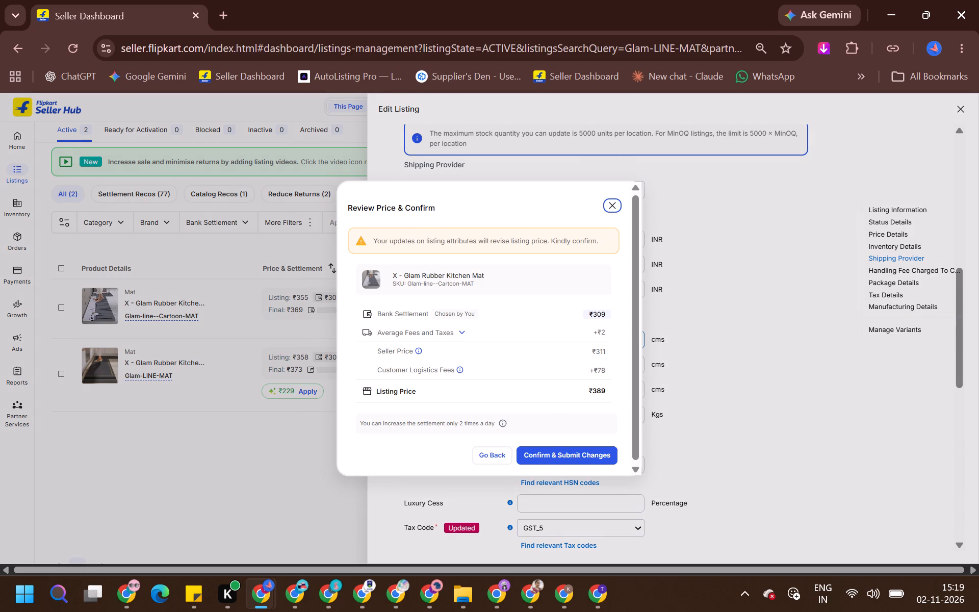
click(548, 446)
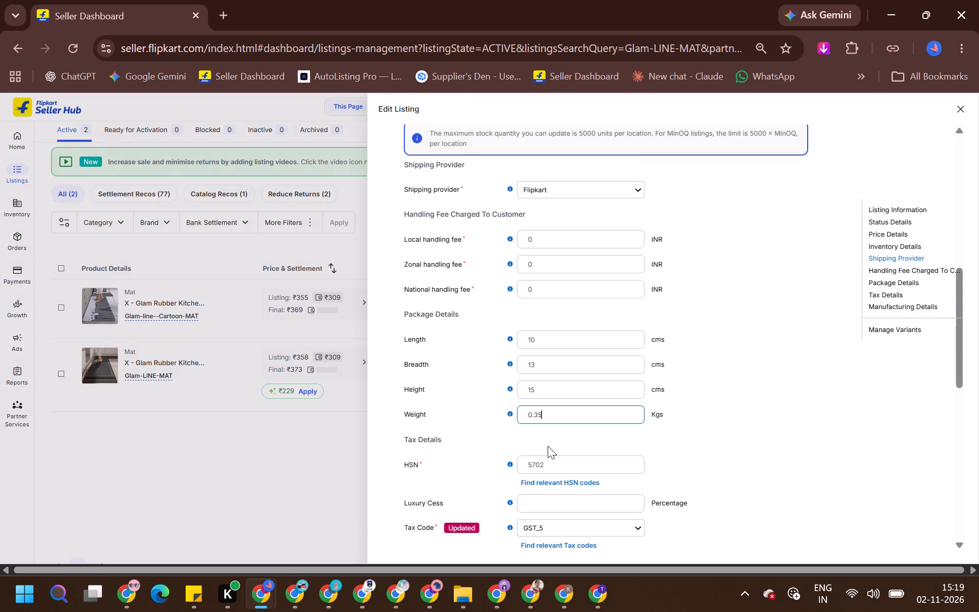
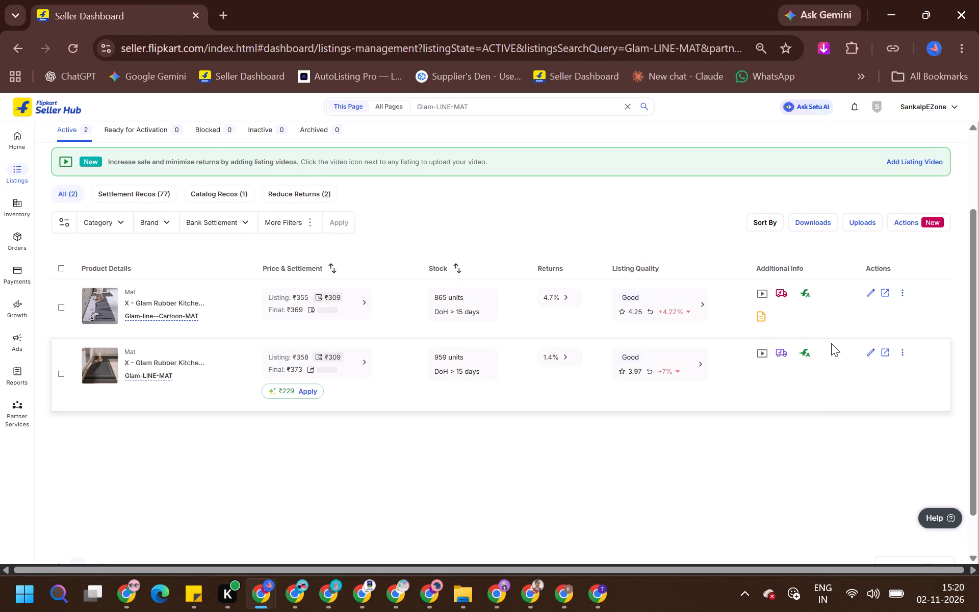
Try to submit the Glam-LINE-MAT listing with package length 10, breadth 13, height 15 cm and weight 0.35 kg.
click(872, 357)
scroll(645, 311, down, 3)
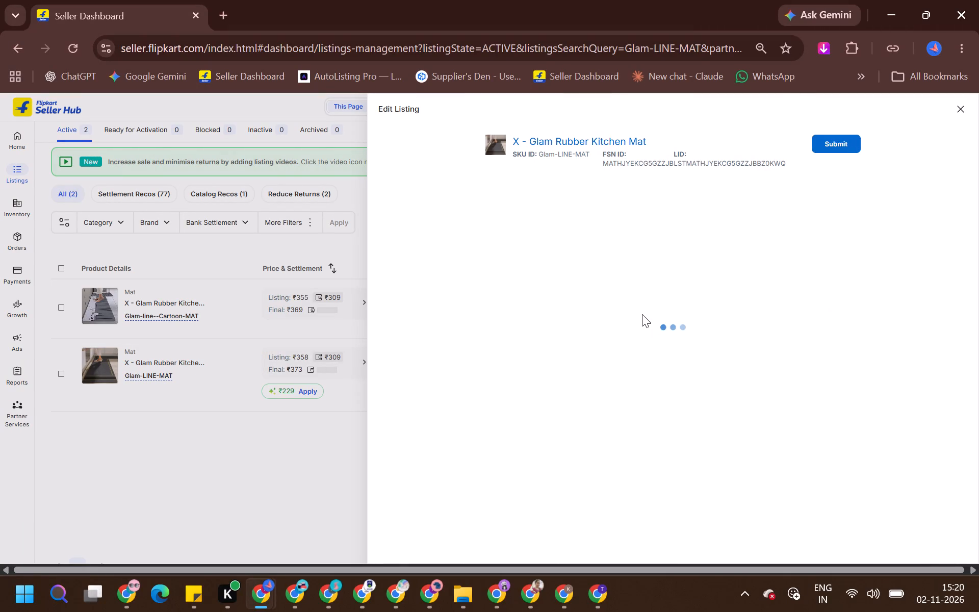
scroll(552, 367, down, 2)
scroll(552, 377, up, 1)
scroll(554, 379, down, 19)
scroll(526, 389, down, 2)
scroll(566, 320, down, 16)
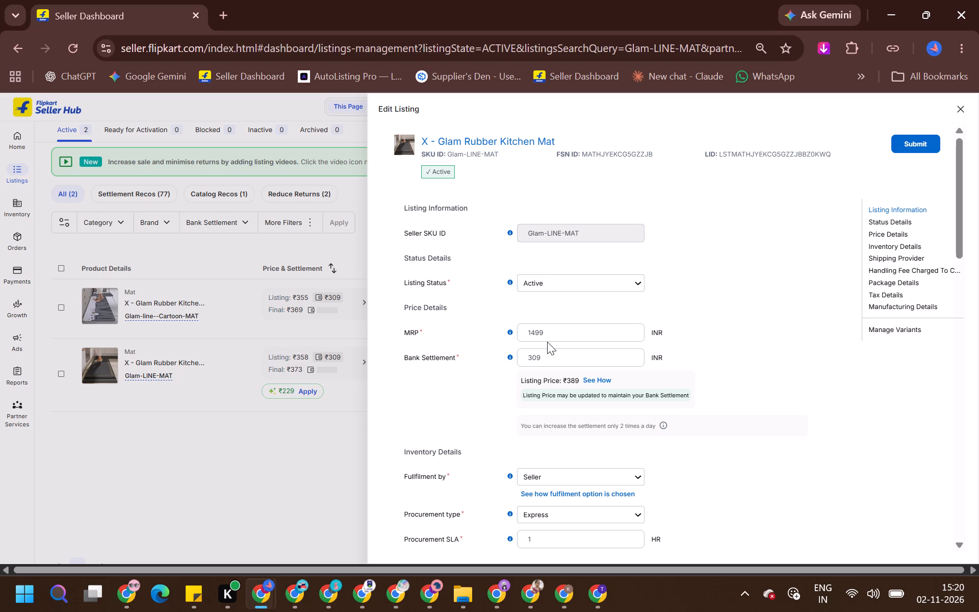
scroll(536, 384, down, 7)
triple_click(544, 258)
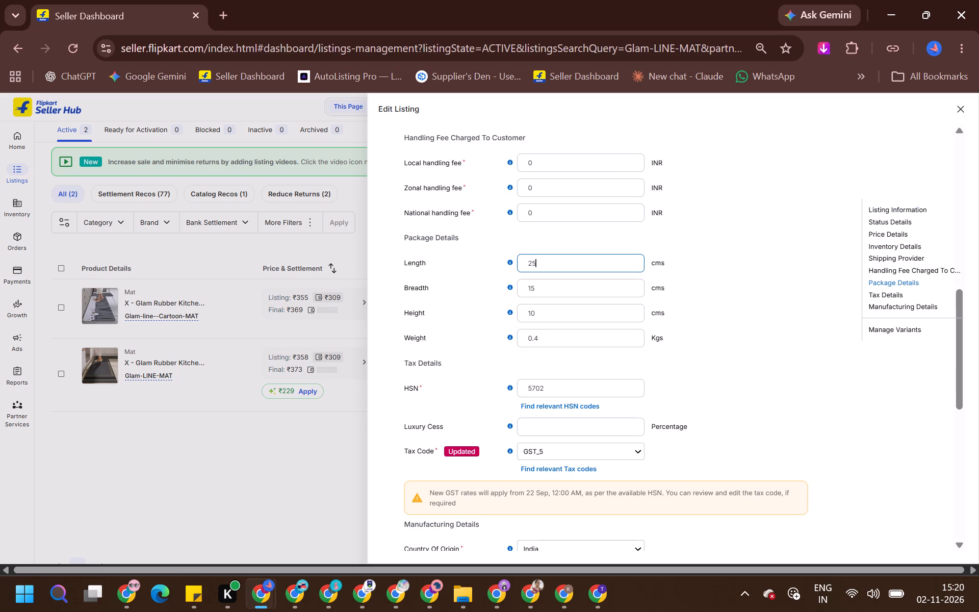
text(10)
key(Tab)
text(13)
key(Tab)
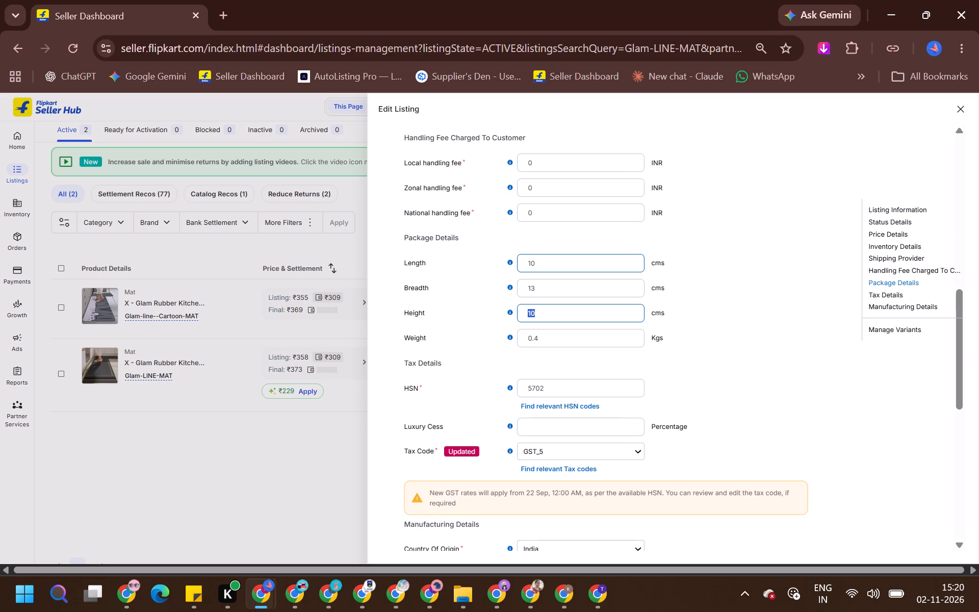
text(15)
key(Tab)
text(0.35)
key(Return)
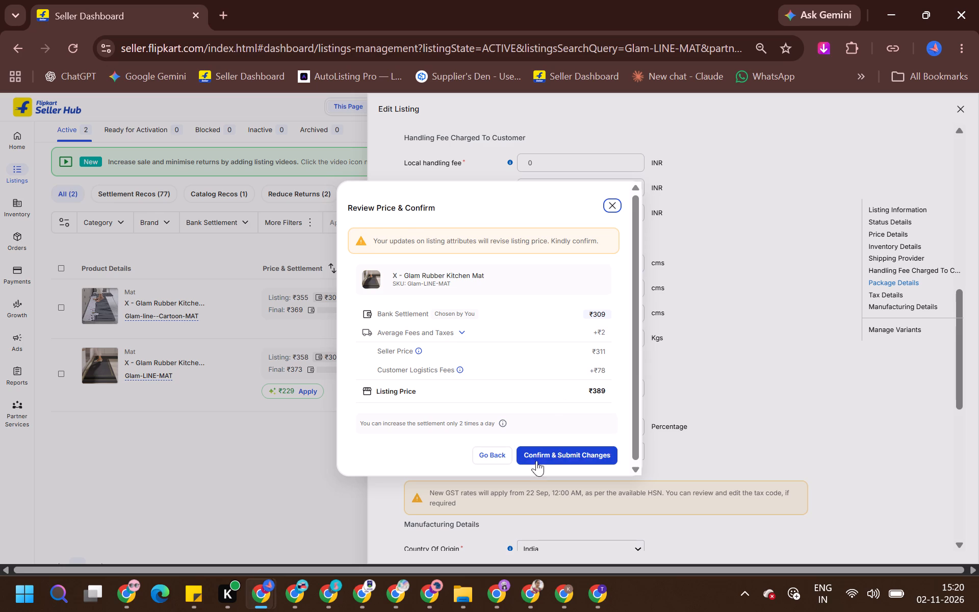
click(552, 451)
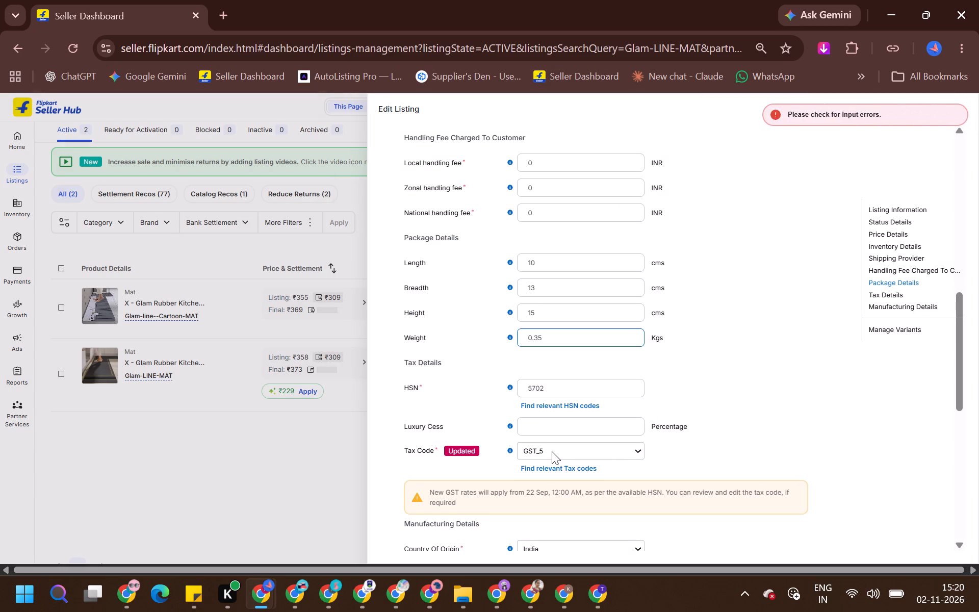
Examine the Glam-LINE-MAT form for input errors, including the fulfilment option, and close the listing editor.
scroll(605, 361, down, 5)
scroll(603, 368, up, 4)
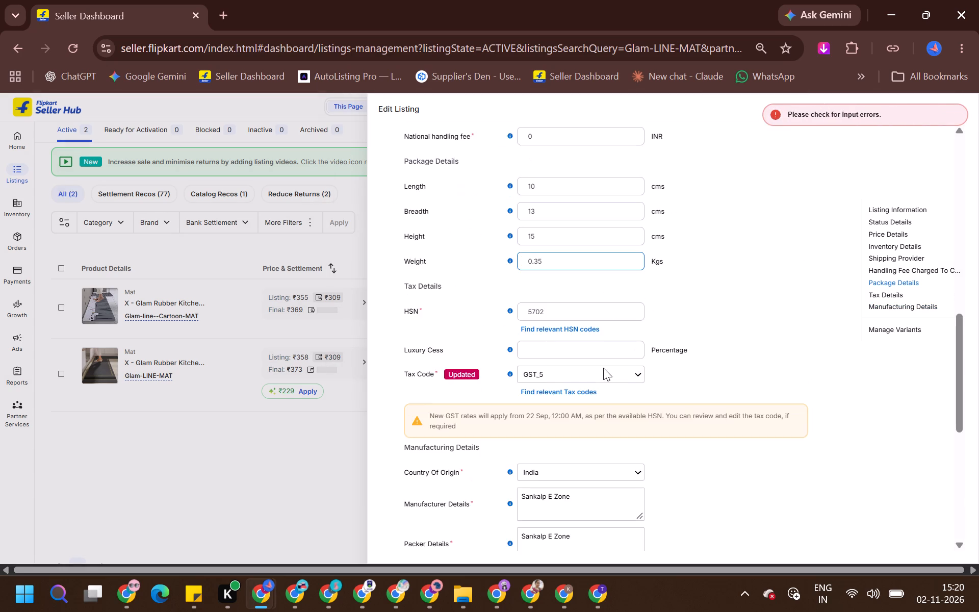
scroll(603, 368, up, 6)
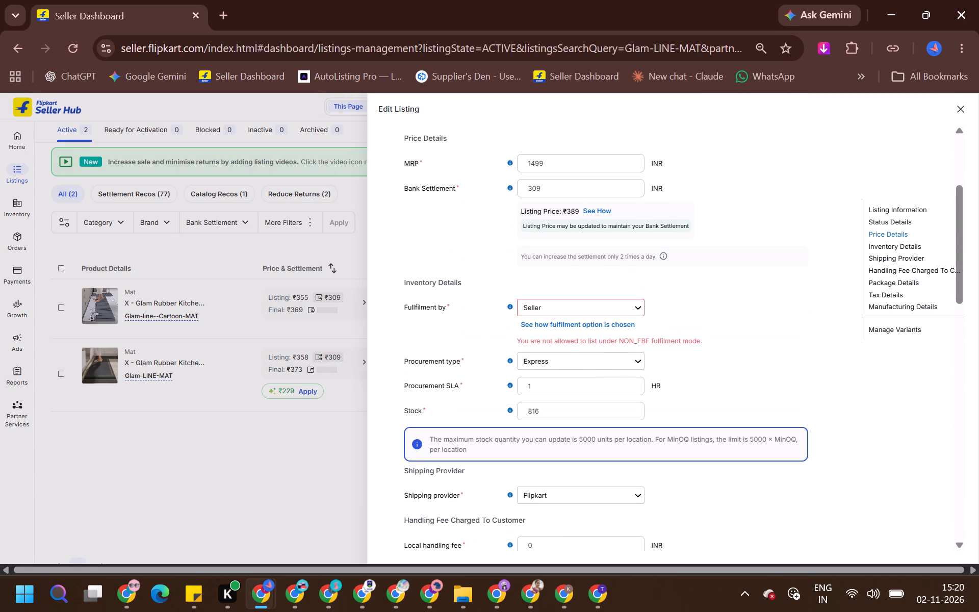
click(606, 313)
scroll(569, 337, up, 2)
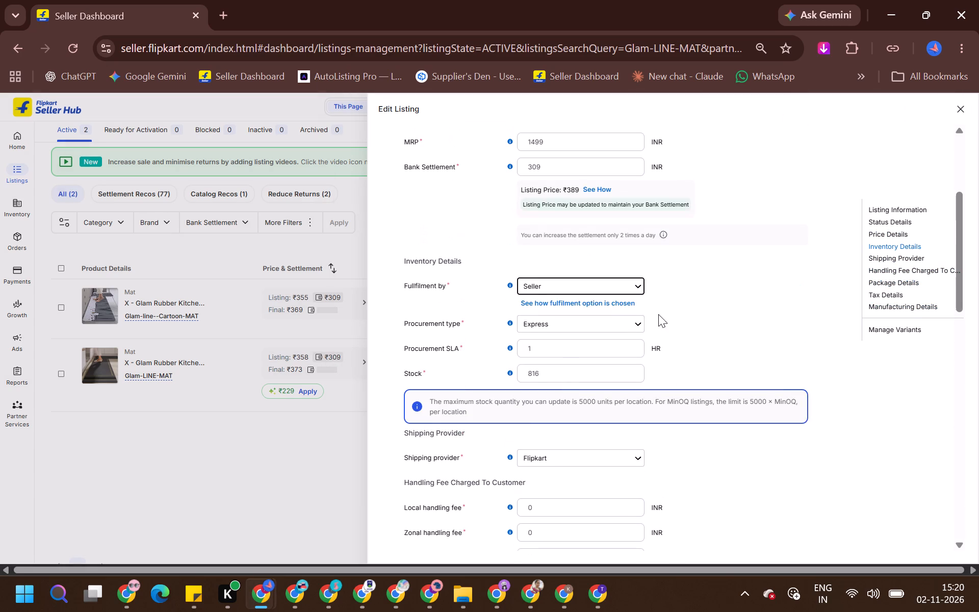
scroll(814, 216, up, 2)
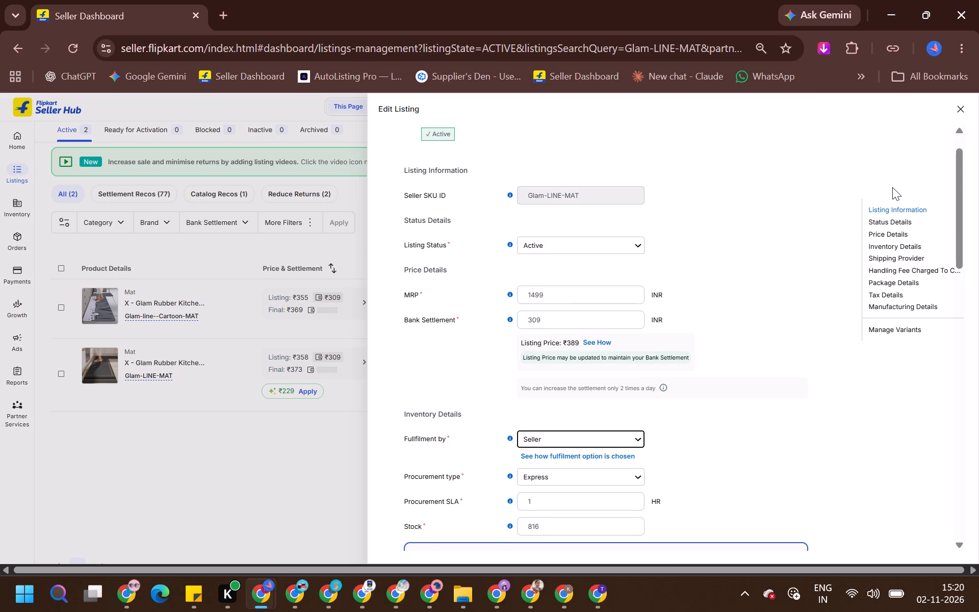
click(963, 110)
click(507, 474)
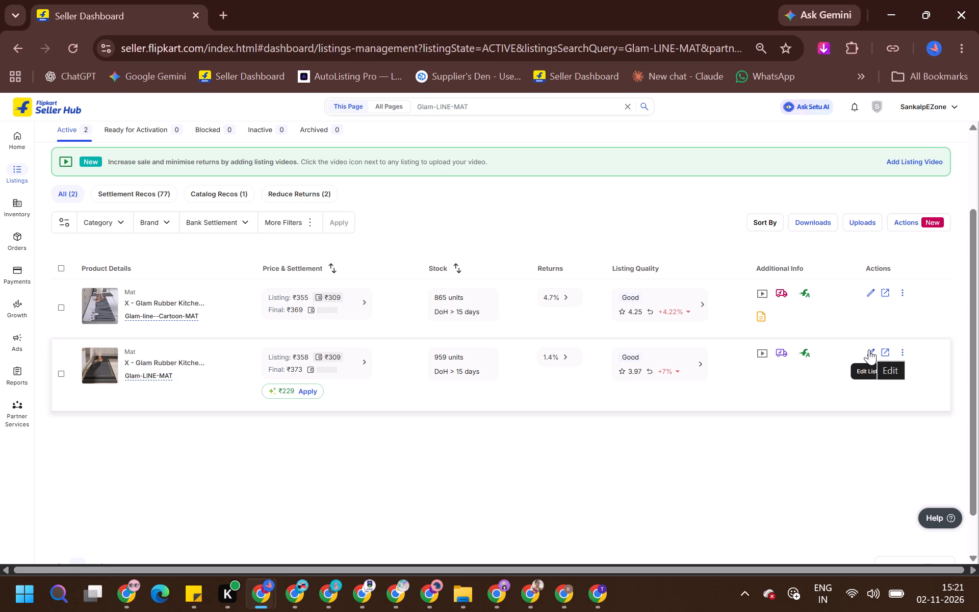
Reopen the Glam-LINE-MAT listing for editing at its package details.
click(869, 349)
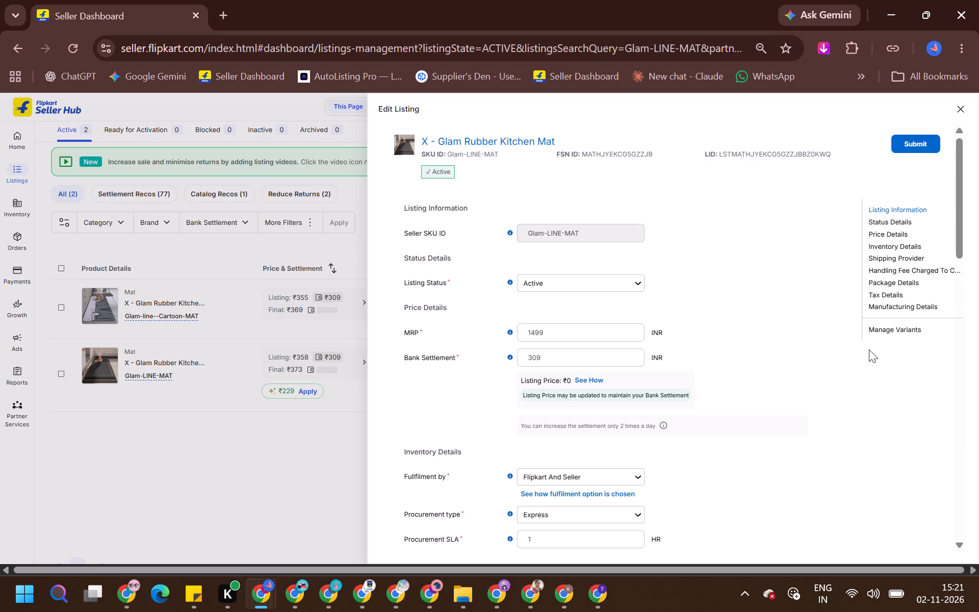
scroll(499, 456, down, 2)
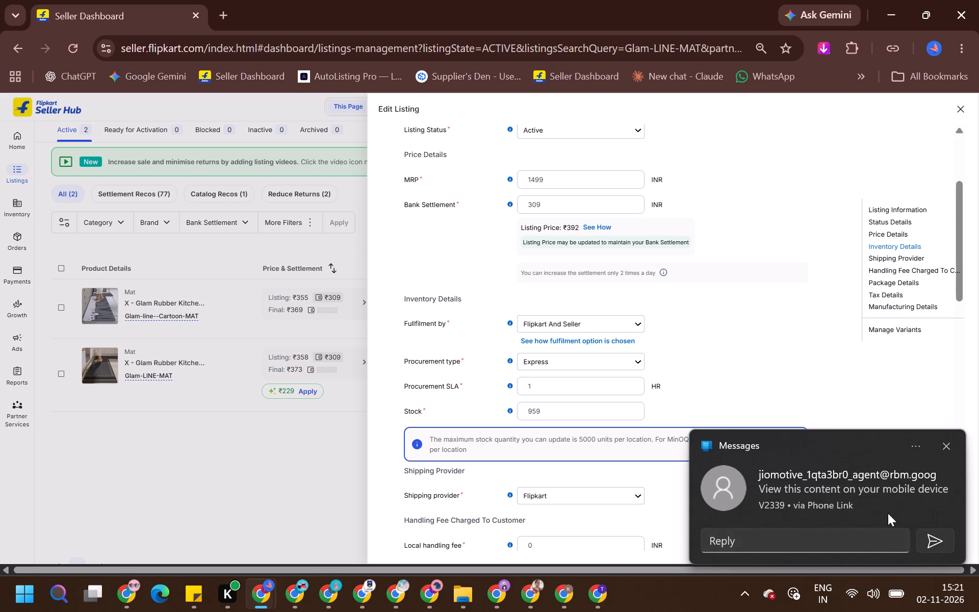
click(944, 446)
scroll(453, 373, down, 1)
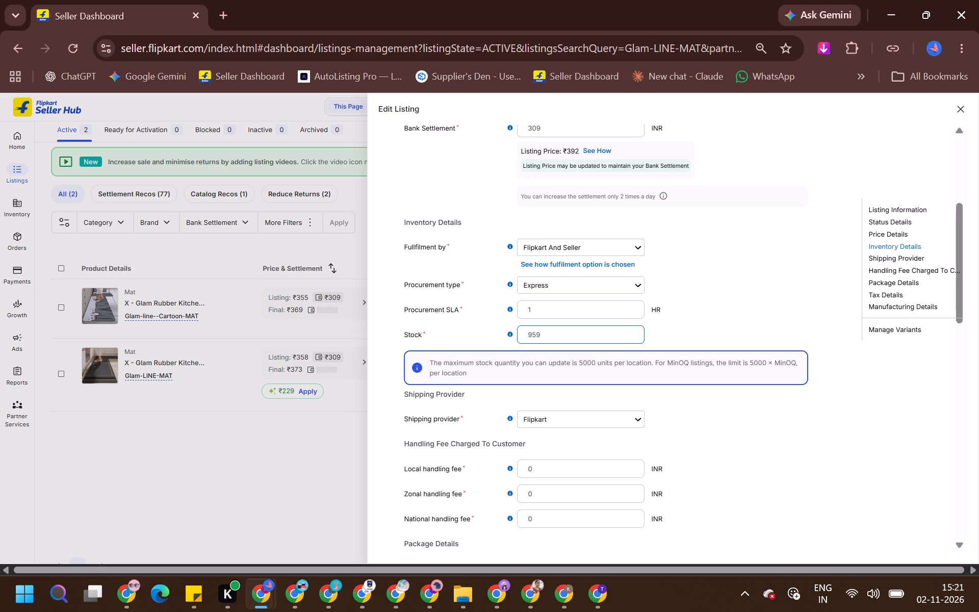
scroll(416, 413, down, 4)
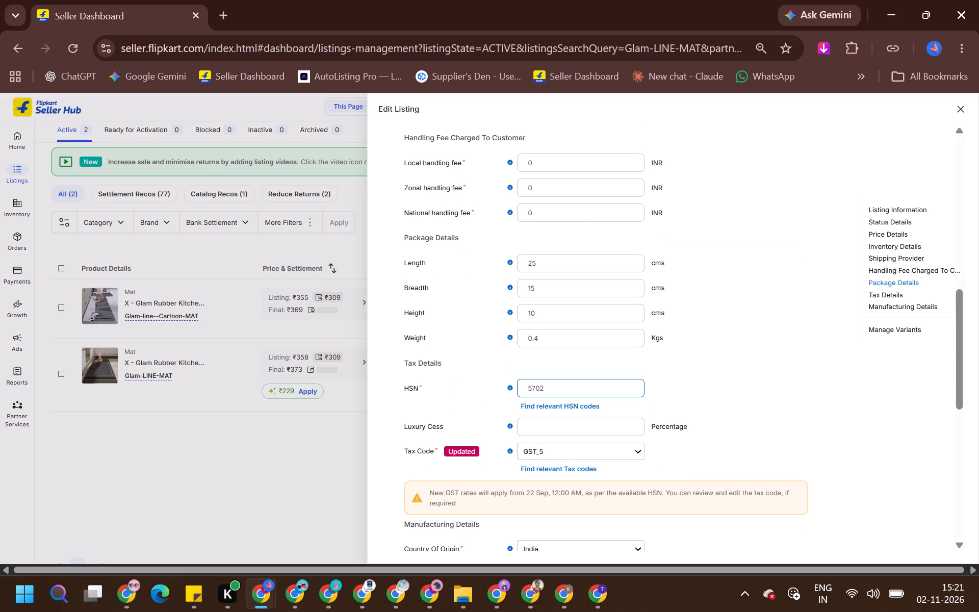
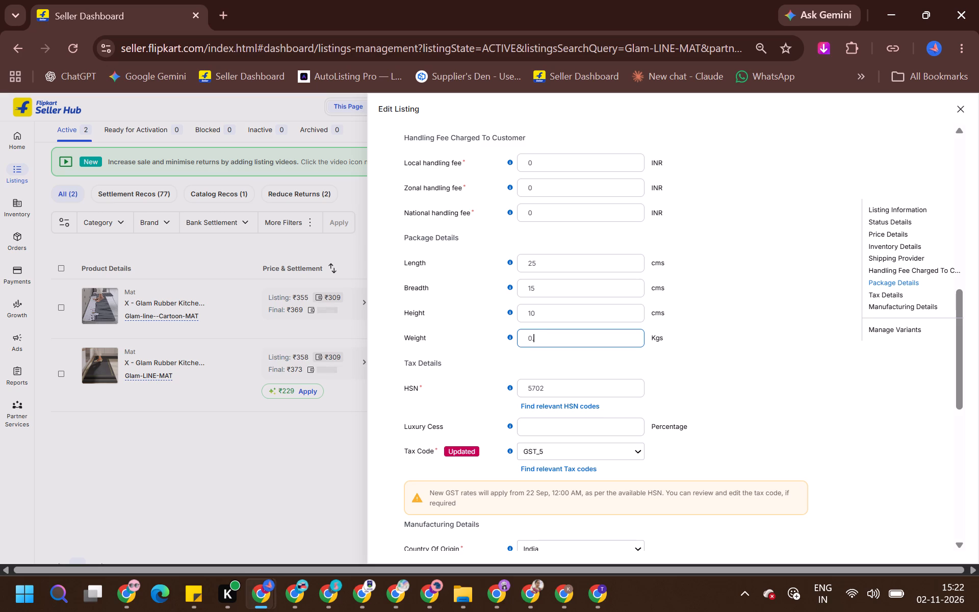
Set the Glam-LINE-MAT package details to length 10 cm, breadth 13 cm, height 15 cm and weight 0.35 kg.
text(35)
triple_click(574, 263)
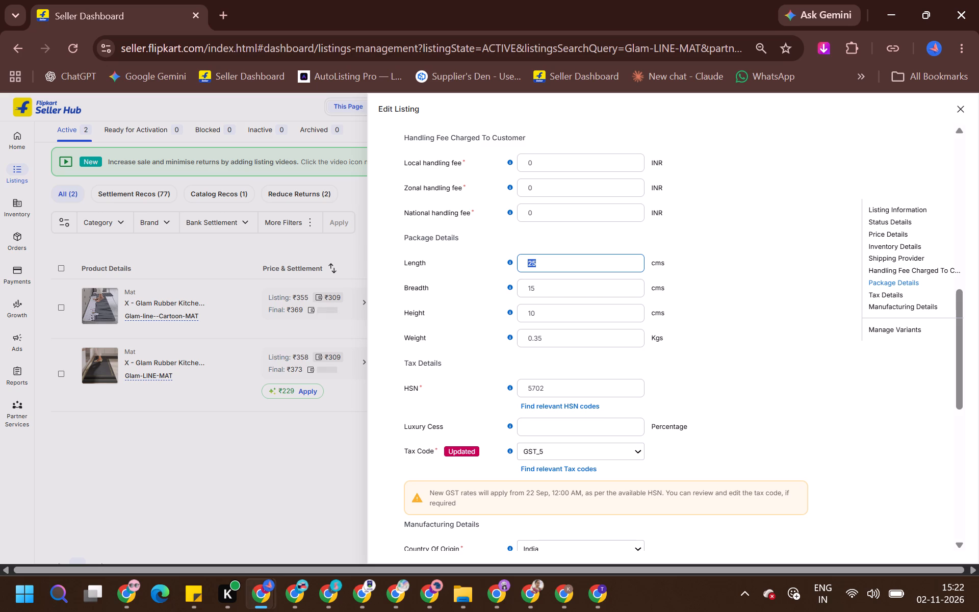
text(10)
key(Tab)
text(14)
key(Tab)
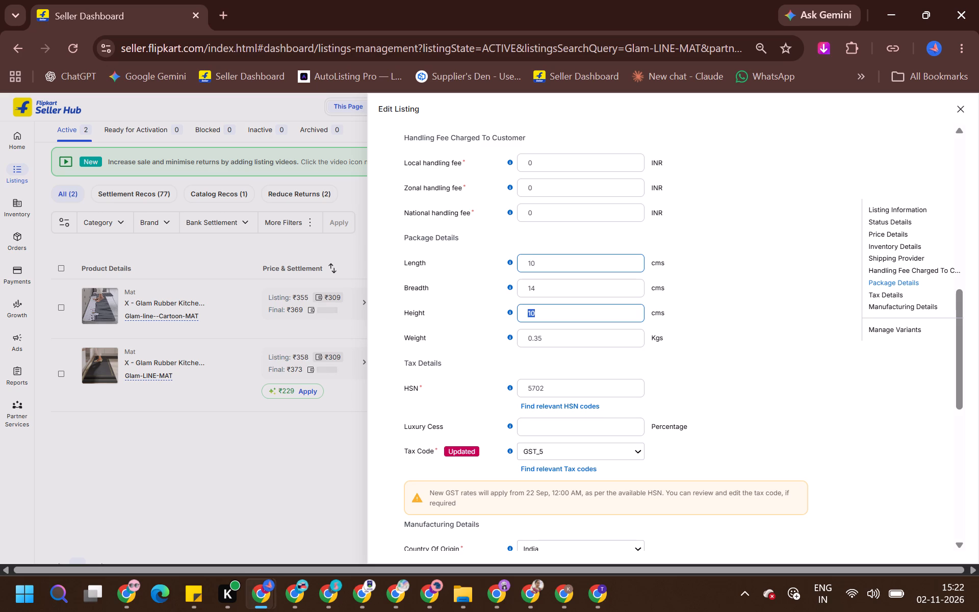
click(574, 263)
key(Tab)
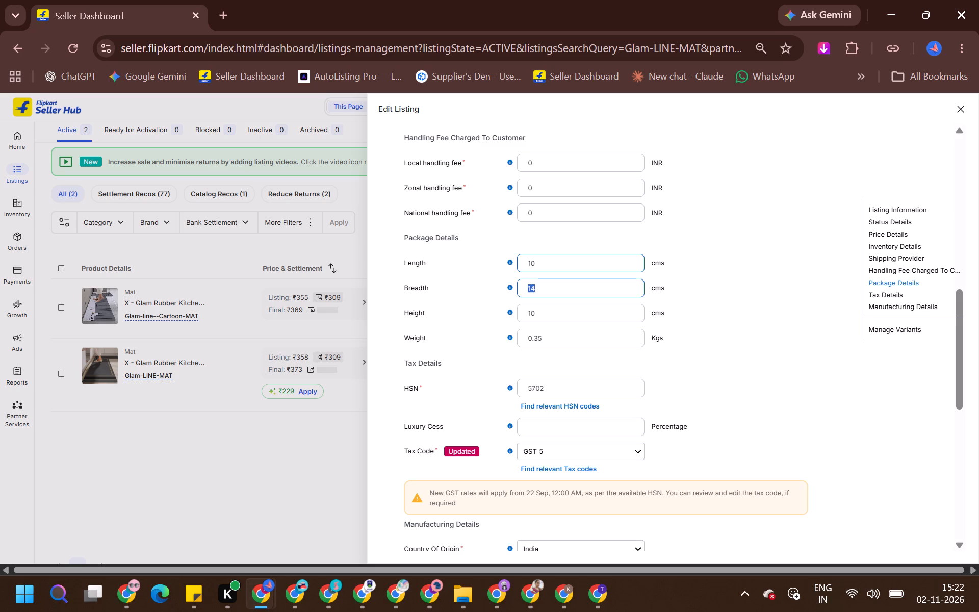
text(13)
key(Tab)
text(15)
key(Tab)
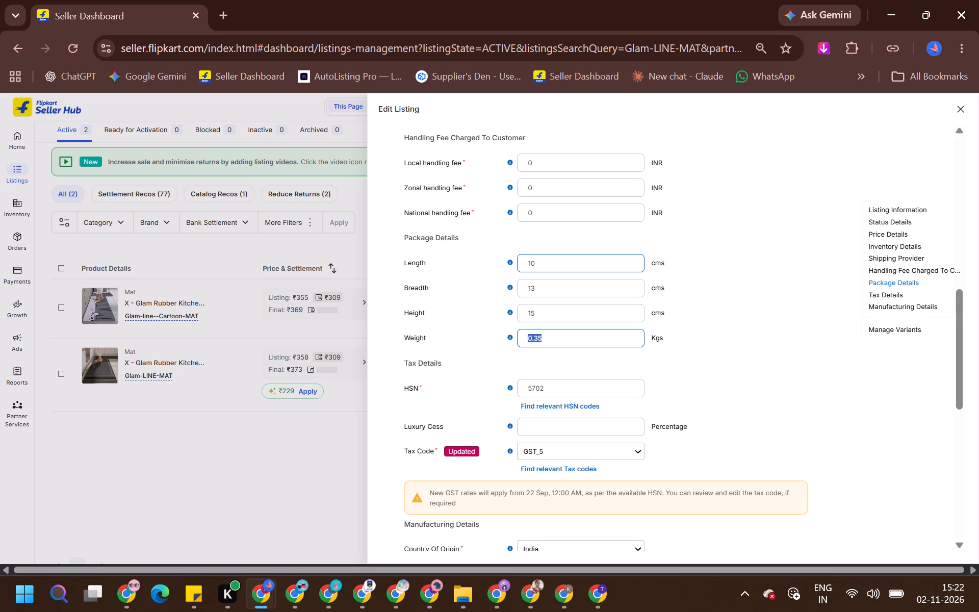
key(Return)
click(716, 318)
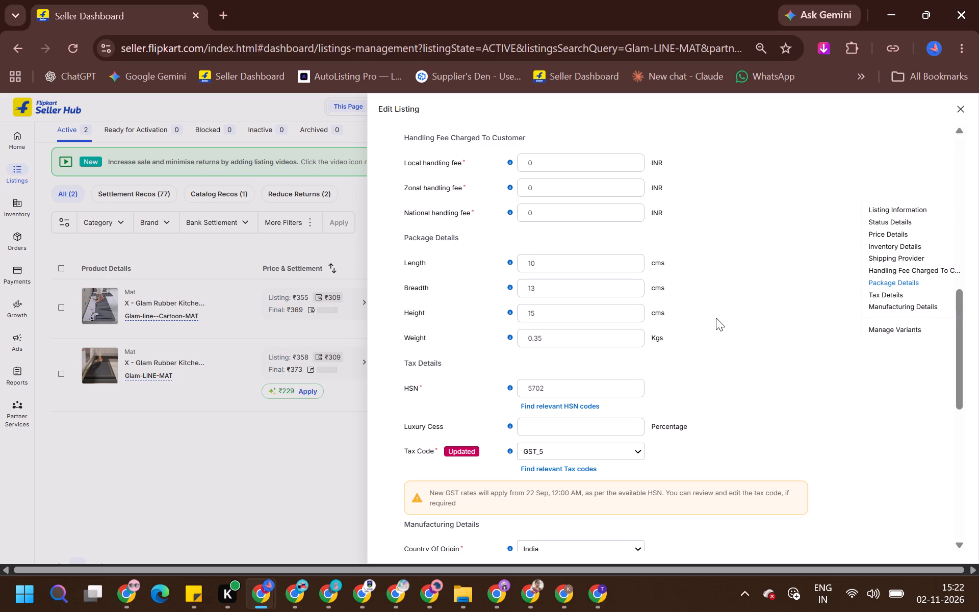
key(Return)
Submit the Glam-LINE-MAT listing changes and confirm the price review.
scroll(716, 319, up, 8)
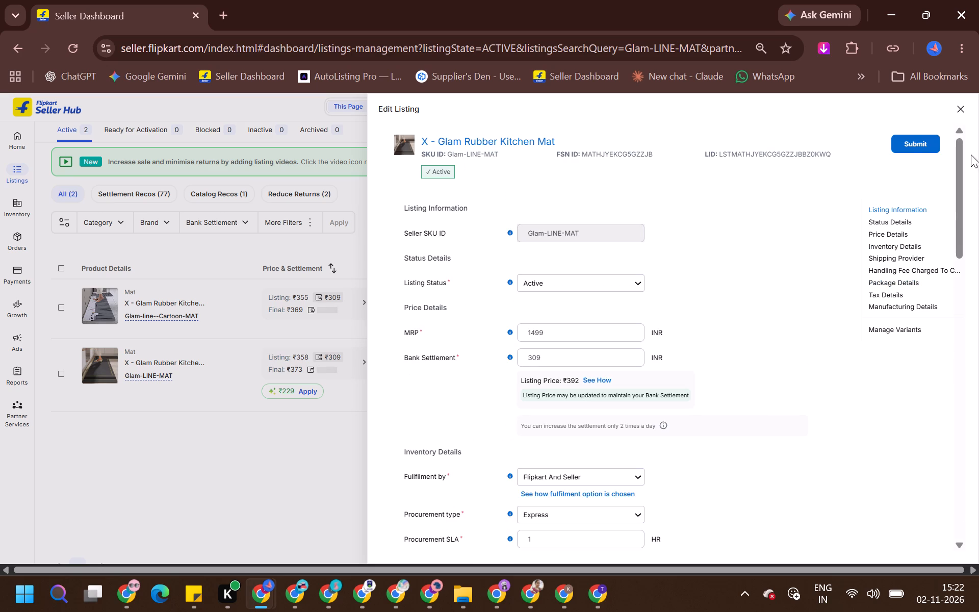
click(926, 141)
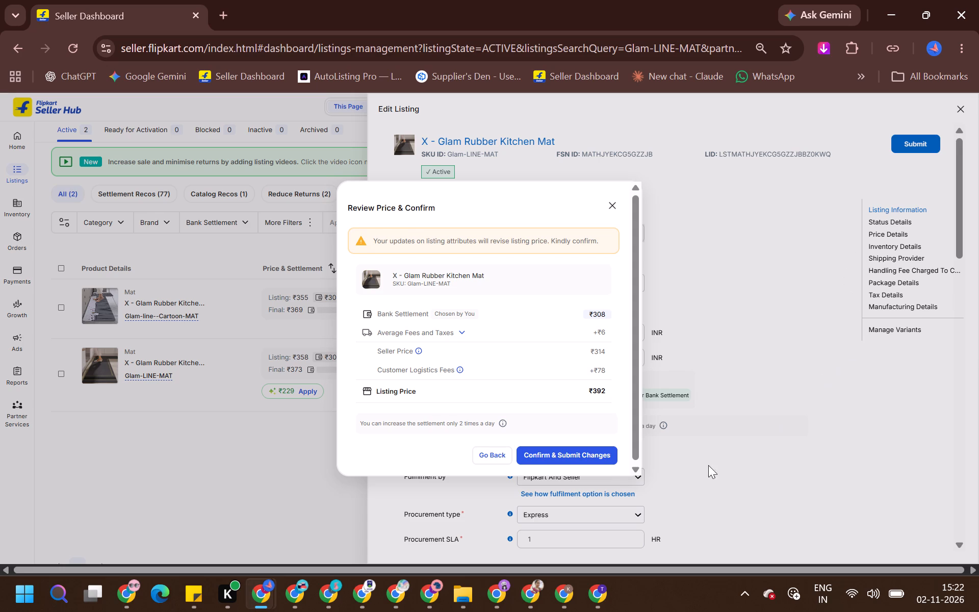
click(590, 457)
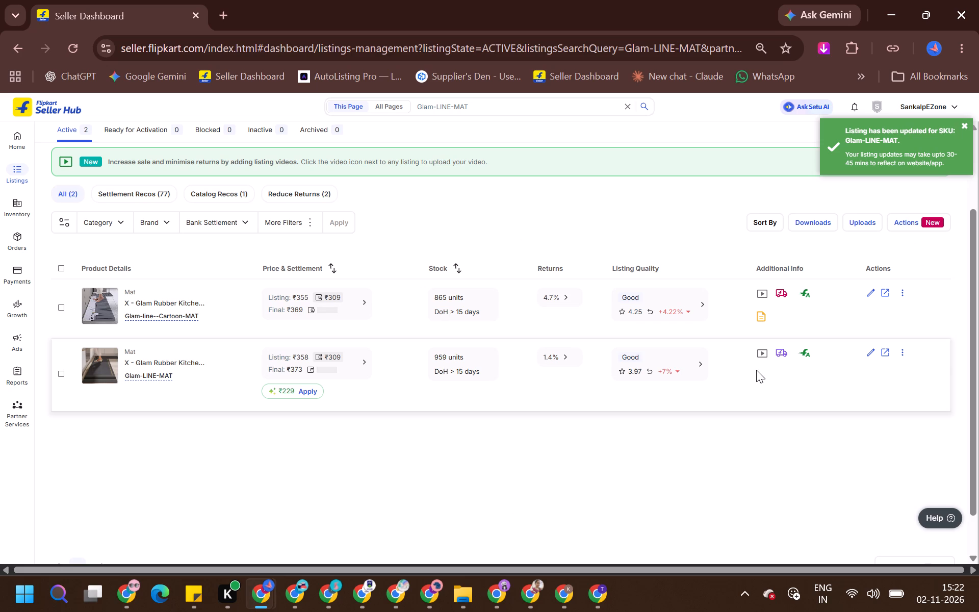
Open the Glam-line--Cartoon-MAT listing for editing.
click(863, 287)
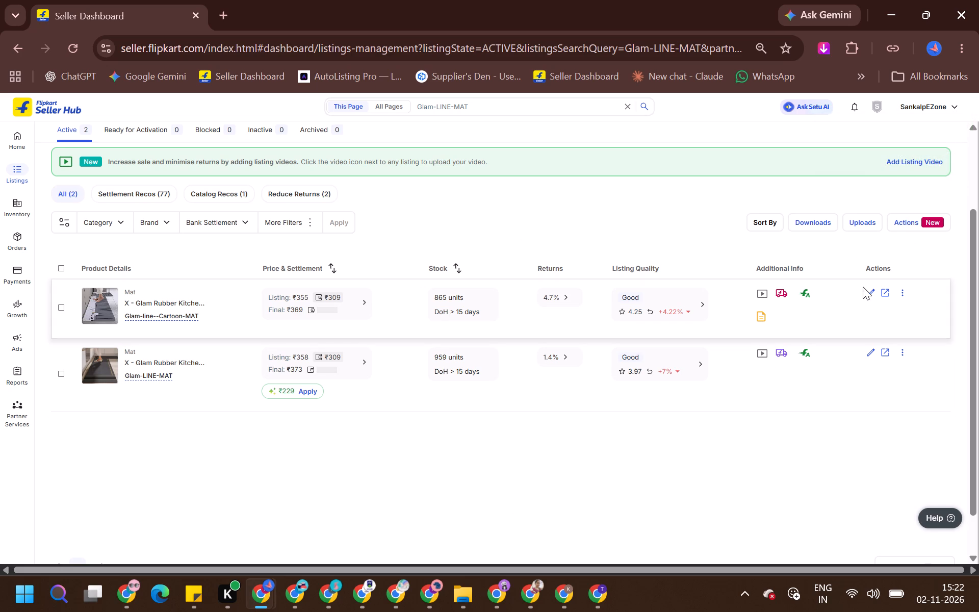
click(865, 289)
click(866, 293)
scroll(802, 317, down, 1)
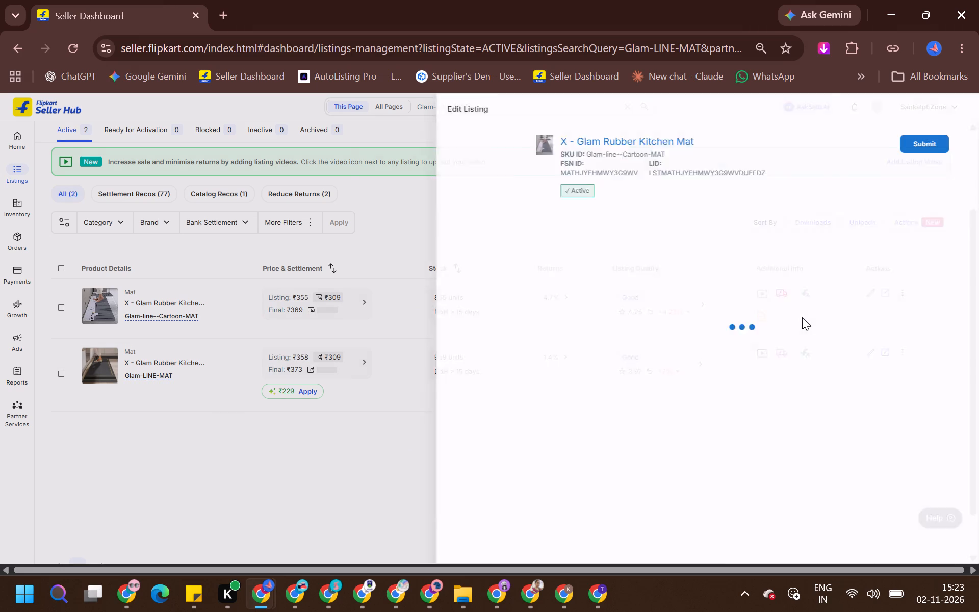
scroll(802, 317, down, 5)
scroll(700, 361, down, 3)
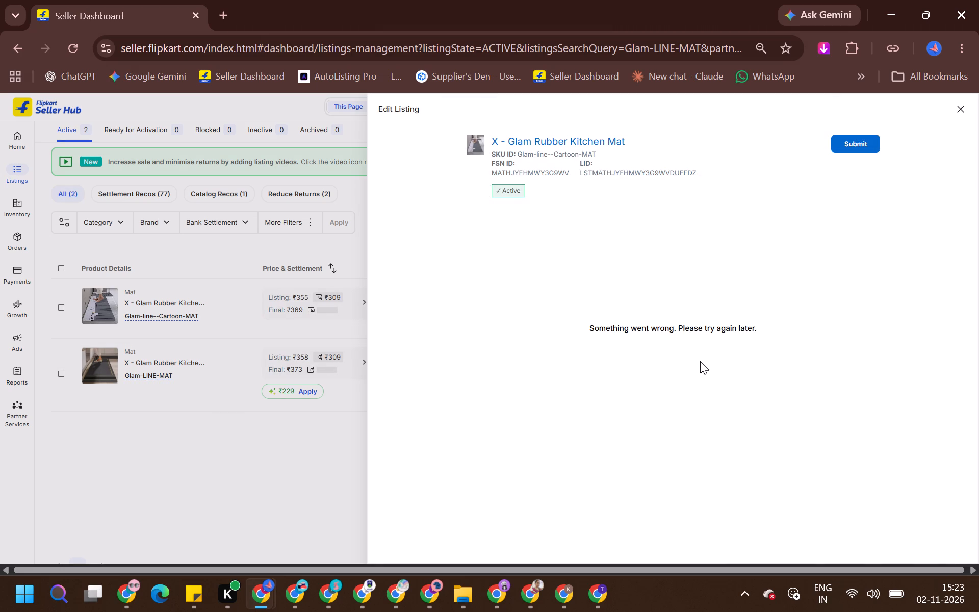
Reopen the Glam-line--Cartoon-MAT listing editor, check its package details, and close it without making changes.
scroll(700, 361, down, 1)
click(965, 100)
click(961, 109)
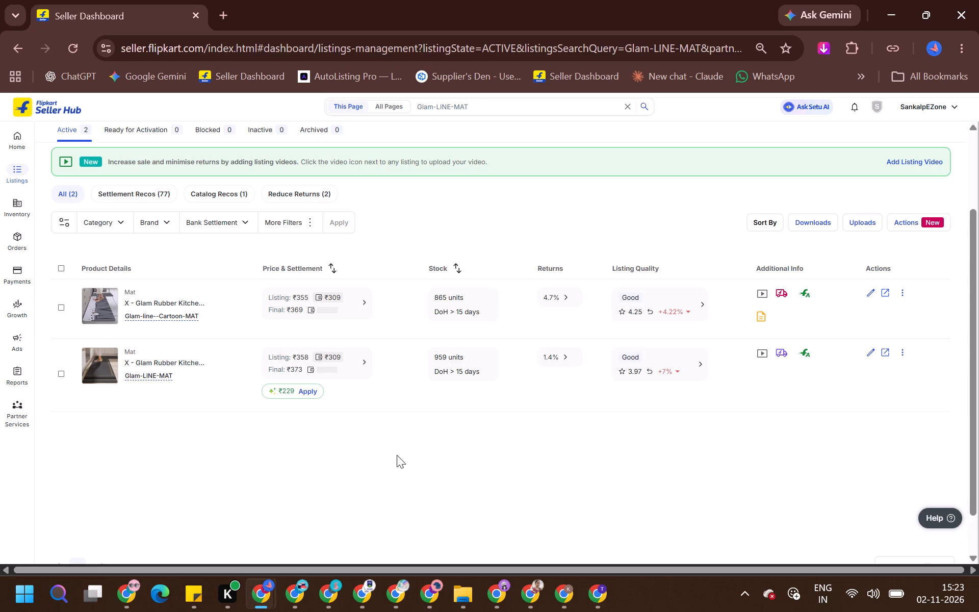
click(868, 291)
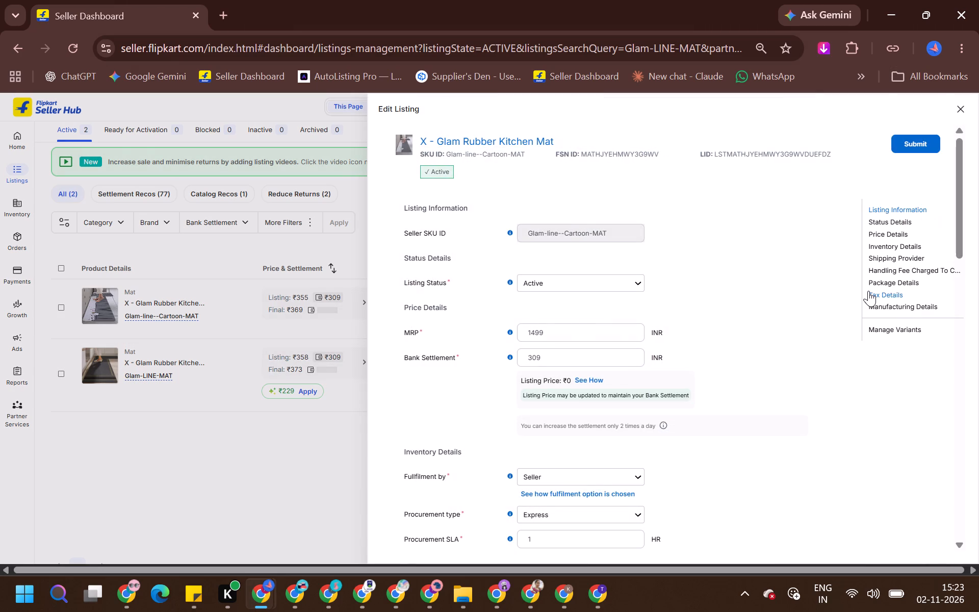
scroll(911, 295, down, 1)
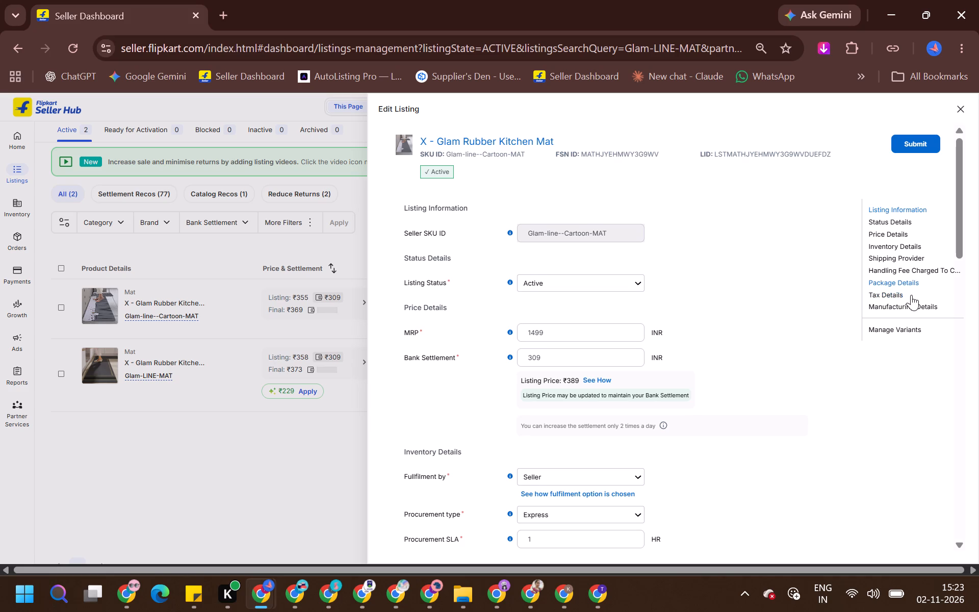
scroll(911, 295, down, 2)
scroll(733, 478, down, 2)
scroll(741, 380, down, 10)
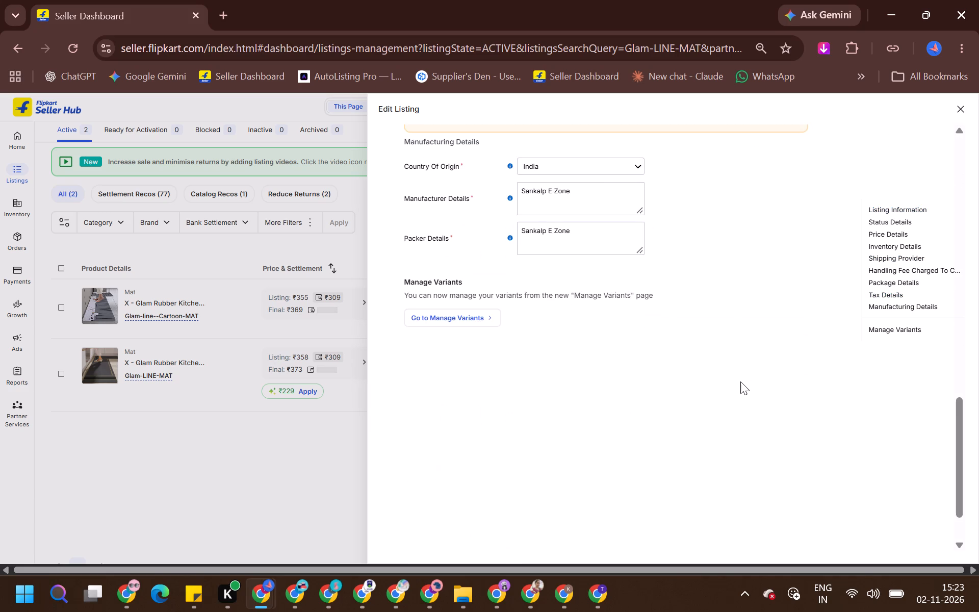
scroll(740, 381, up, 4)
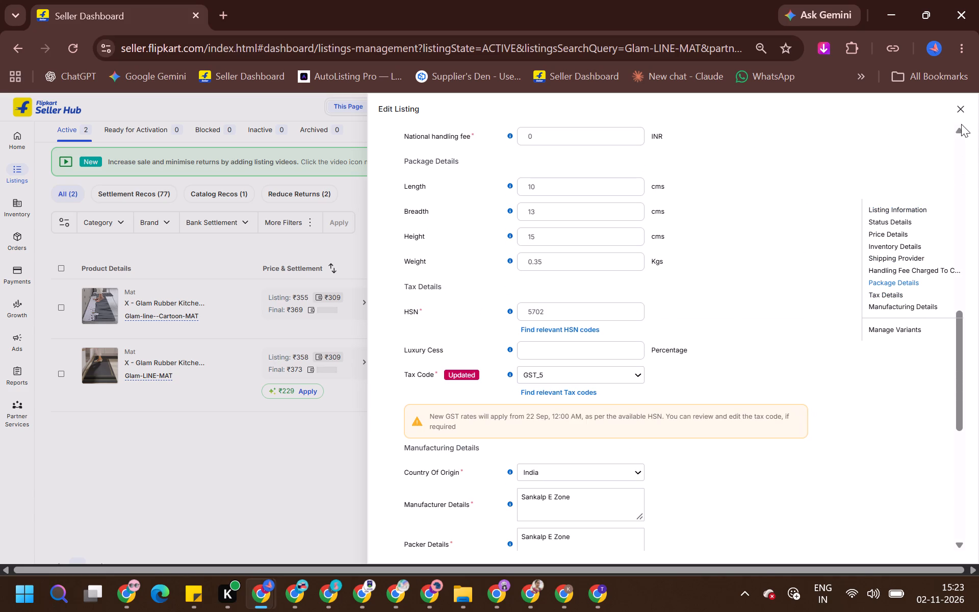
click(963, 109)
Open the Glam-LINE-MAT listing editor and check its package dimensions and weight.
click(870, 351)
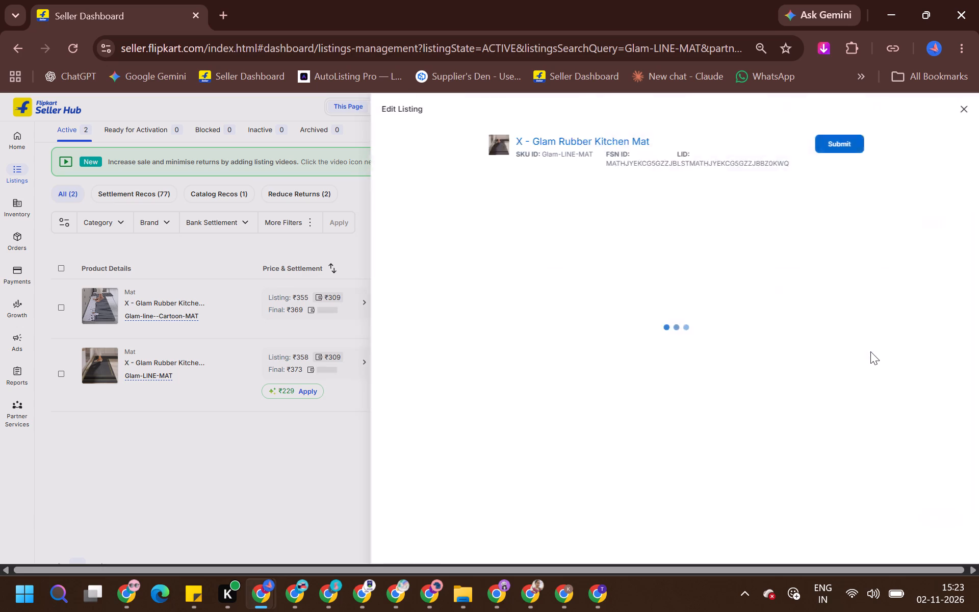
scroll(621, 311, down, 4)
scroll(465, 346, down, 2)
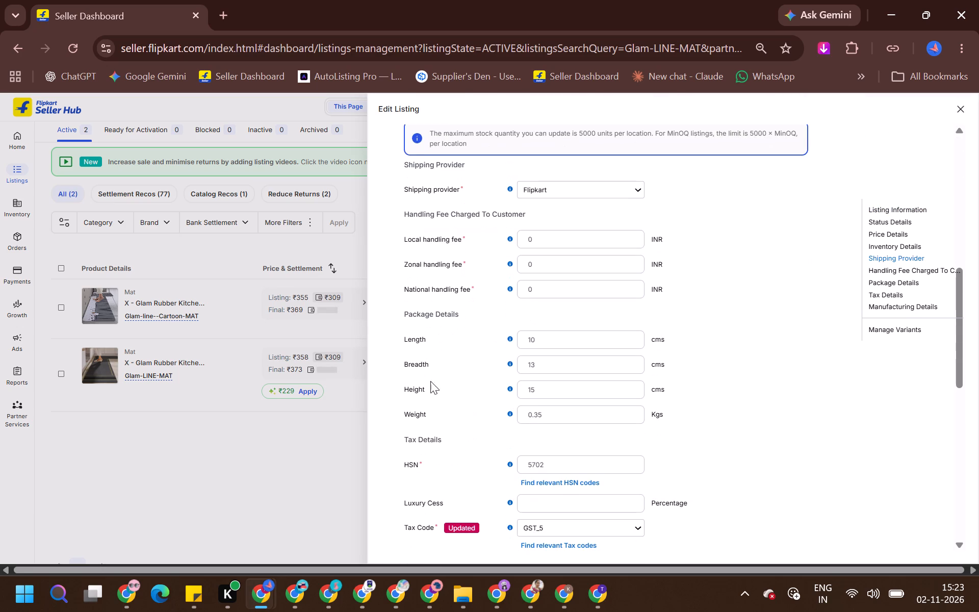
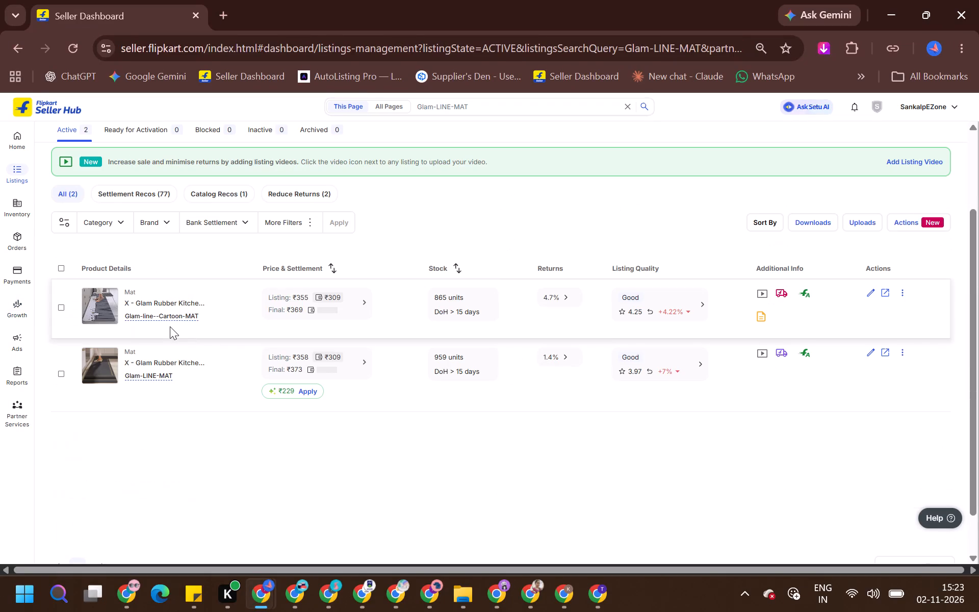
Copy the SKU X-Glam-Grey-STRIP from Today's Top Products and search the active listings for it.
key(alt+Tab)
key(alt+Tab)
key(alt+Tab)
scroll(115, 271, up, 3)
scroll(120, 303, down, 2)
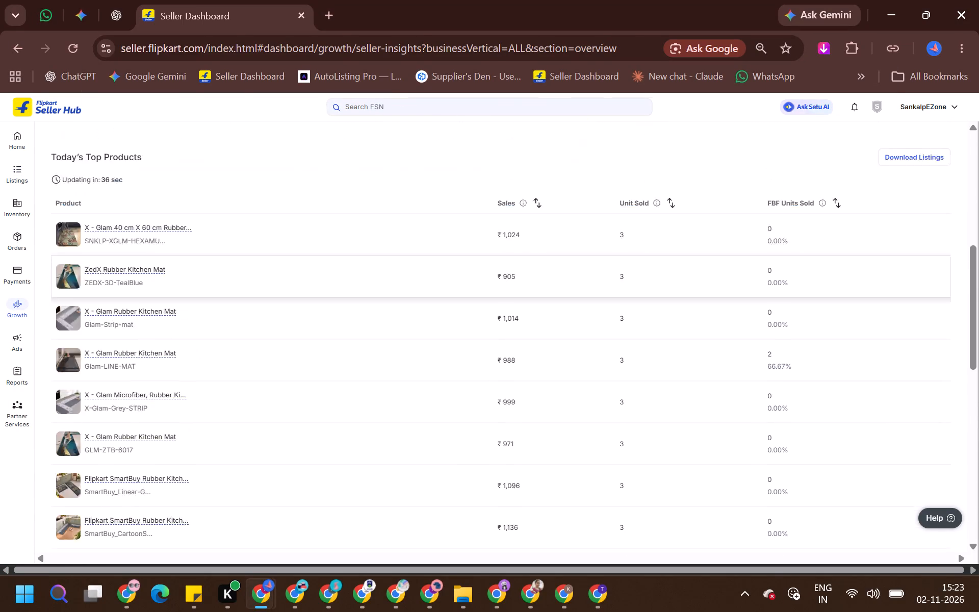
scroll(120, 309, down, 1)
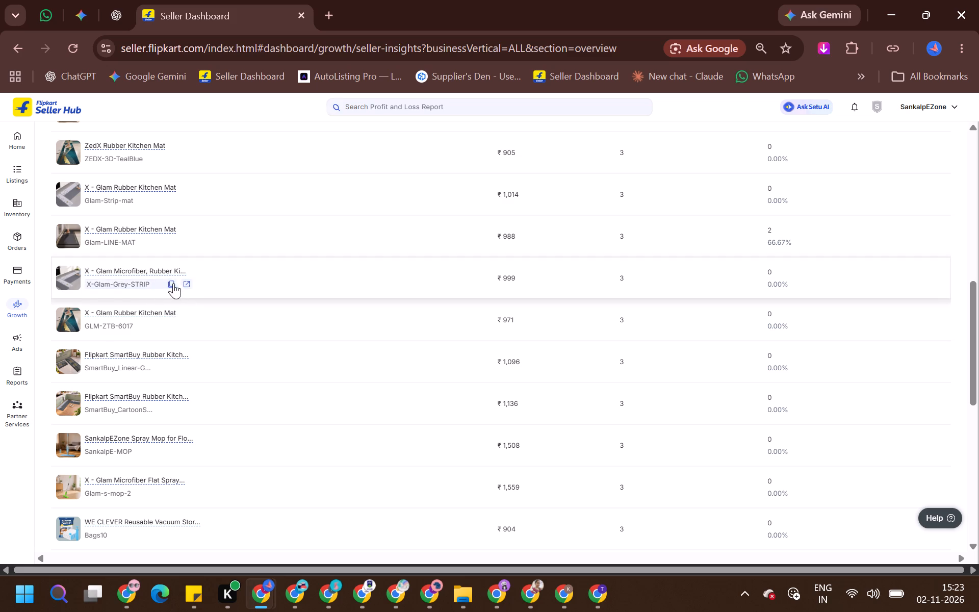
click(172, 284)
key(alt+Tab)
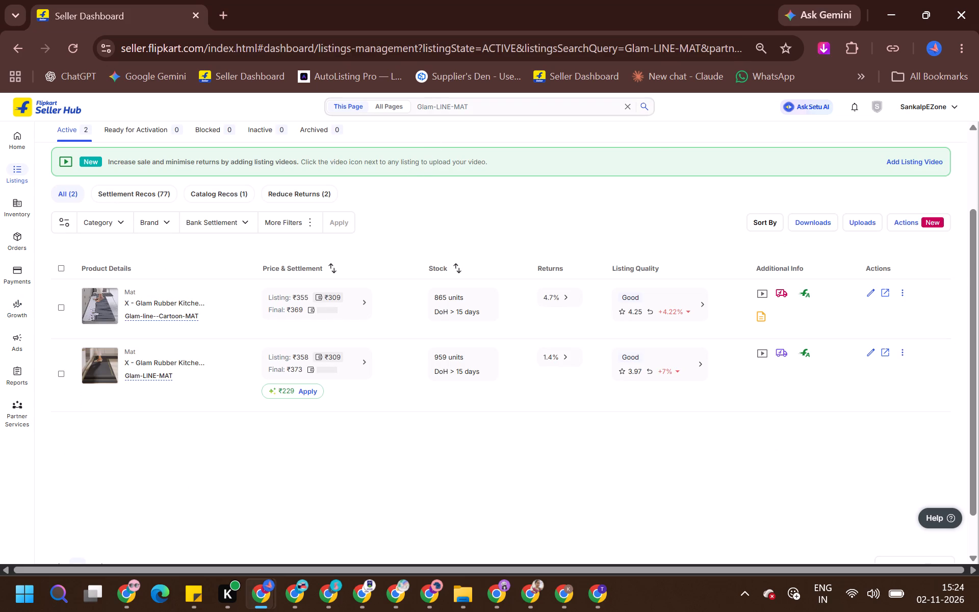
click(440, 96)
key(ctrl+a)
key(ctrl+v)
key(Return)
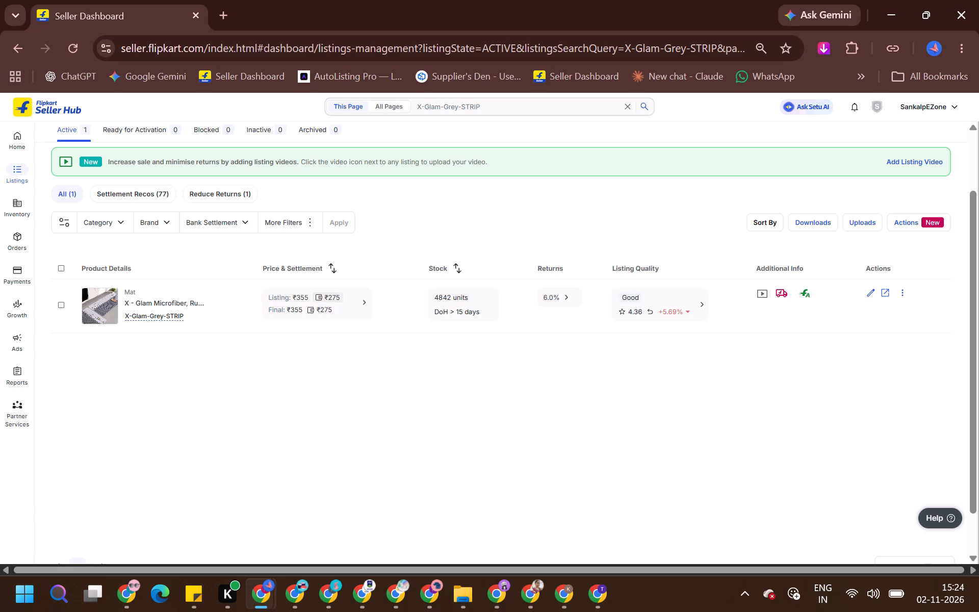
Set the X-Glam-Grey-STRIP listing's bank settlement to ₹299 and apply it.
click(349, 293)
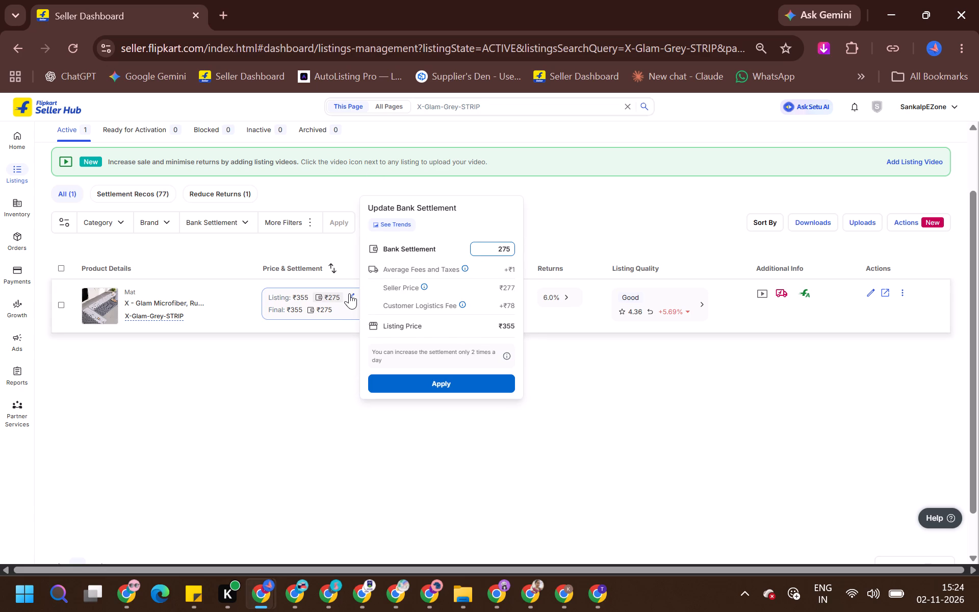
key(ctrl+a)
key(Right)
key(BackSpace)
key(BackSpace)
text(89)
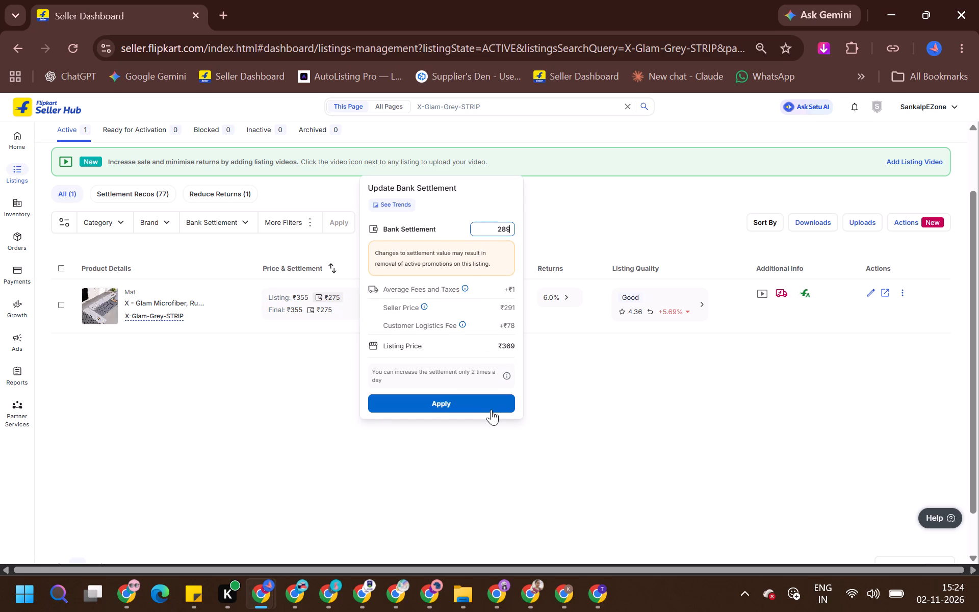
key(BackSpace)
key(BackSpace)
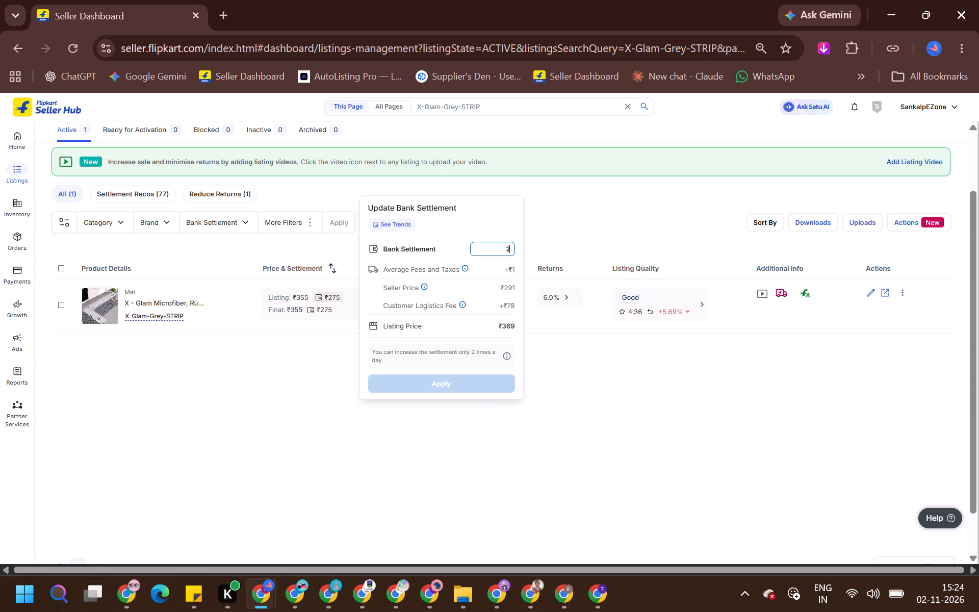
text(99)
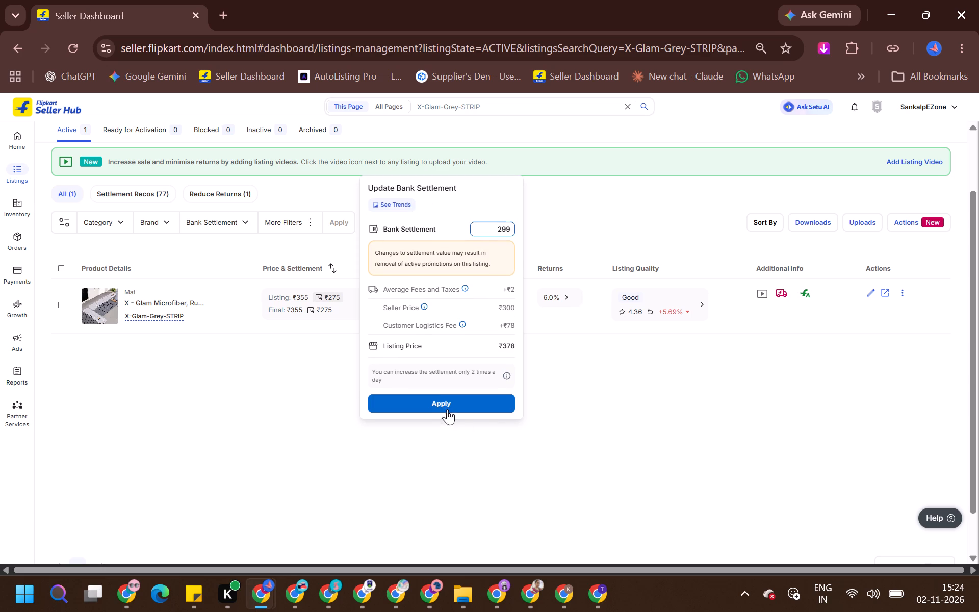
click(442, 399)
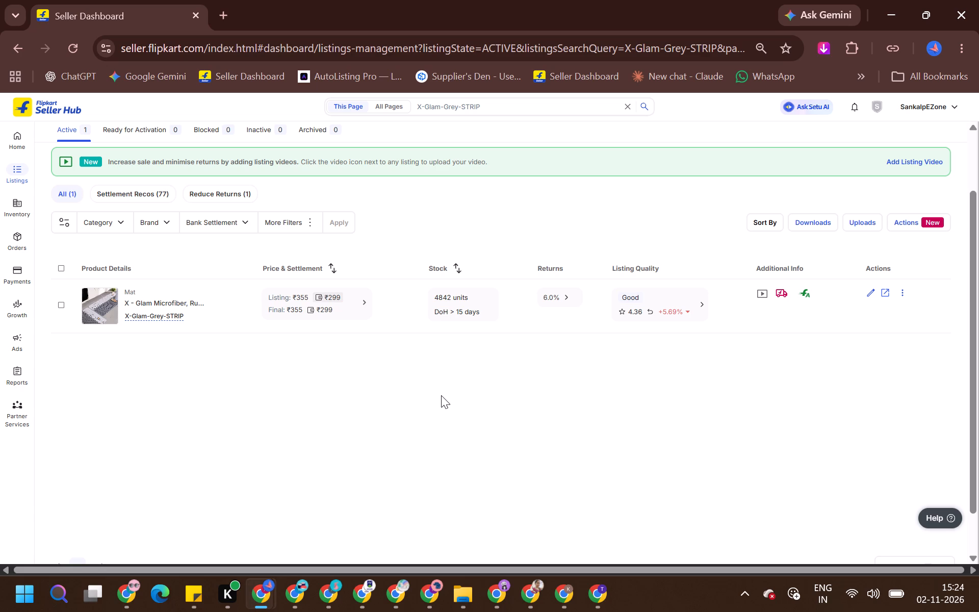
Raise the X-Glam-Grey-STRIP listing's bank settlement to ₹309 and apply it.
click(351, 294)
key(ctrl+a)
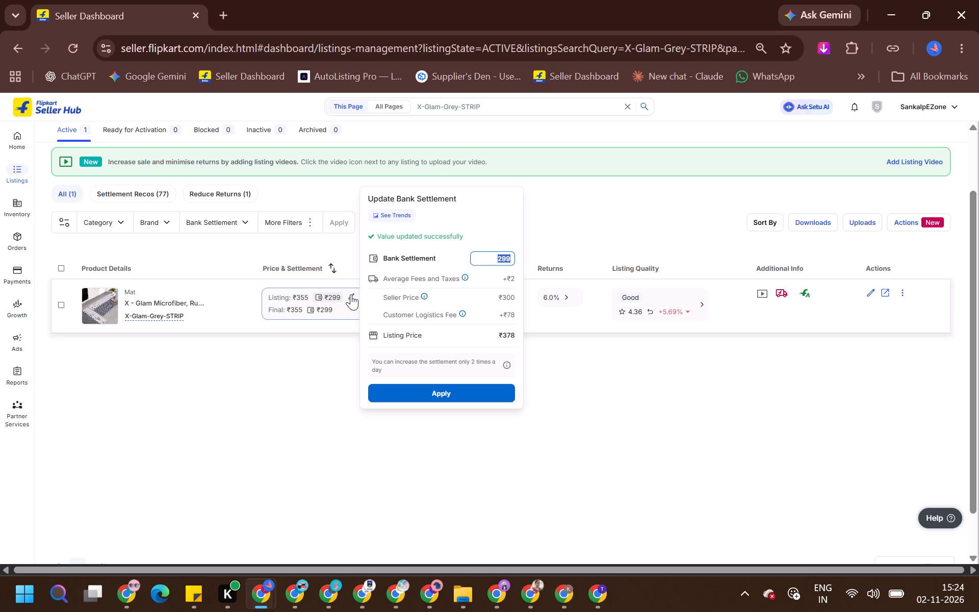
text(309)
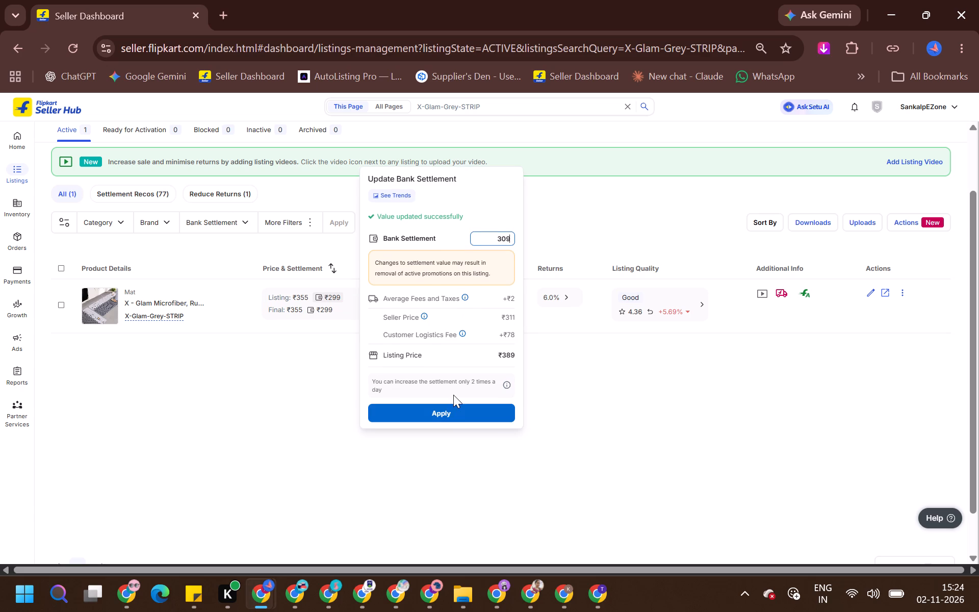
click(459, 403)
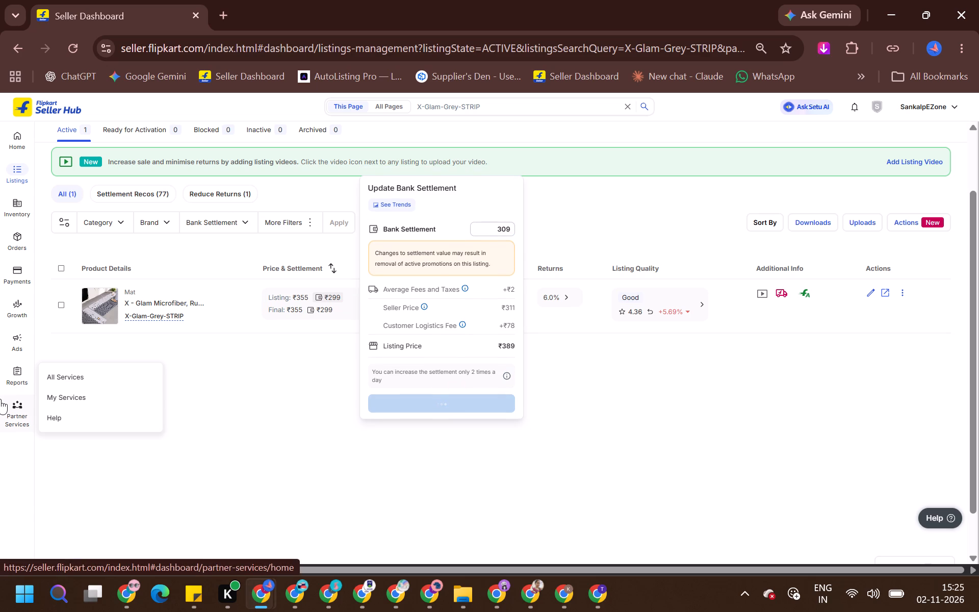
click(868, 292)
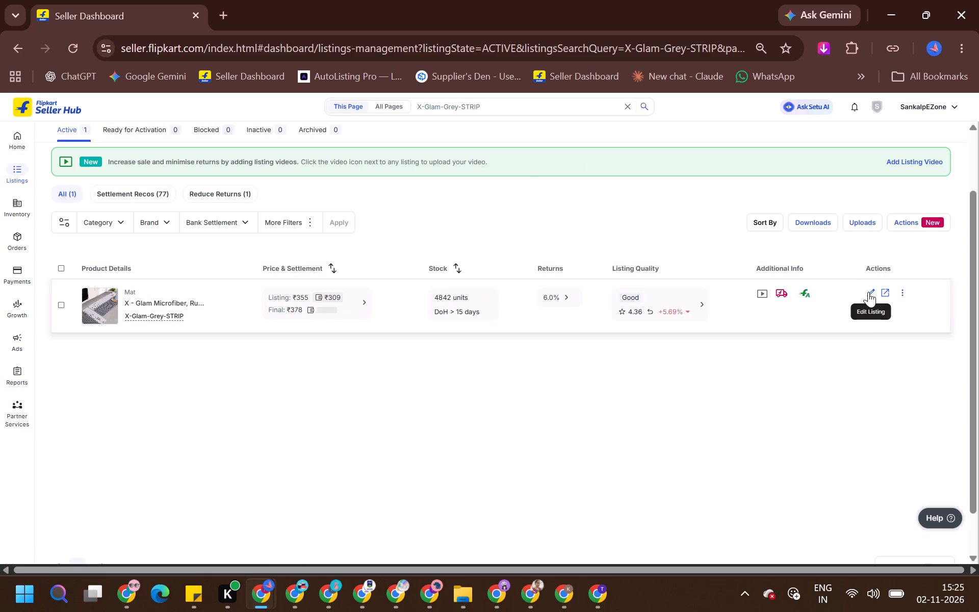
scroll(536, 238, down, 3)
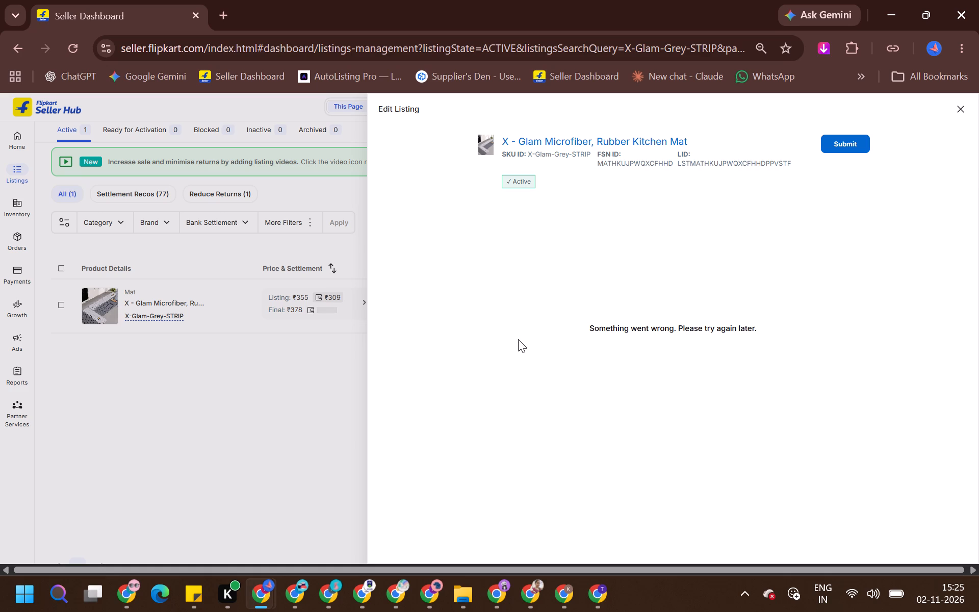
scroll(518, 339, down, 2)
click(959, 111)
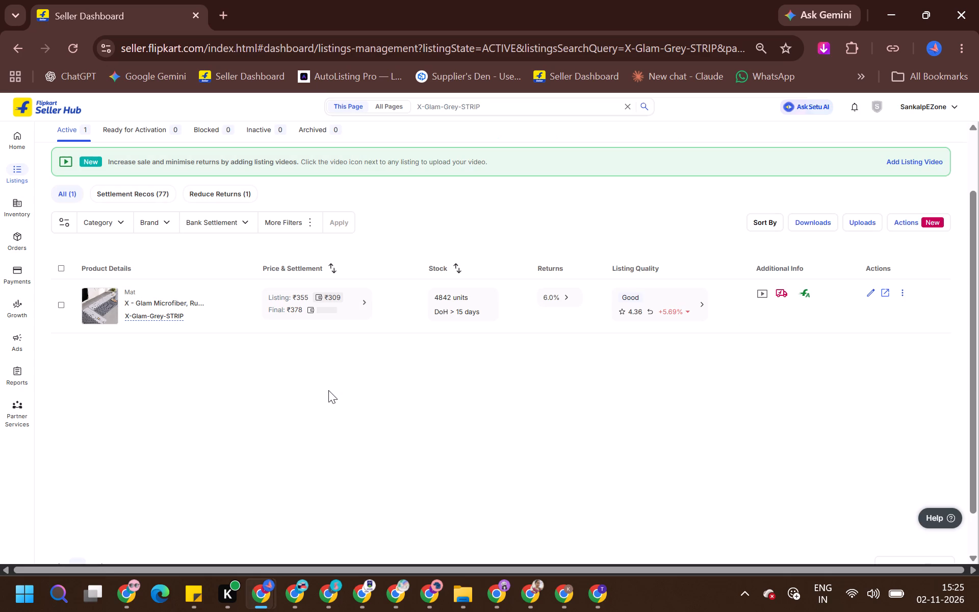
In the X-Glam-Grey-STRIP listing's package details, set length 10 cm, breadth 13 cm, height 15 cm and weight 0.35 kg.
click(871, 299)
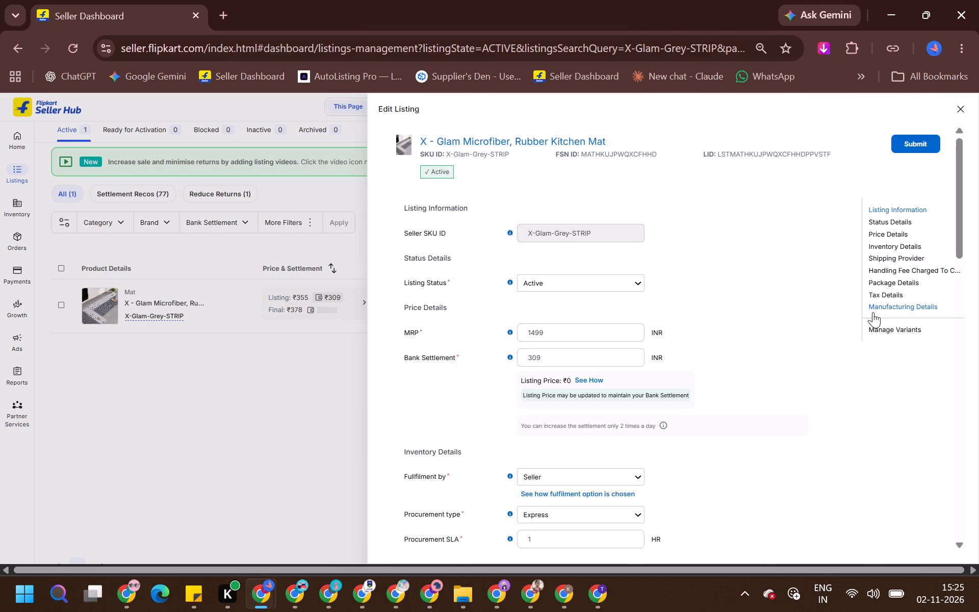
scroll(767, 387, down, 4)
scroll(563, 389, down, 2)
triple_click(564, 342)
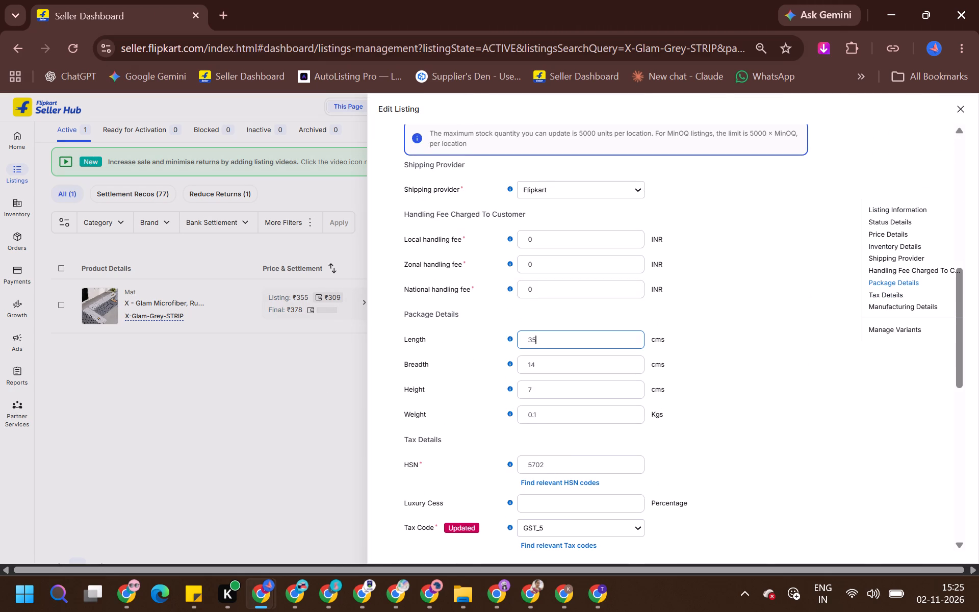
text(10)
key(Tab)
text(13)
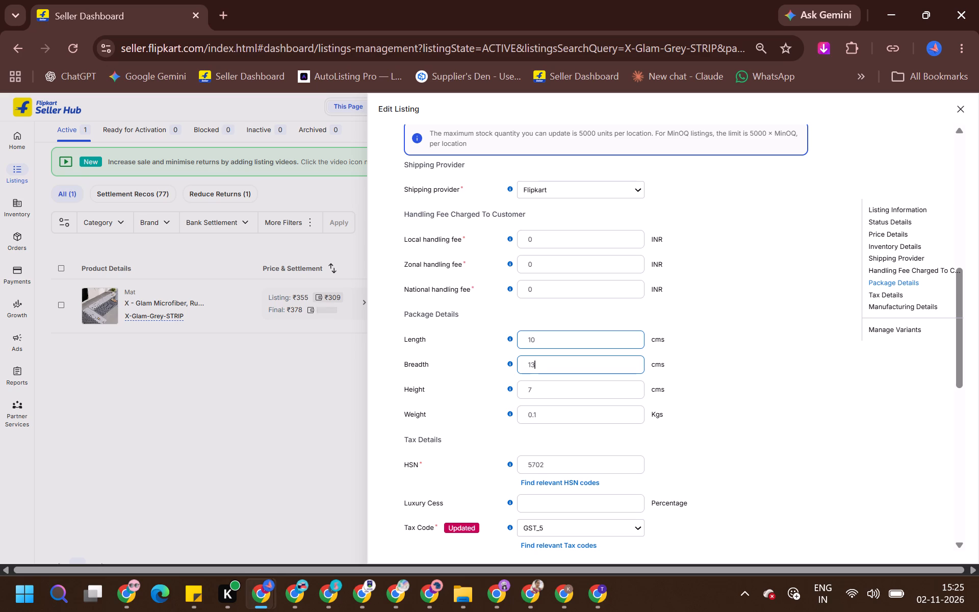
key(q)
key(Tab)
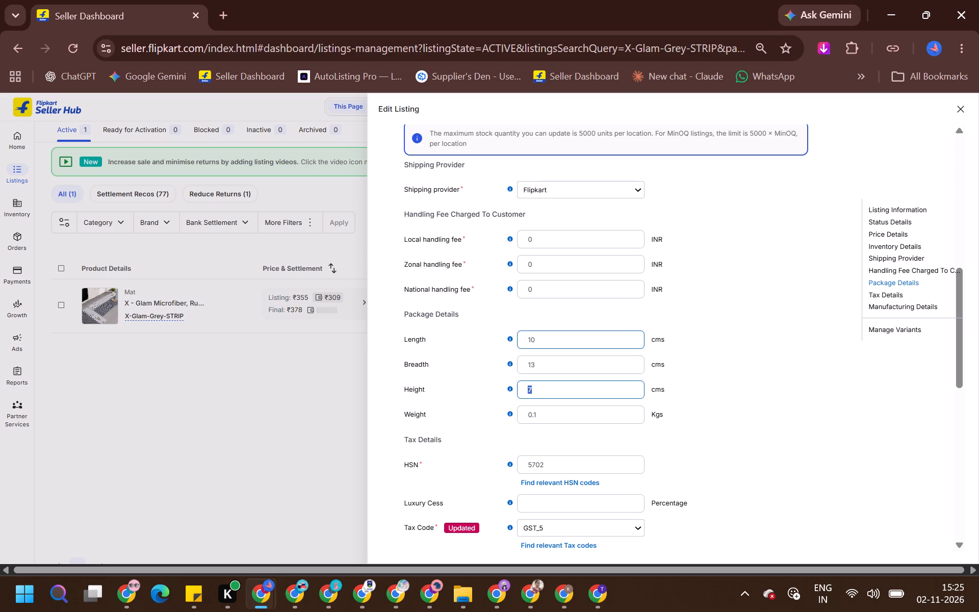
text(15)
key(Tab)
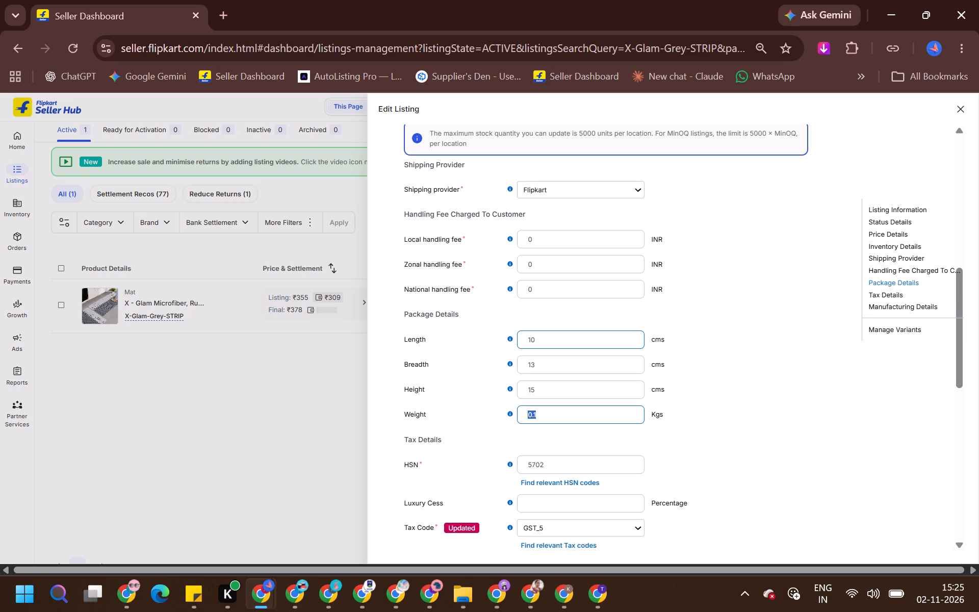
text(0.2)
key(BackSpace)
text(35)
key(Tab)
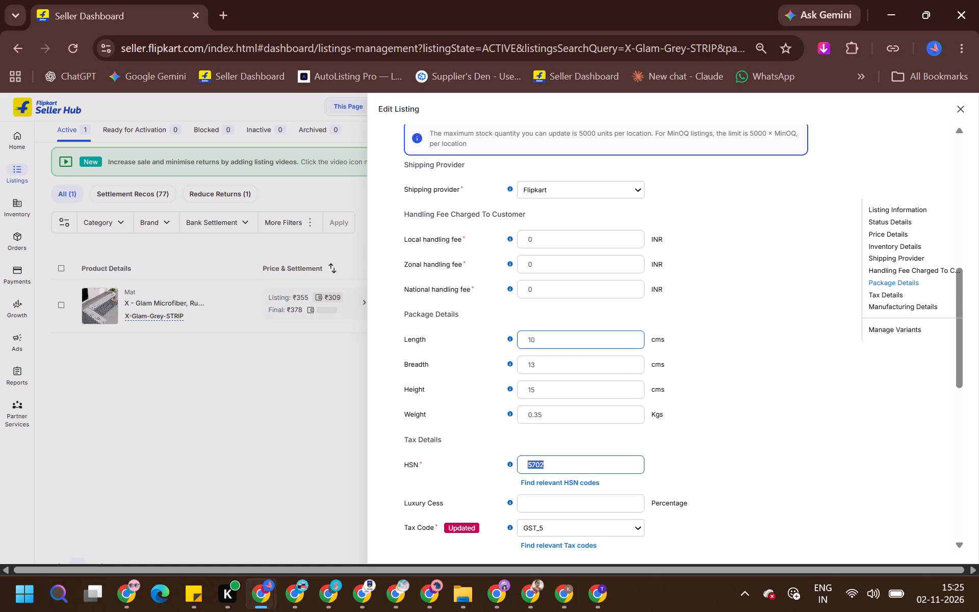
Submit the X-Glam-Grey-STRIP listing changes and confirm the price review.
key(Return)
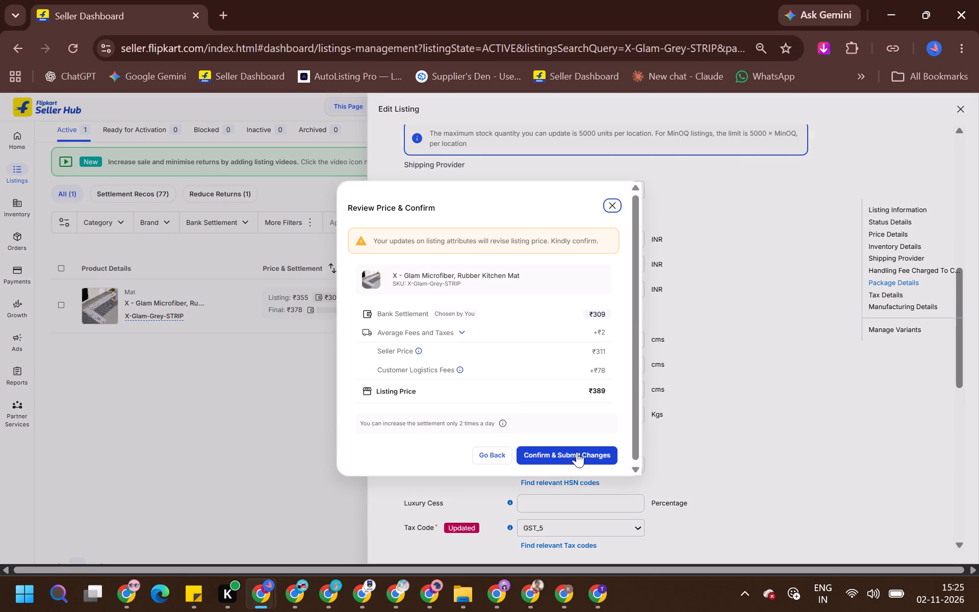
click(577, 452)
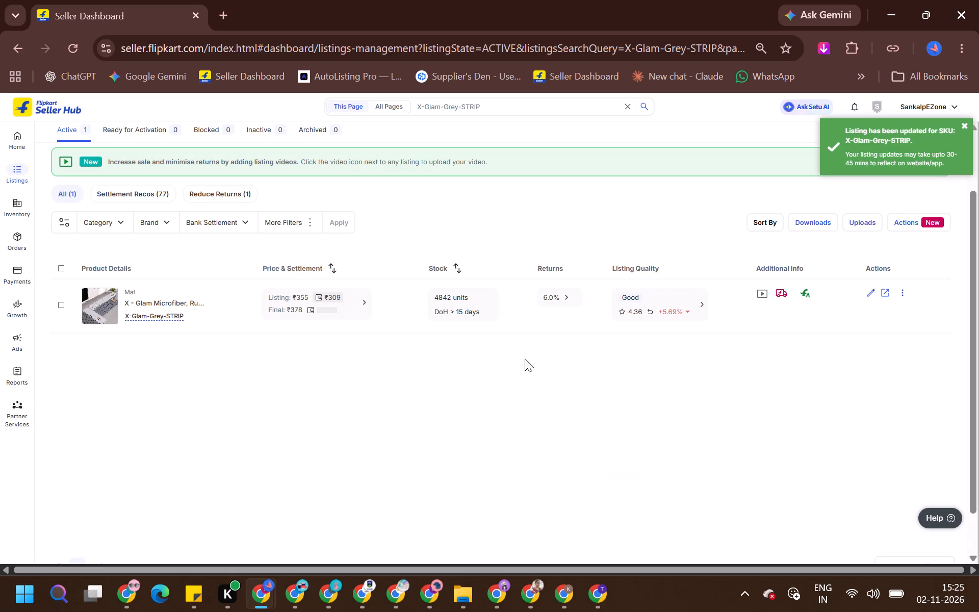
Copy the SKU GLM-ZTB-6017 from Today's Top Products and search the active listings for it.
key(alt+Tab)
key(alt+Tab)
key(alt+Tab)
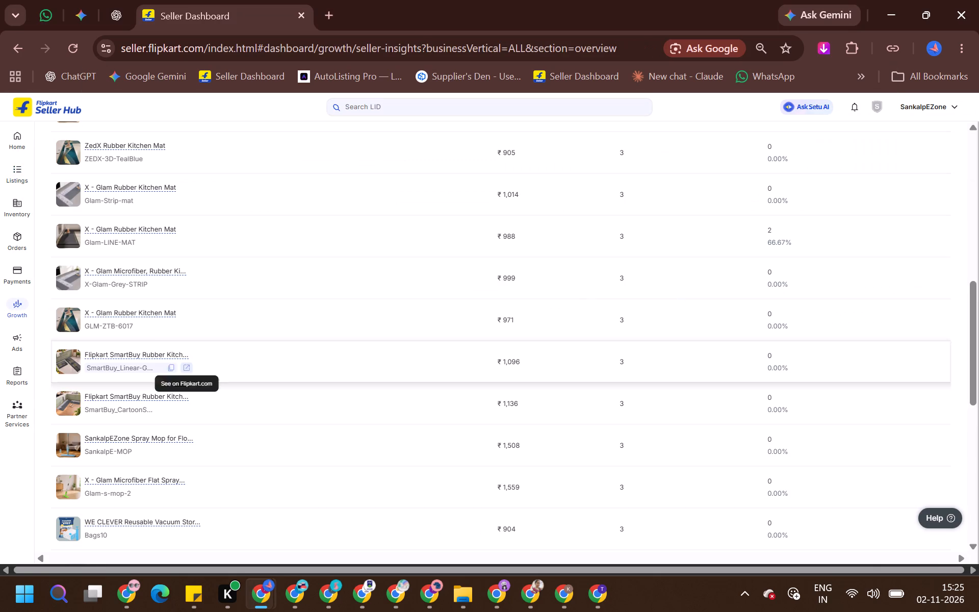
key(alt+Tab)
key(alt+Tab)
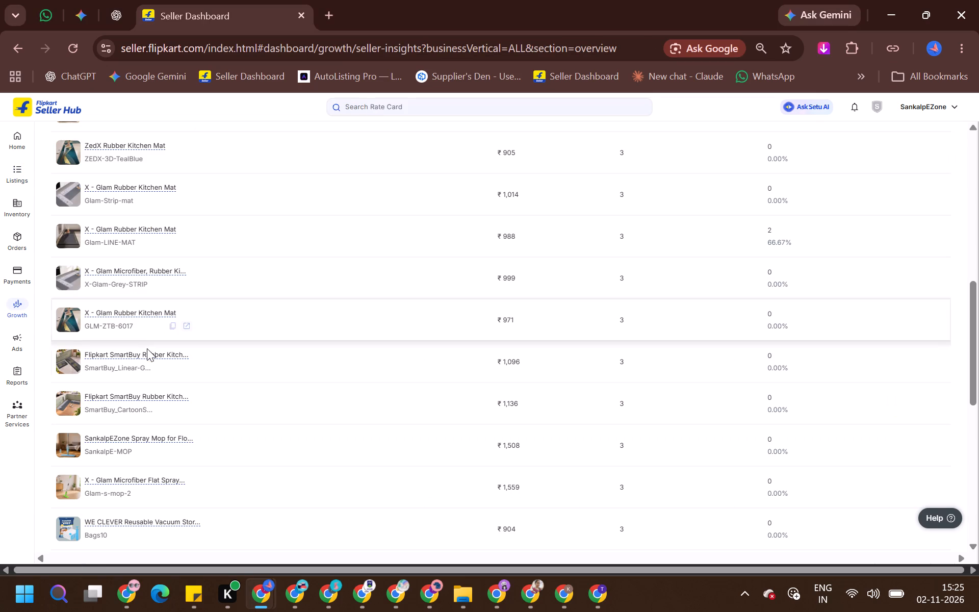
click(167, 324)
key(alt+Tab)
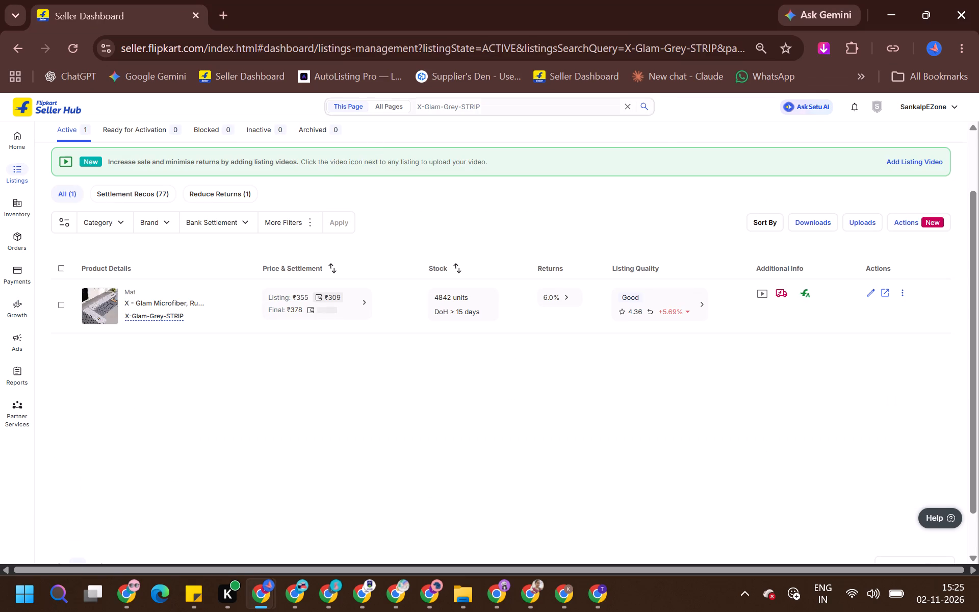
click(436, 104)
key(ctrl+a)
key(ctrl+v)
key(Return)
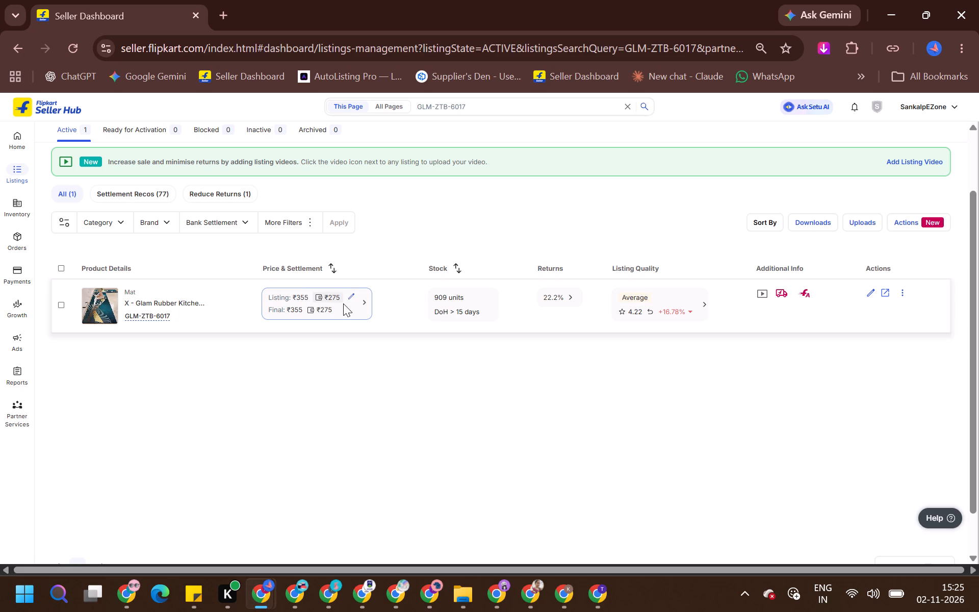
Set the GLM-ZTB-6017 listing's bank settlement to ₹299 and apply it.
click(354, 295)
key(ctrl+a)
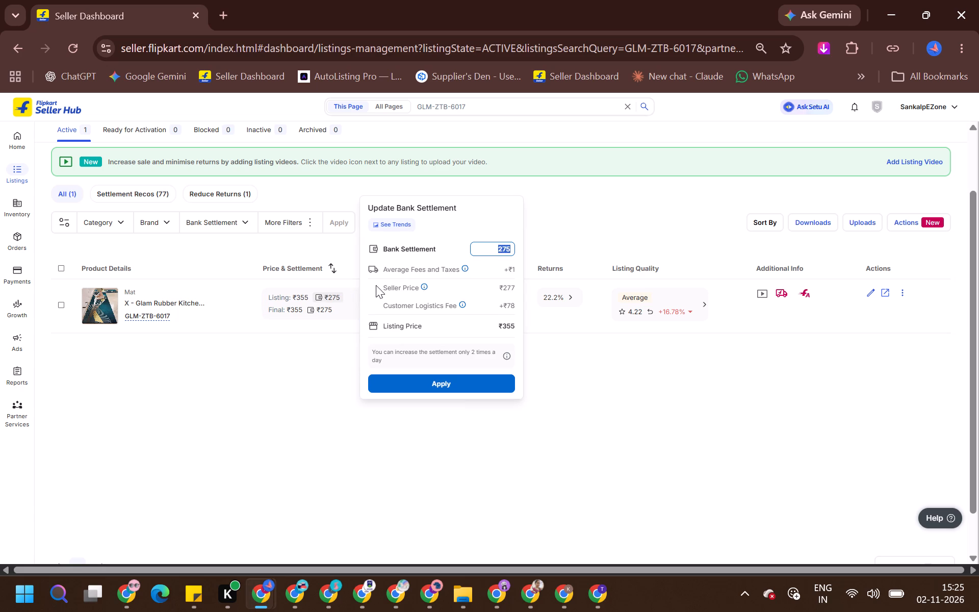
text(299)
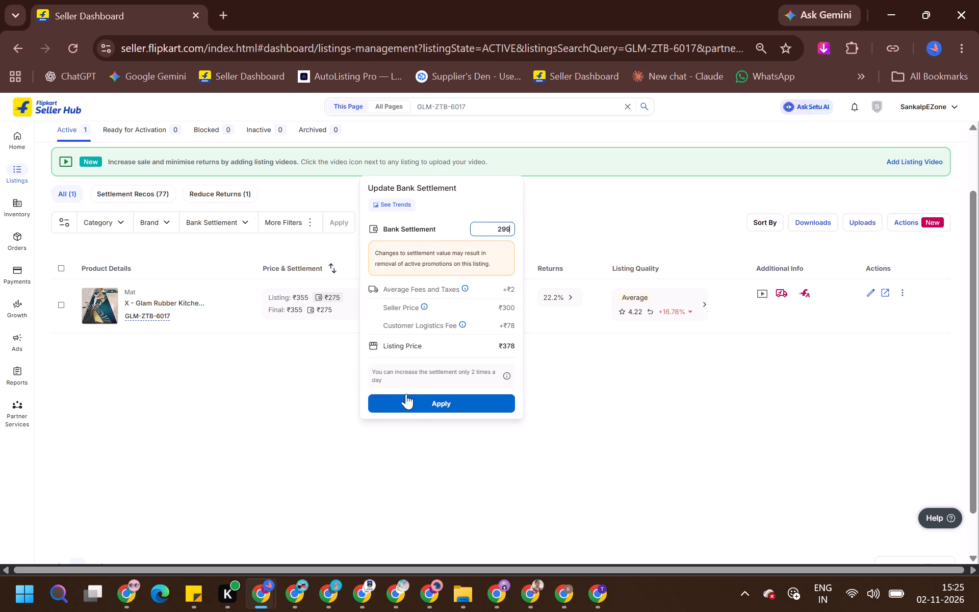
click(422, 402)
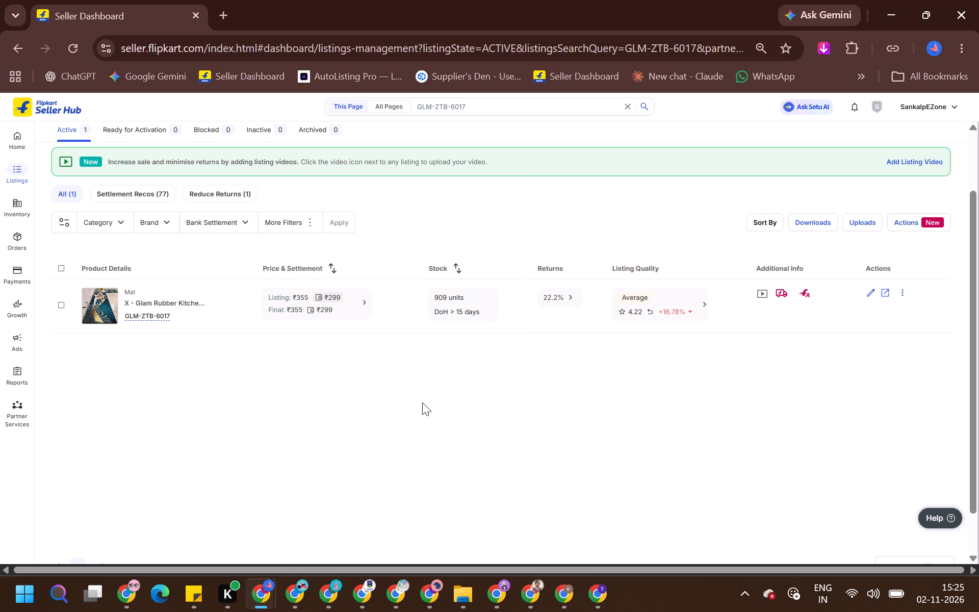
Set the GLM-ZTB-6017 listing's bank settlement to ₹309 and apply it.
click(347, 295)
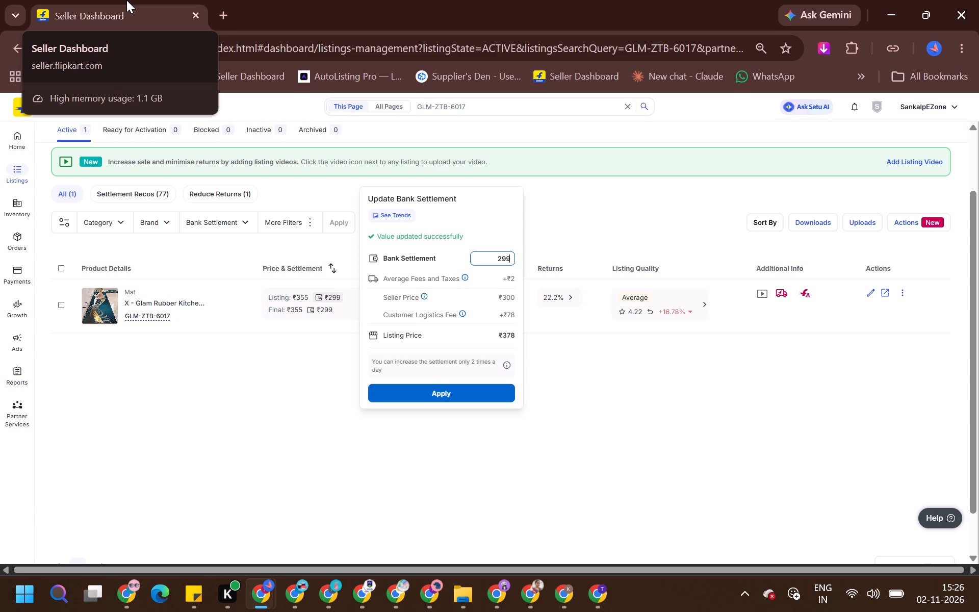
click(487, 390)
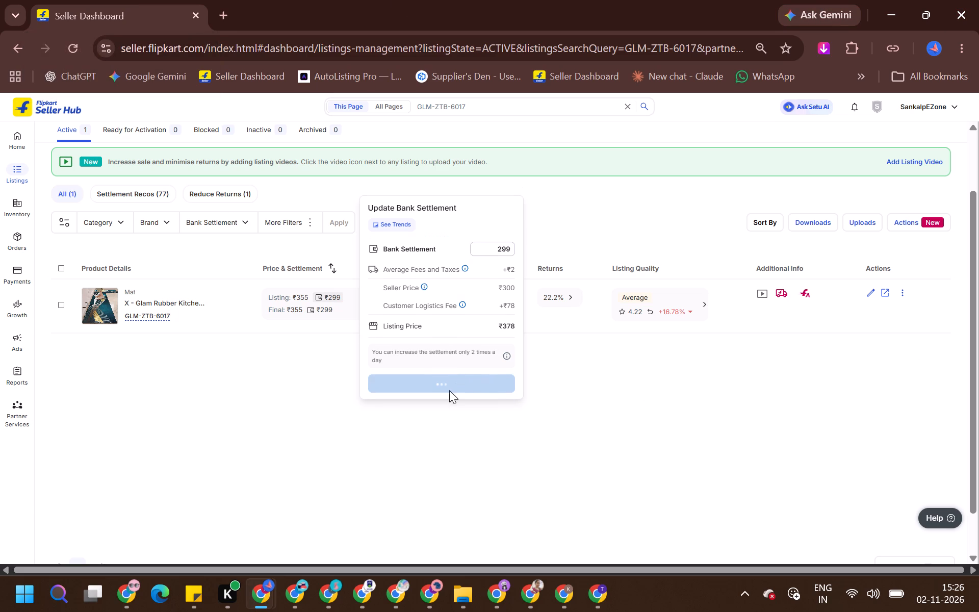
click(347, 301)
double_click(507, 259)
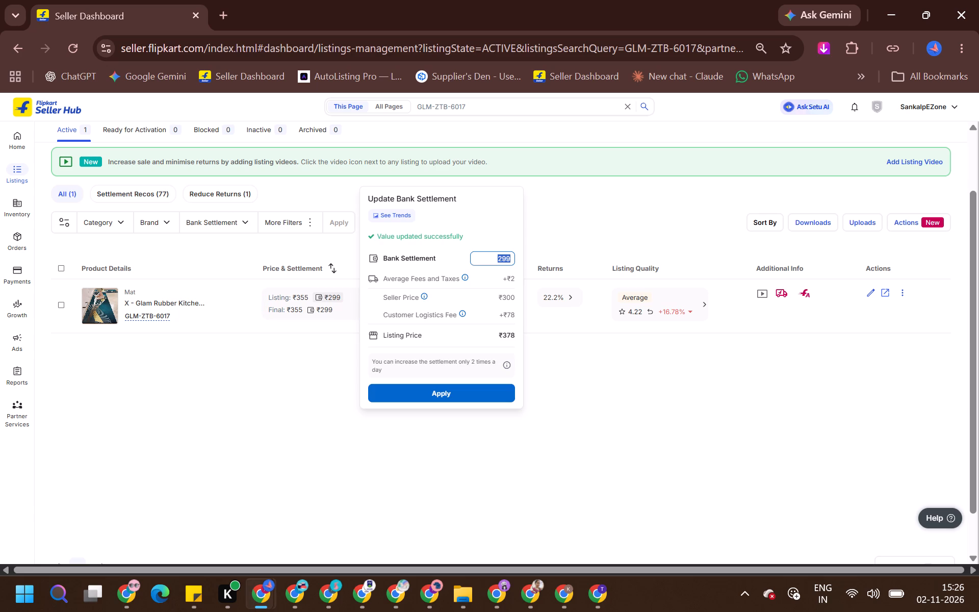
key(ctrl+a)
text(309)
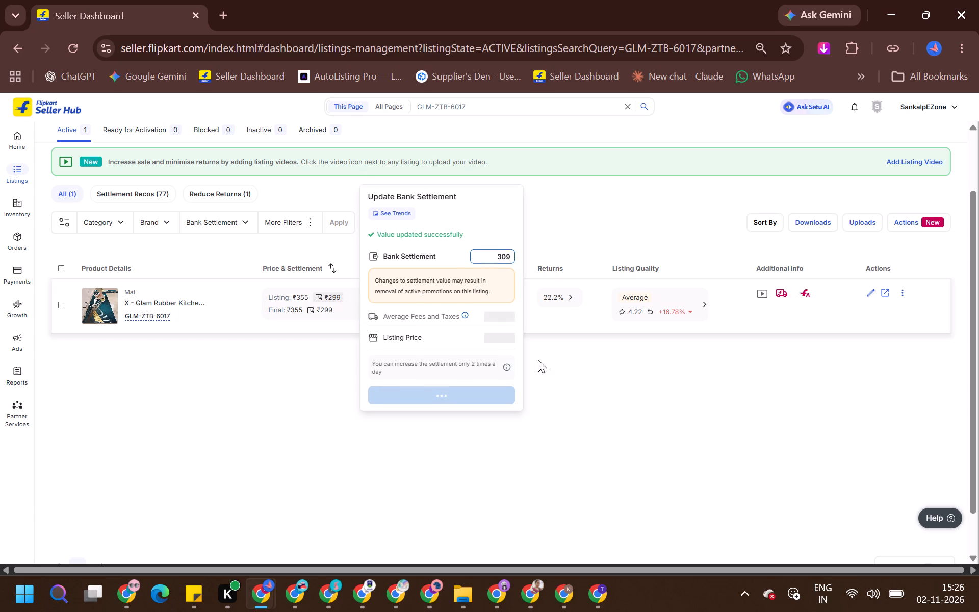
click(498, 405)
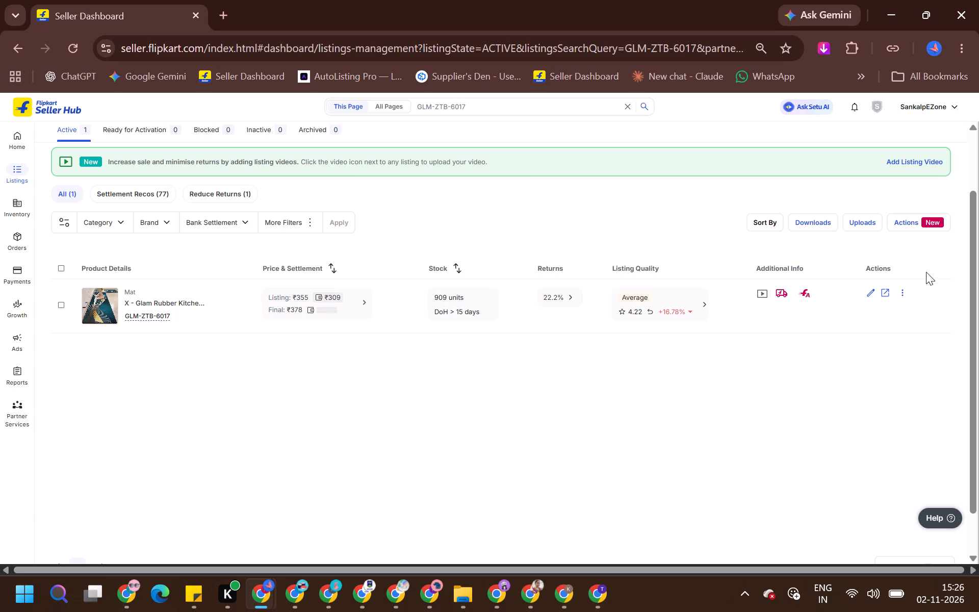
In the GLM-ZTB-6017 listing's package details, set length 10 cm, breadth 13 cm, height 15 cm and weight 0.35 kg.
click(871, 292)
scroll(684, 360, down, 2)
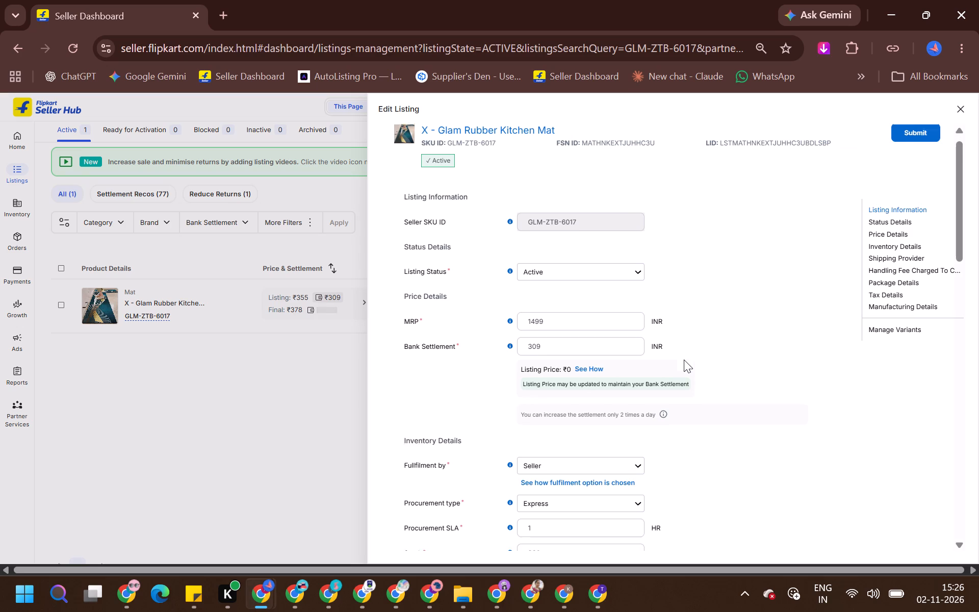
scroll(684, 360, down, 1)
scroll(557, 377, down, 2)
triple_click(569, 424)
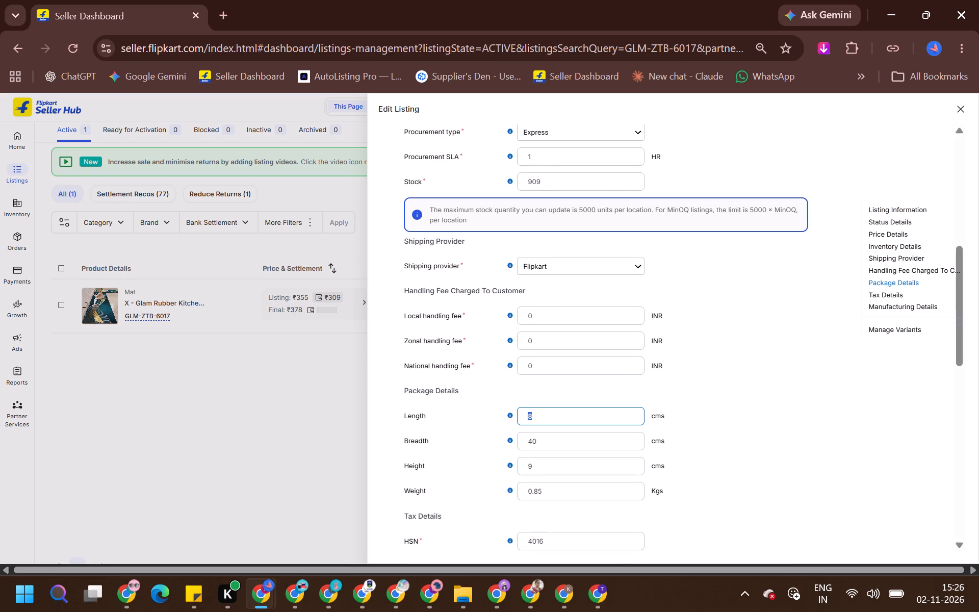
text(10)
key(Tab)
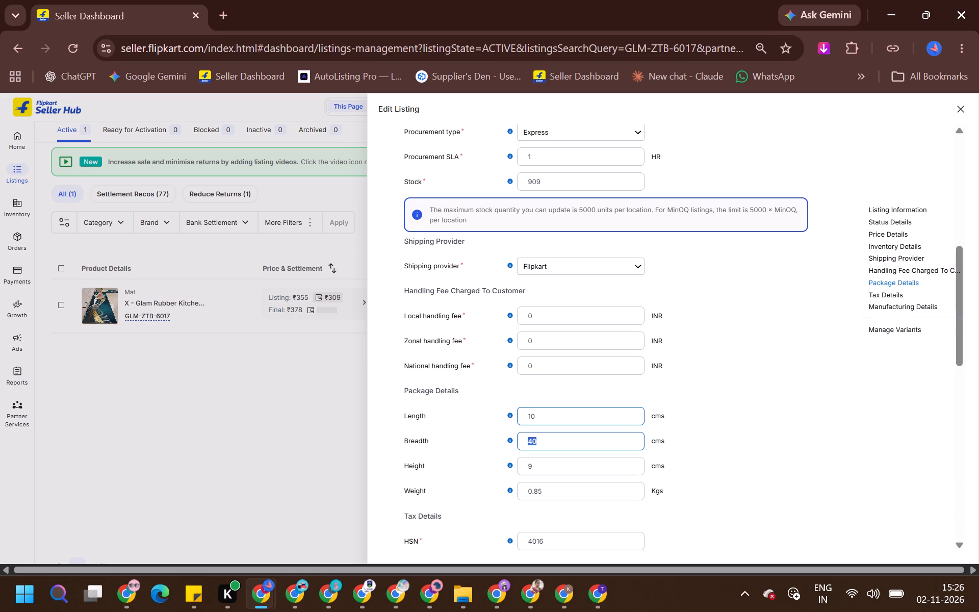
text(13)
key(Tab)
text(15)
key(Tab)
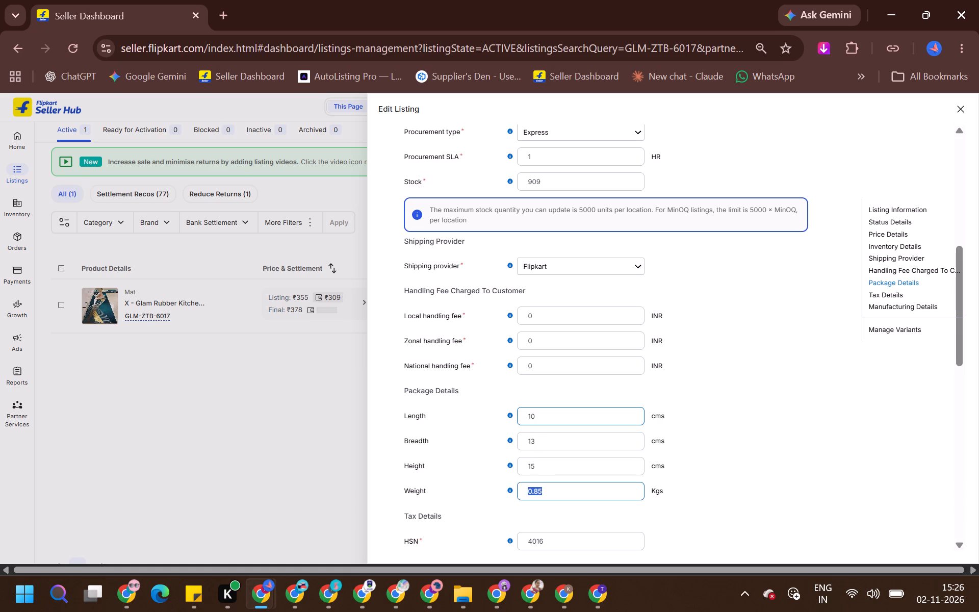
key(Return)
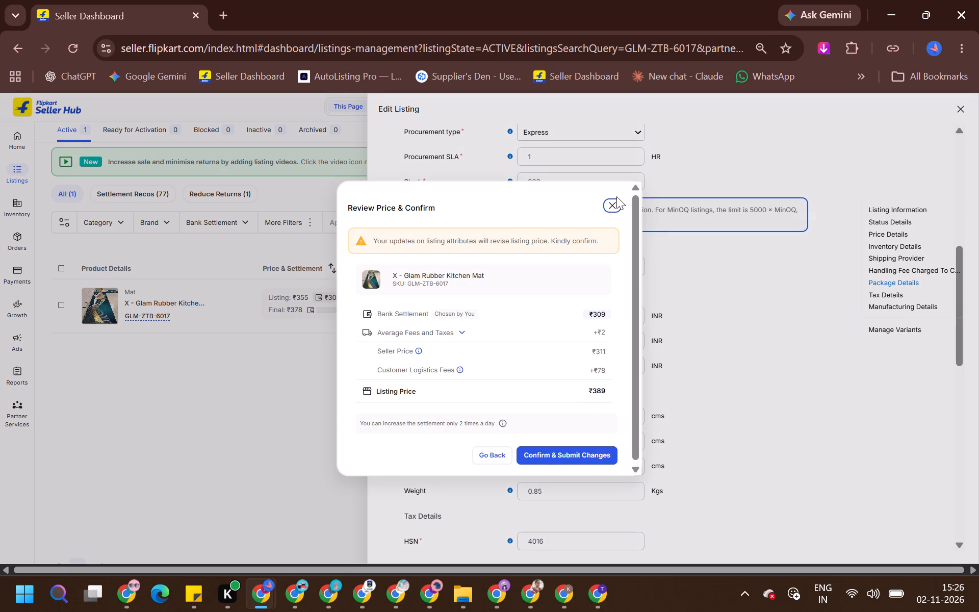
click(612, 208)
click(584, 484)
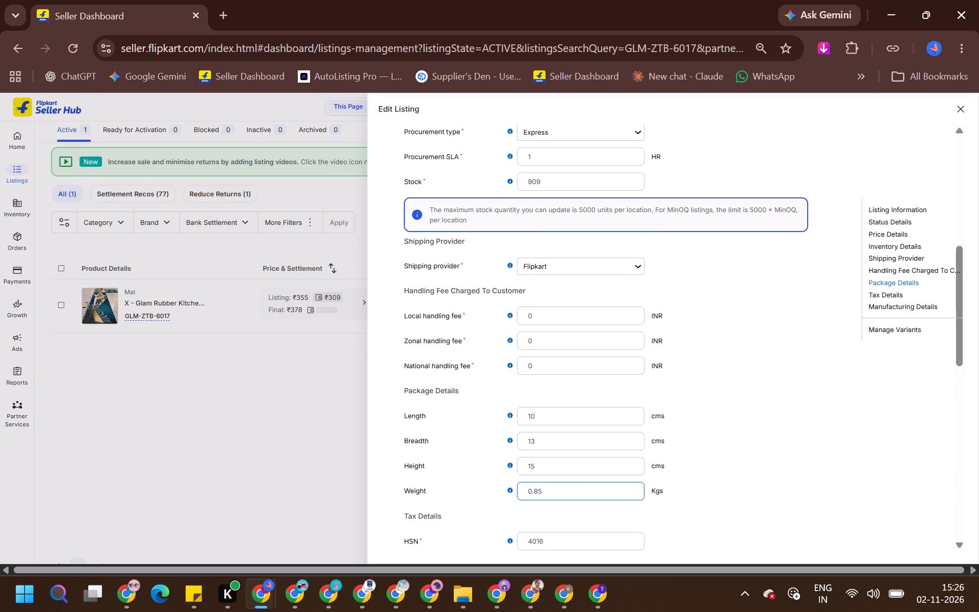
key(BackSpace)
key(BackSpace)
text(35)
Submit the GLM-ZTB-6017 listing changes and confirm the price review.
key(Return)
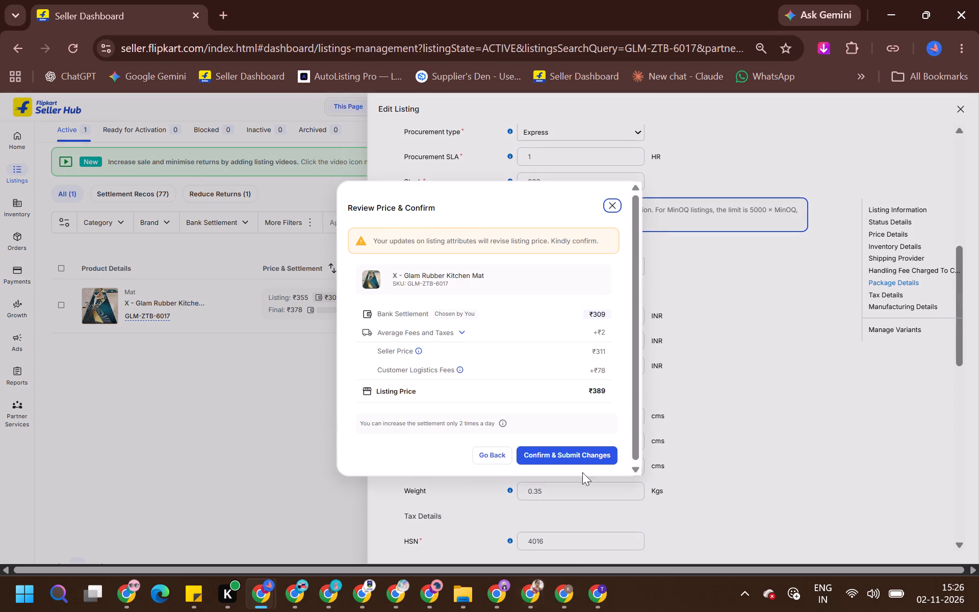
click(580, 453)
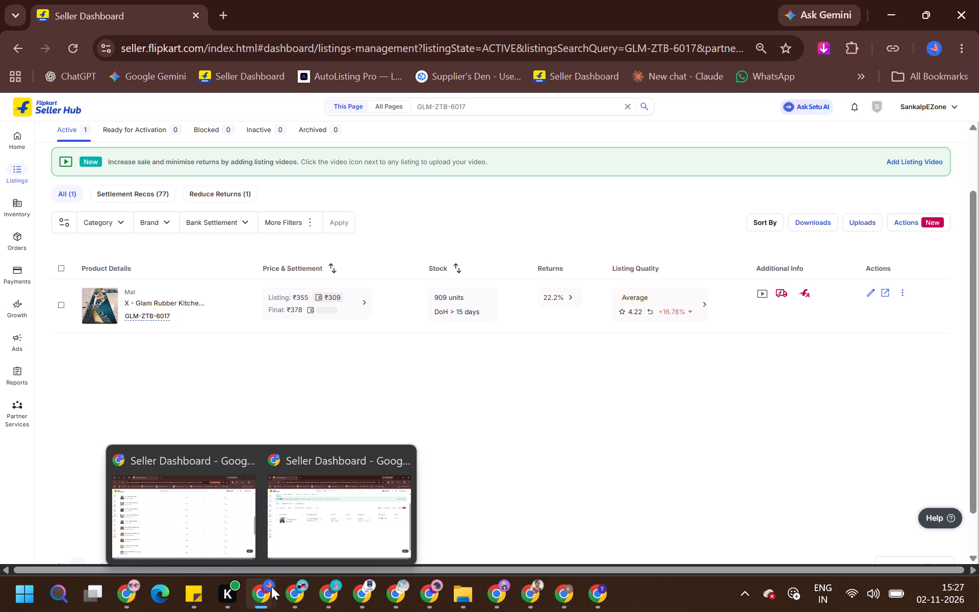
Copy the SKU SmartBuy_Linear-Geometric_MAT from Today's Top Products and search the active listings for it.
click(197, 521)
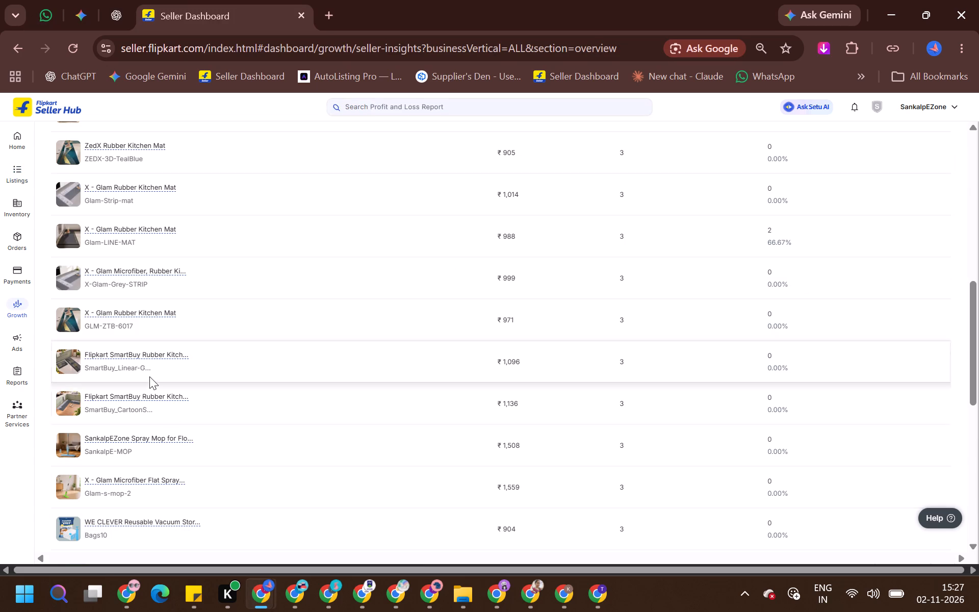
click(266, 607)
click(294, 530)
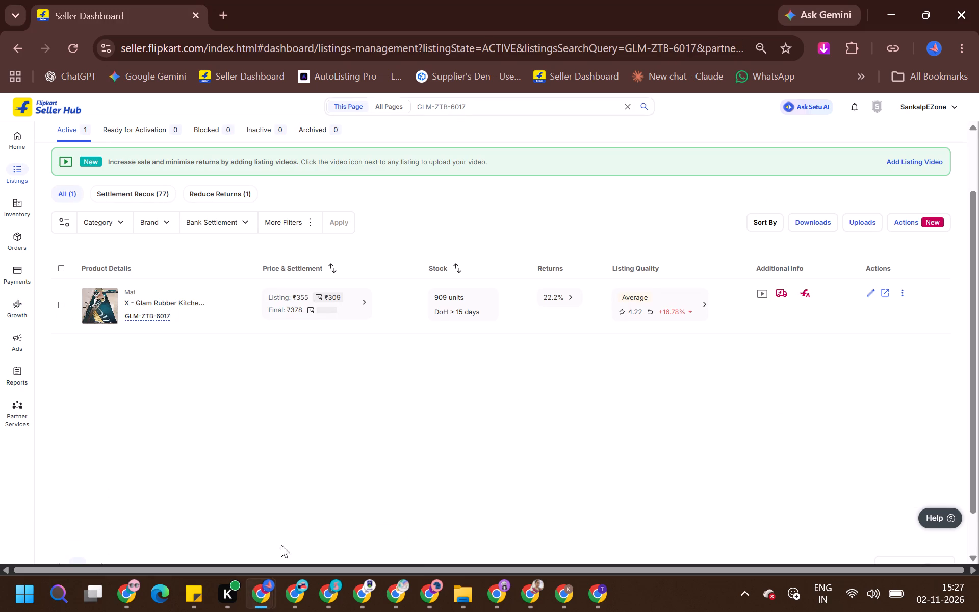
click(256, 610)
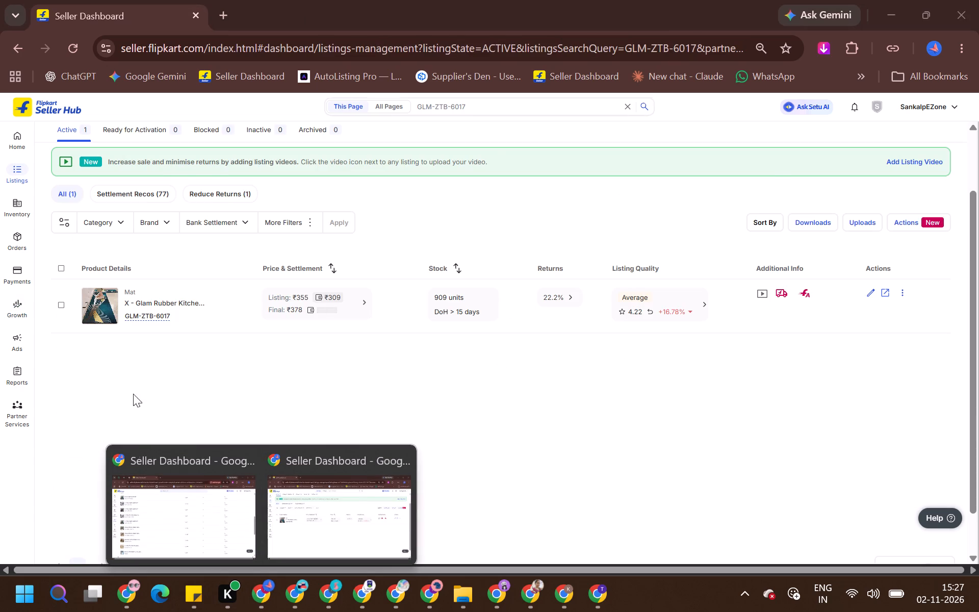
click(167, 476)
click(172, 368)
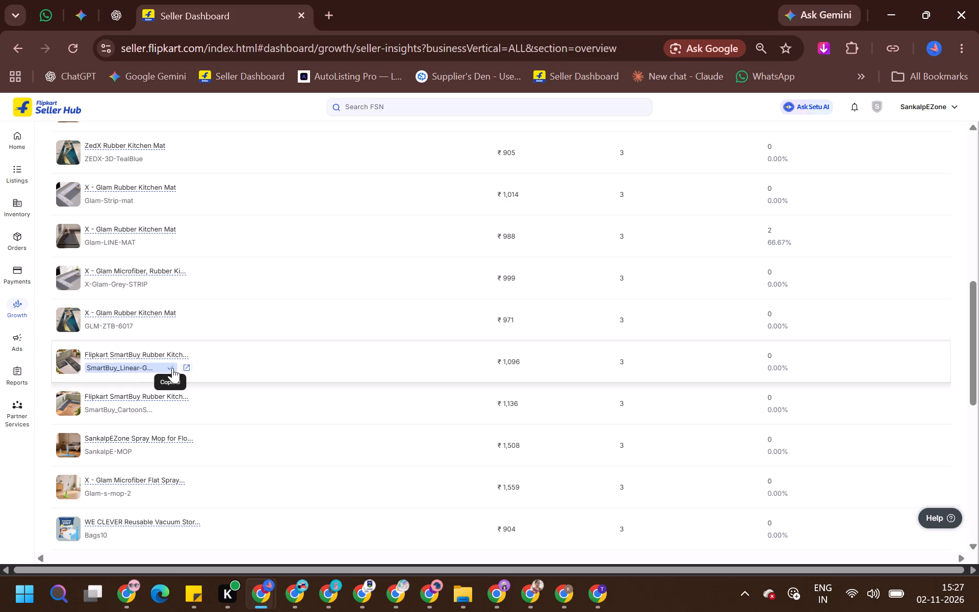
key(alt+Tab)
click(486, 109)
key(ctrl+a)
key(ctrl+v)
key(Return)
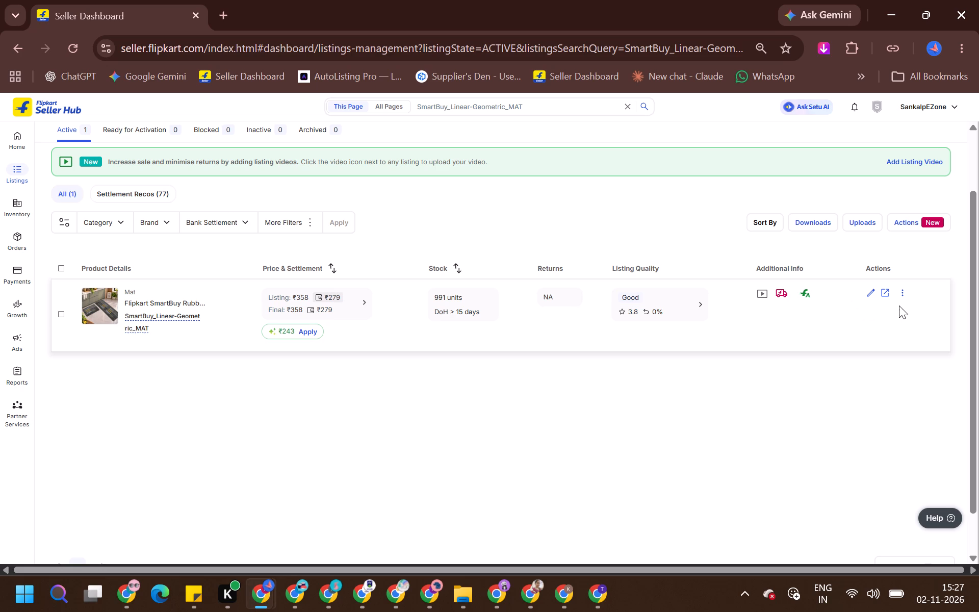
Open the SmartBuy_Linear-Geometric_MAT listing for editing.
click(869, 298)
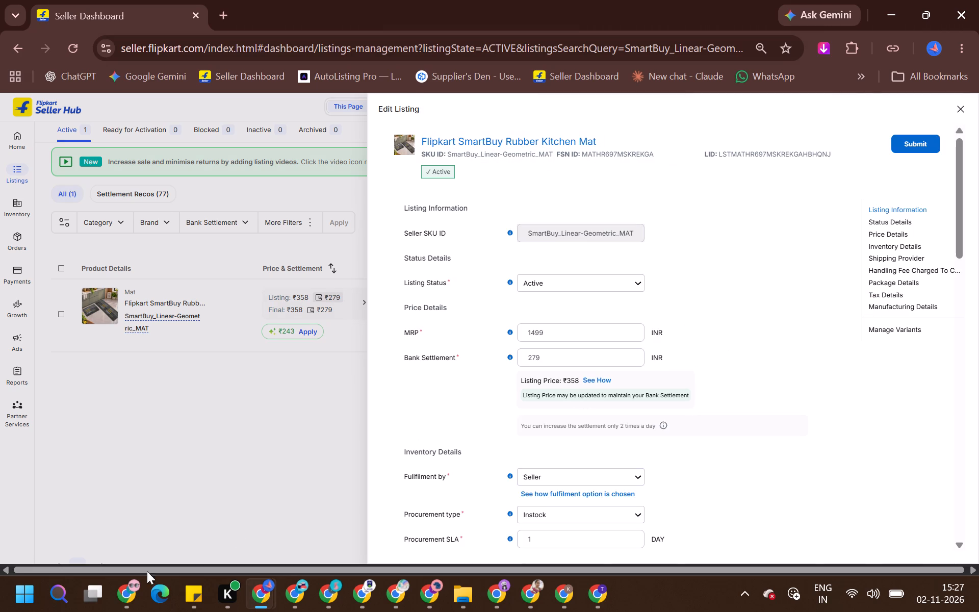
Switch to the SIKAAMI seller account's window, reload its home page and return to the listing being edited.
click(114, 594)
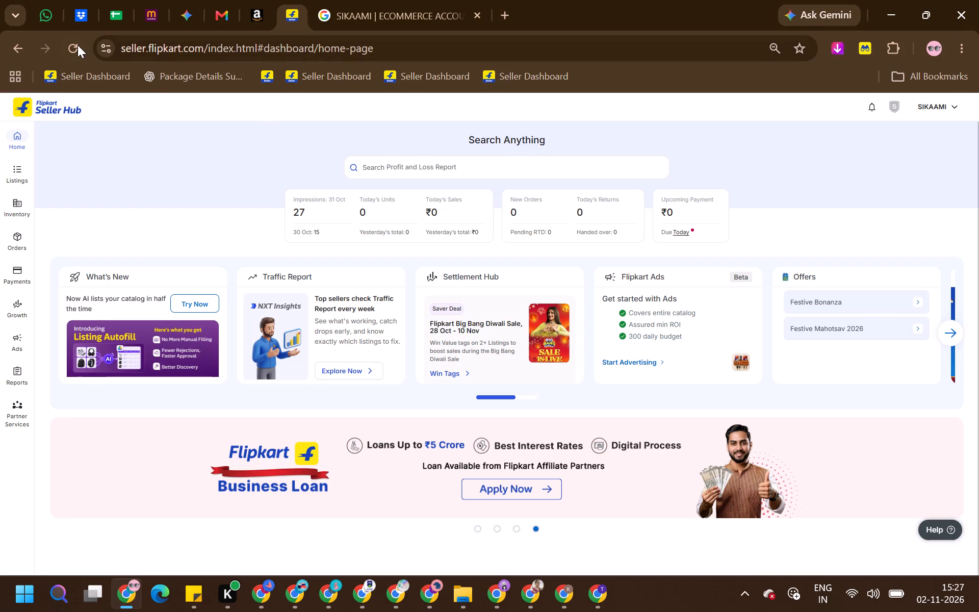
click(78, 45)
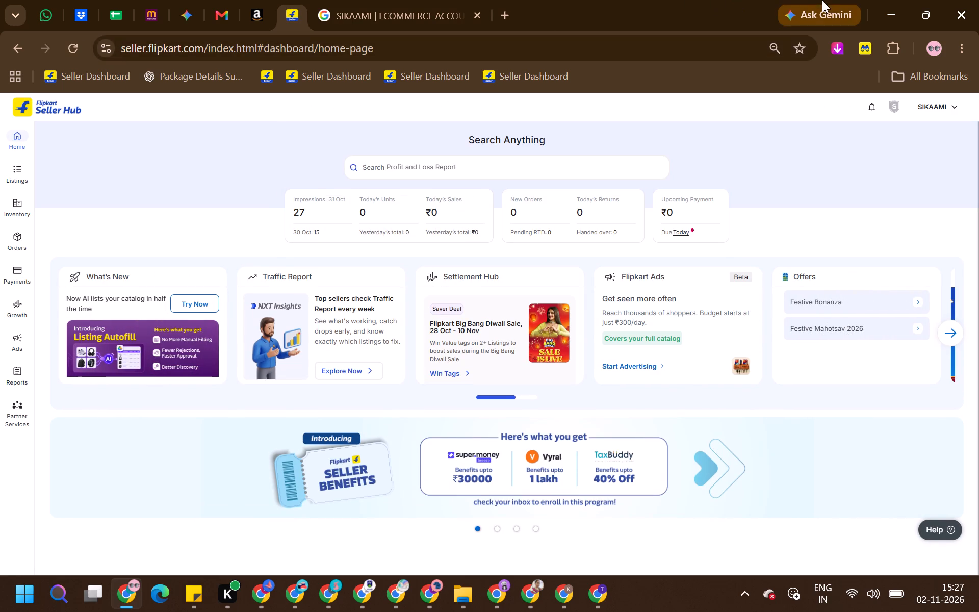
click(890, 1)
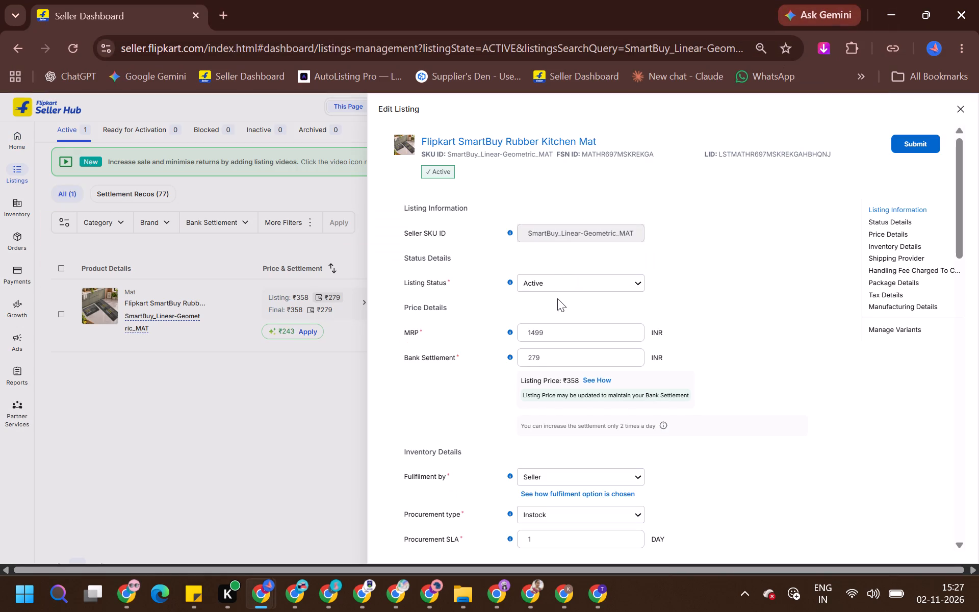
In the SmartBuy_Linear-Geometric_MAT listing's package details, set length 10 cm, breadth 13 cm, height 15 cm and weight 0.35 kg.
click(550, 365)
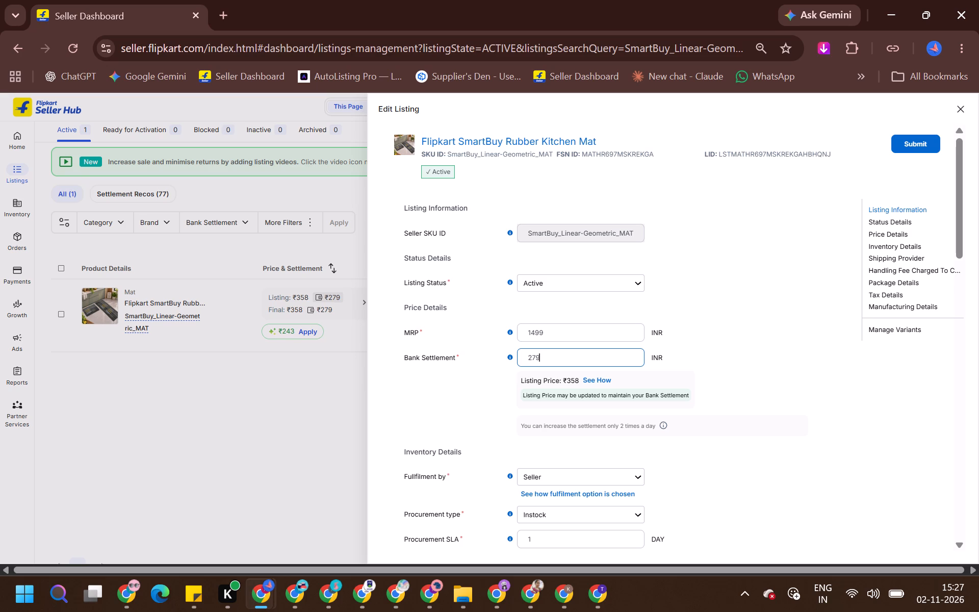
scroll(566, 360, down, 4)
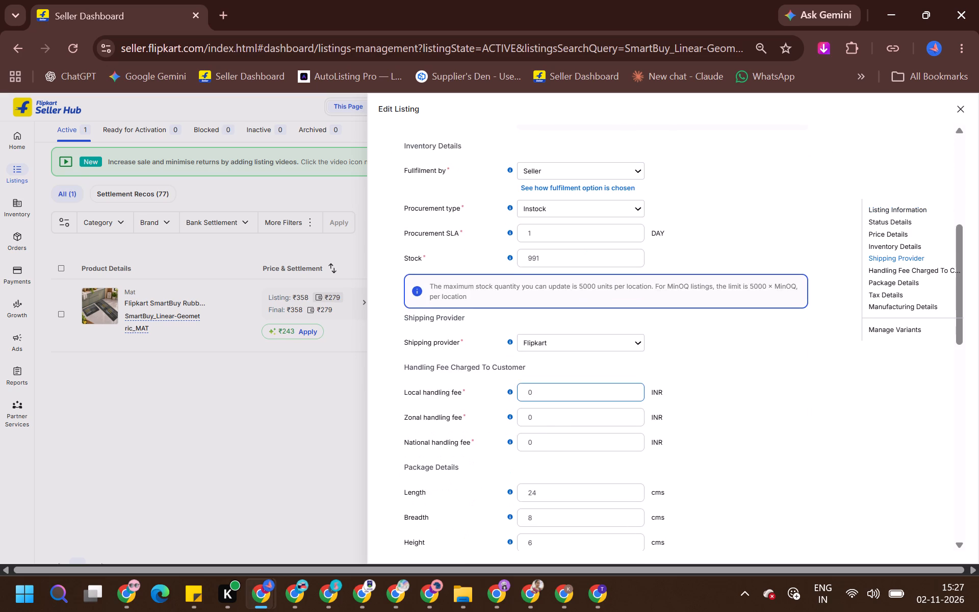
scroll(539, 473, down, 2)
click(565, 336)
key(alt+Tab)
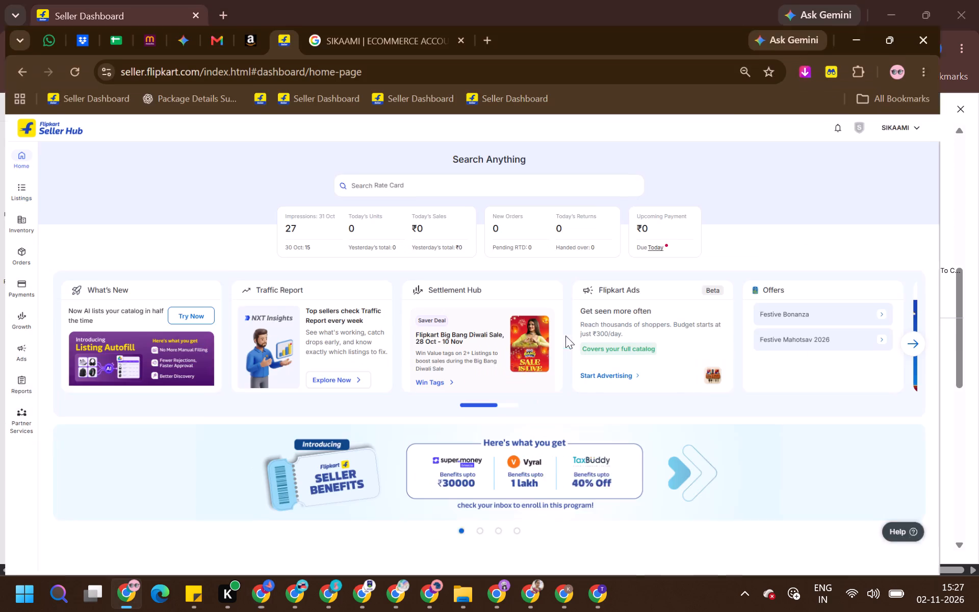
key(alt+Tab)
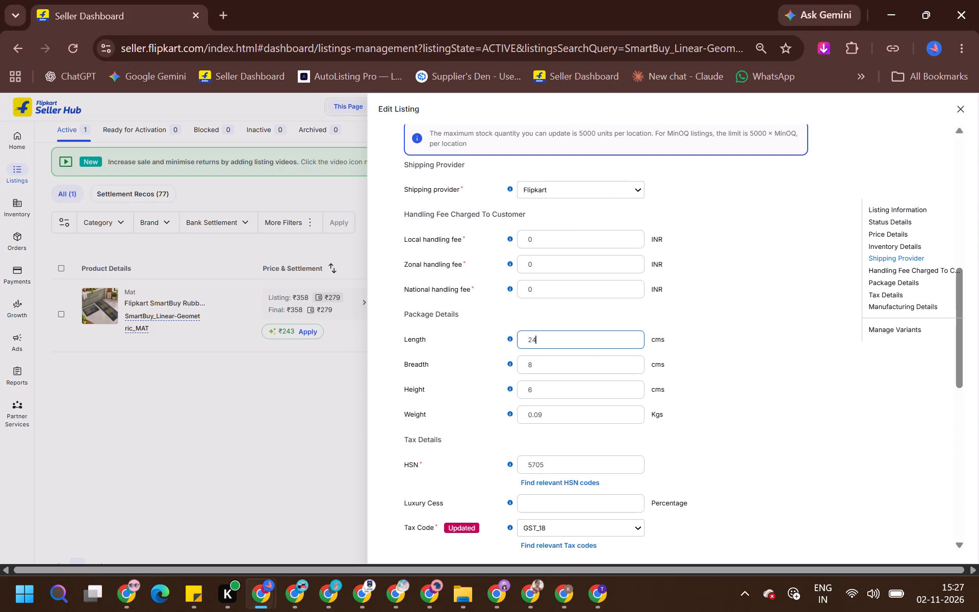
text(10)
key(ctrl+a)
text(10)
key(Tab)
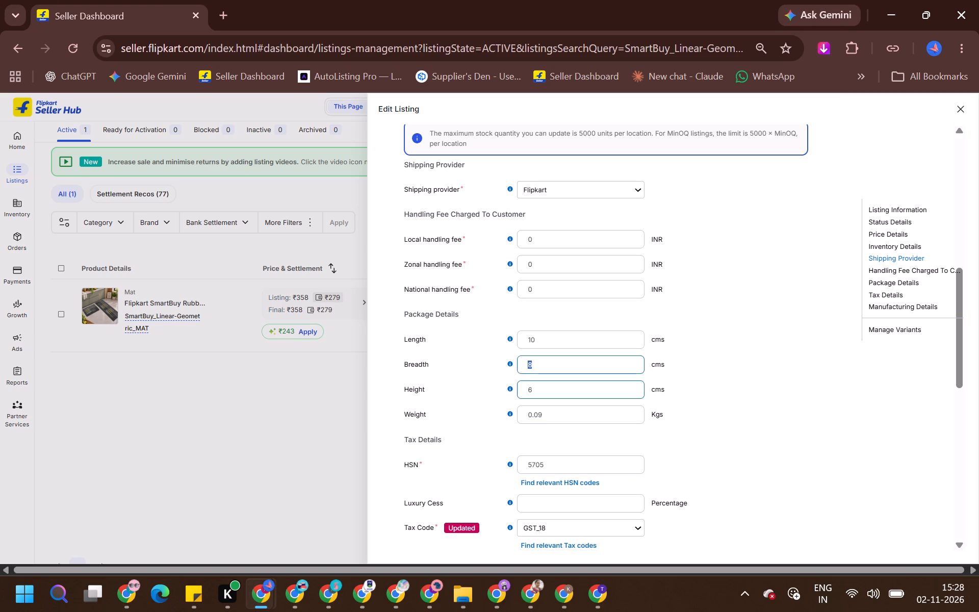
text(13)
key(Tab)
text(15)
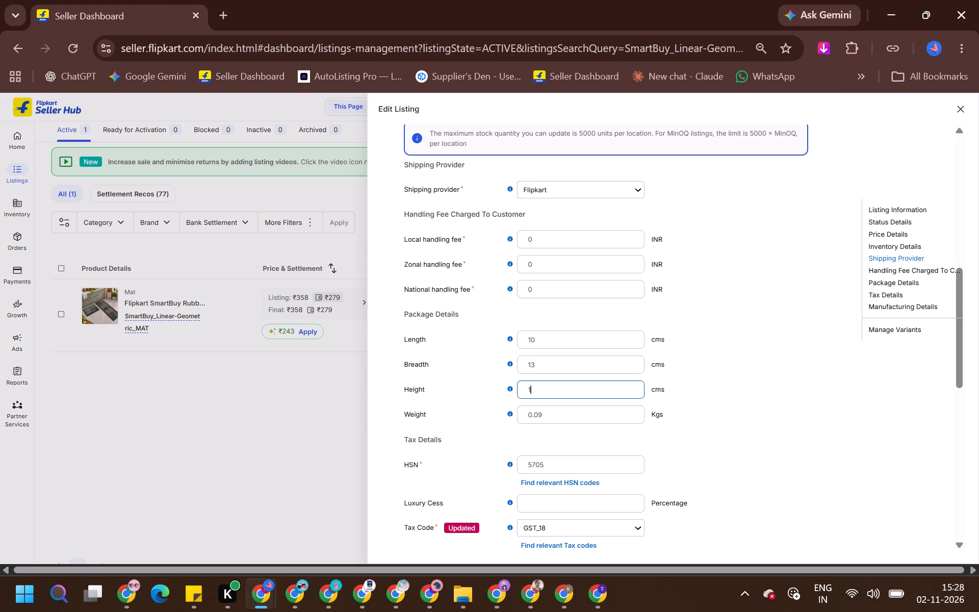
key(Tab)
text(0.35)
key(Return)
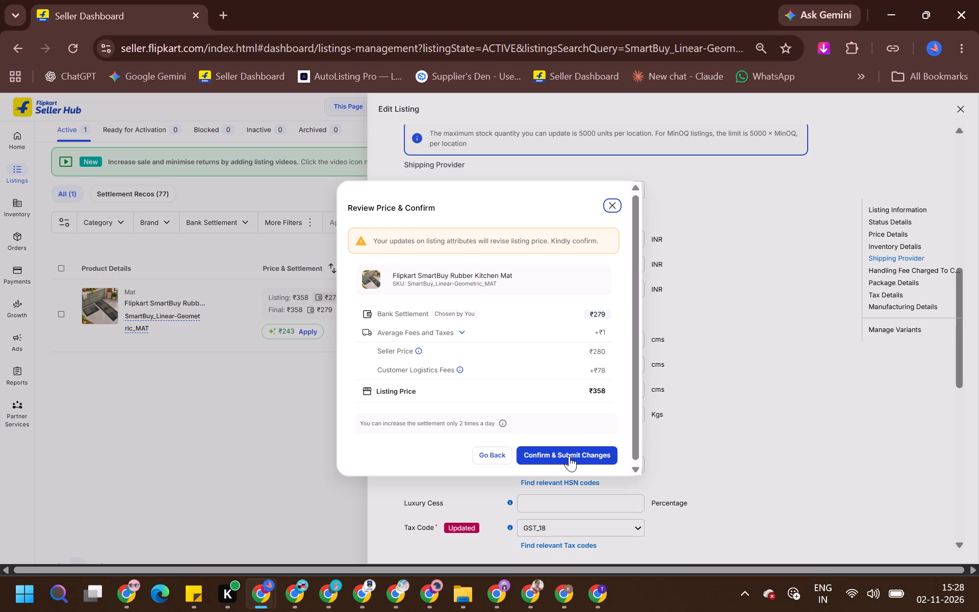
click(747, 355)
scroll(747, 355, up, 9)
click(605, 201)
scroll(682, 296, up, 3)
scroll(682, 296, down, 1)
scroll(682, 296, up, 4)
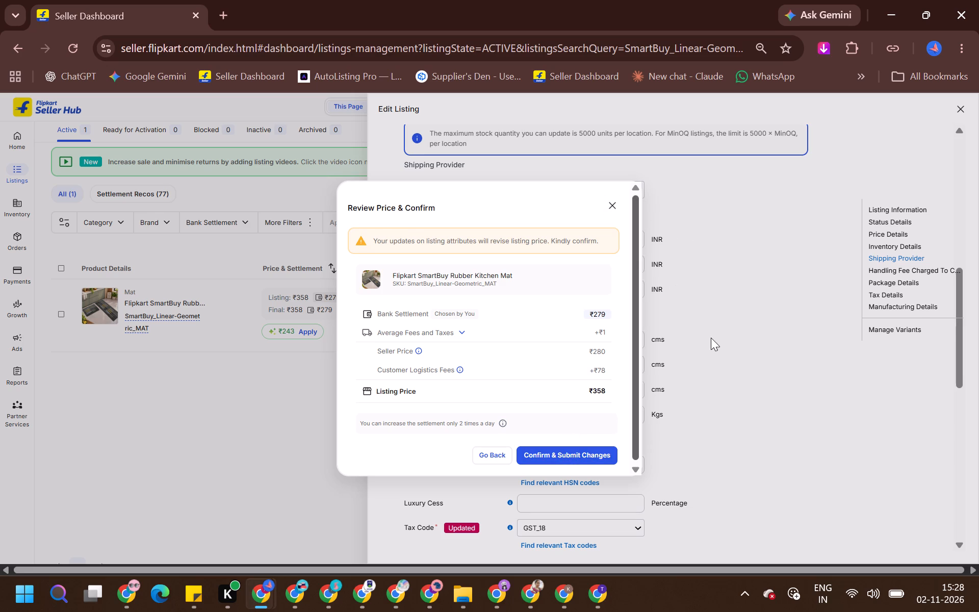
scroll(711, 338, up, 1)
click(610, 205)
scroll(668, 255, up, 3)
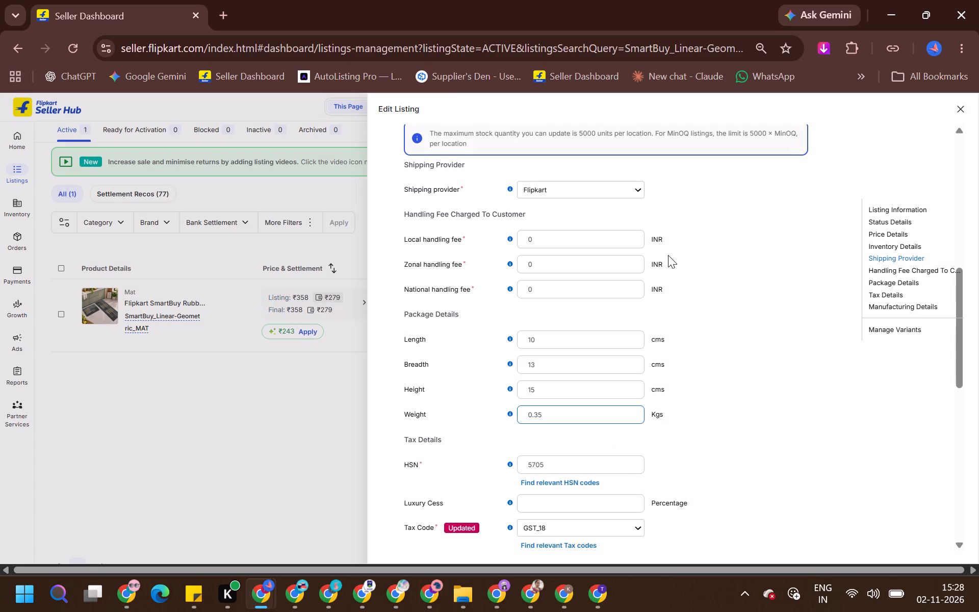
Set the SmartBuy_Linear-Geometric_MAT listing's bank settlement to ₹299 and submit the listing changes.
scroll(668, 255, up, 2)
scroll(754, 261, up, 6)
scroll(743, 284, down, 2)
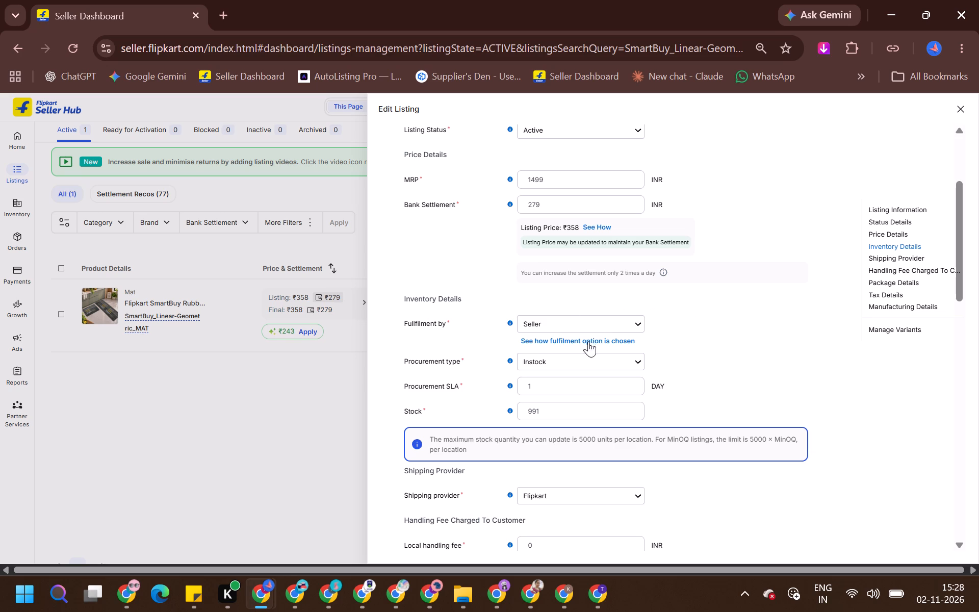
triple_click(562, 209)
key(Left)
key(BackSpace)
key(Right)
key(Right)
key(BackSpace)
key(9)
key(Return)
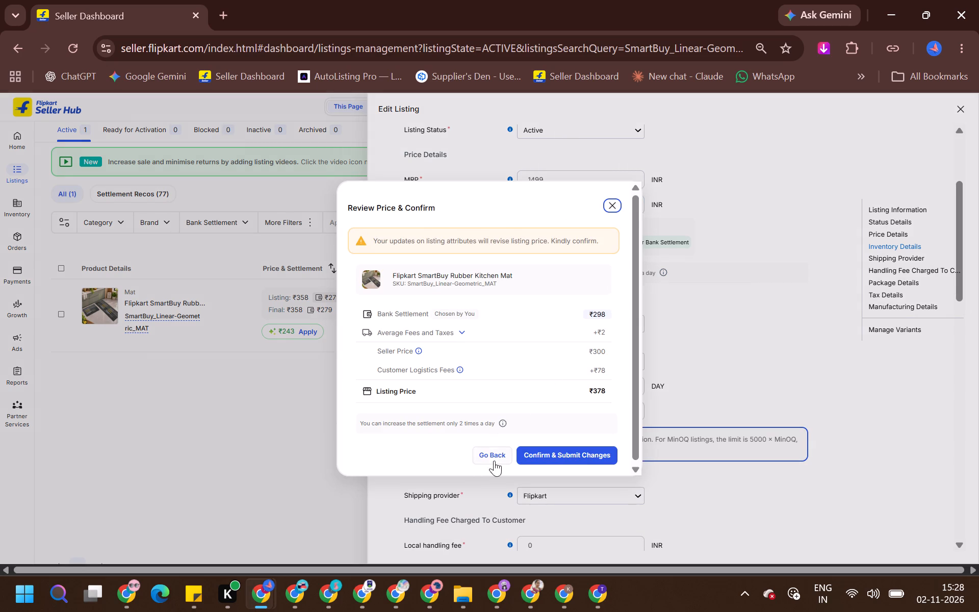
click(554, 456)
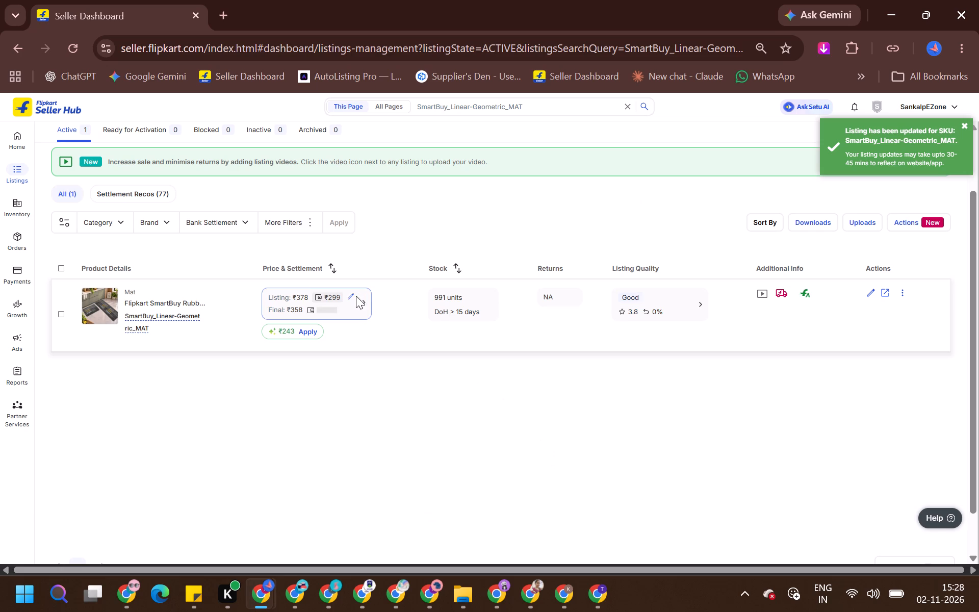
Set the SmartBuy_Linear-Geometric_MAT listing's bank settlement to ₹309 and apply it.
click(349, 297)
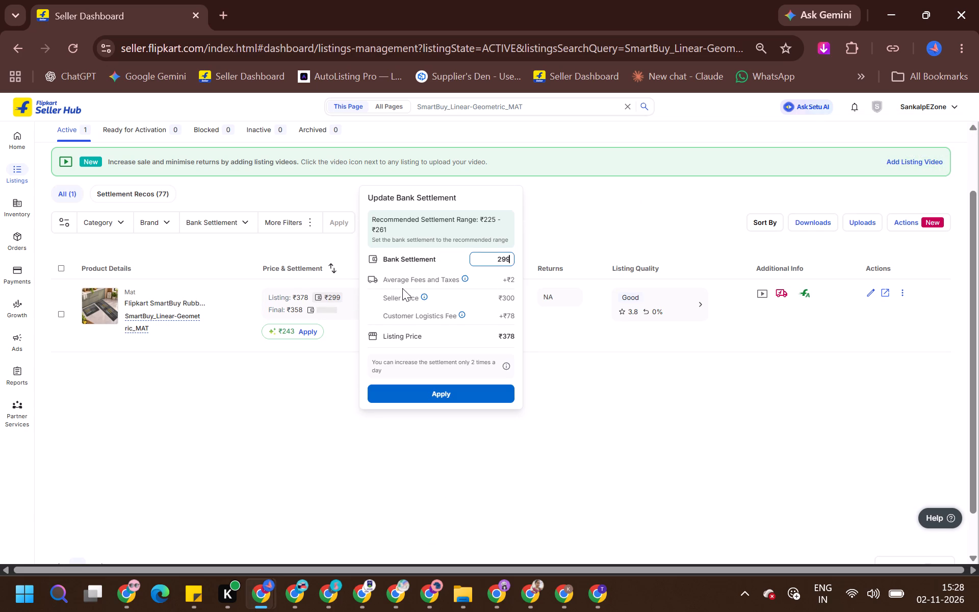
key(ctrl+a)
text(309)
click(449, 389)
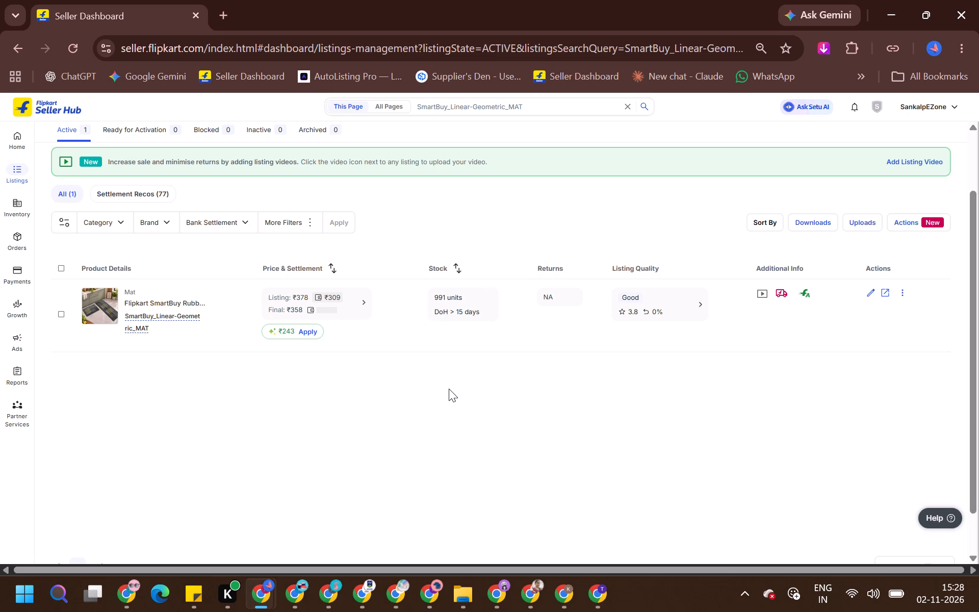
Reopen the SmartBuy_Linear-Geometric_MAT listing, check its saved package details and close it without editing.
click(869, 294)
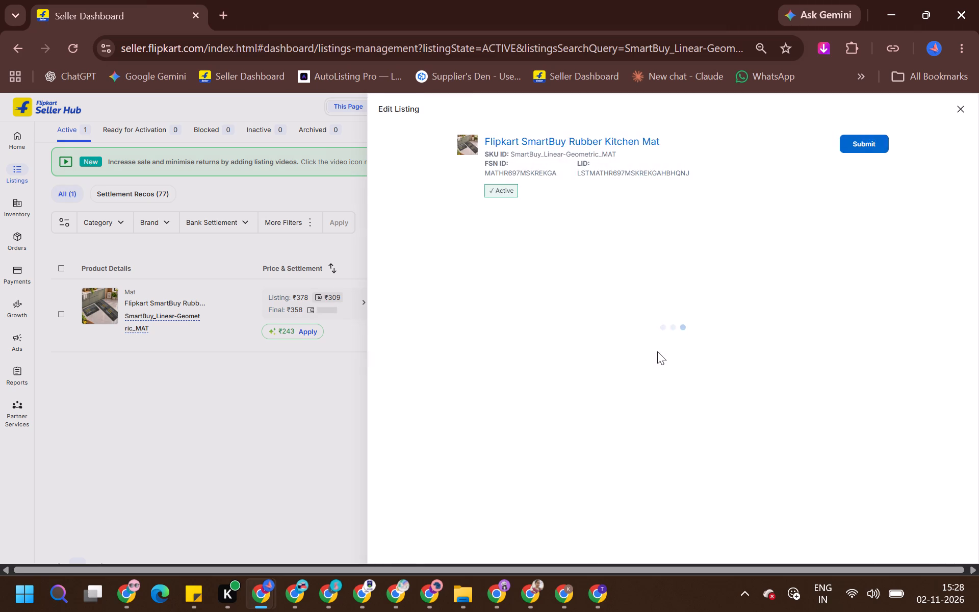
scroll(631, 363, down, 5)
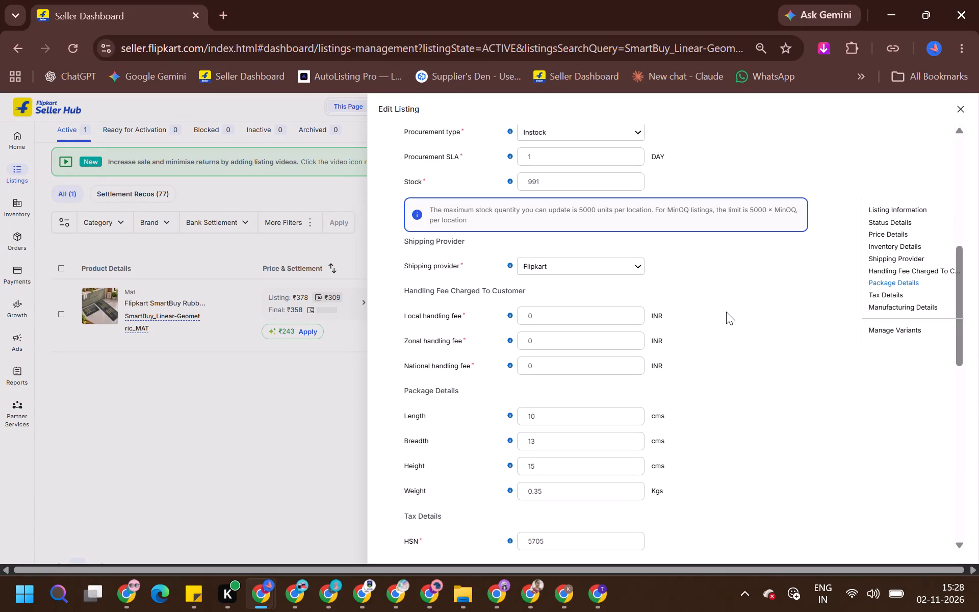
click(963, 106)
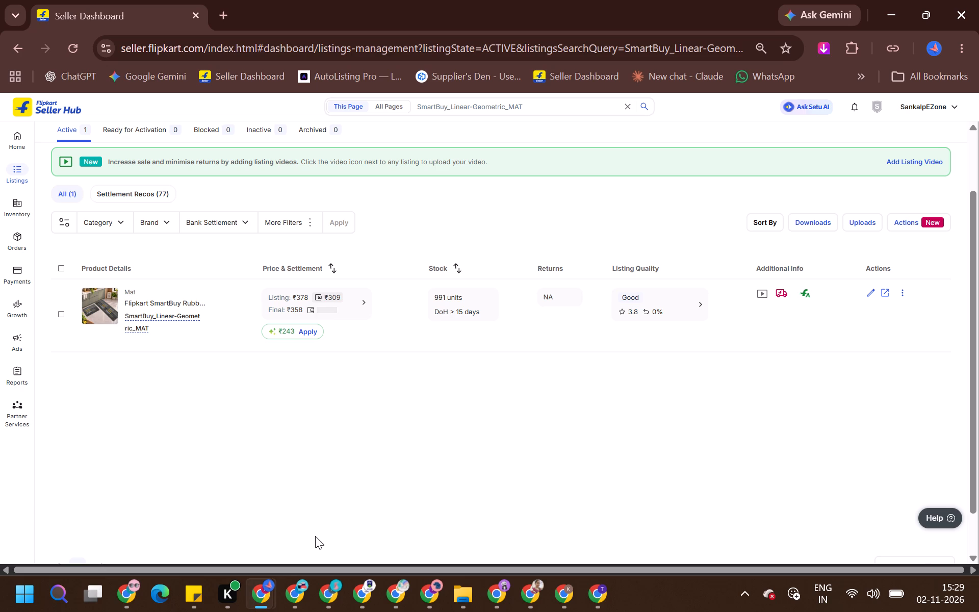
Find the SankalpEZone window with the seller insights product list among the open account windows.
key(alt+Tab)
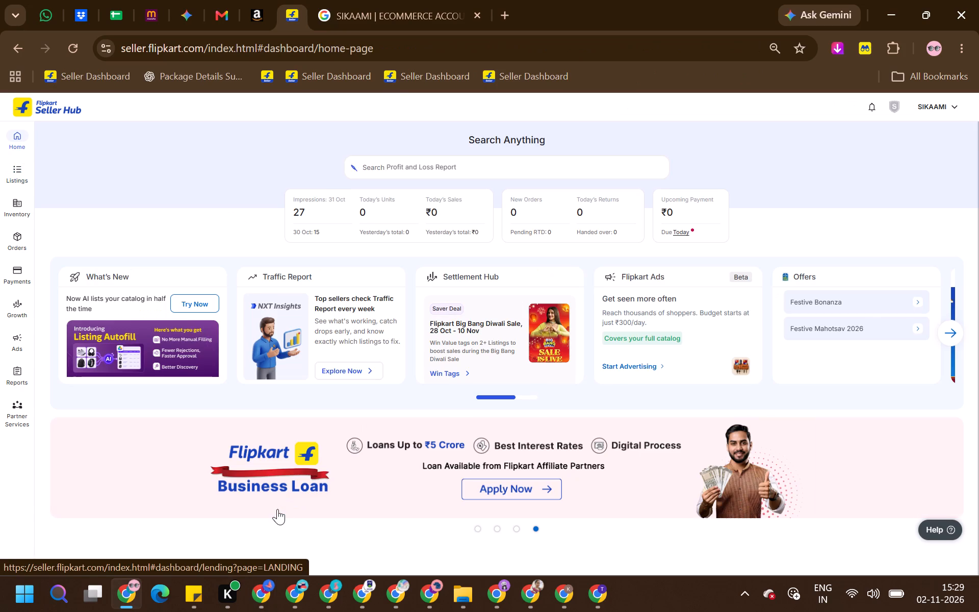
click(259, 605)
click(286, 576)
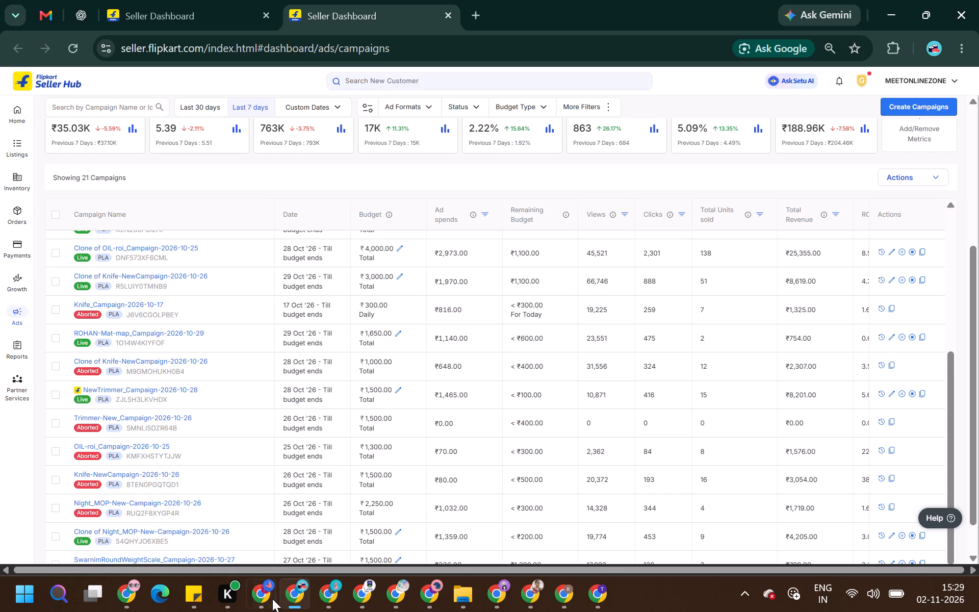
click(272, 599)
click(209, 570)
click(224, 564)
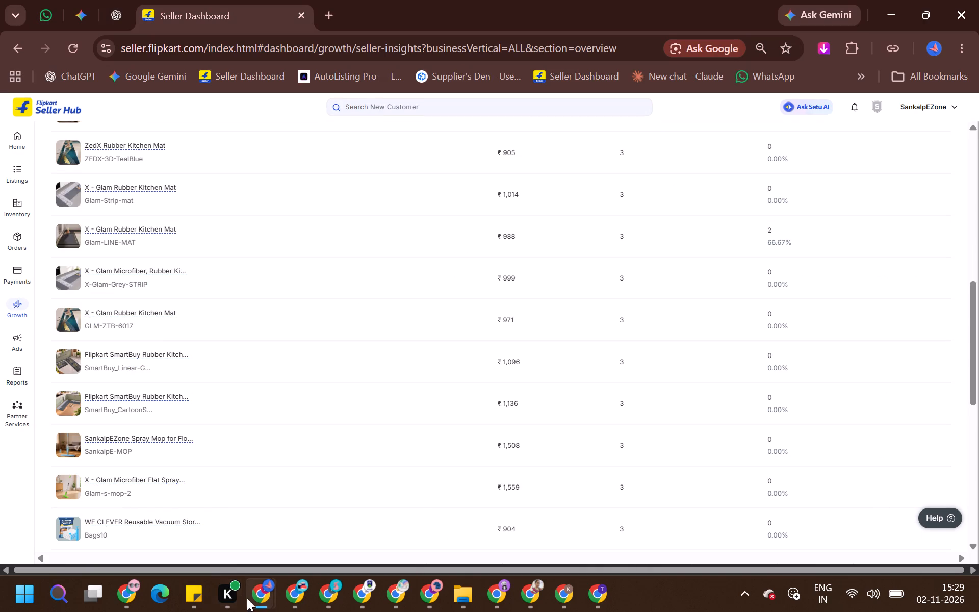
click(248, 599)
click(301, 534)
click(259, 589)
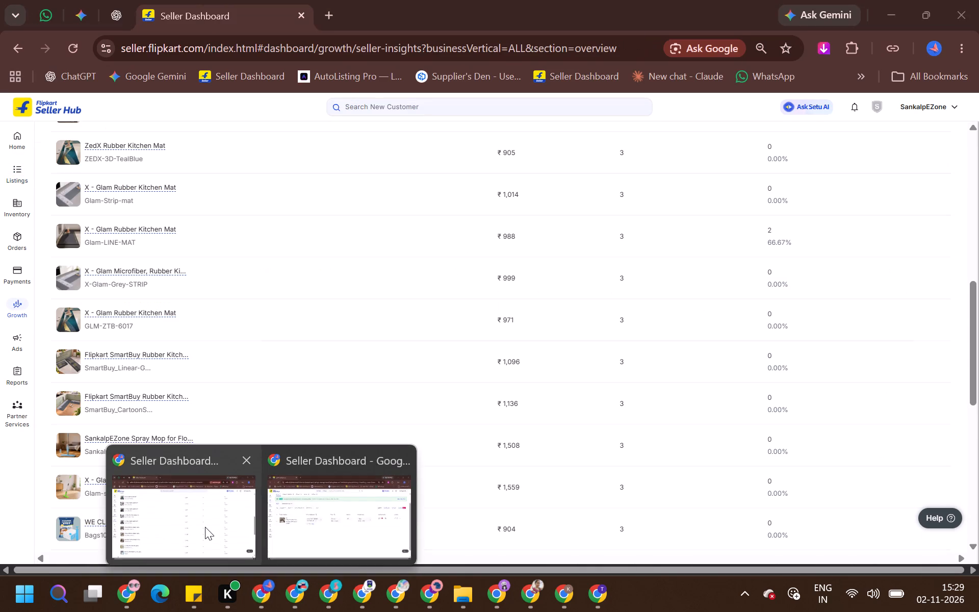
click(205, 527)
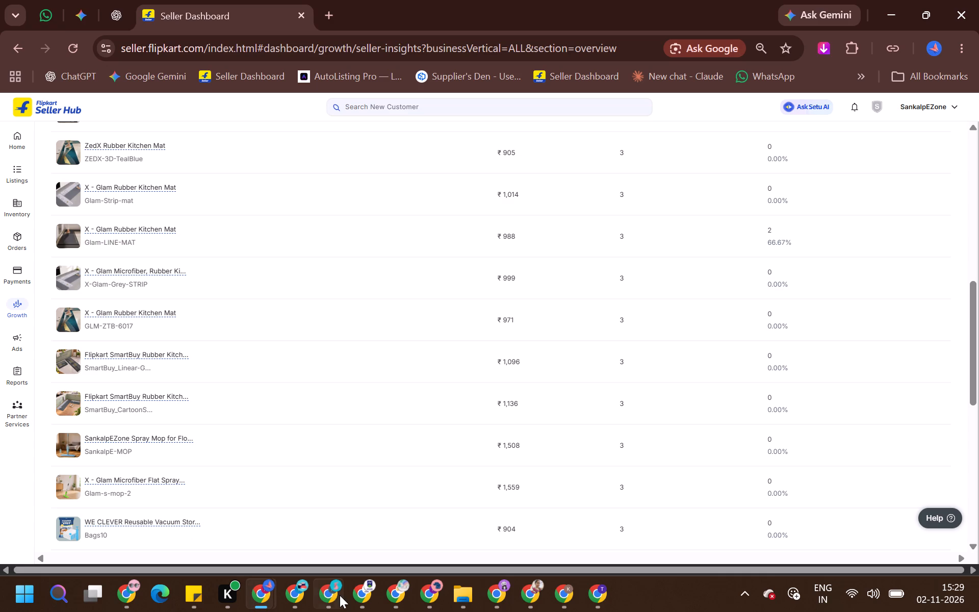
Look over the PragatiEZone account's ad campaign figures for the last 7 days.
click(326, 594)
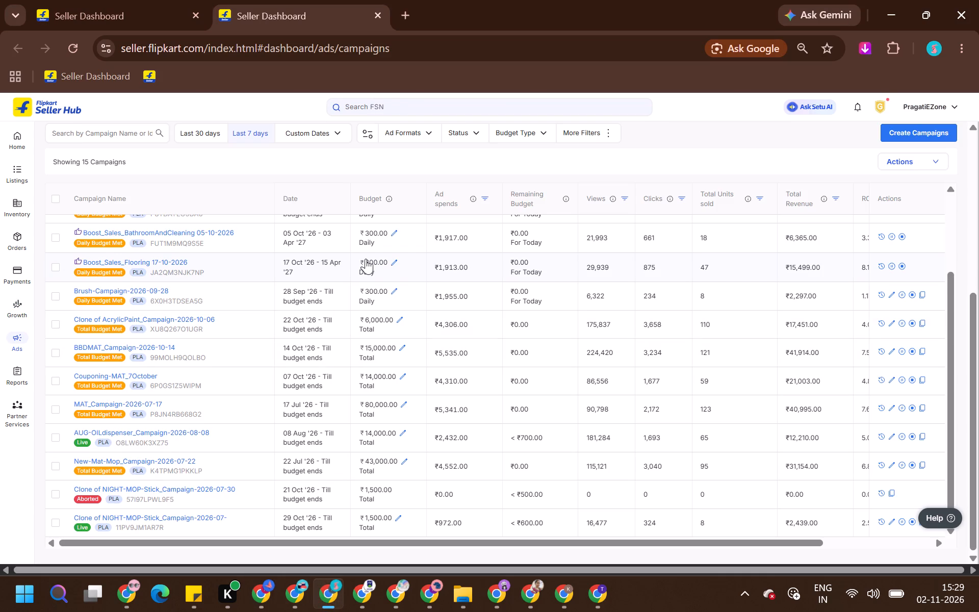
scroll(461, 252, up, 3)
scroll(408, 338, up, 1)
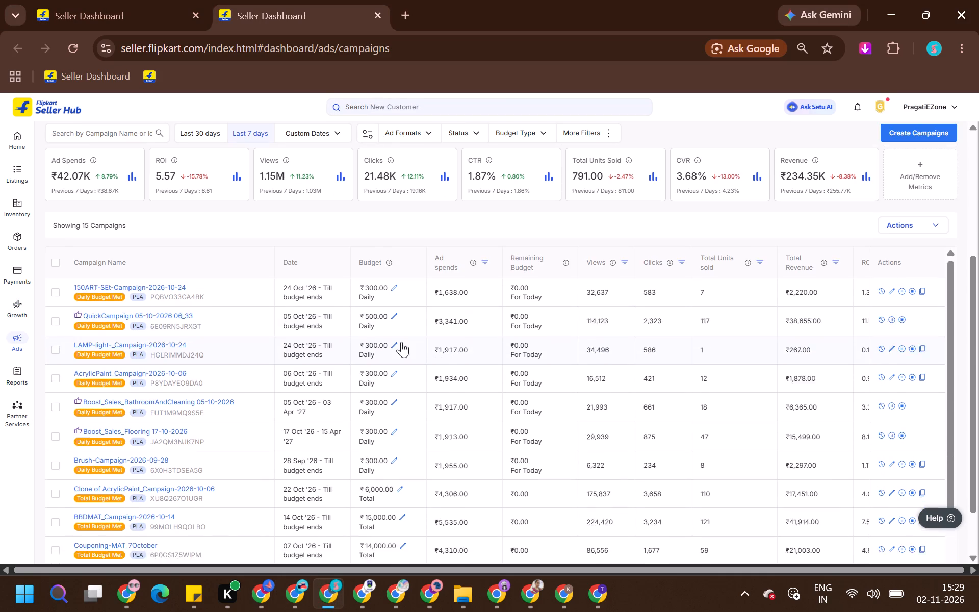
click(301, 593)
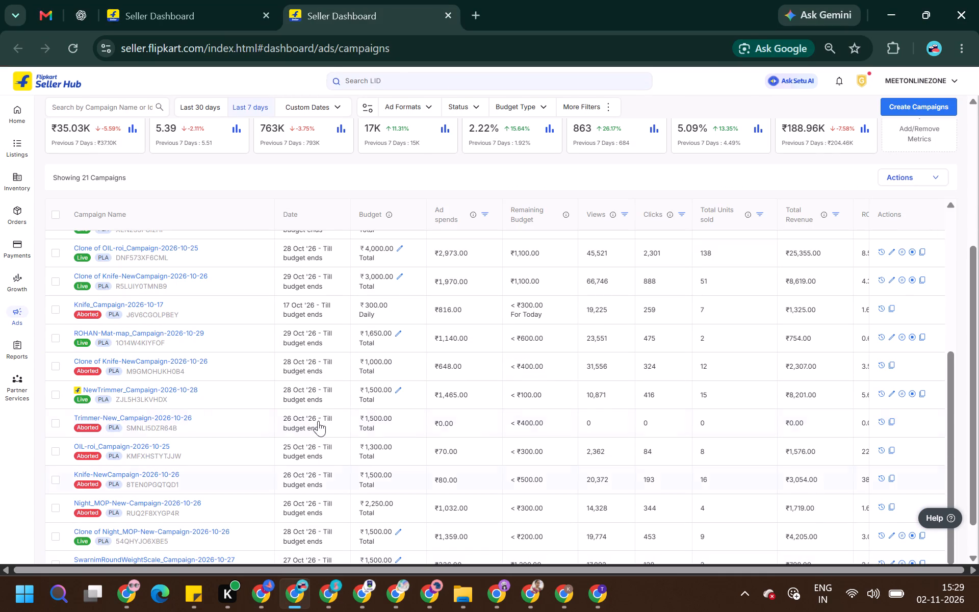
click(330, 602)
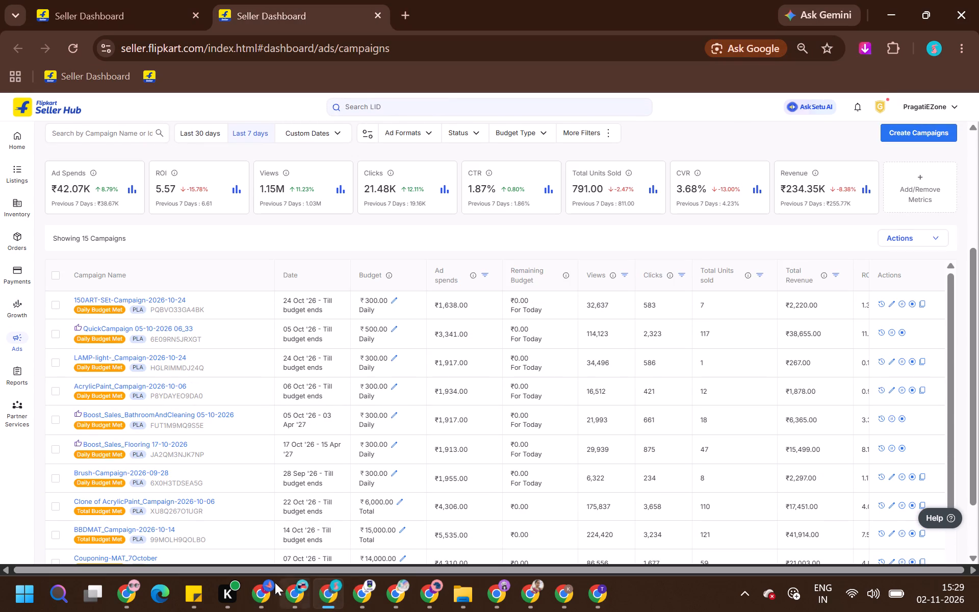
In the MEETONLINEZONE Campaign Manager, set a custom date range of 2 Nov 2026 only and review the campaigns.
click(260, 598)
click(287, 593)
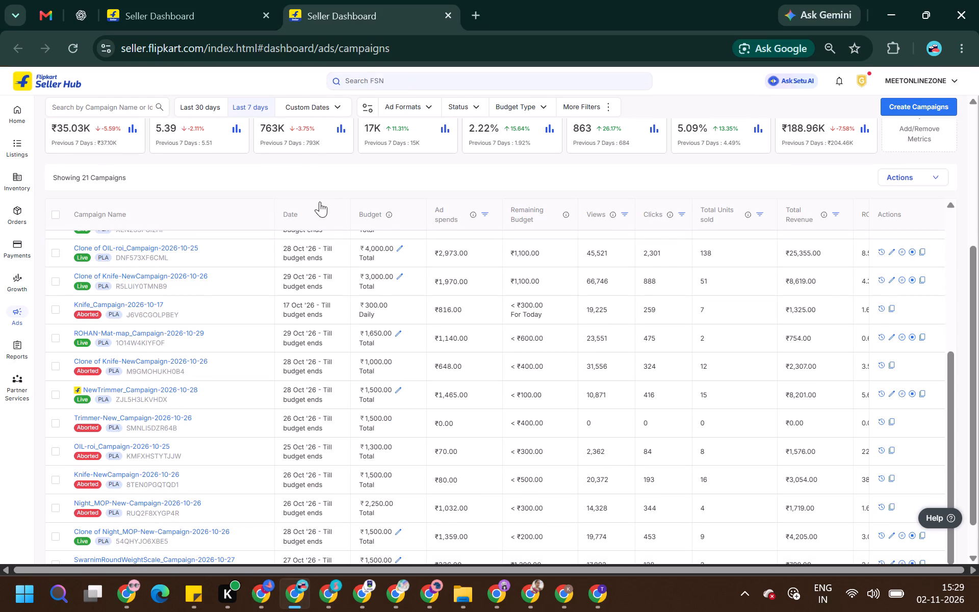
scroll(333, 197, up, 5)
click(337, 262)
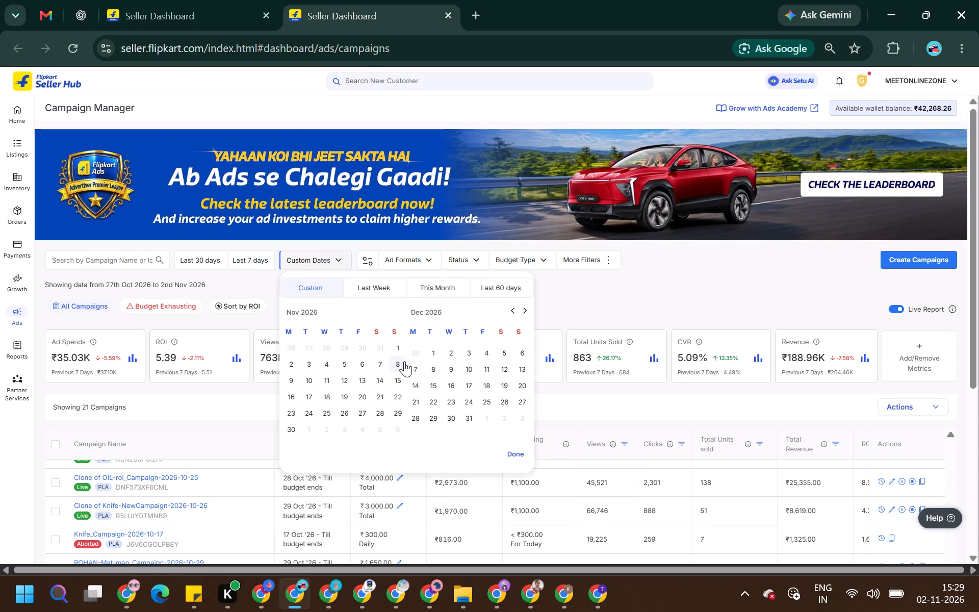
double_click(290, 359)
click(517, 452)
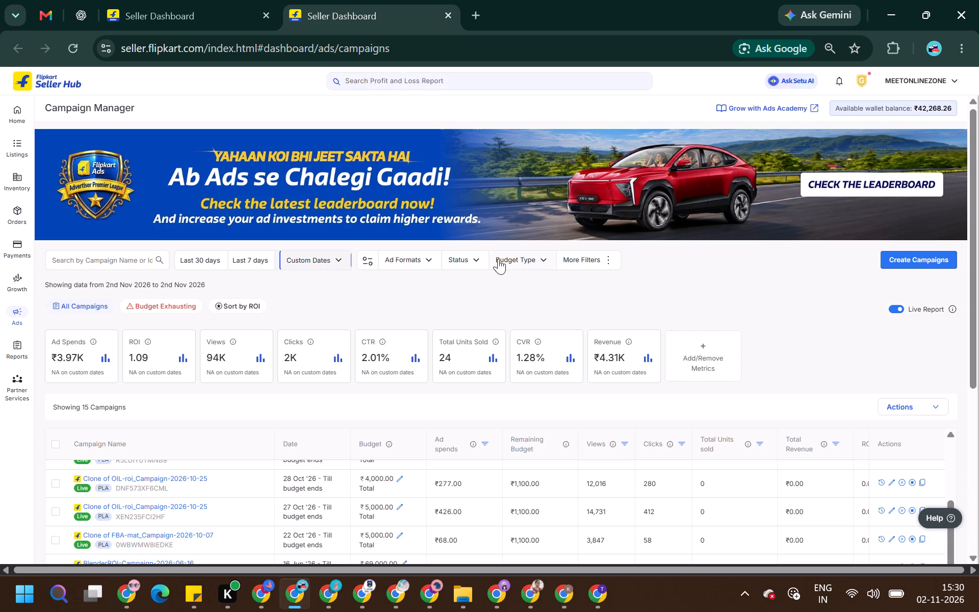
scroll(326, 190, down, 4)
scroll(303, 223, up, 4)
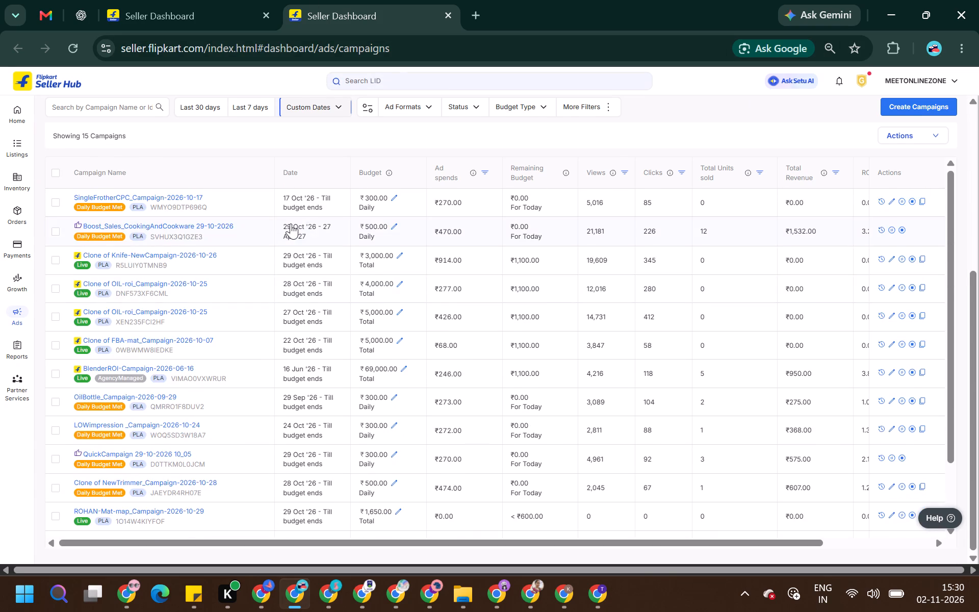
scroll(291, 223, up, 4)
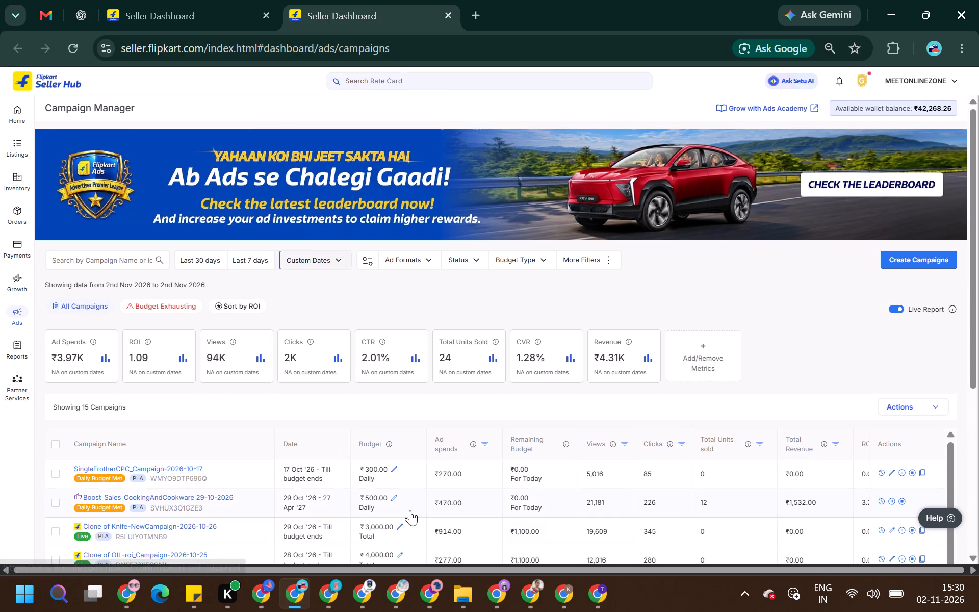
In the PragatiEZone Campaign Manager, set a custom date range of 2 Nov 2026 only and review the campaigns.
click(336, 601)
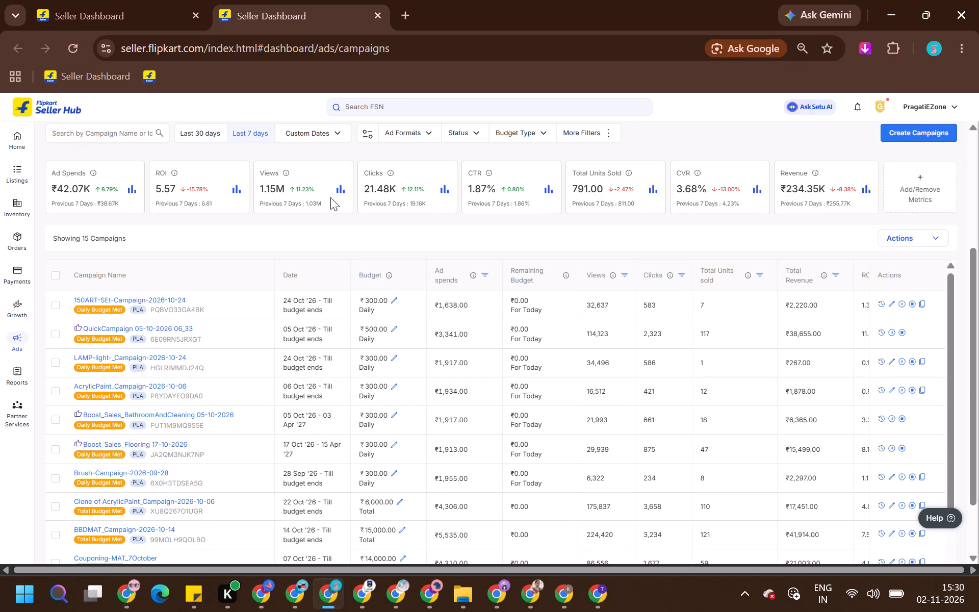
click(339, 131)
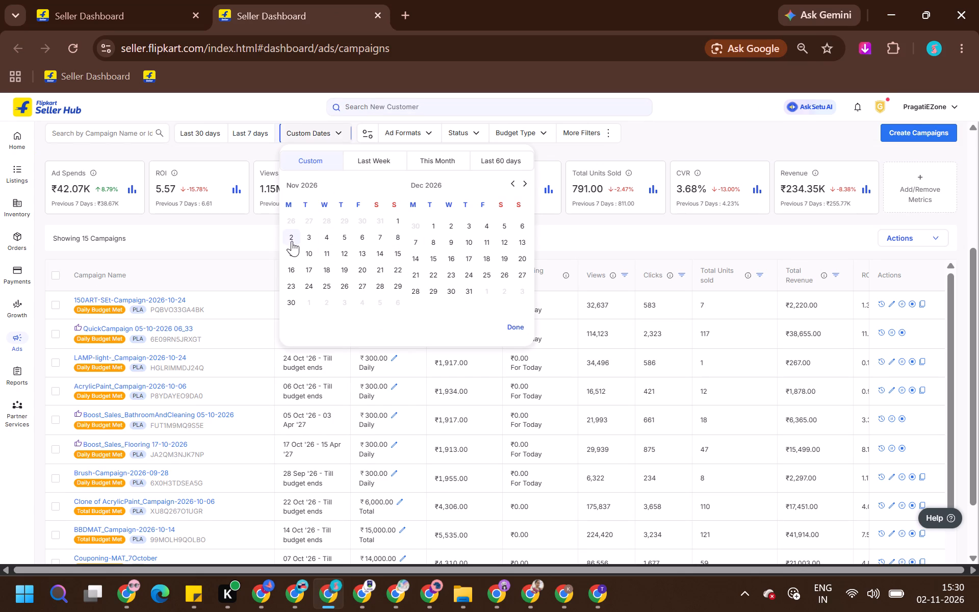
double_click(288, 240)
click(516, 328)
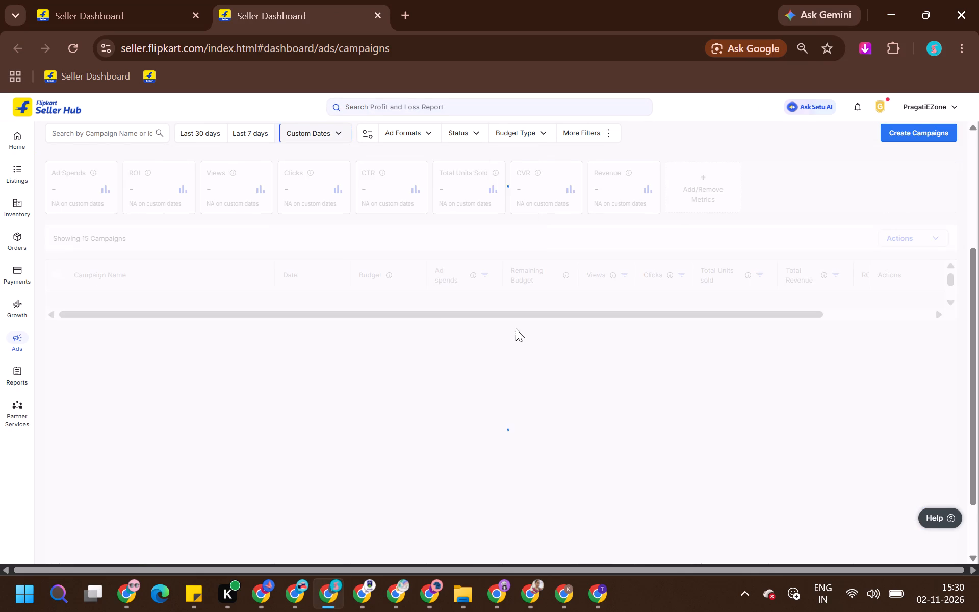
scroll(320, 293, up, 3)
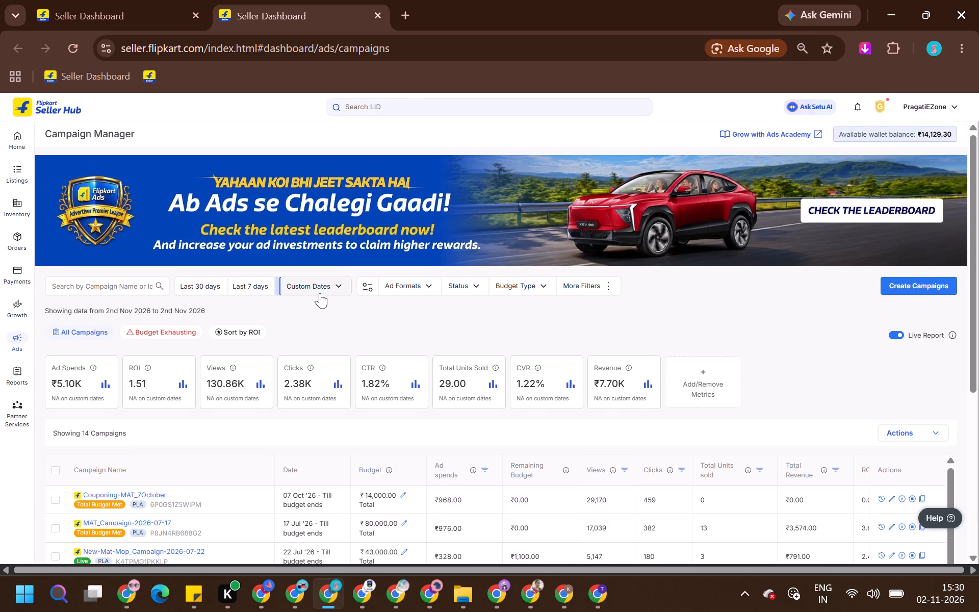
scroll(320, 293, down, 3)
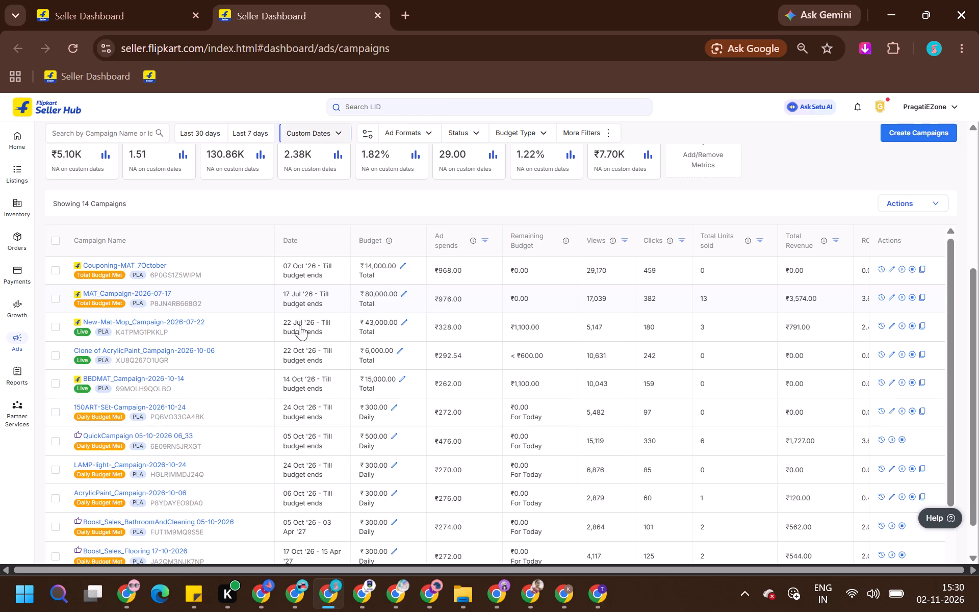
scroll(250, 362, down, 4)
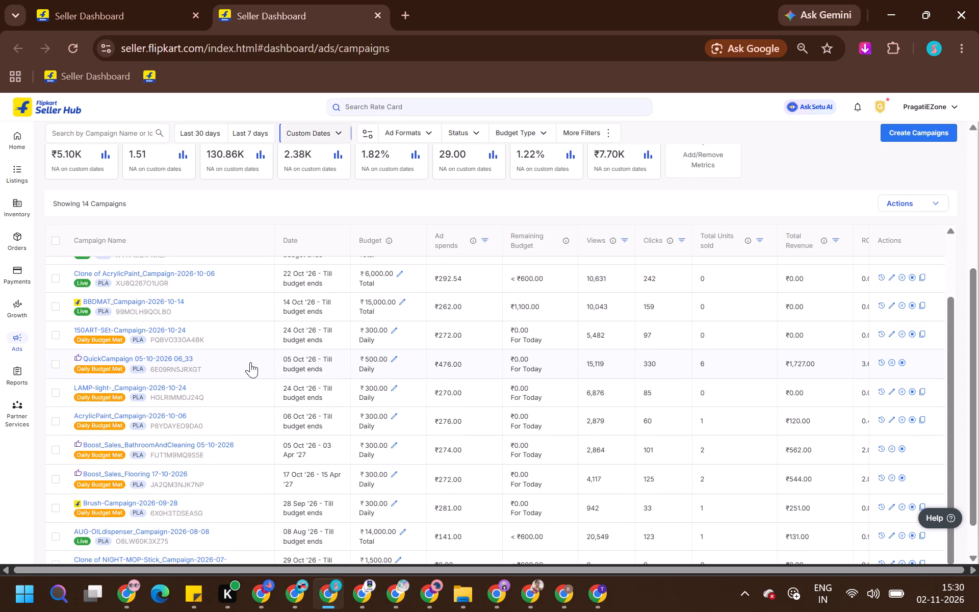
scroll(252, 376, down, 2)
scroll(431, 169, down, 5)
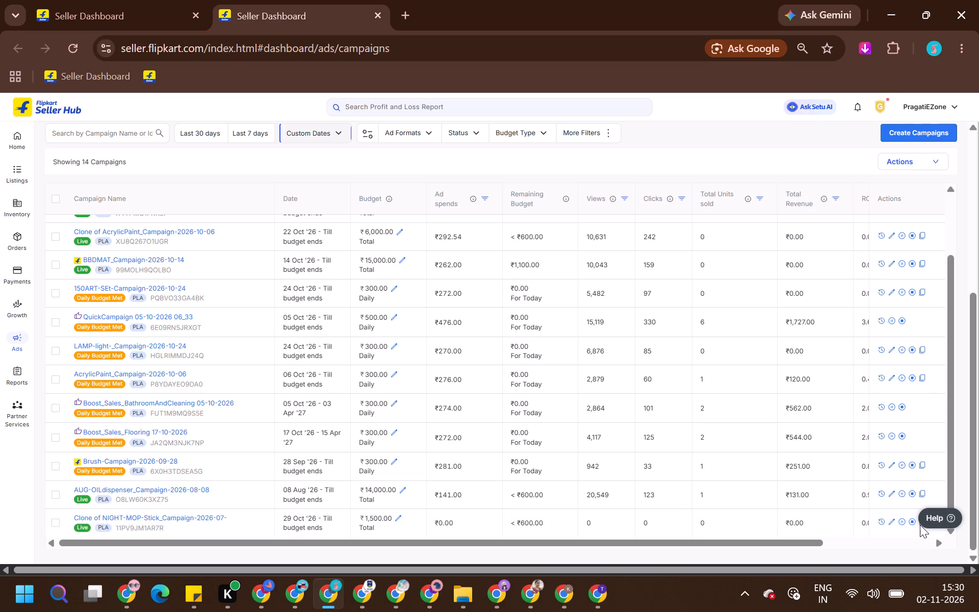
Abort the Clone of NIGHT-MOP-Stick campaign in the PragatiEZone Campaign Manager.
scroll(920, 525, up, 2)
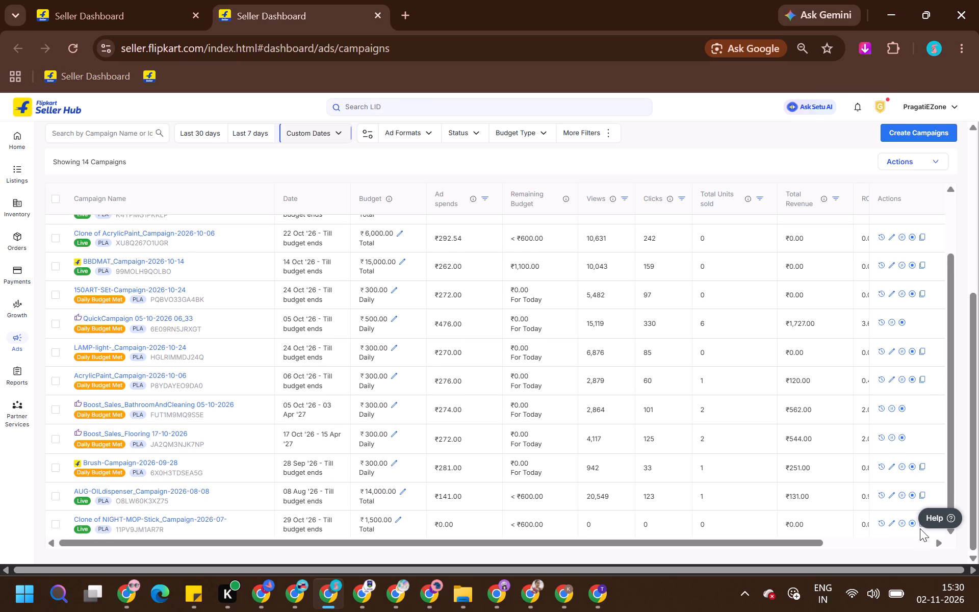
scroll(920, 528, up, 1)
scroll(922, 534, down, 1)
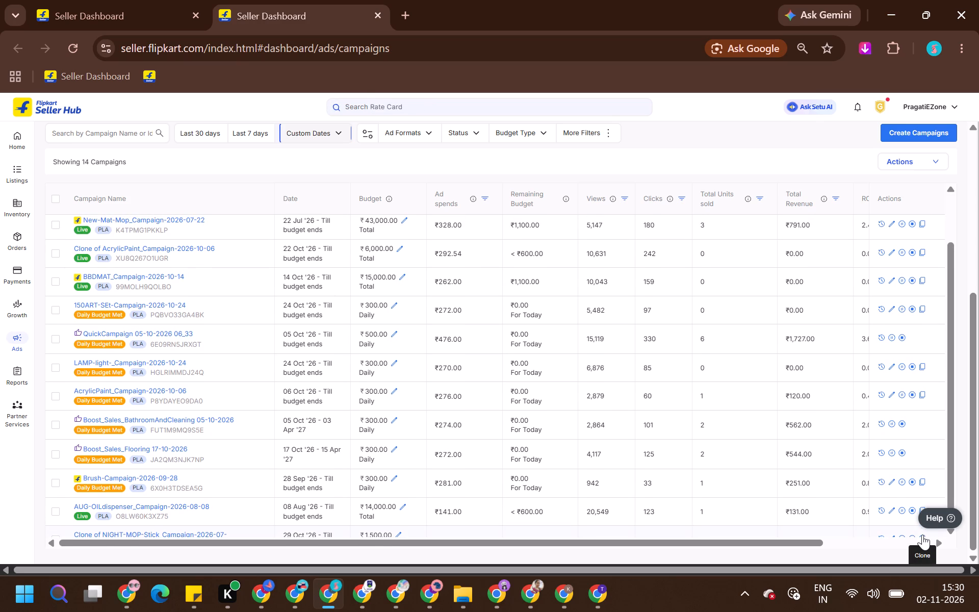
scroll(922, 534, down, 1)
click(915, 527)
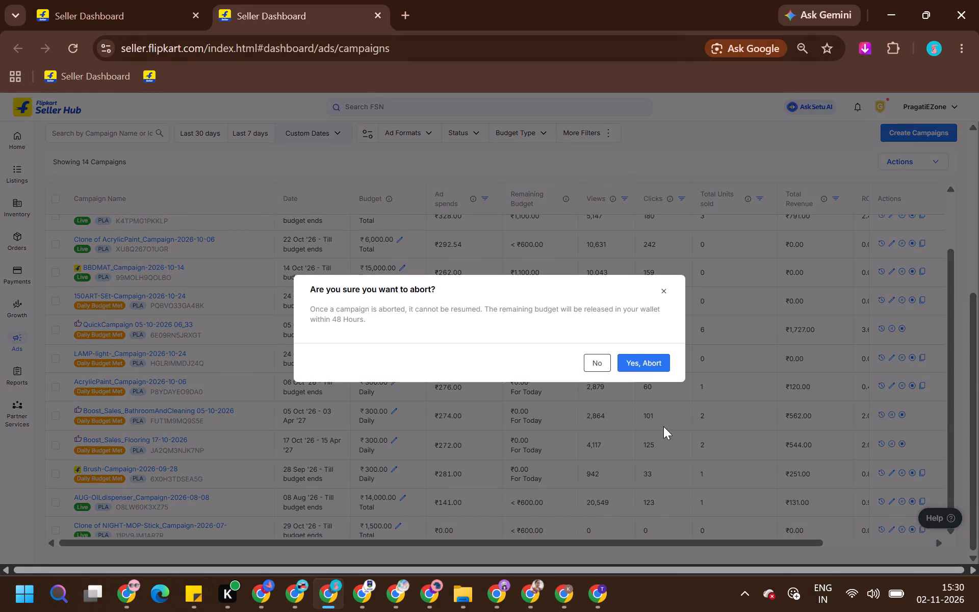
click(640, 361)
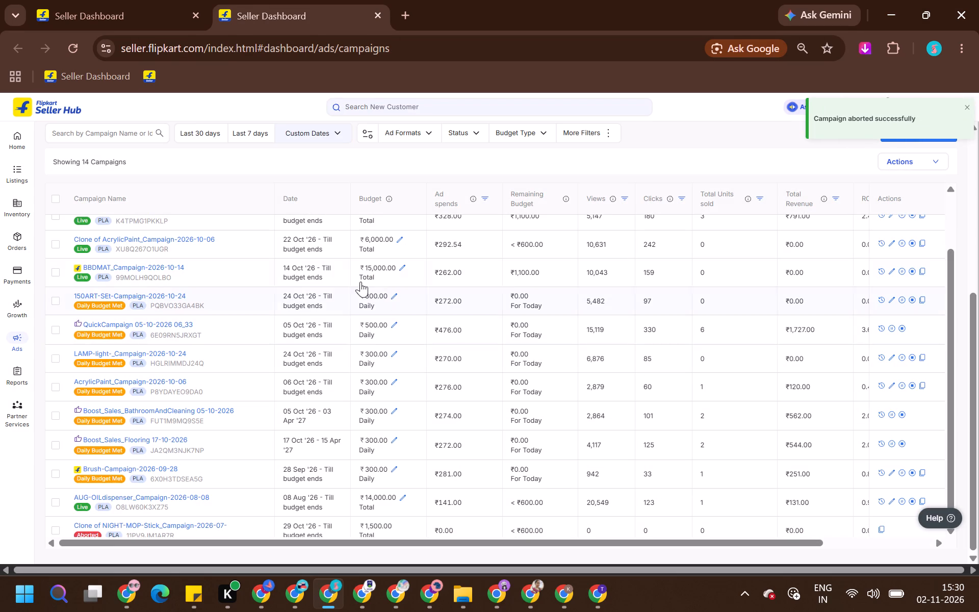
In the ROHANCART Campaign Manager, set a custom date range of 2 Nov 2026 only and review the campaigns.
key(alt+Tab)
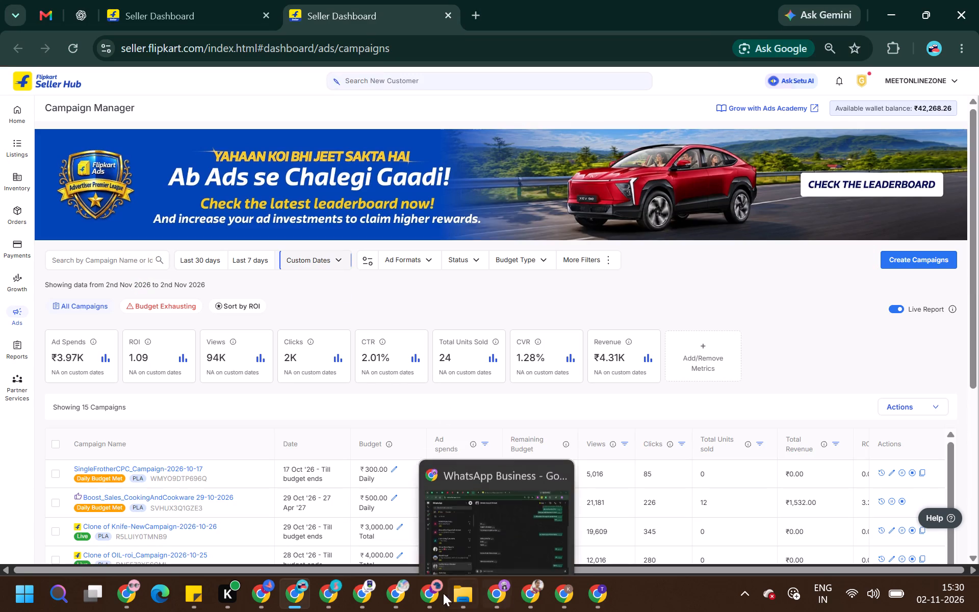
click(392, 594)
click(431, 593)
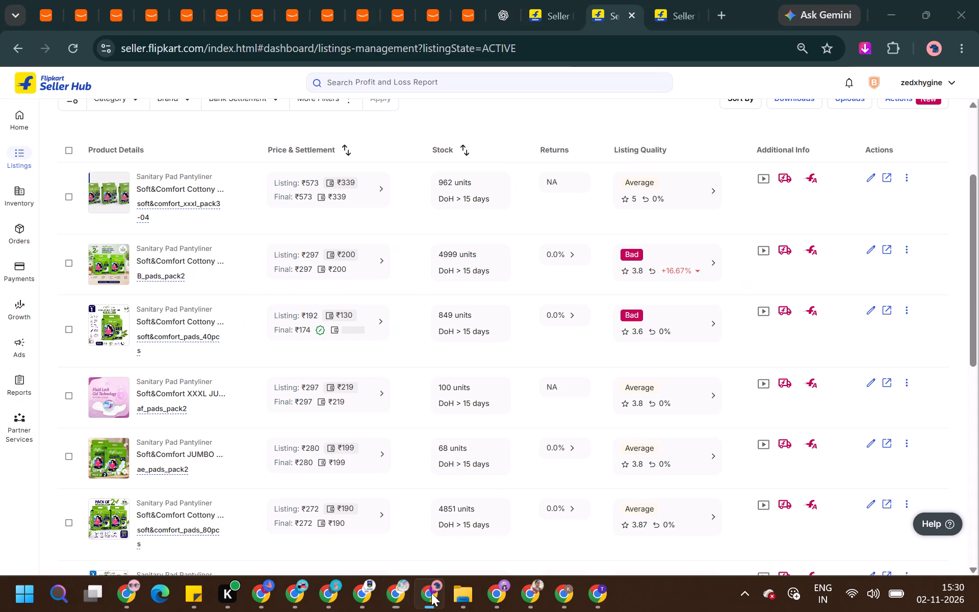
click(374, 587)
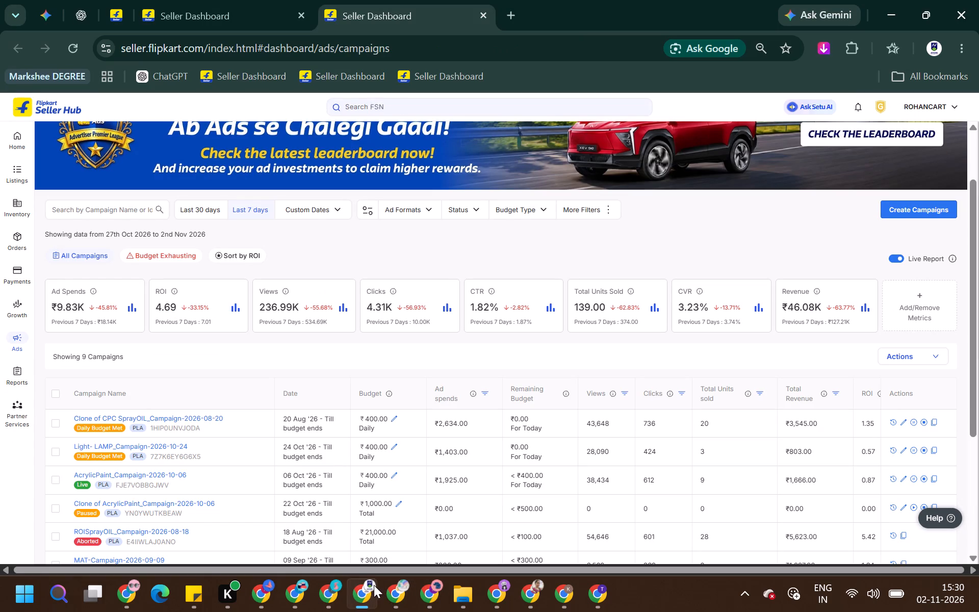
click(334, 217)
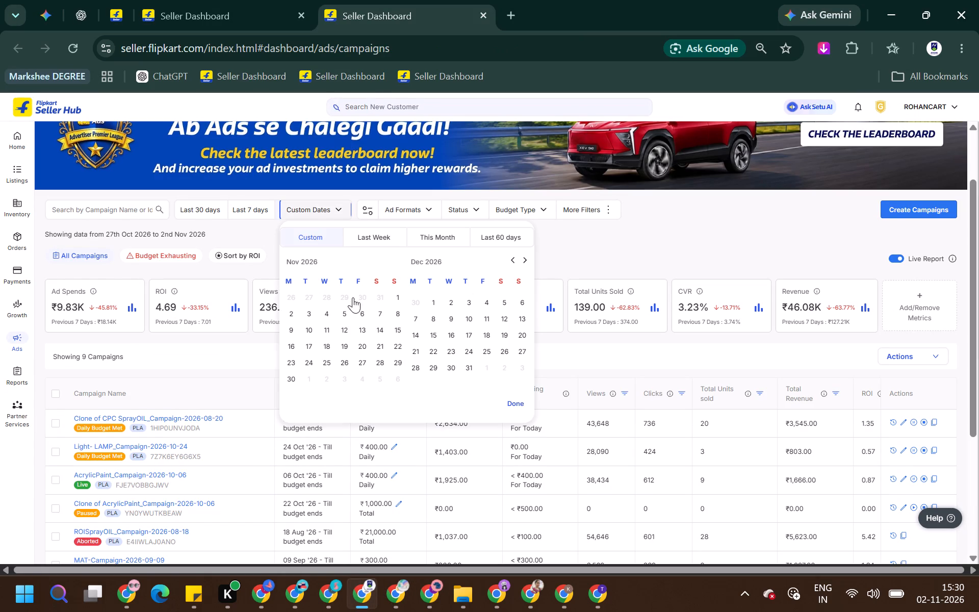
click(293, 310)
click(293, 314)
click(514, 403)
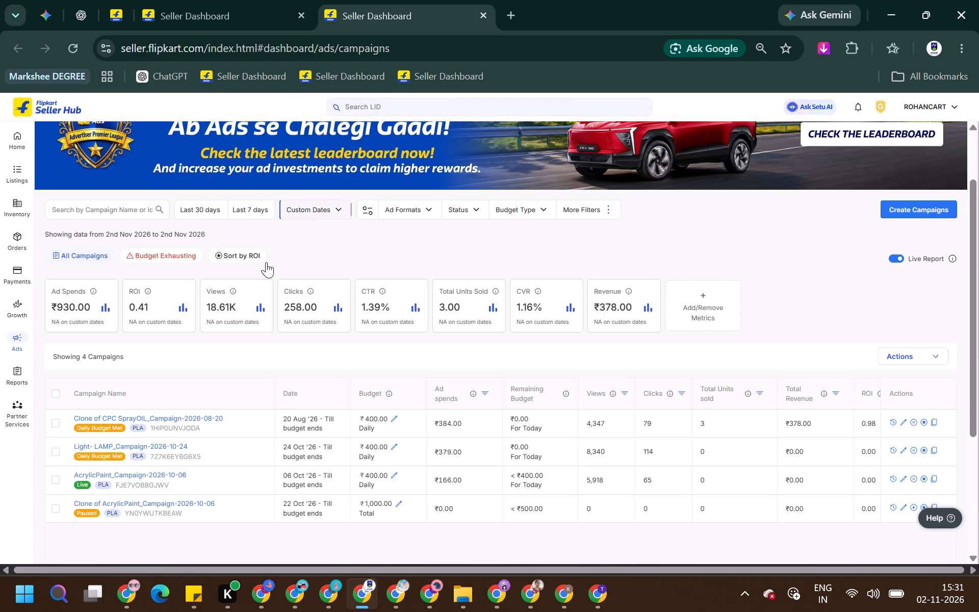
scroll(395, 402, down, 1)
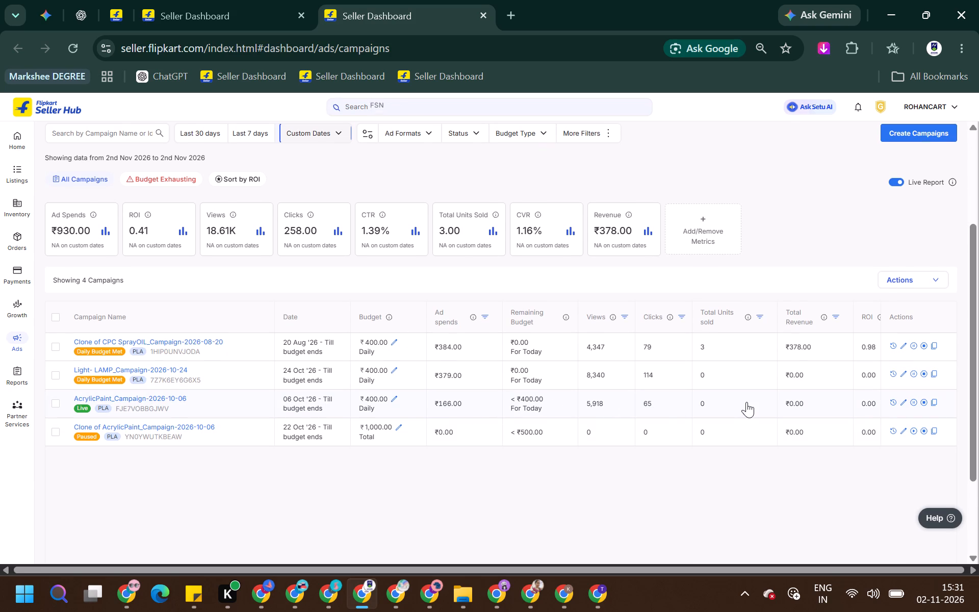
Pause the live AcrylicPaint_Campaign-2026-10-06 campaign in the ROHANCART account.
click(911, 404)
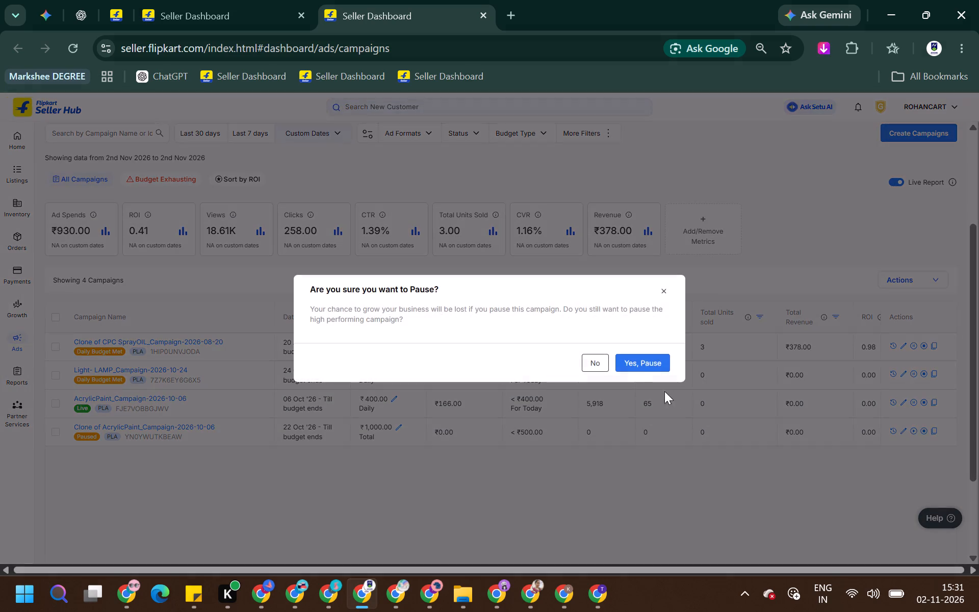
click(638, 361)
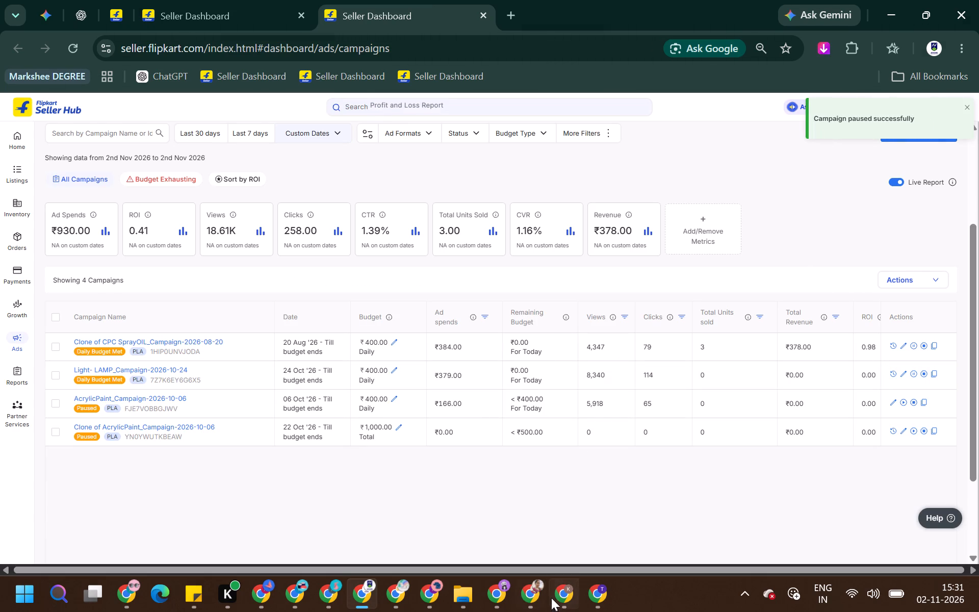
Open the SwarnimEnterprise Campaign Manager and review its campaigns for a custom date range of 2 Nov 2026 only.
click(408, 589)
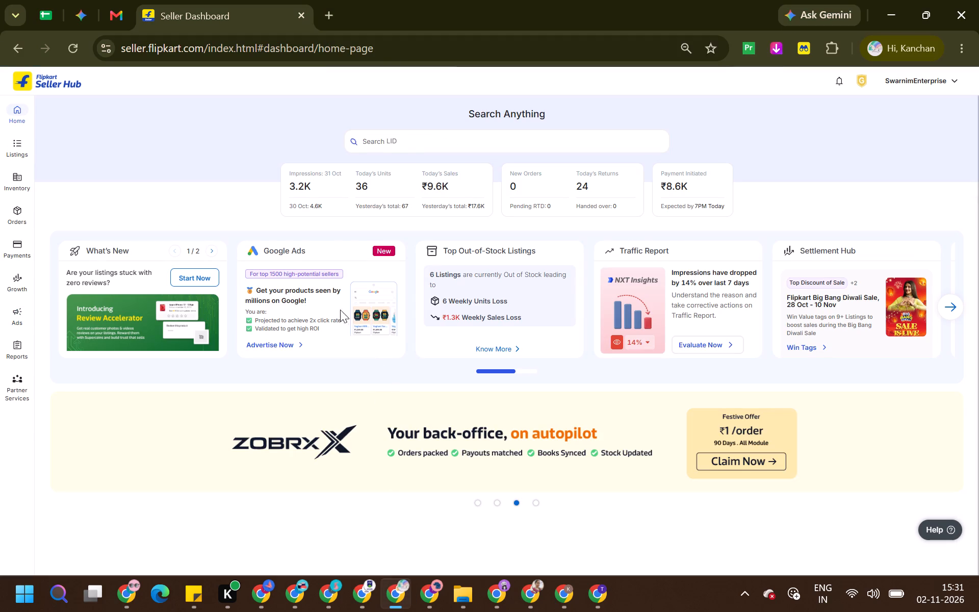
click(15, 315)
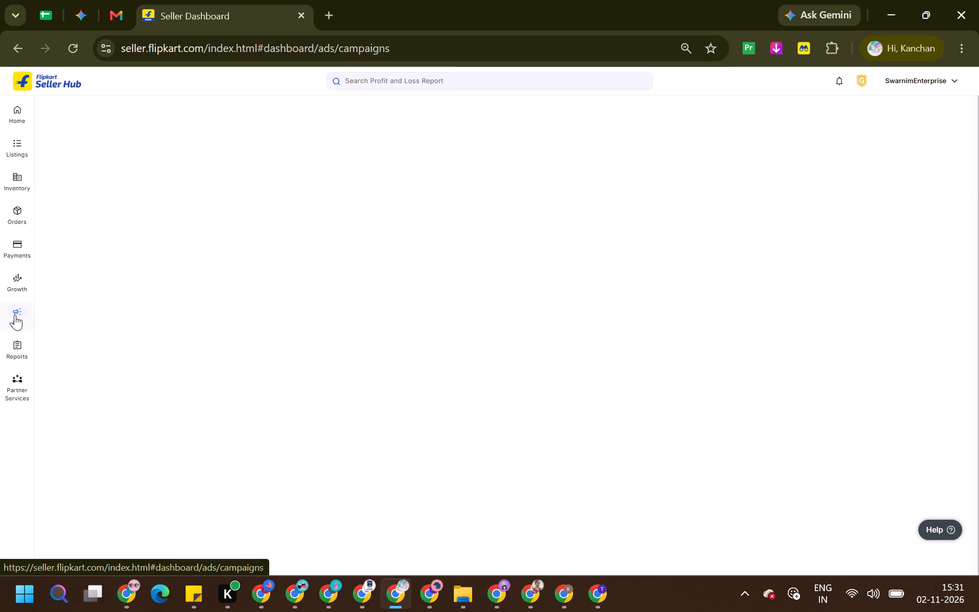
scroll(253, 397, down, 3)
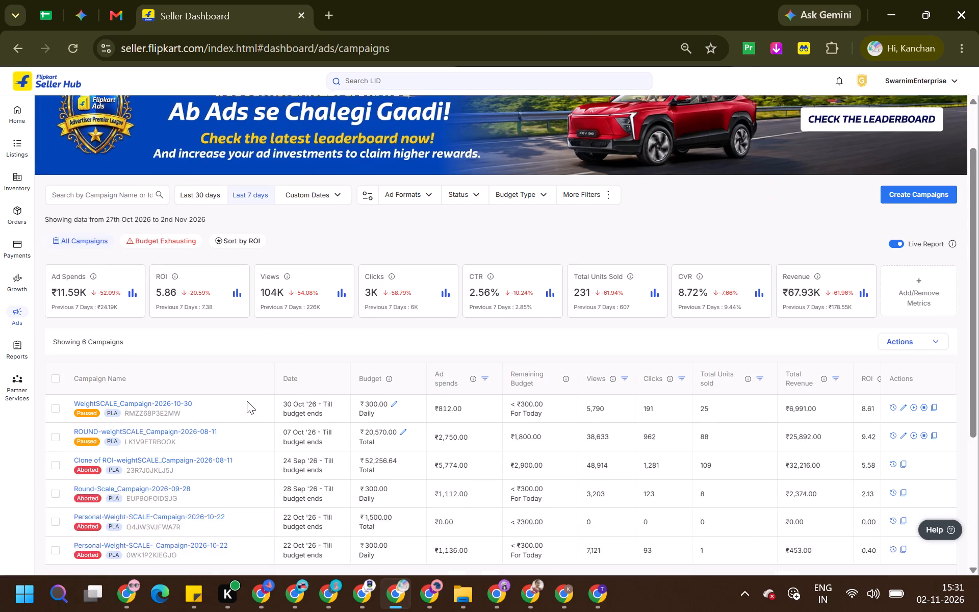
click(326, 112)
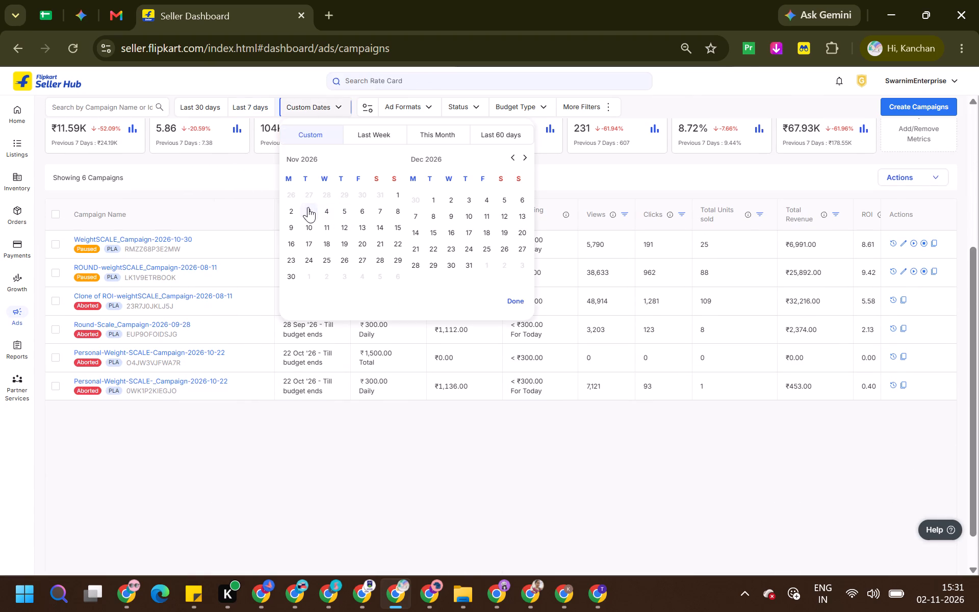
click(295, 211)
click(292, 216)
click(514, 302)
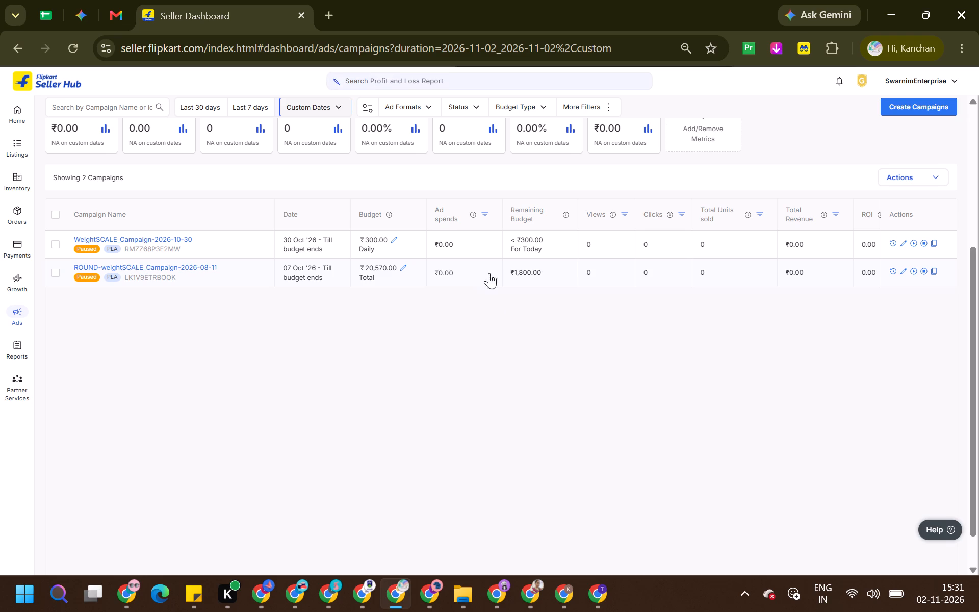
Return to the SankalpEZone listings window showing the SmartBuy_Linear-Geometric_MAT listing.
click(887, 5)
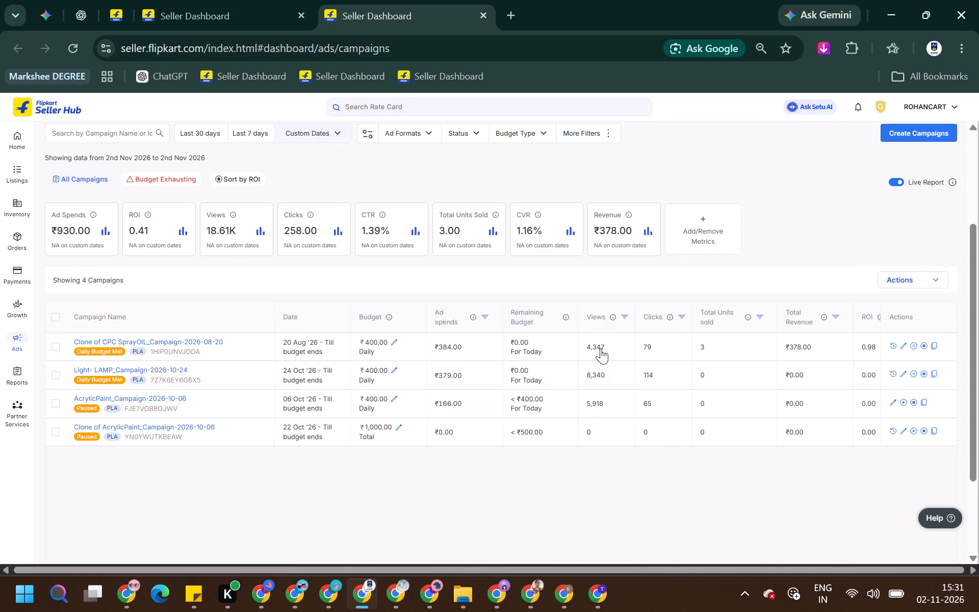
click(334, 596)
click(299, 596)
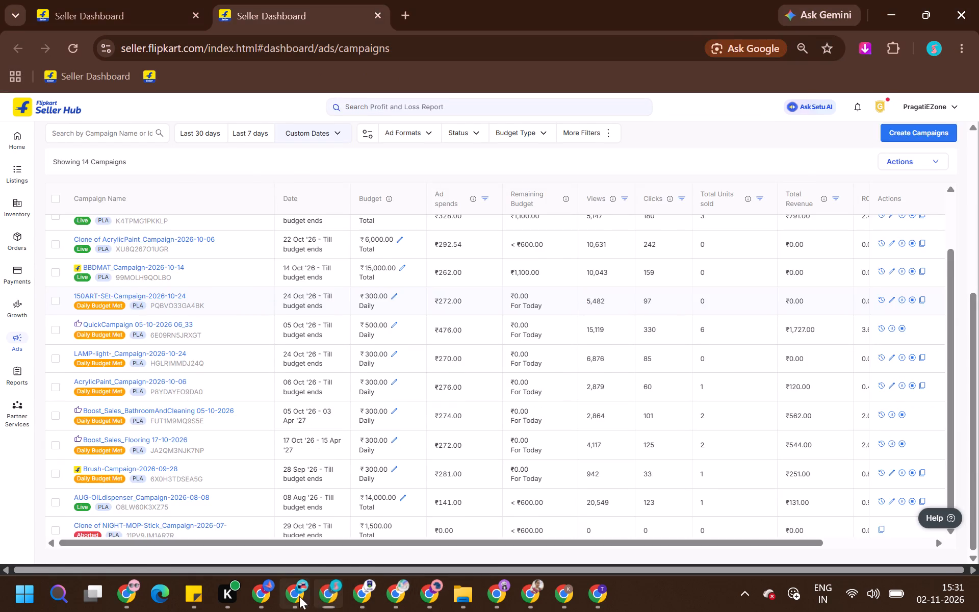
click(275, 596)
click(358, 533)
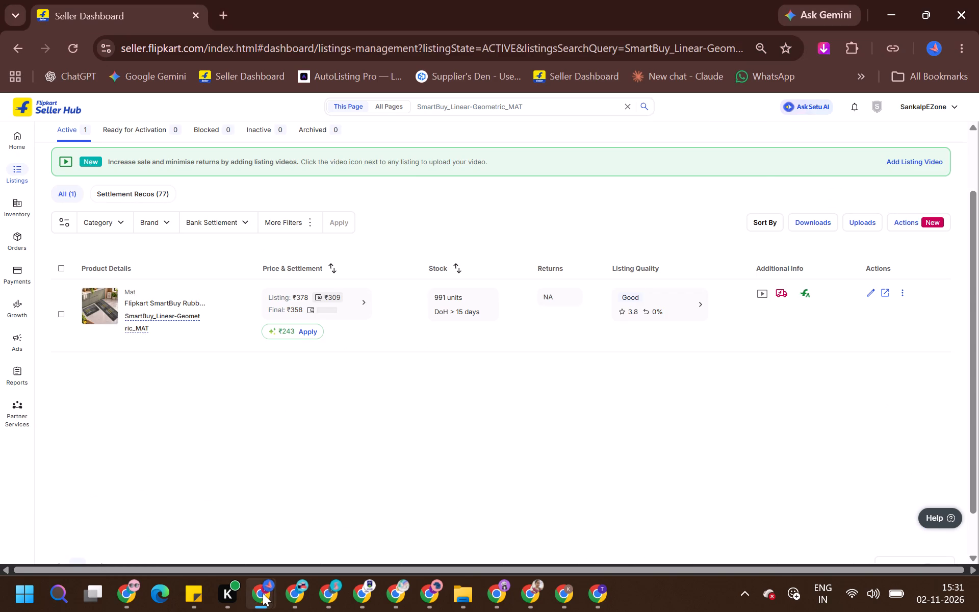
click(263, 593)
click(214, 530)
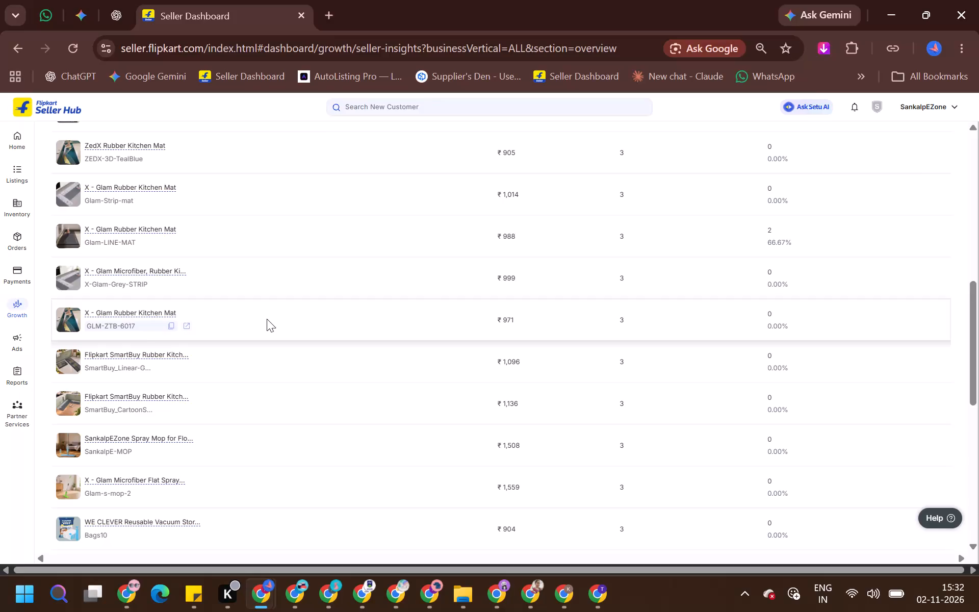
key(alt+Tab)
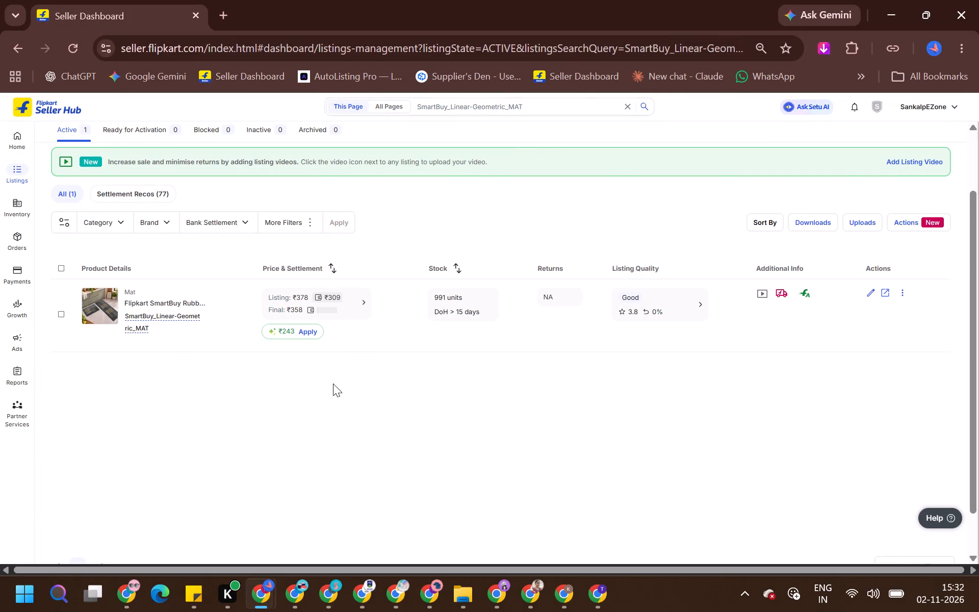
Check the package details in the SmartBuy_Linear-Geometric_MAT listing's edit form, close it and refresh the listings page.
click(867, 296)
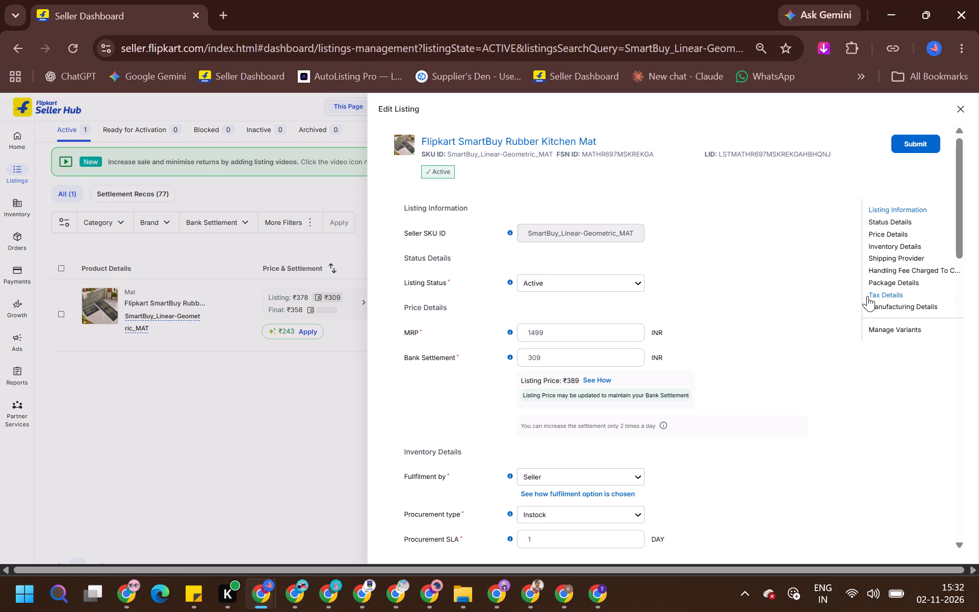
scroll(867, 296, down, 6)
scroll(538, 405, down, 6)
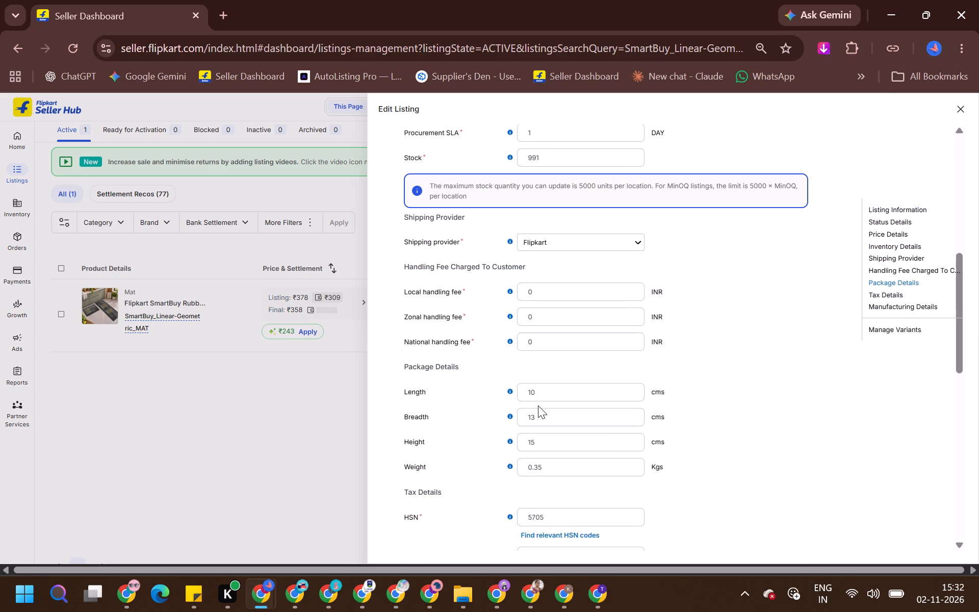
scroll(538, 405, down, 1)
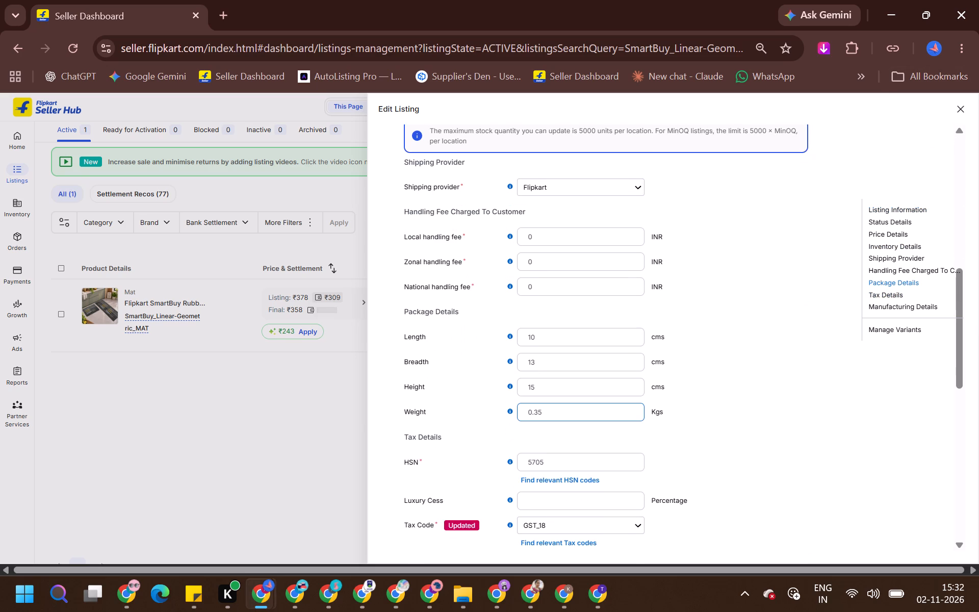
click(166, 481)
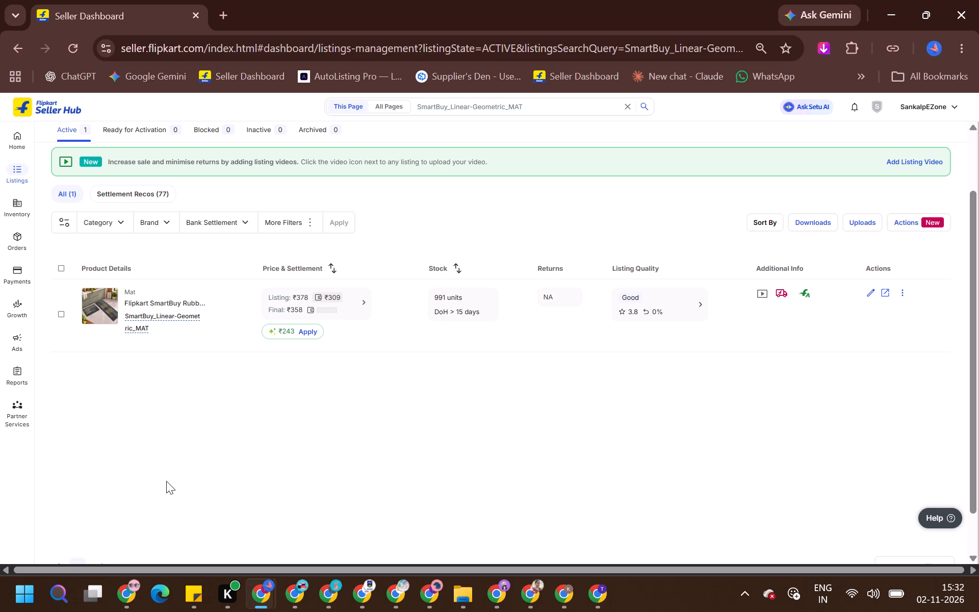
key(ctrl+r)
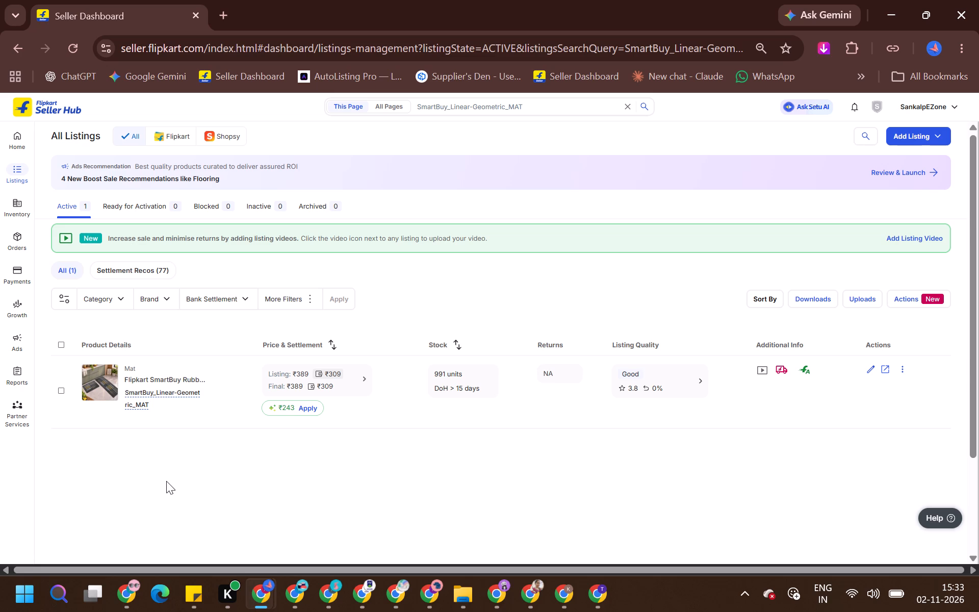
Look up the SmartBuy_CartoonStriip_MAT SKU from the seller insights list in the active listings and set its bank settlement to ₹309.
key(alt+Tab)
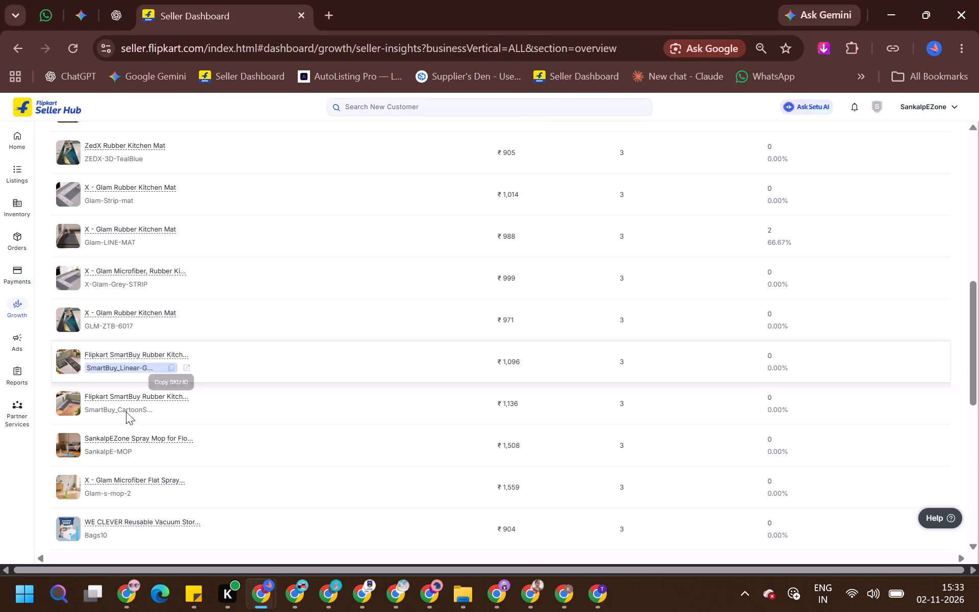
key(alt+Tab)
key(alt+Tab)
scroll(152, 406, down, 2)
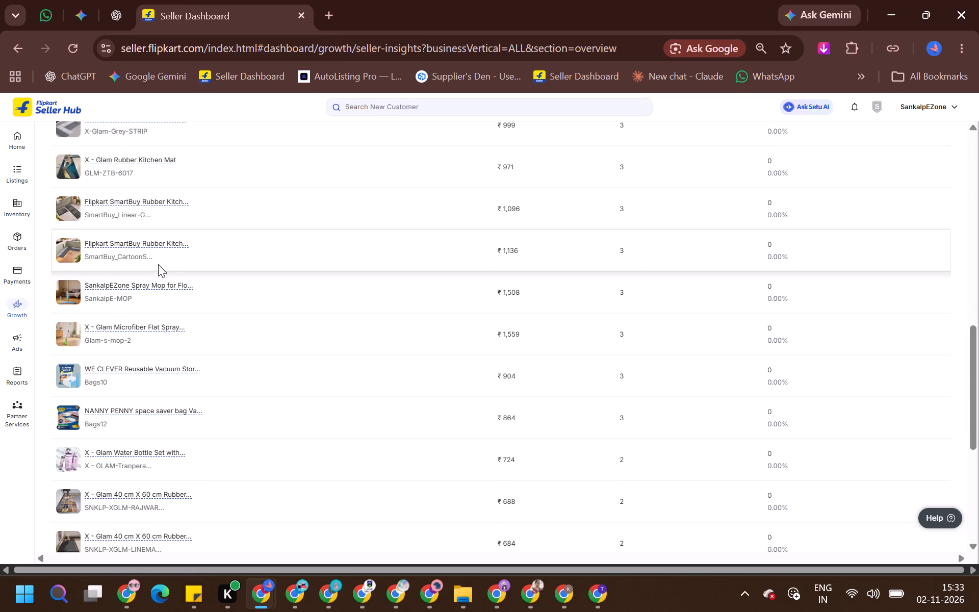
click(169, 258)
key(alt+Tab)
click(523, 107)
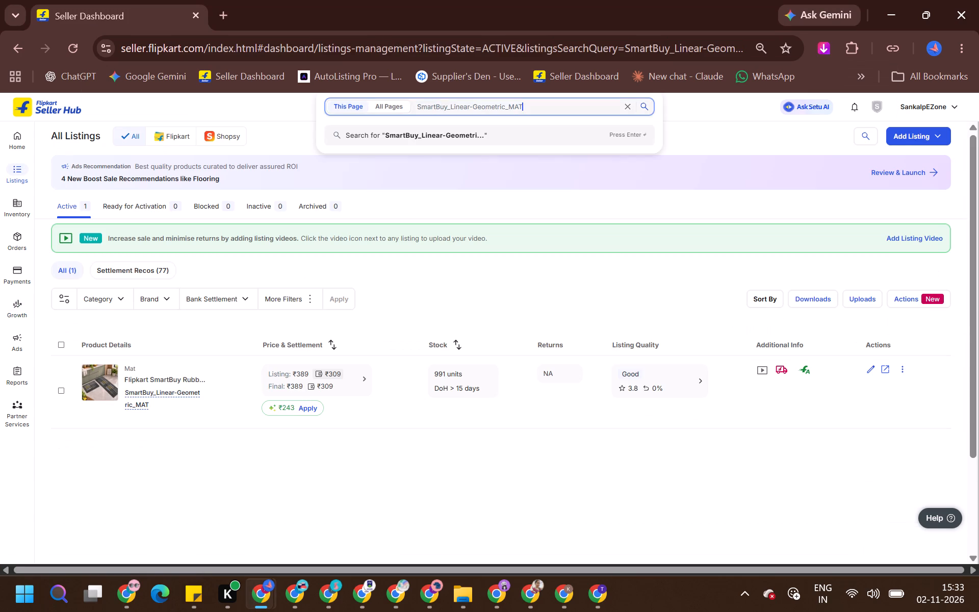
key(ctrl+a)
key(ctrl+v)
key(Return)
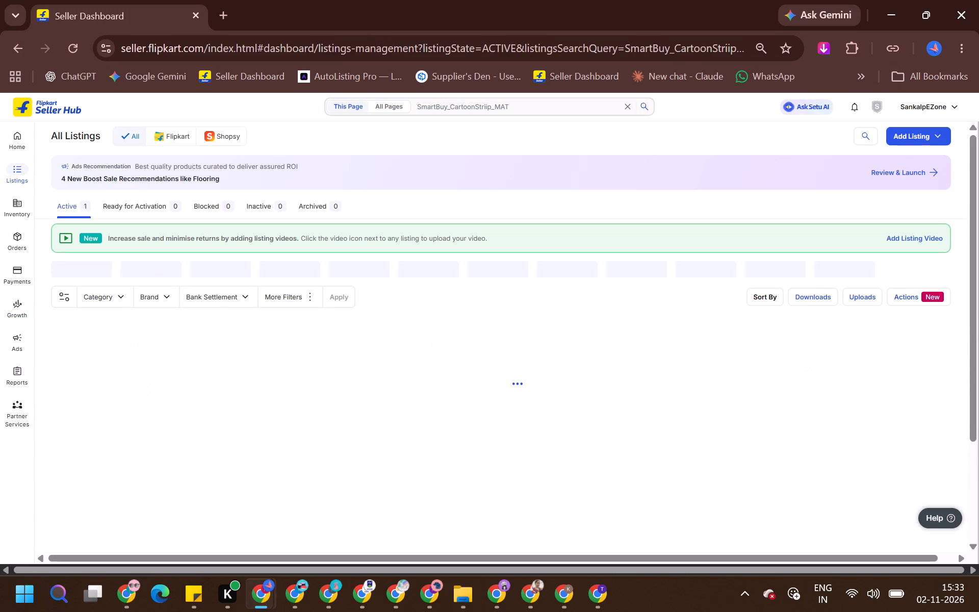
click(354, 374)
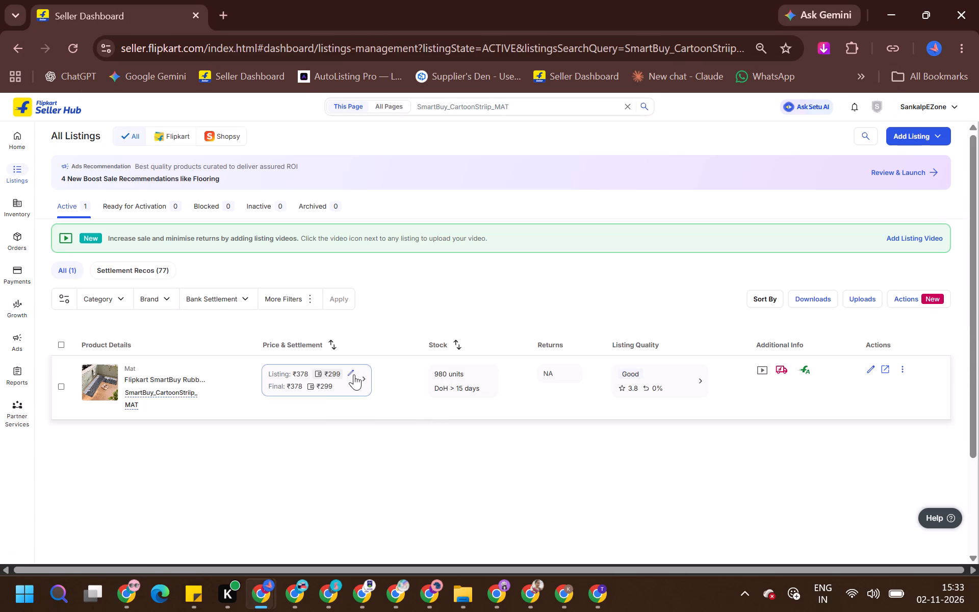
key(ctrl+a)
text(309)
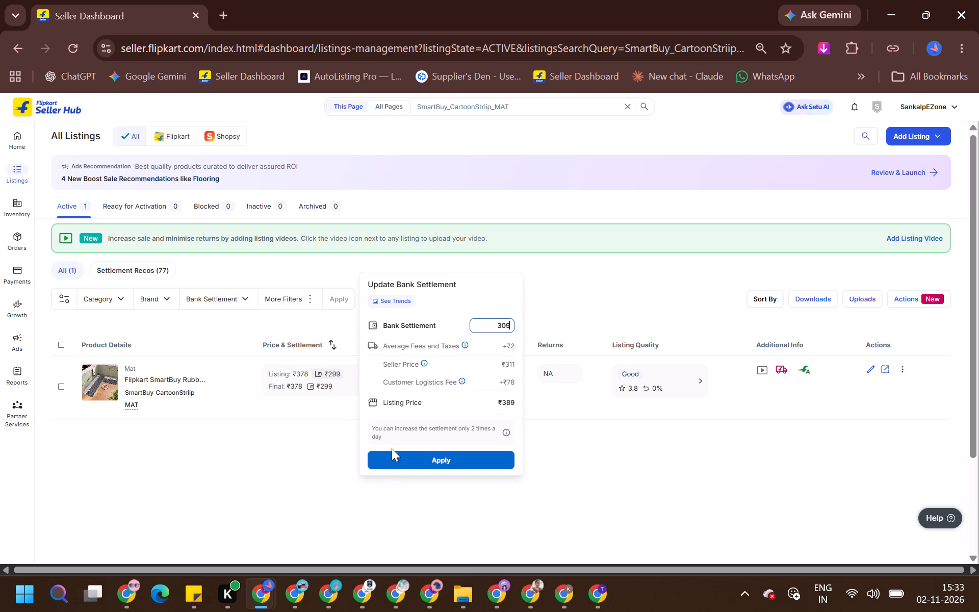
click(399, 456)
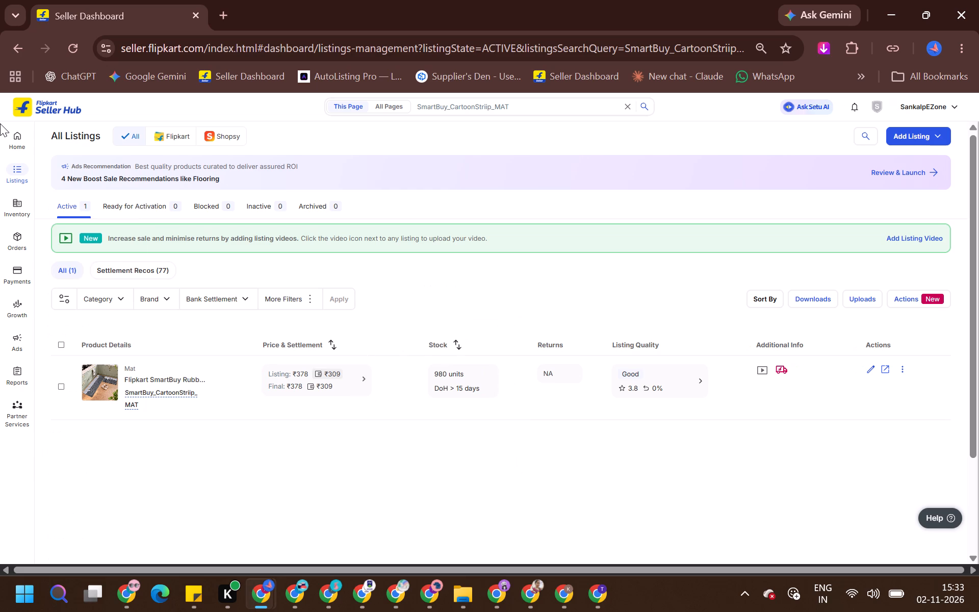
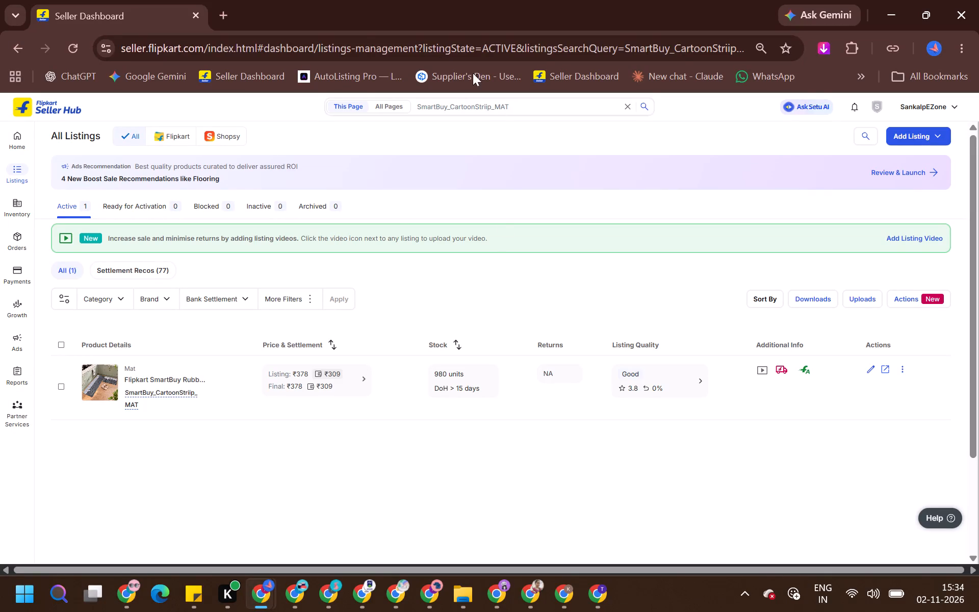
Set the SmartBuy_CartoonStriip_MAT listing's package details to length 10, breadth 13, height 15 cm and weight 0.35 kg, and submit the changes.
click(870, 371)
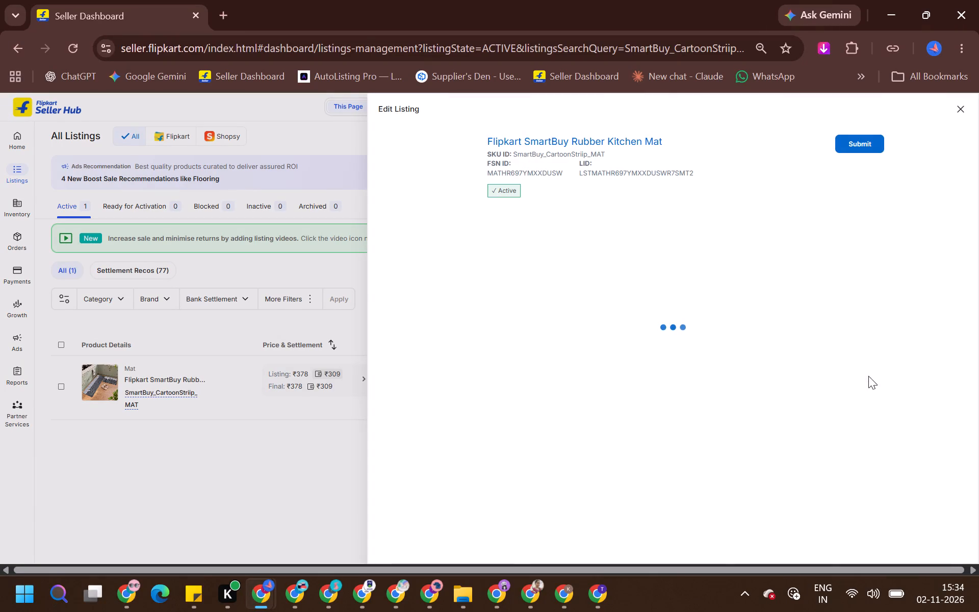
scroll(659, 254, down, 4)
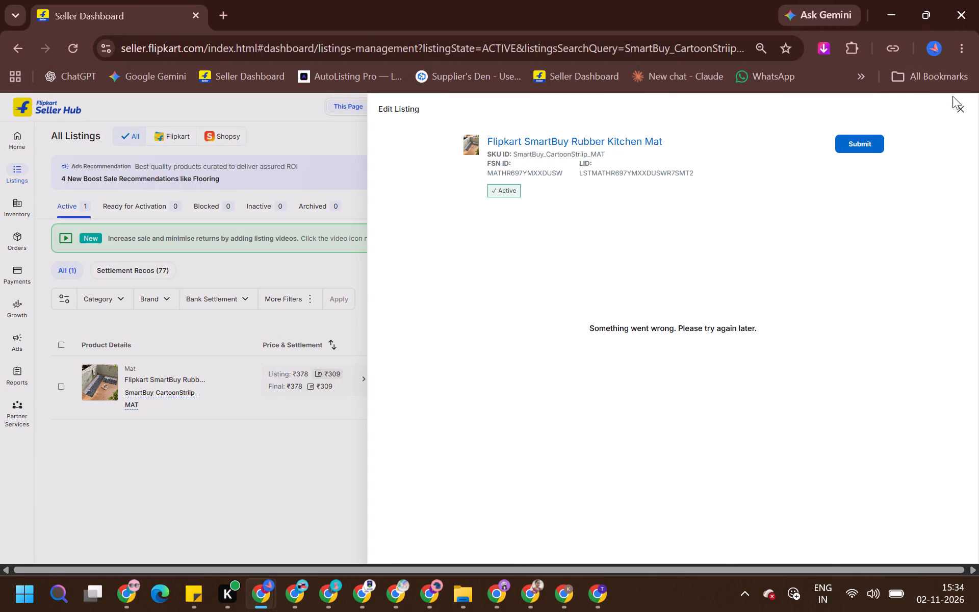
click(958, 111)
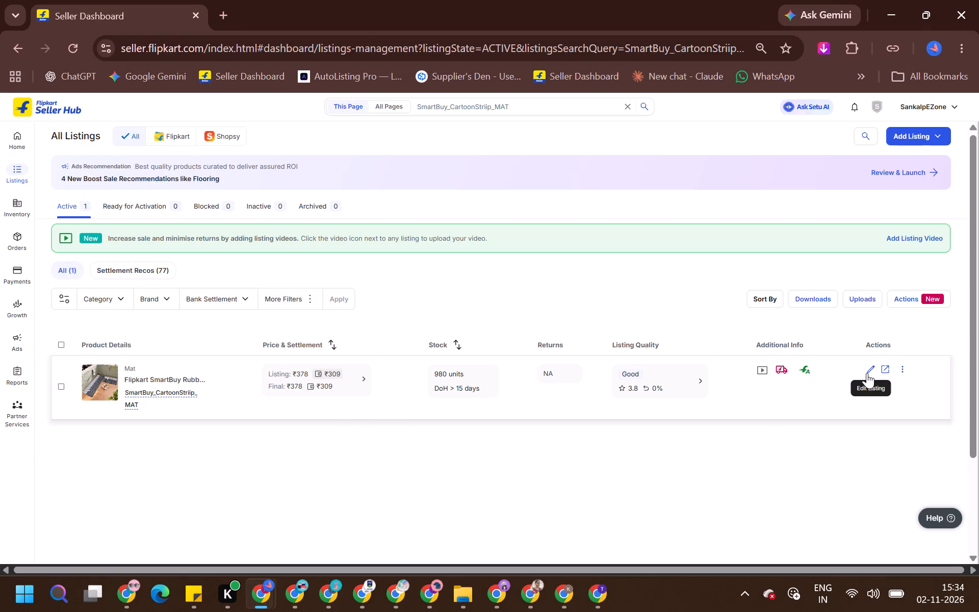
click(867, 373)
scroll(765, 368, down, 6)
scroll(659, 392, down, 5)
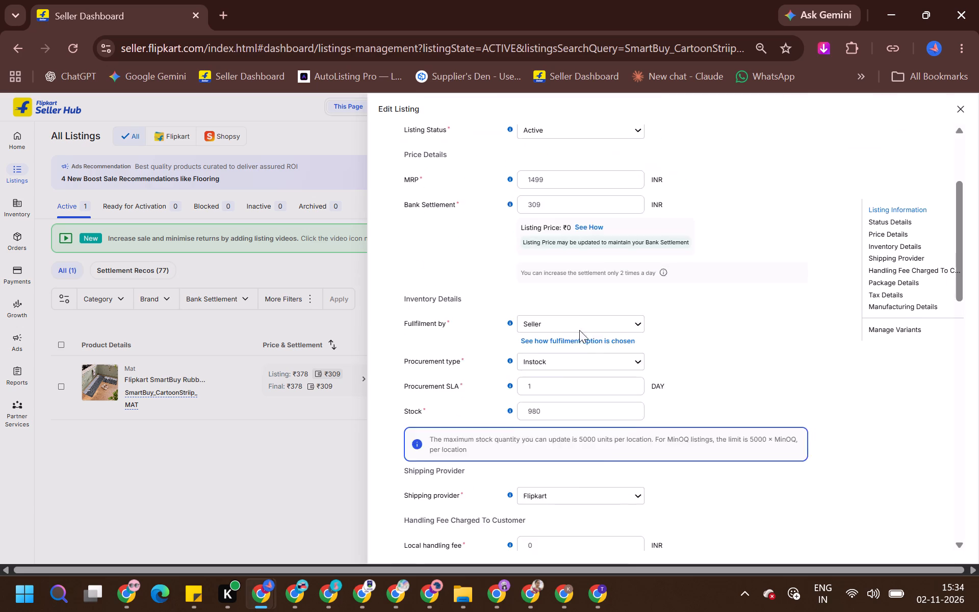
scroll(582, 325, down, 3)
scroll(582, 337, up, 1)
triple_click(547, 494)
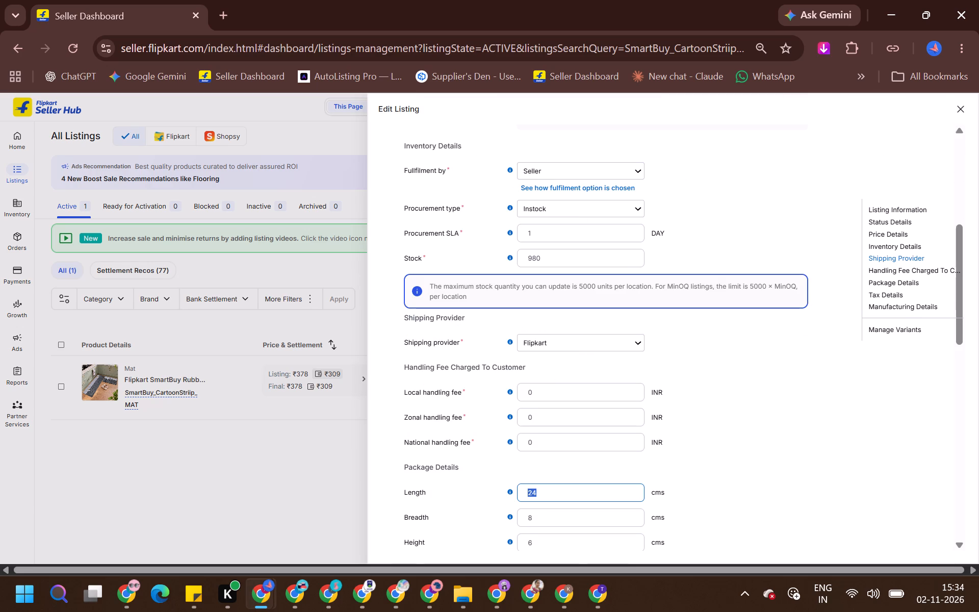
text(10)
key(Tab)
text(13)
key(Tab)
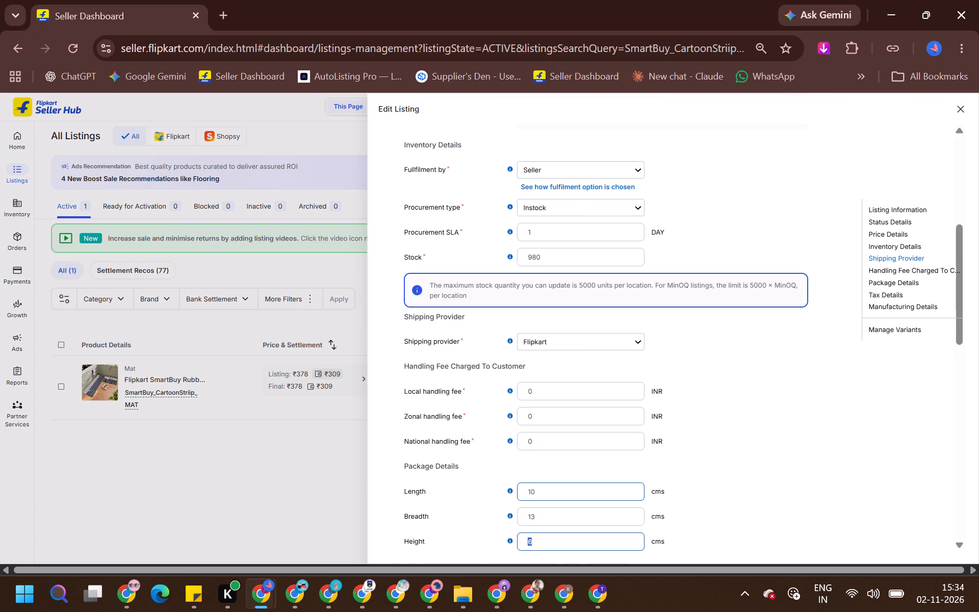
text(15)
key(Tab)
text(0.35)
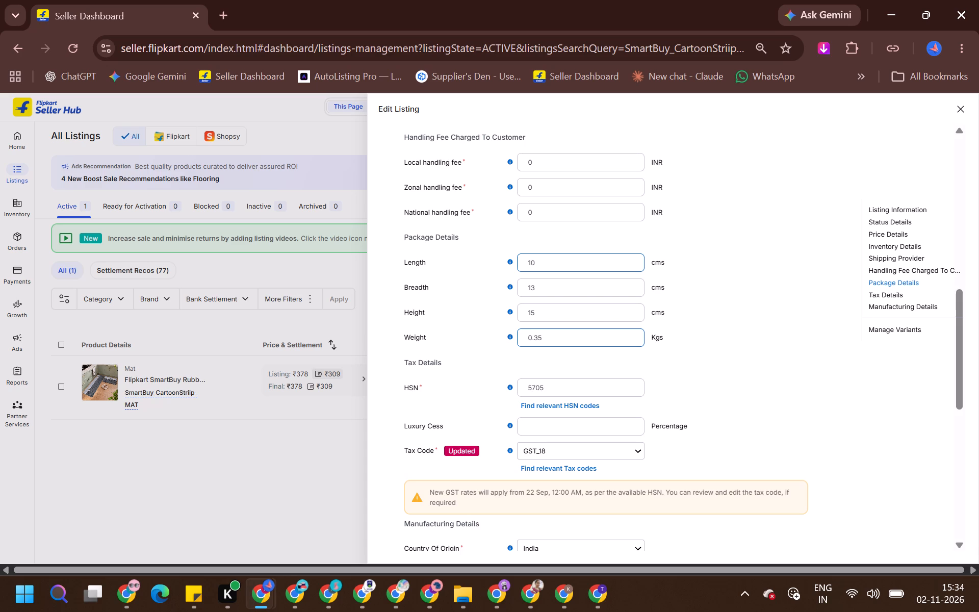
key(Return)
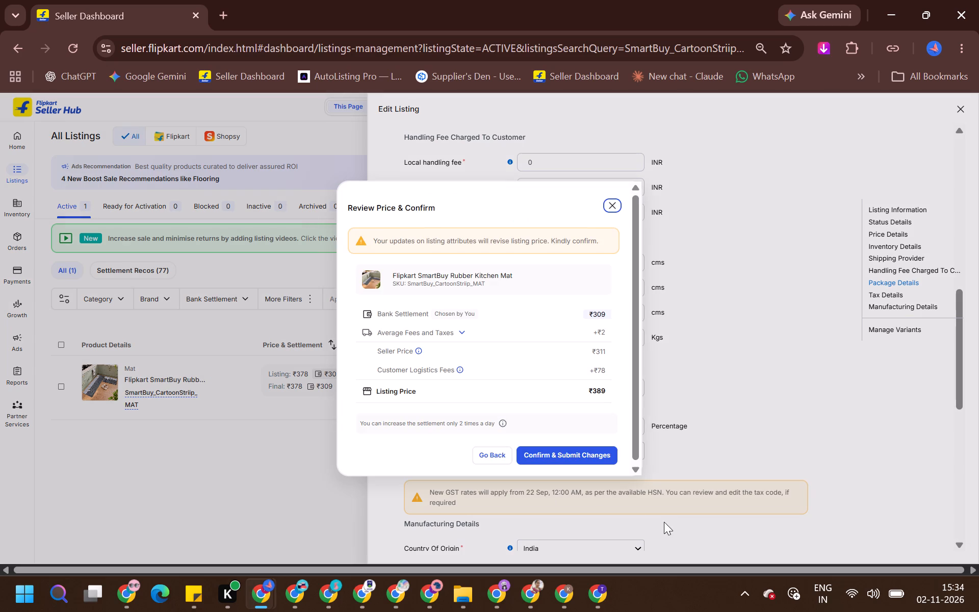
click(595, 455)
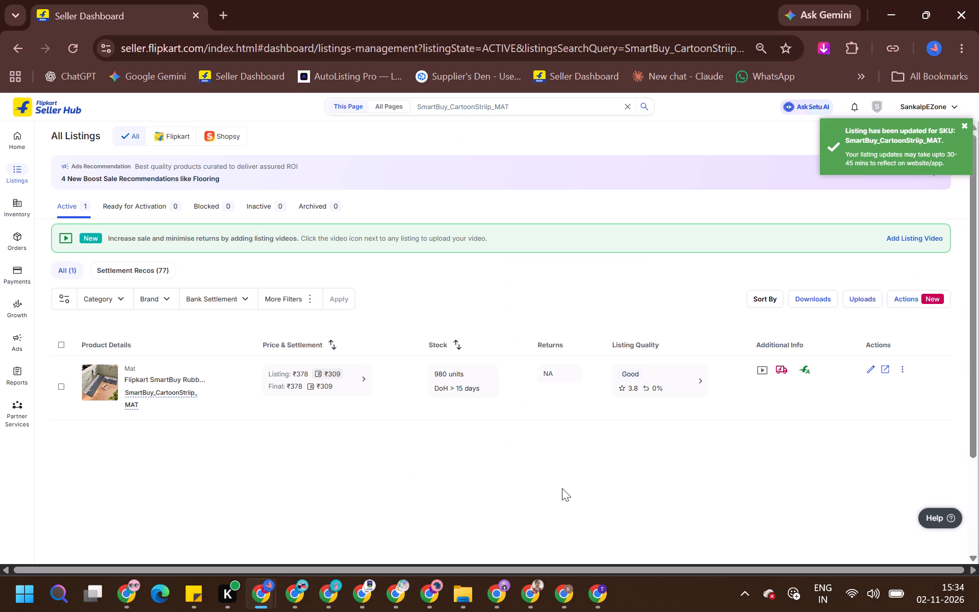
Look up the SankalpE-MOP SKU from the seller insights list in the active listings and open its bank settlement editor.
click(247, 529)
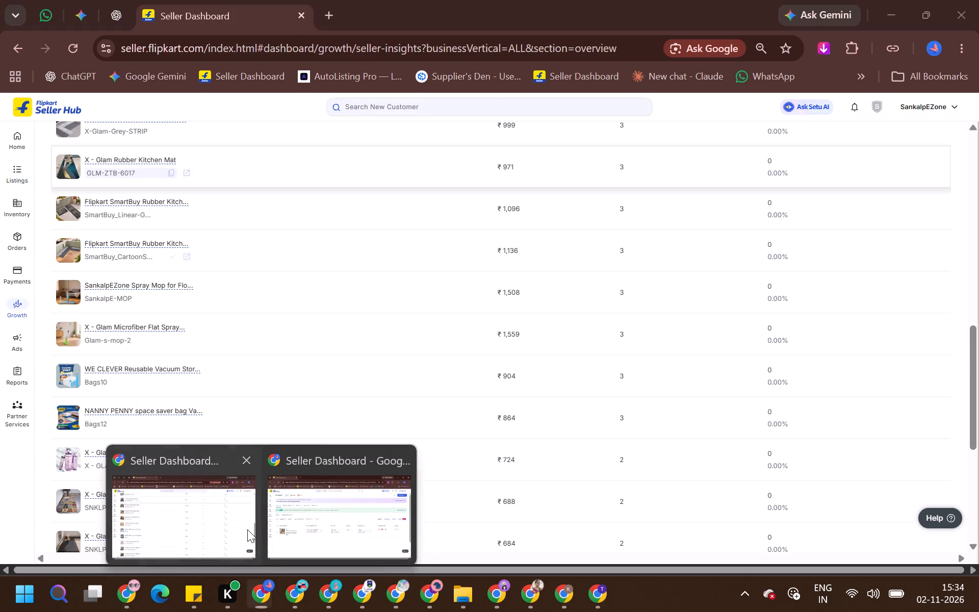
click(164, 299)
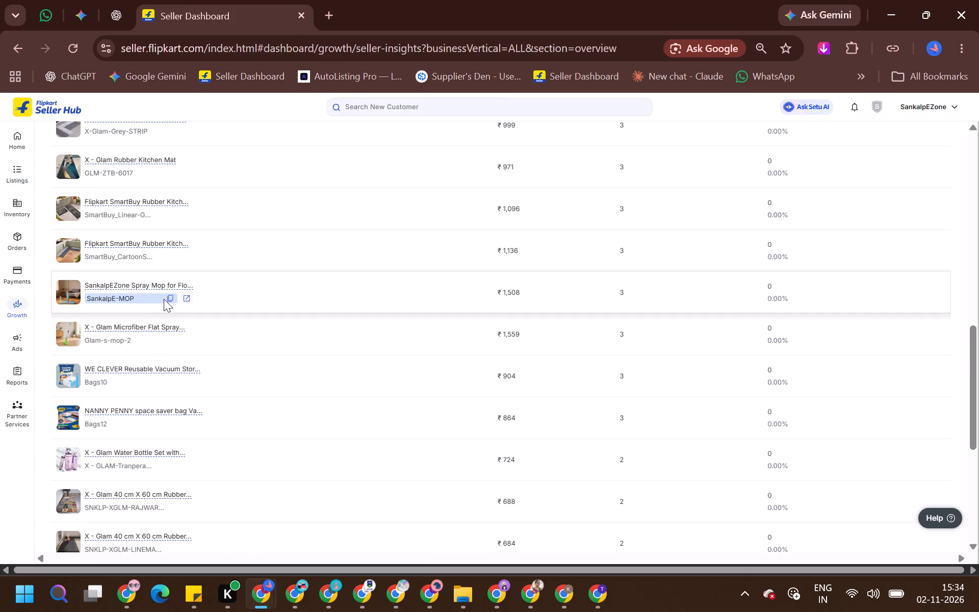
click(169, 300)
key(alt+Tab)
click(458, 93)
ctrl+click(461, 97)
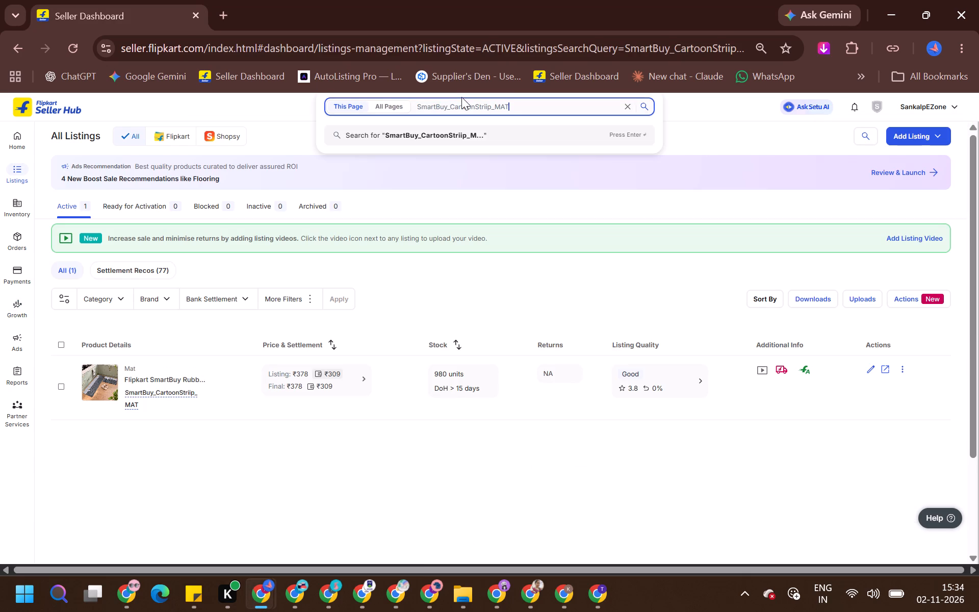
key(ctrl+a)
key(ctrl+v)
key(ctrl+Return)
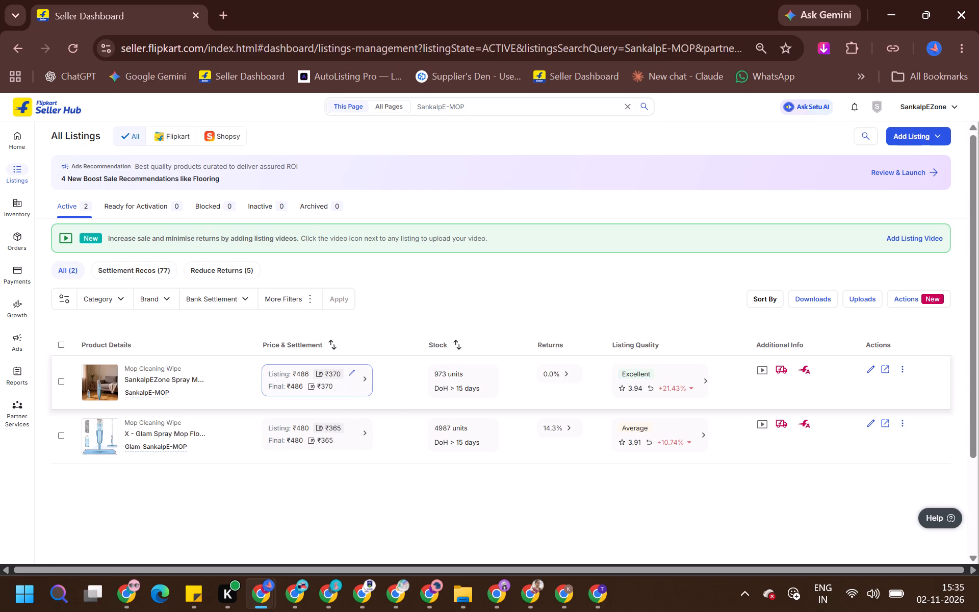
click(348, 376)
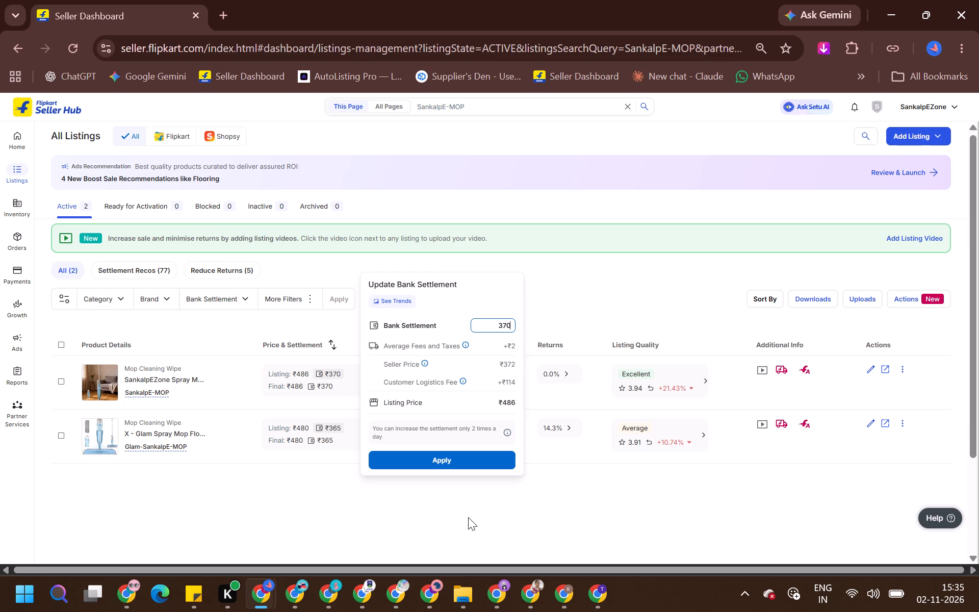
Set the SankalpE-MOP listing's package details to length 10, breadth 7, height 5 cm and weight 0.35 kg, and submit the changes.
click(875, 373)
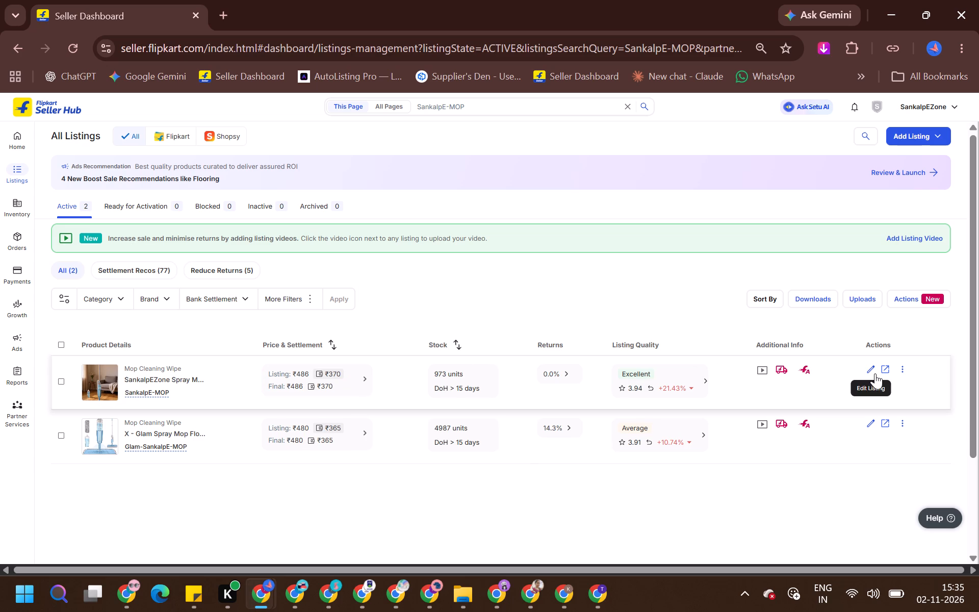
scroll(612, 386, down, 7)
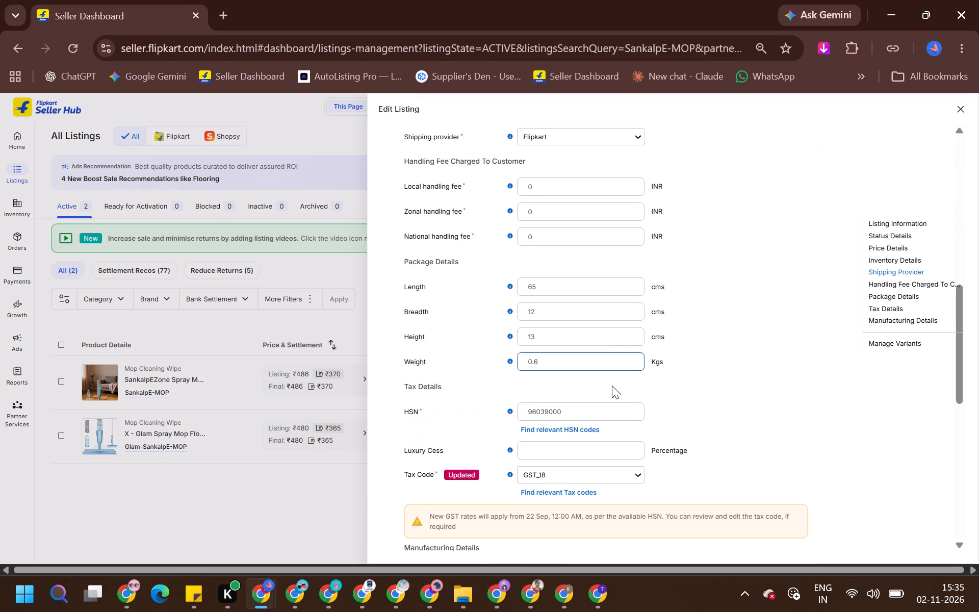
scroll(612, 386, down, 1)
scroll(576, 312, up, 1)
triple_click(569, 277)
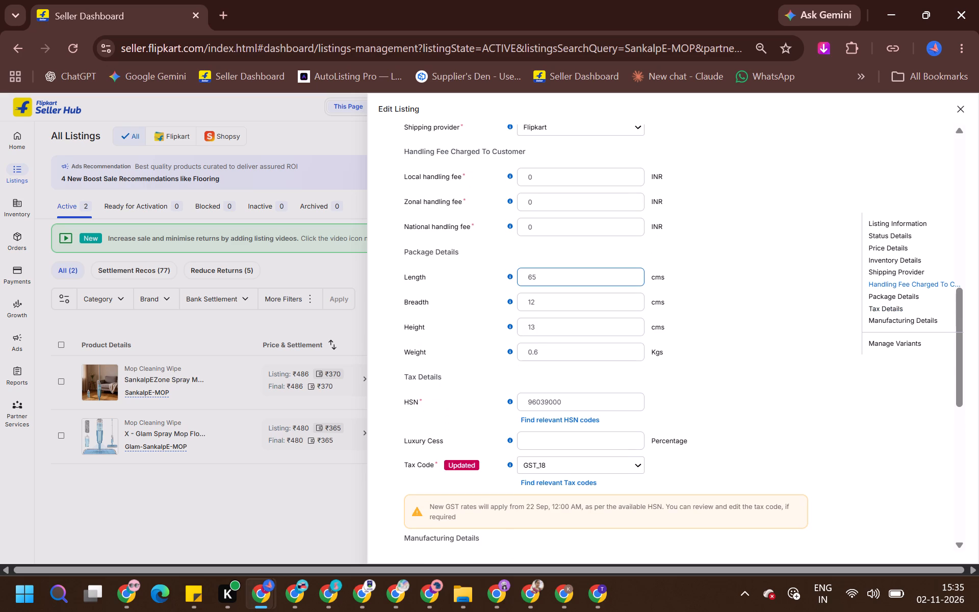
key(ctrl+a)
text(10)
key(Tab)
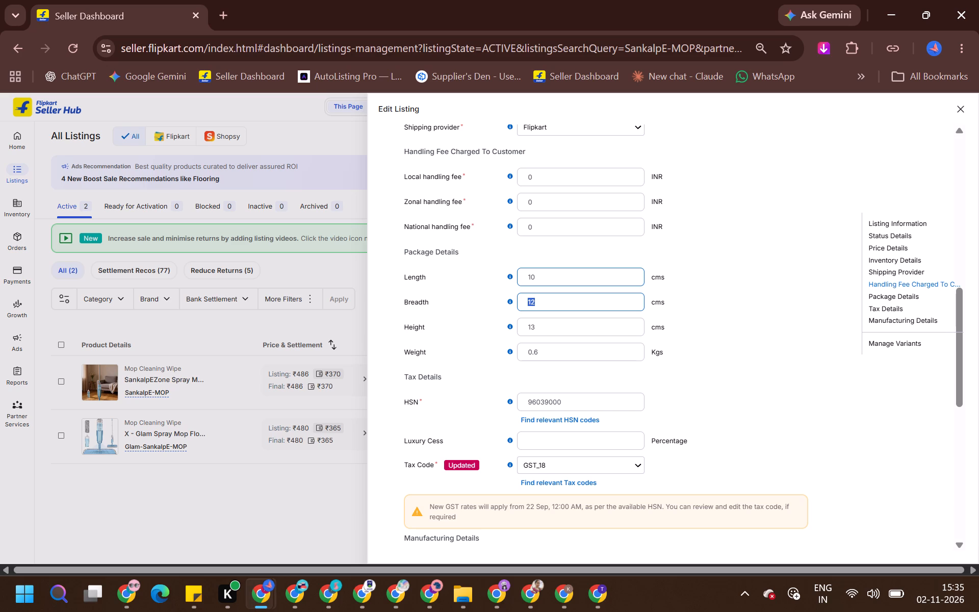
key(7)
key(Tab)
key(5)
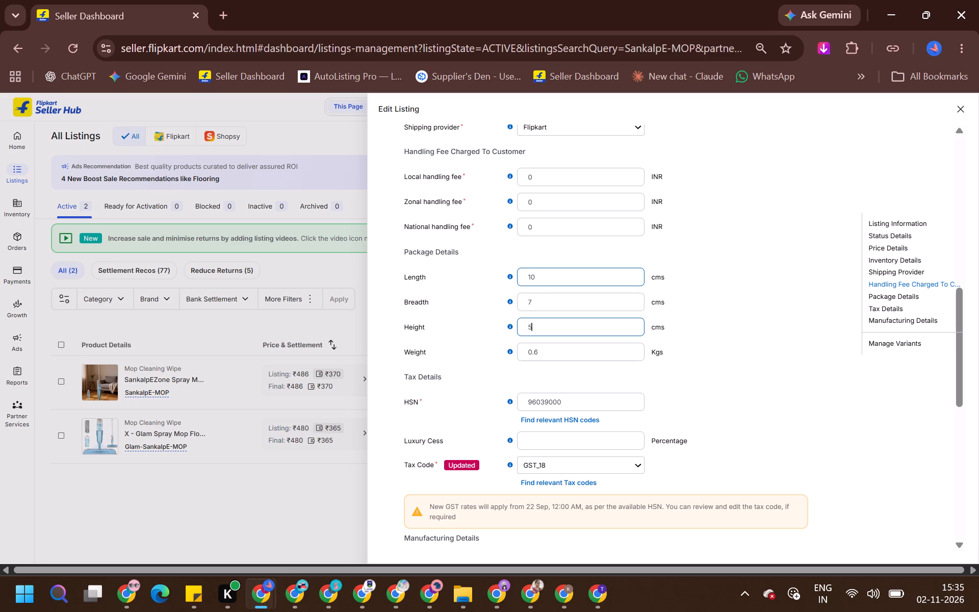
key(Tab)
text(0.)
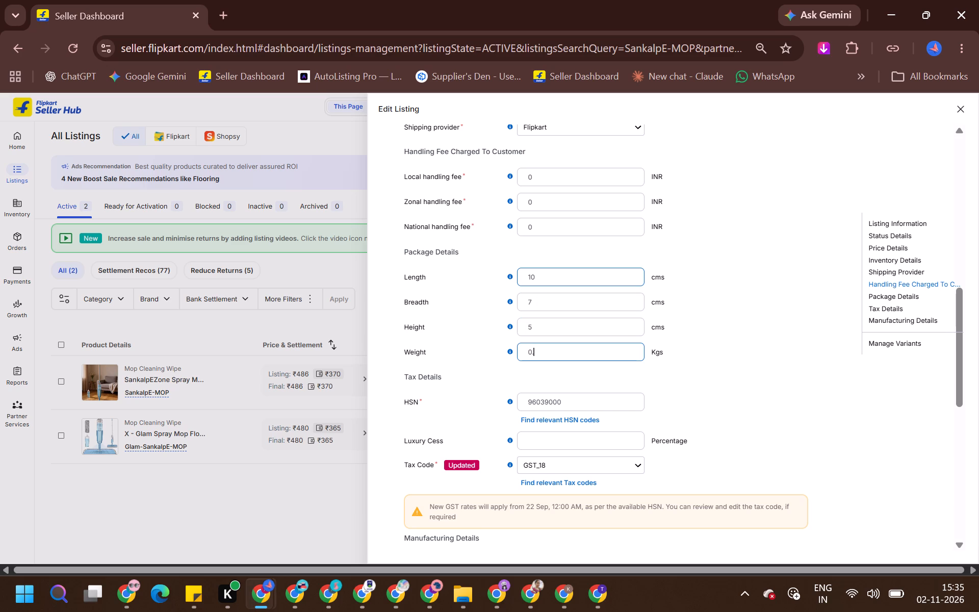
text(34)
key(BackSpace)
key(5)
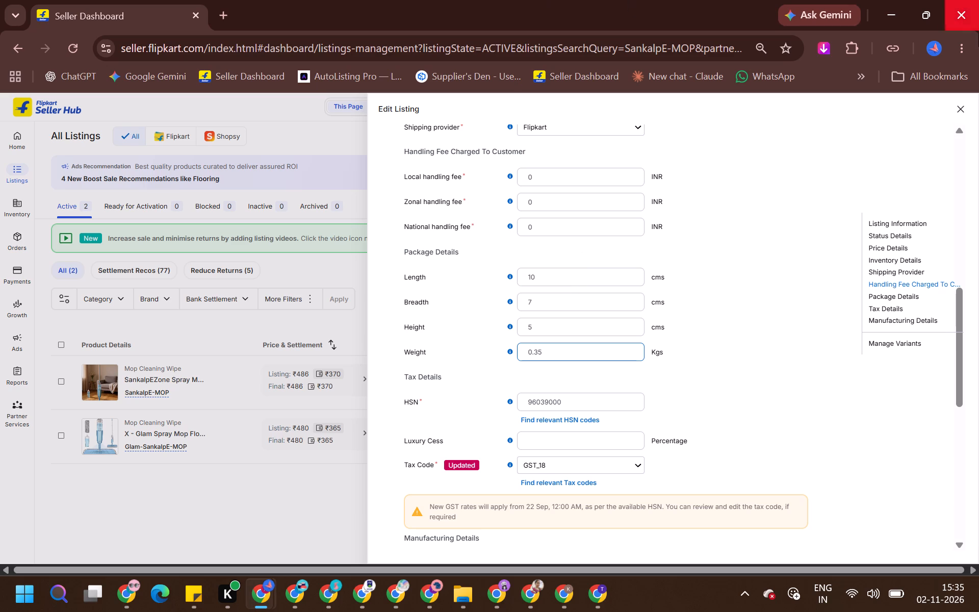
key(Return)
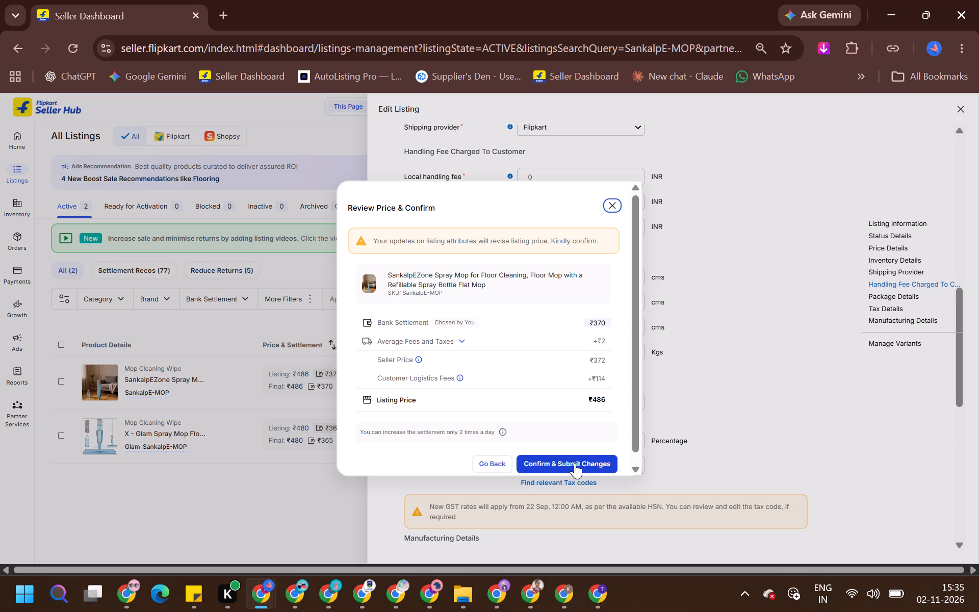
click(575, 463)
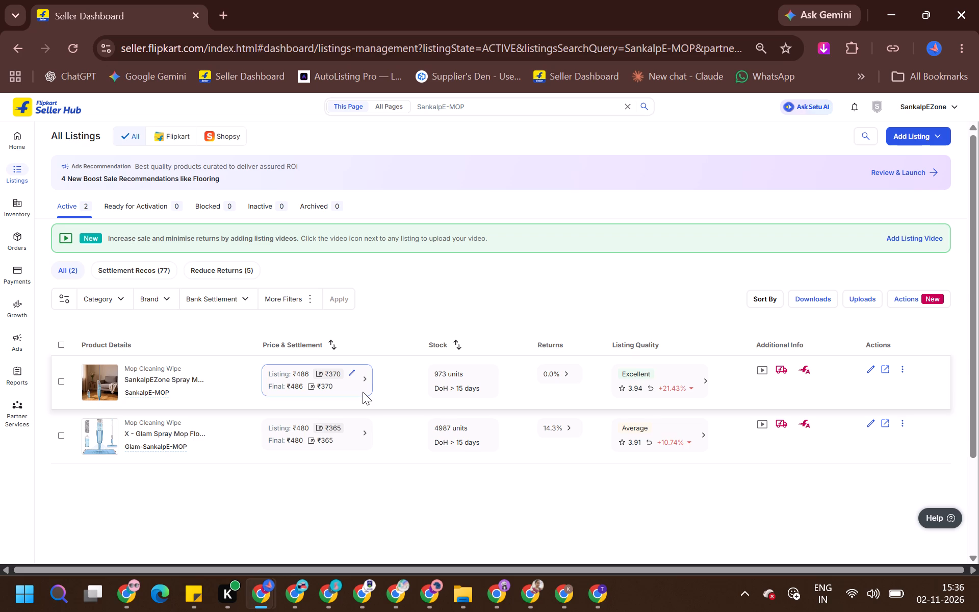
click(467, 208)
Set the bank settlement of the Glam-SankalpE-MOP listing to ₹370.
click(347, 427)
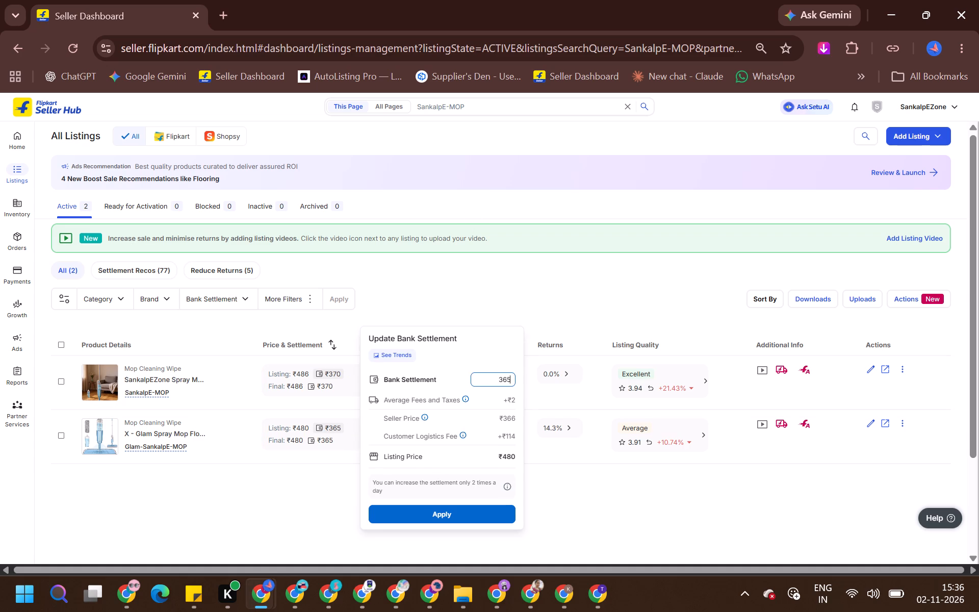
key(BackSpace)
key(BackSpace)
key(7)
key(0)
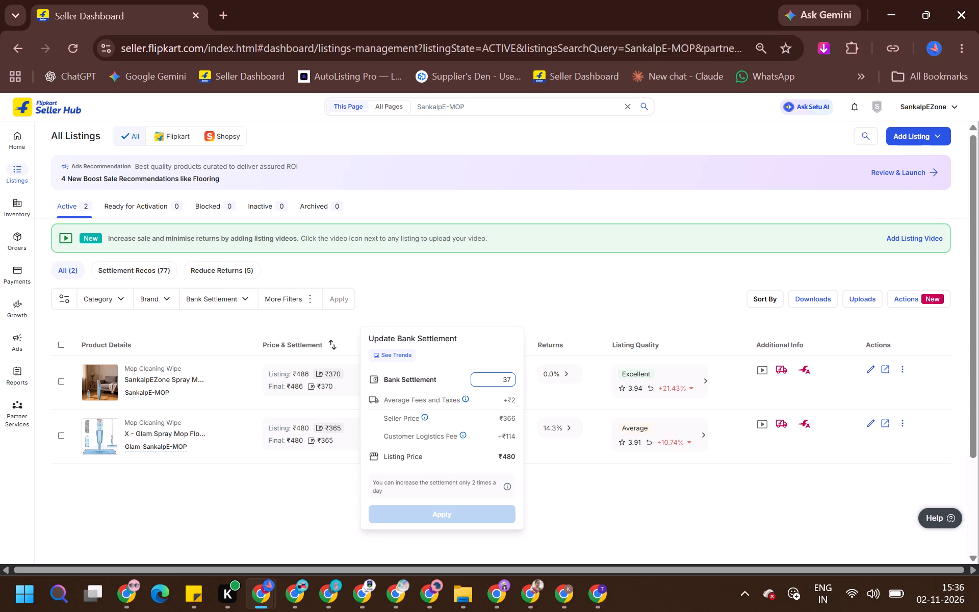
click(495, 507)
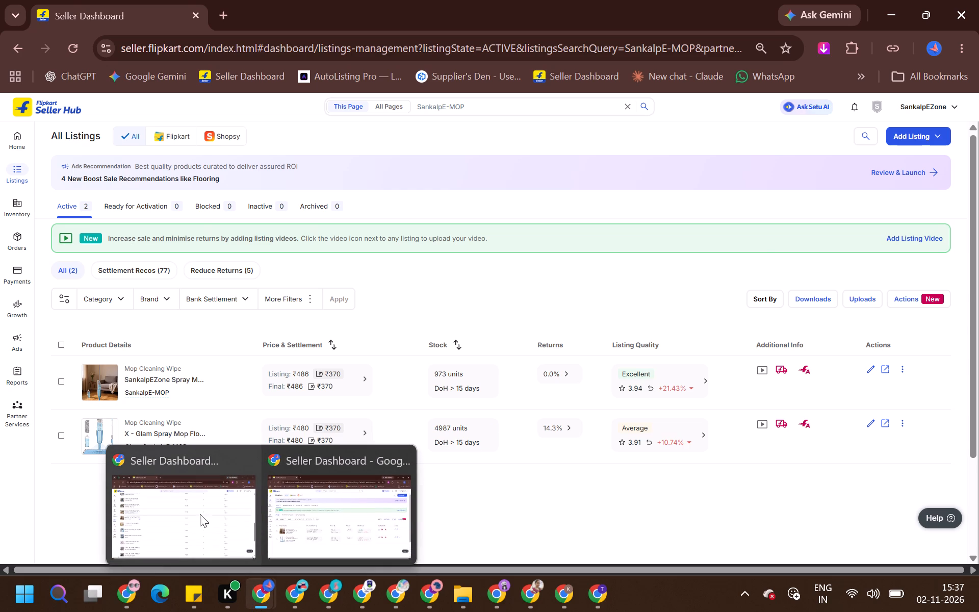
Copy the Glam-s-mop-2 SKU from the seller insights list and search for it in the active listings.
click(190, 503)
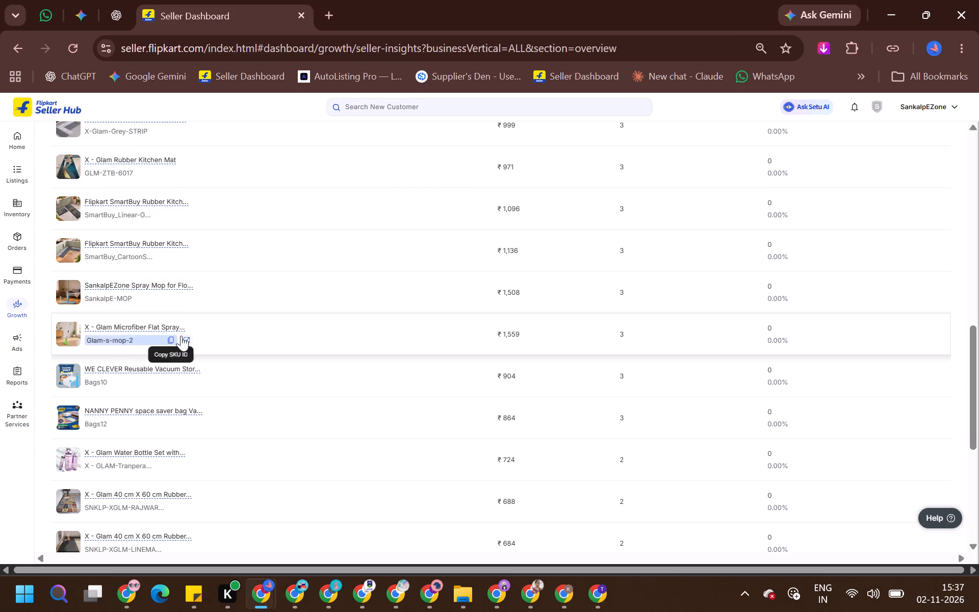
click(172, 341)
click(266, 599)
click(339, 525)
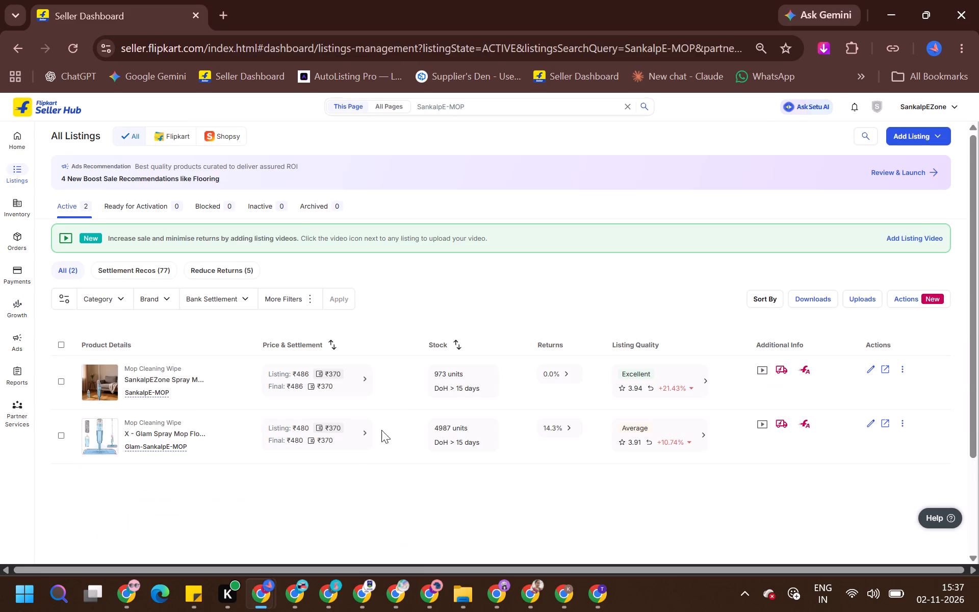
scroll(475, 288, up, 3)
triple_click(490, 111)
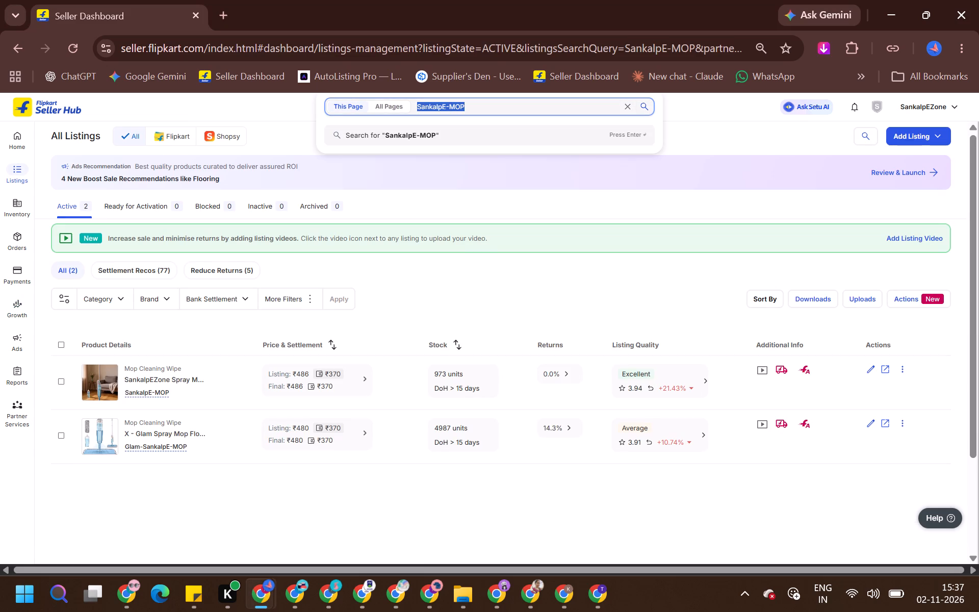
key(ctrl+v)
key(Return)
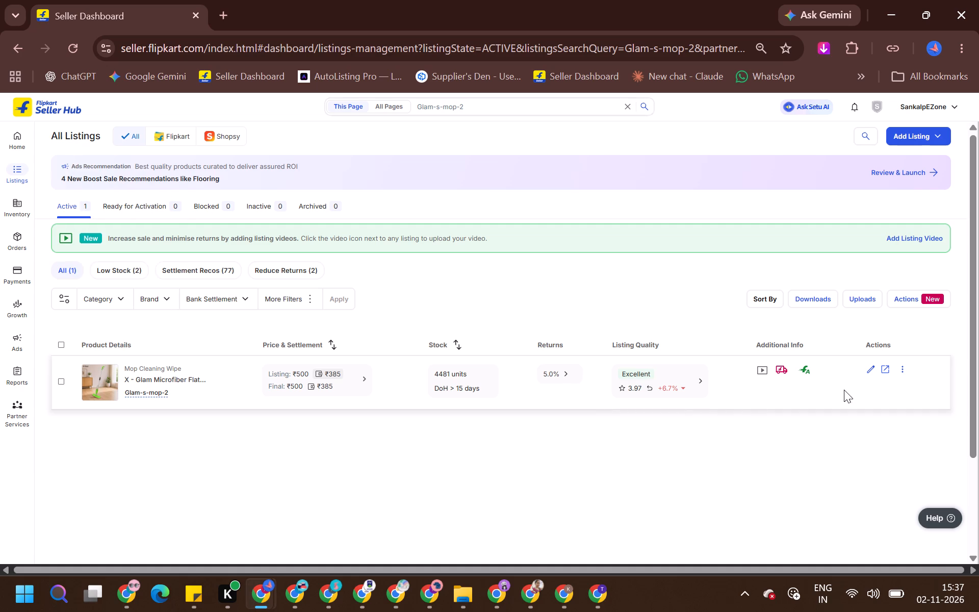
Open the Glam-s-mop-2 listing's edit form and check its package details.
click(873, 365)
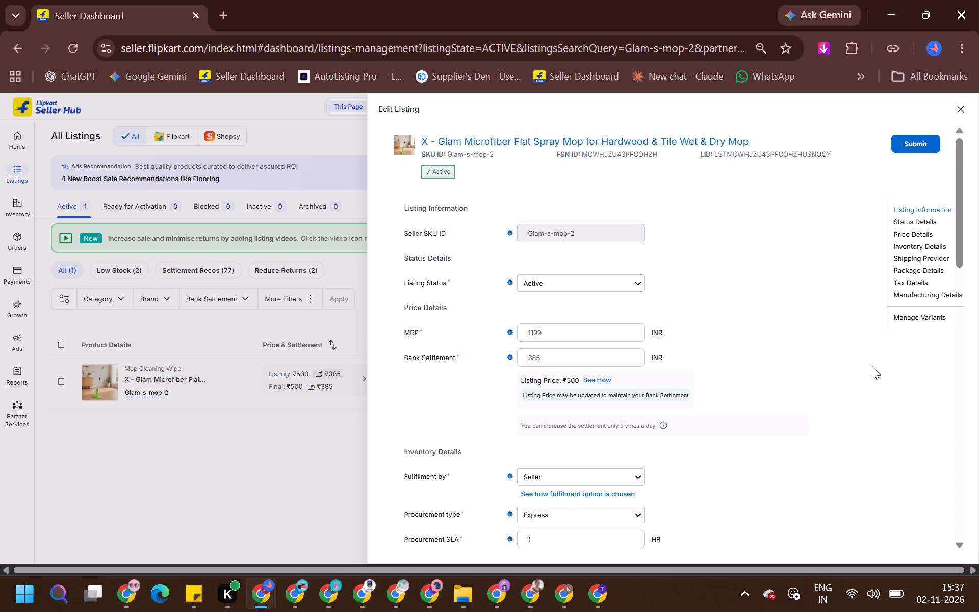
scroll(885, 332, down, 5)
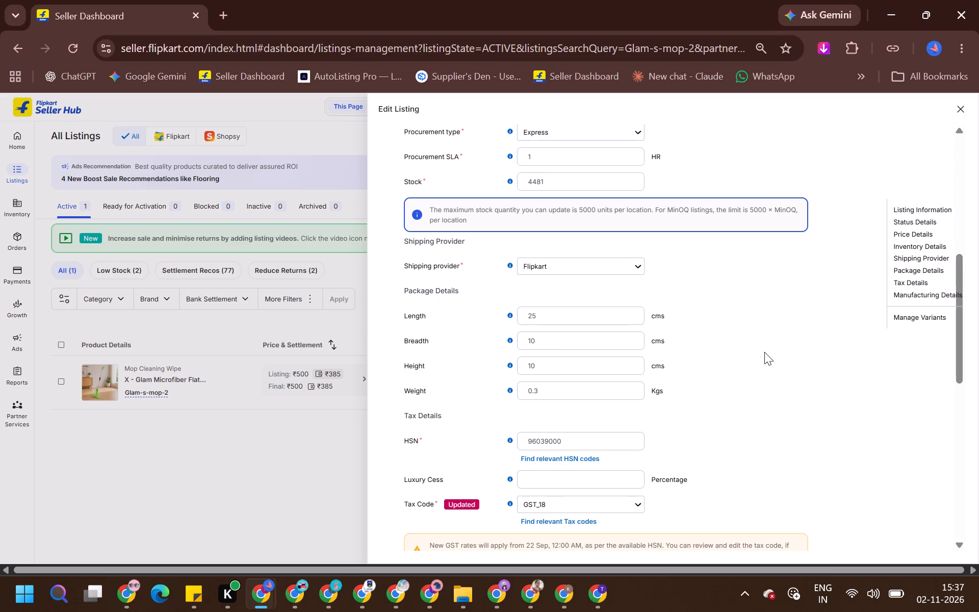
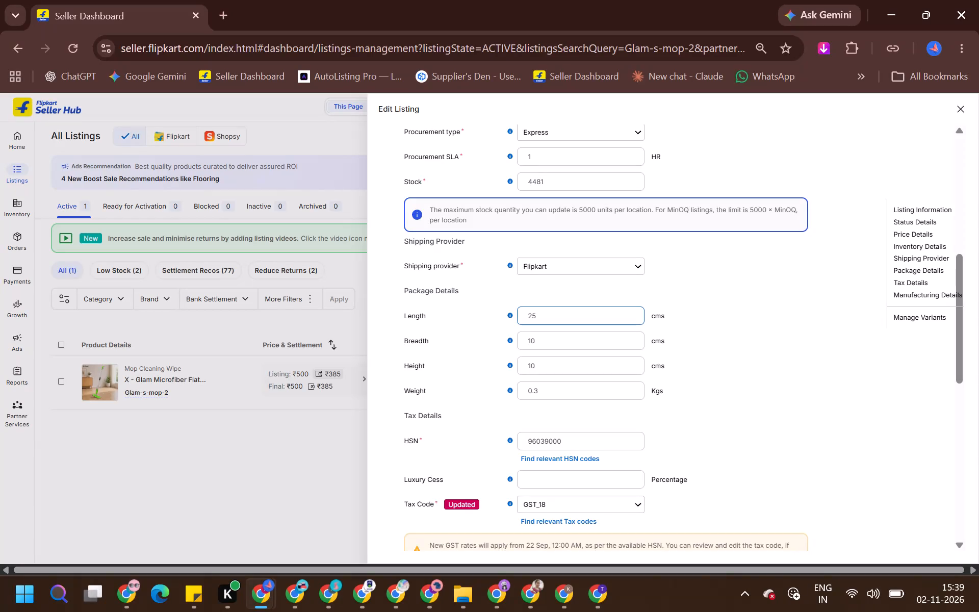
Set the Glam-s-mop-2 listing's package details to length 10, breadth 7, height 5 cm and weight 0.35 kg, and submit the changes.
triple_click(542, 318)
text(19)
key(BackSpace)
key(0)
key(Tab)
key(7)
key(Tab)
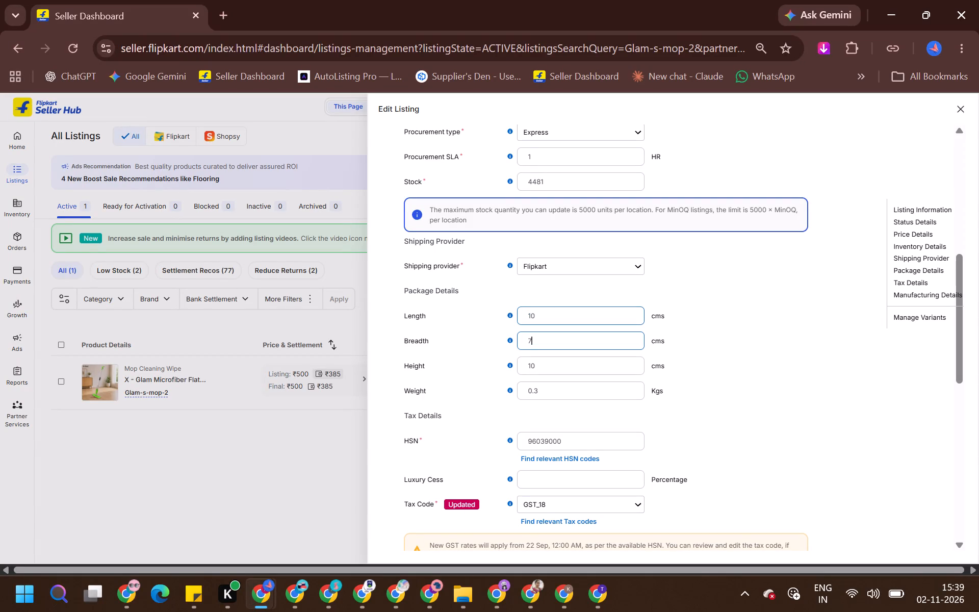
key(5)
key(Tab)
text(0.35)
key(Return)
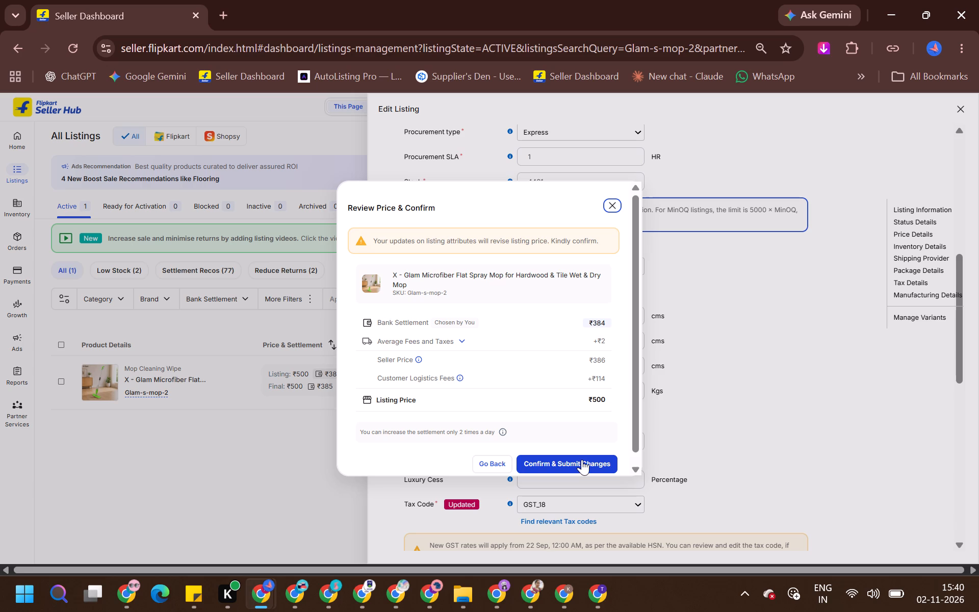
click(582, 460)
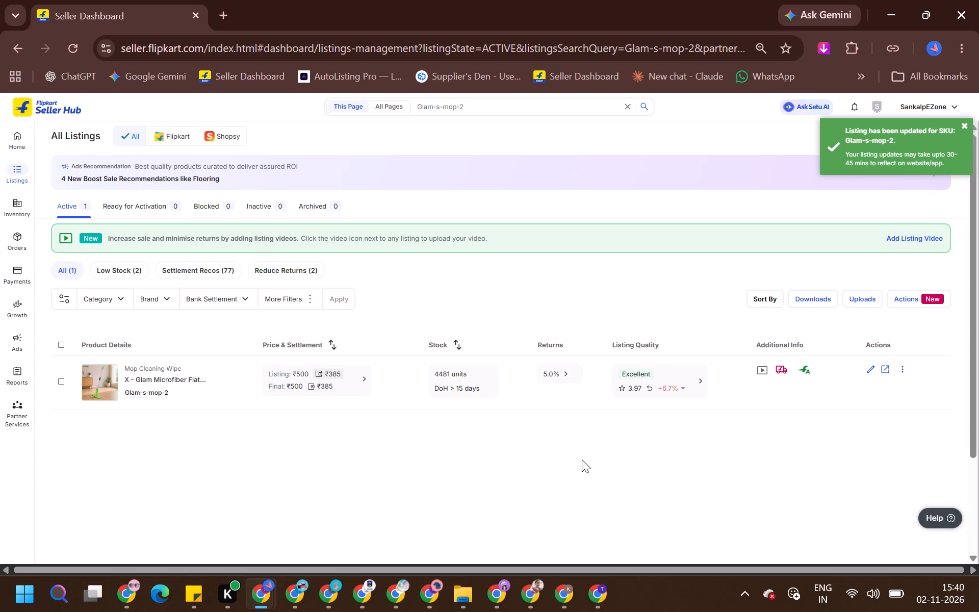
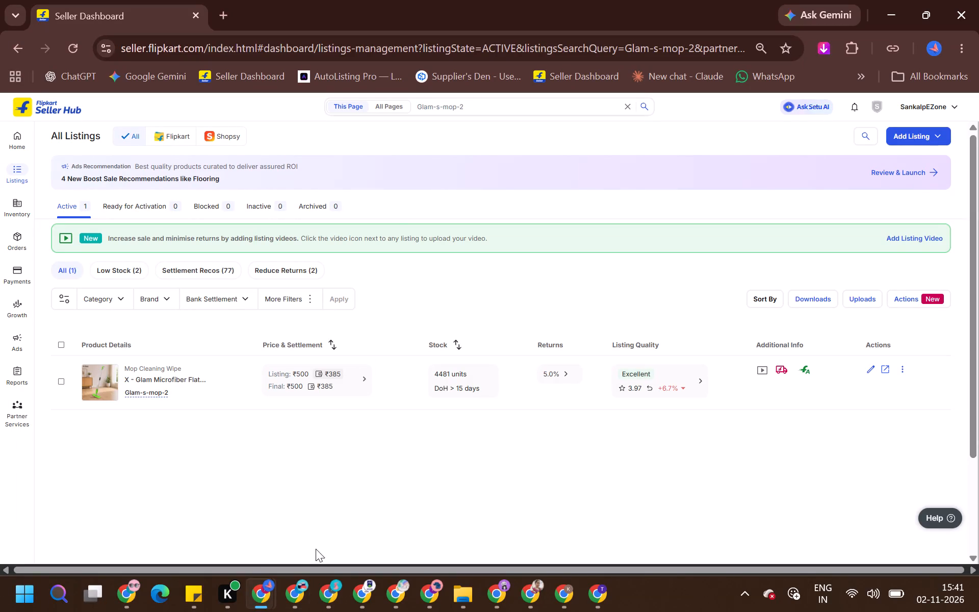
Copy the SKU of the SNKLP-XGLM-RAJWARI-002 rubber carpet from the seller insights product list and search the listings for it.
click(260, 594)
click(208, 518)
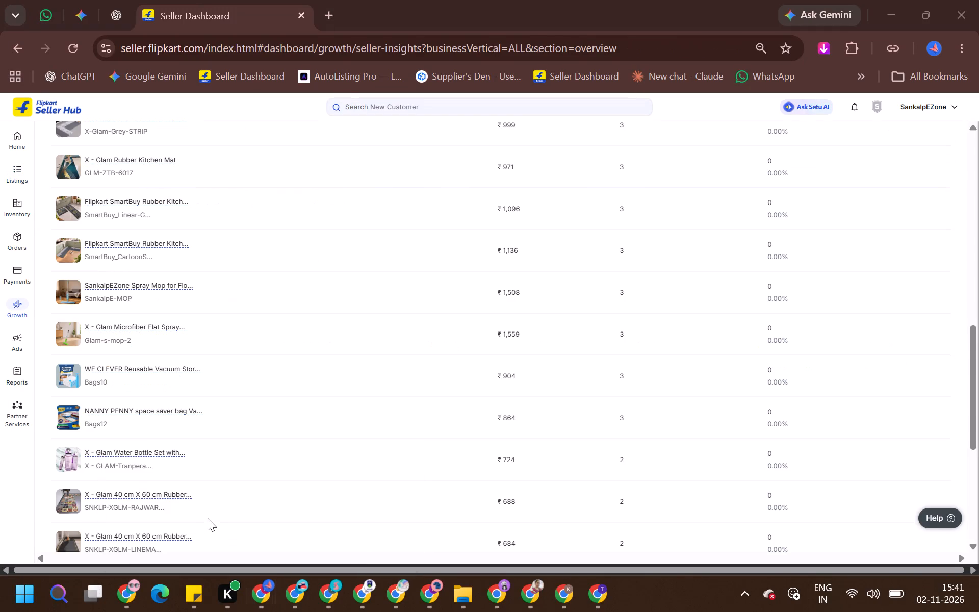
scroll(141, 384, down, 2)
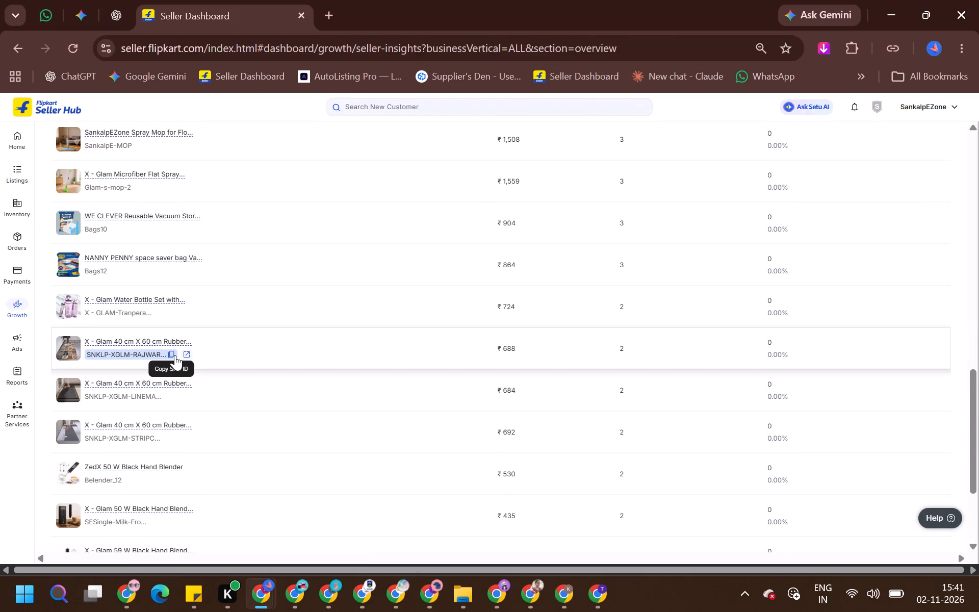
click(175, 355)
key(alt+Tab)
click(470, 108)
key(ctrl+a)
key(ctrl+v)
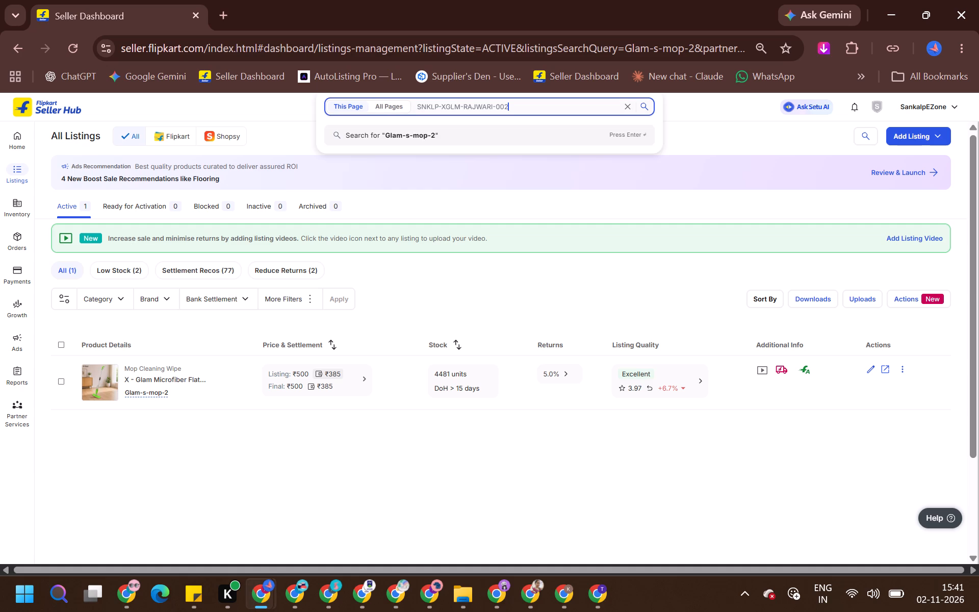
key(Return)
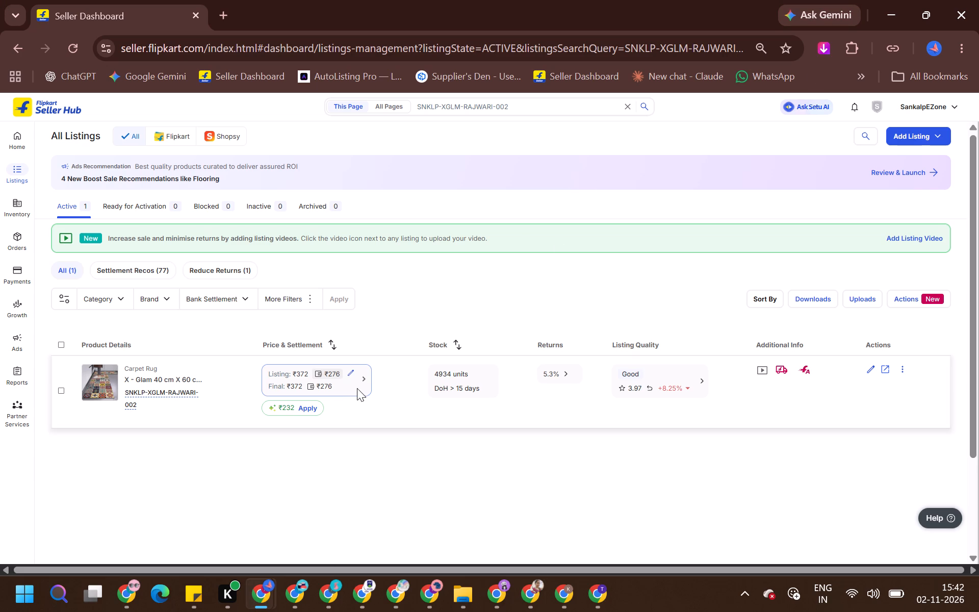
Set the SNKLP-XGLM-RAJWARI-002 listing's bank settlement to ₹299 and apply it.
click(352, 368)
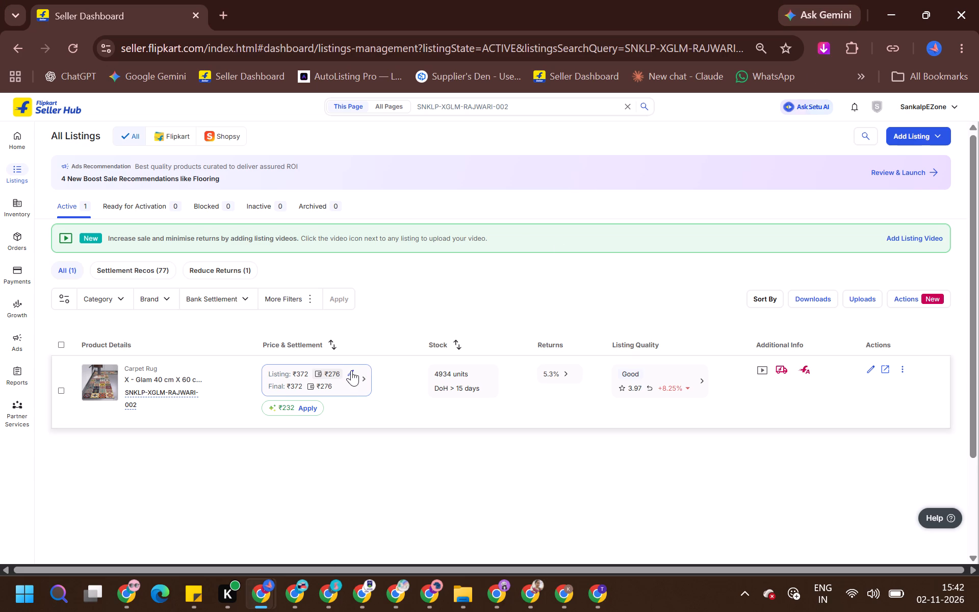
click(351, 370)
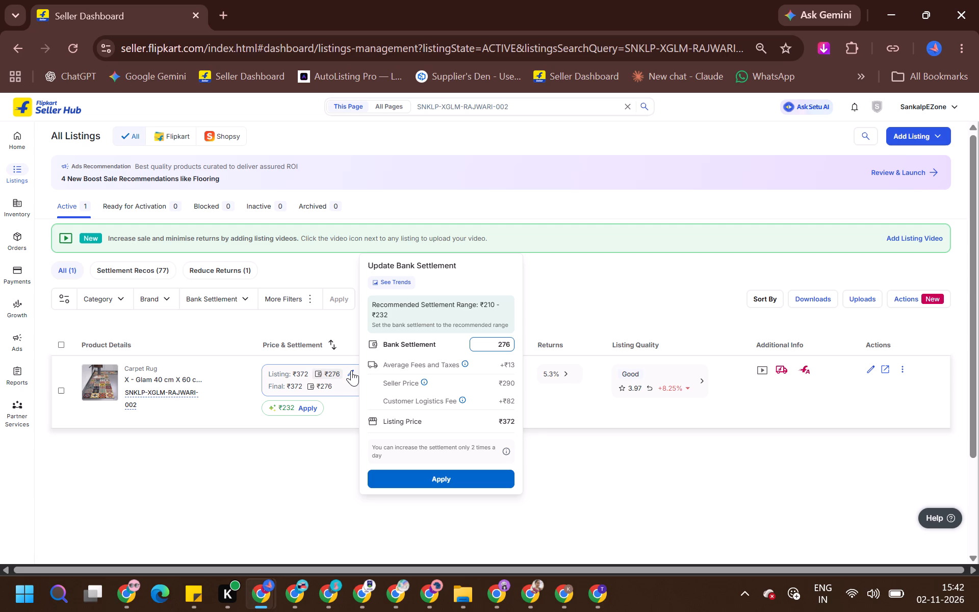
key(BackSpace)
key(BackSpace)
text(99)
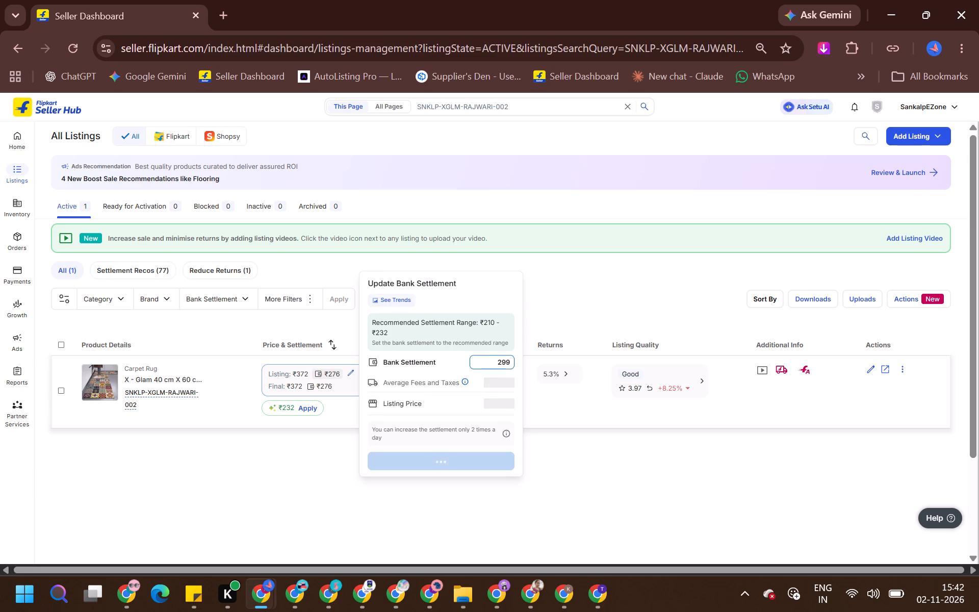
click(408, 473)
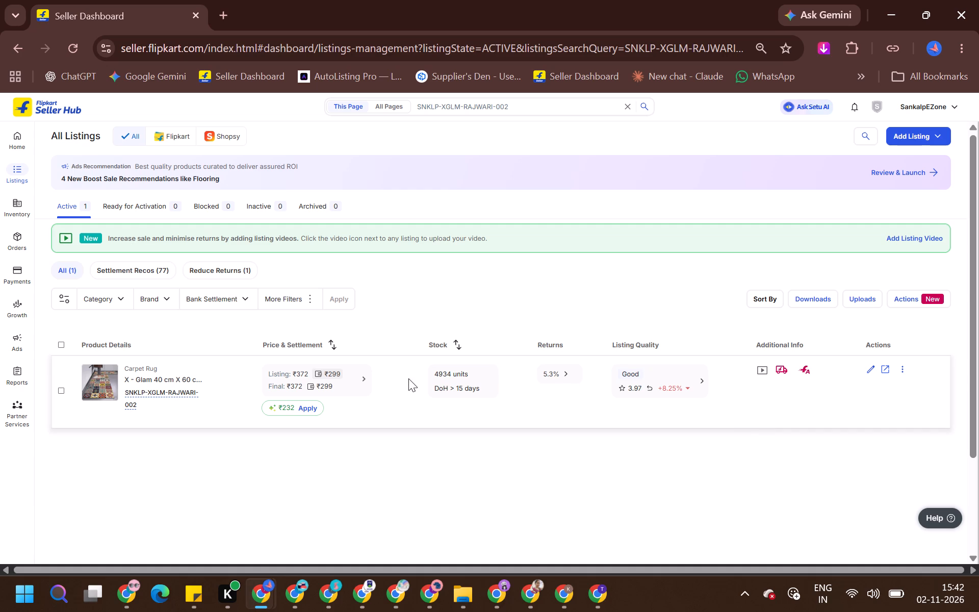
Set the SNKLP-XGLM-RAJWARI-002 listing's bank settlement to ₹309 and apply it.
click(350, 373)
drag(490, 353, 521, 353)
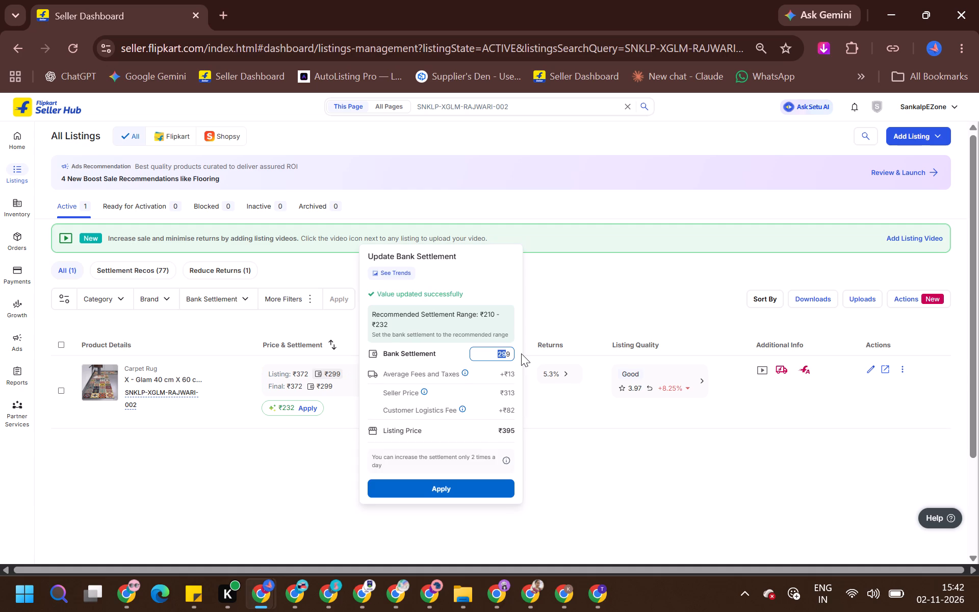
text(309)
click(476, 491)
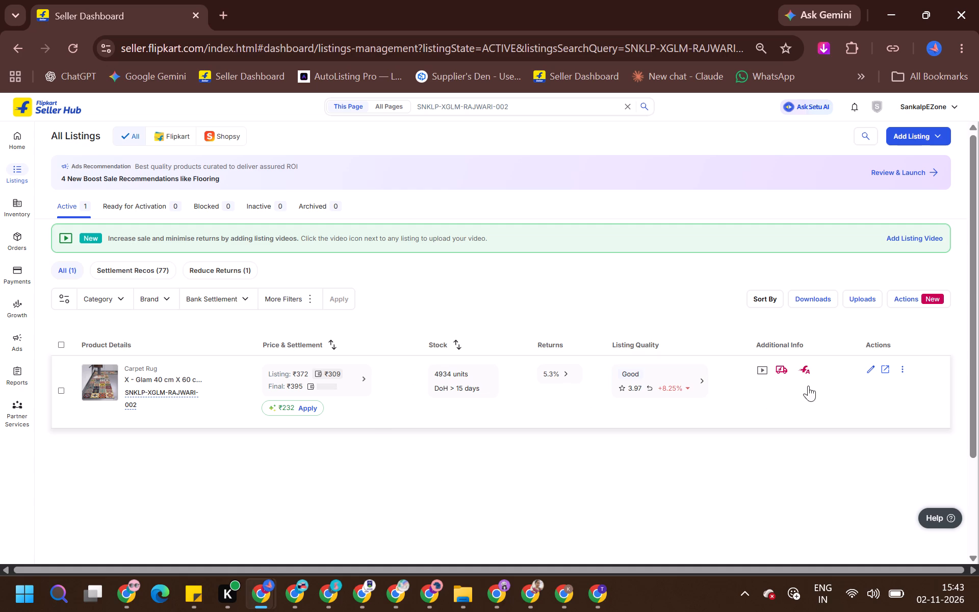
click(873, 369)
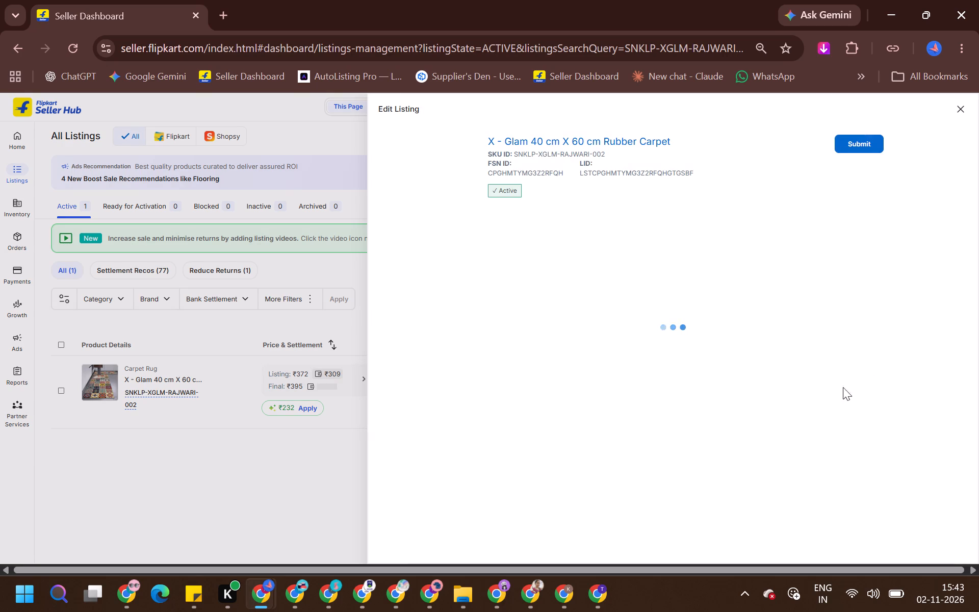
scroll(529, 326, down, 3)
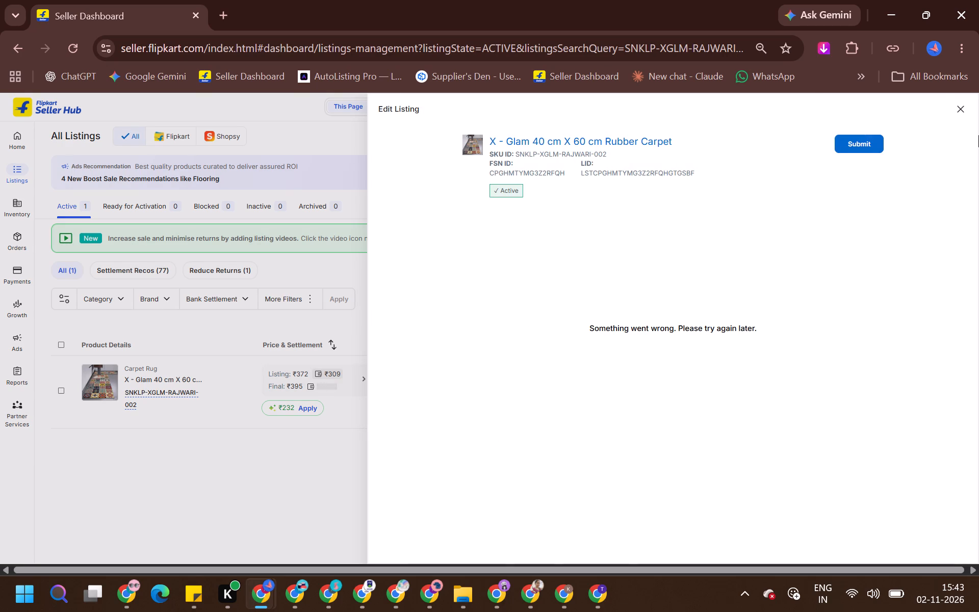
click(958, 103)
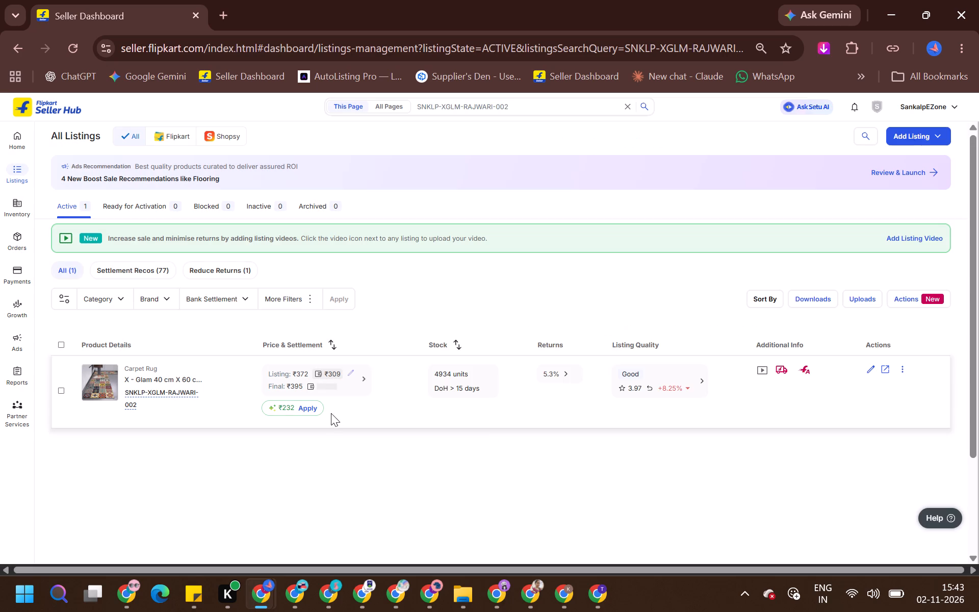
Set the SNKLP-XGLM-RAJWARI-002 listing's package details to length 10, breadth 13, height 15 cm and weight 0.35 kg, and submit the changes.
click(867, 368)
scroll(602, 373, down, 2)
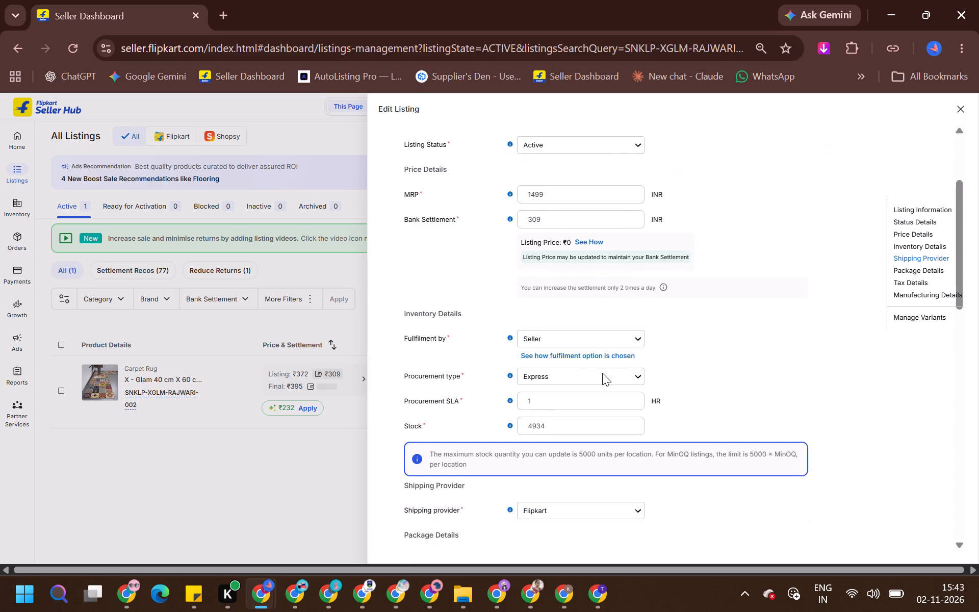
scroll(556, 437, down, 3)
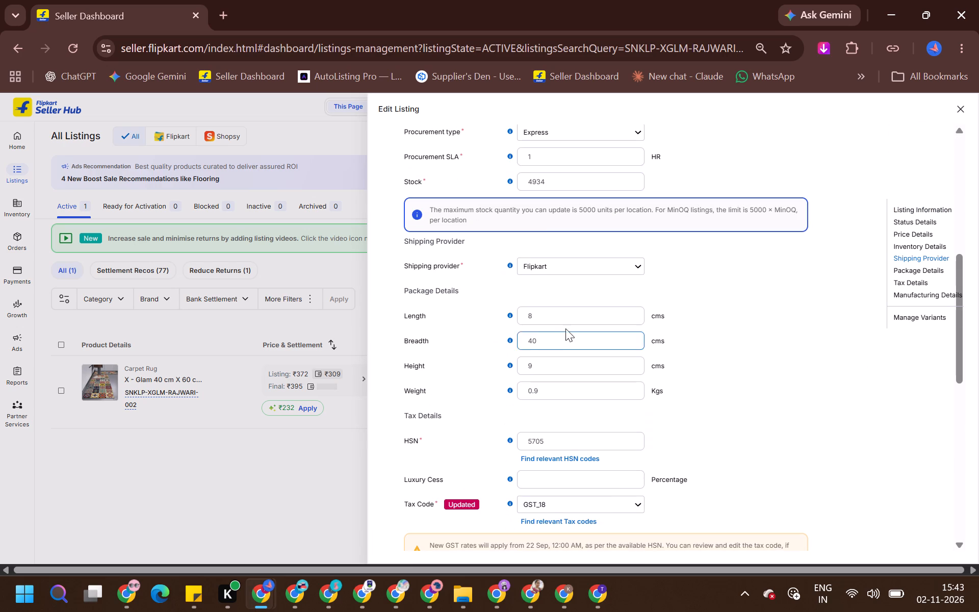
triple_click(567, 319)
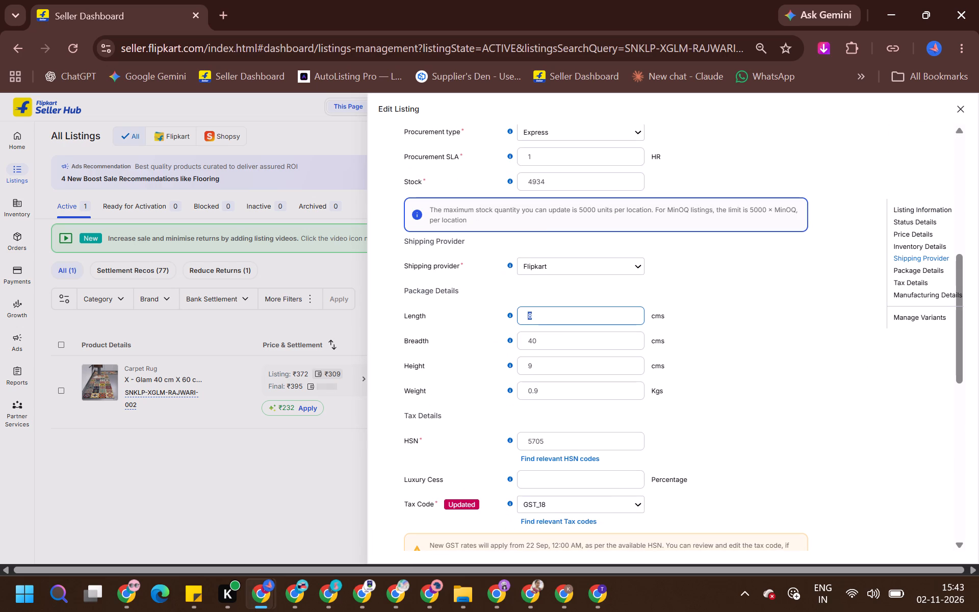
text(10)
key(Tab)
text(13)
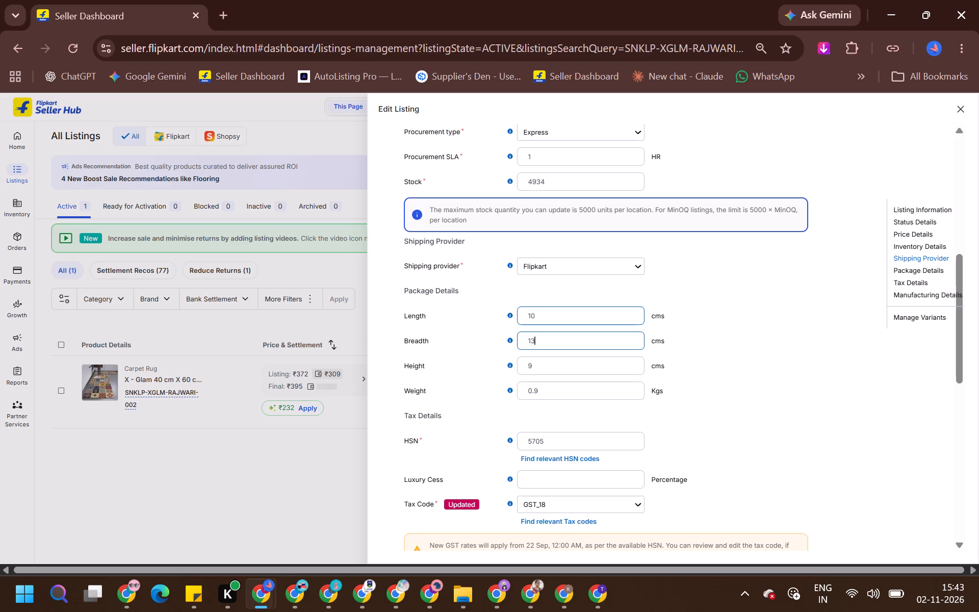
key(Tab)
text(15)
key(Tab)
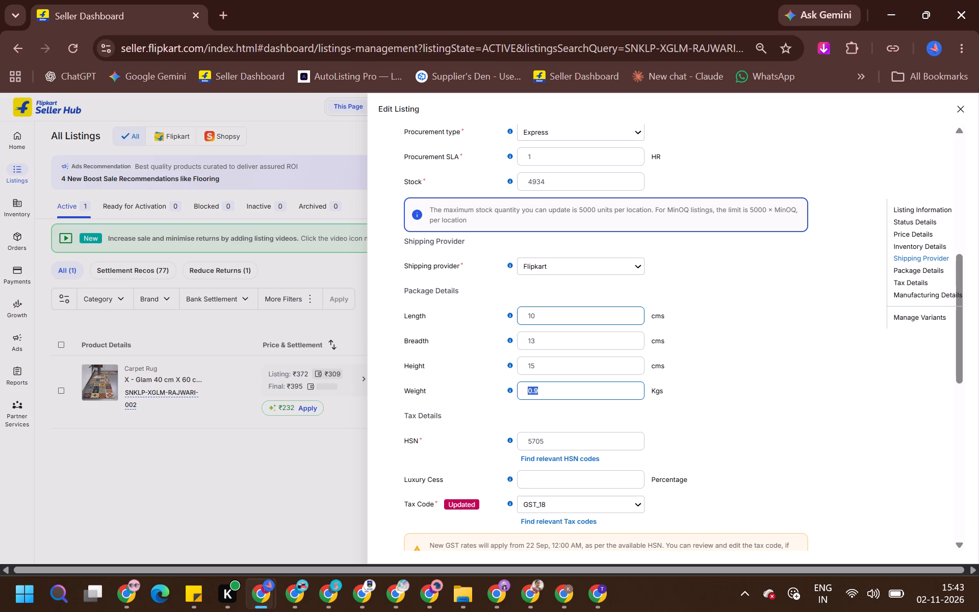
key(0)
text(.35)
key(Return)
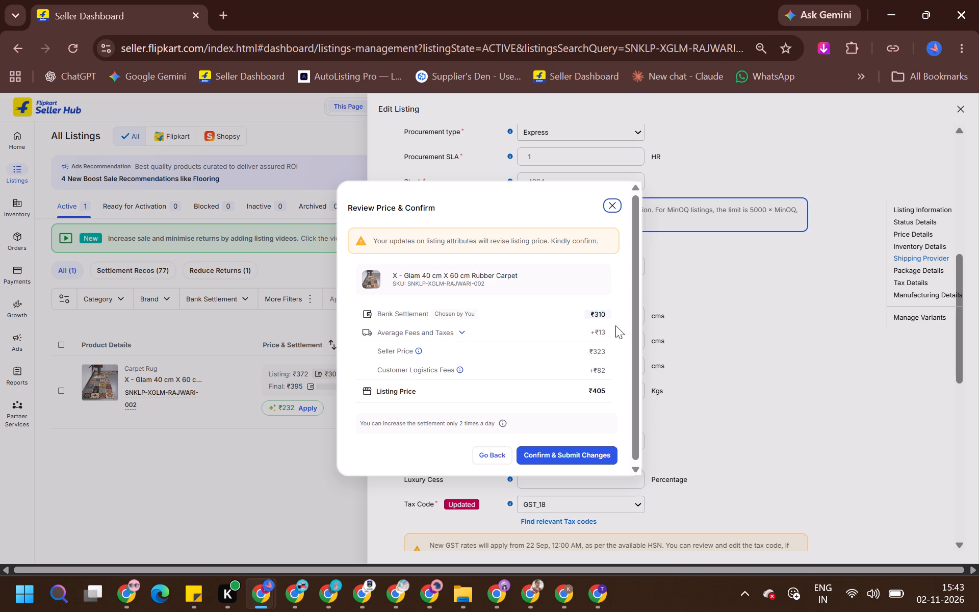
click(588, 450)
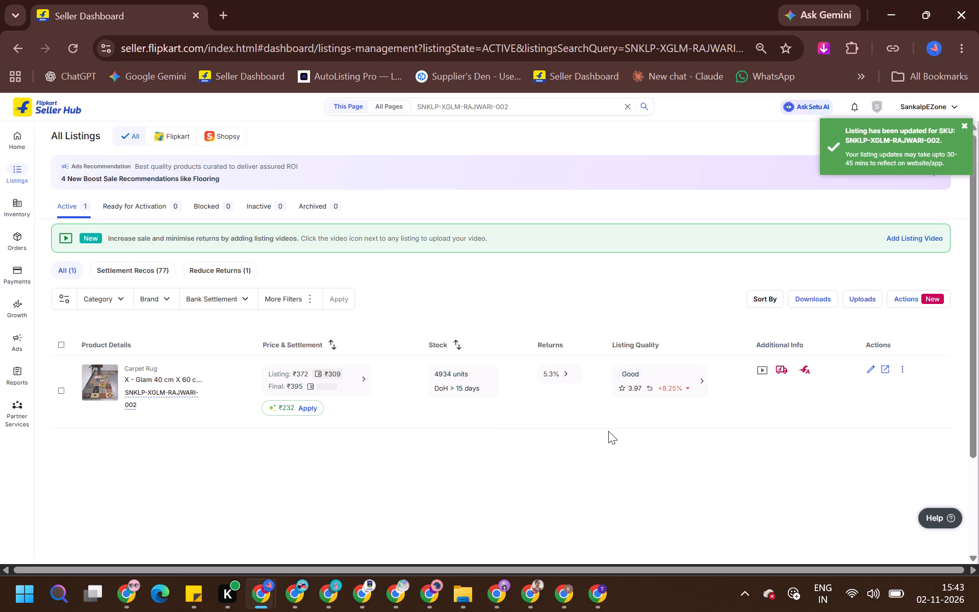
Copy the SKU of the 40 x 60 cm rubber carpet starting SNKLP-XGLM-LINEMA from the seller insights list and search the listings for it.
key(alt+Tab)
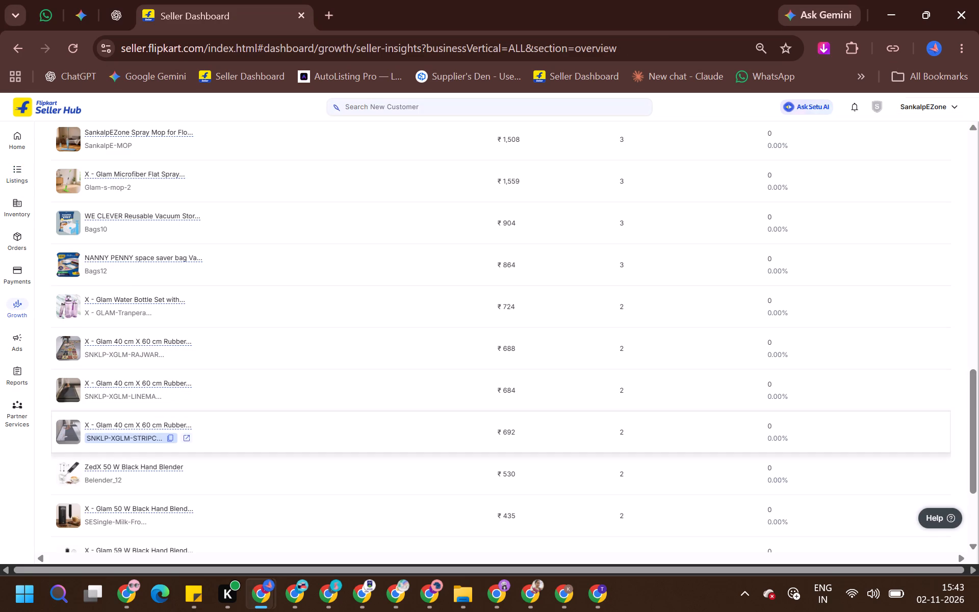
click(171, 398)
key(alt+Tab)
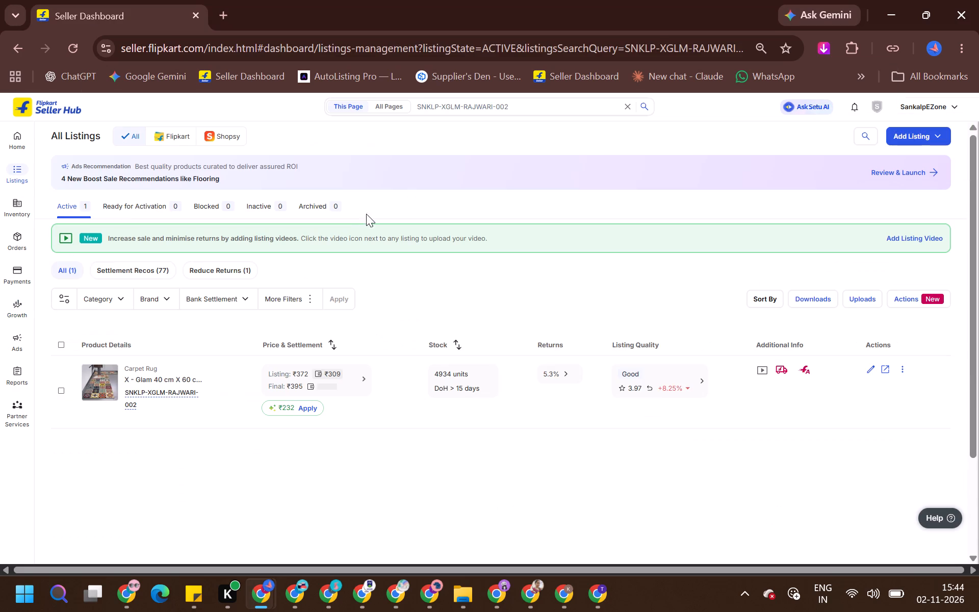
click(473, 97)
key(ctrl+a)
key(ctrl+v)
key(ctrl+Return)
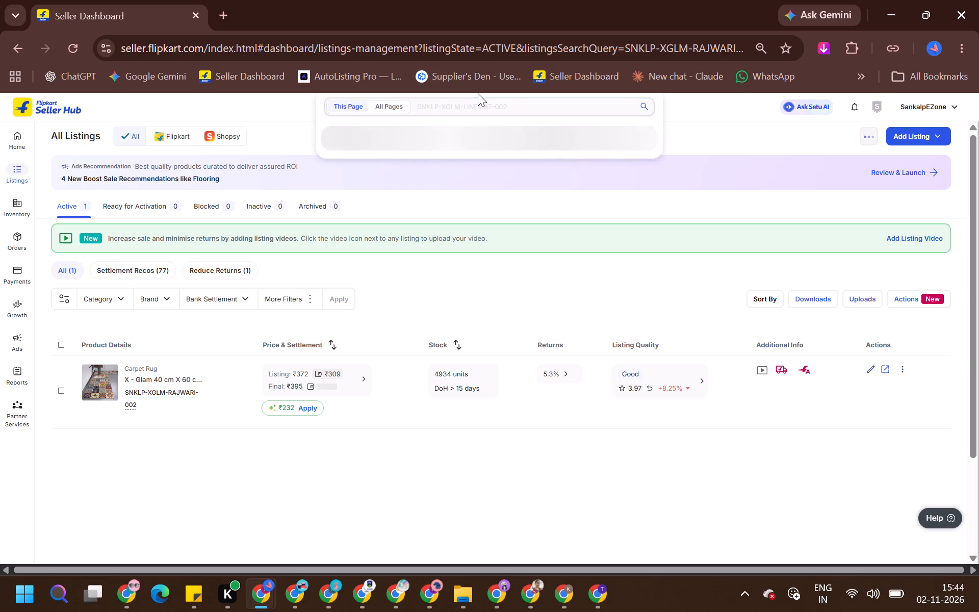
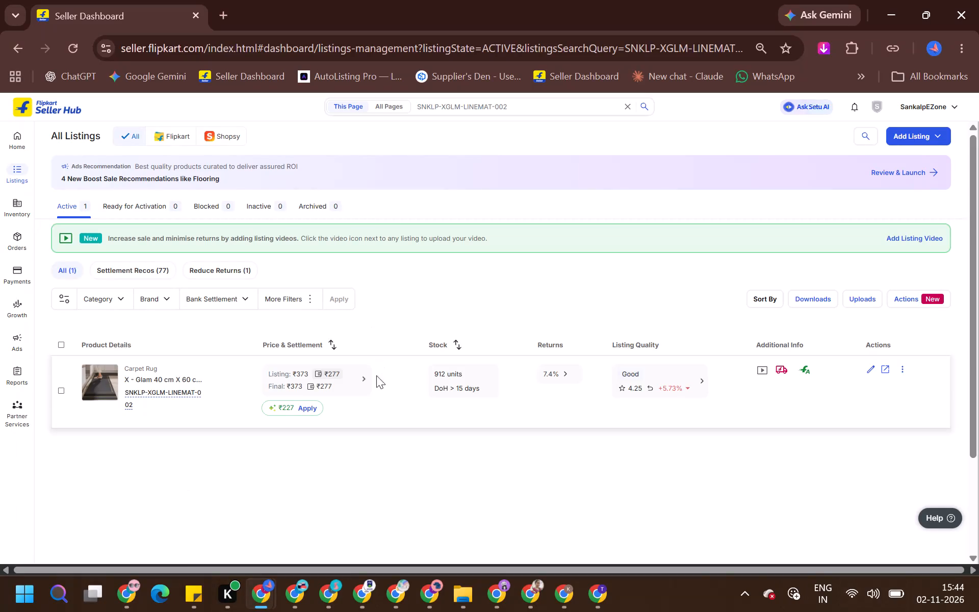
Set the SNKLP-XGLM-LINEMAT-002 listing's bank settlement to ₹299 and apply it.
click(347, 377)
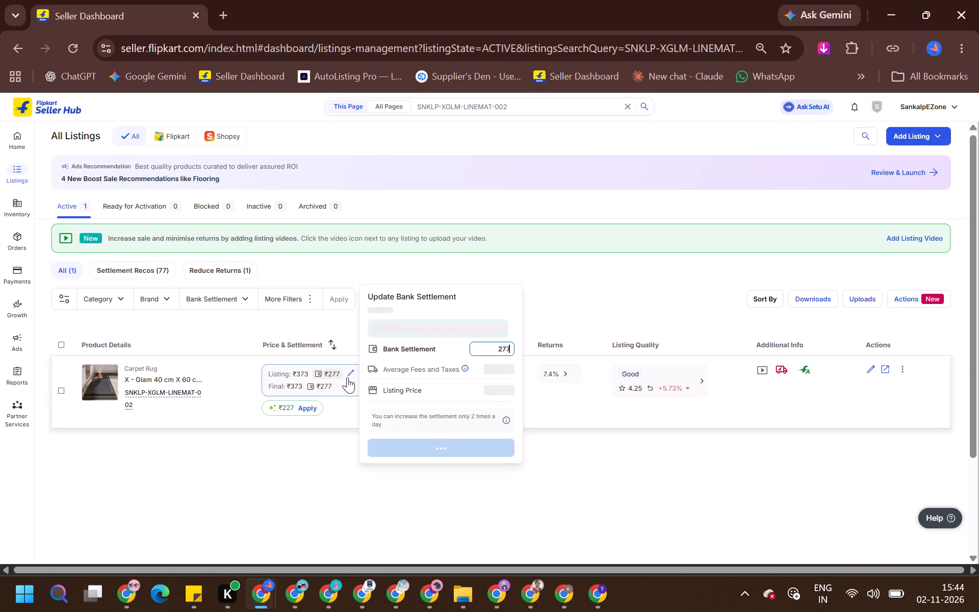
key(ctrl+a)
key(Right)
key(BackSpace)
key(BackSpace)
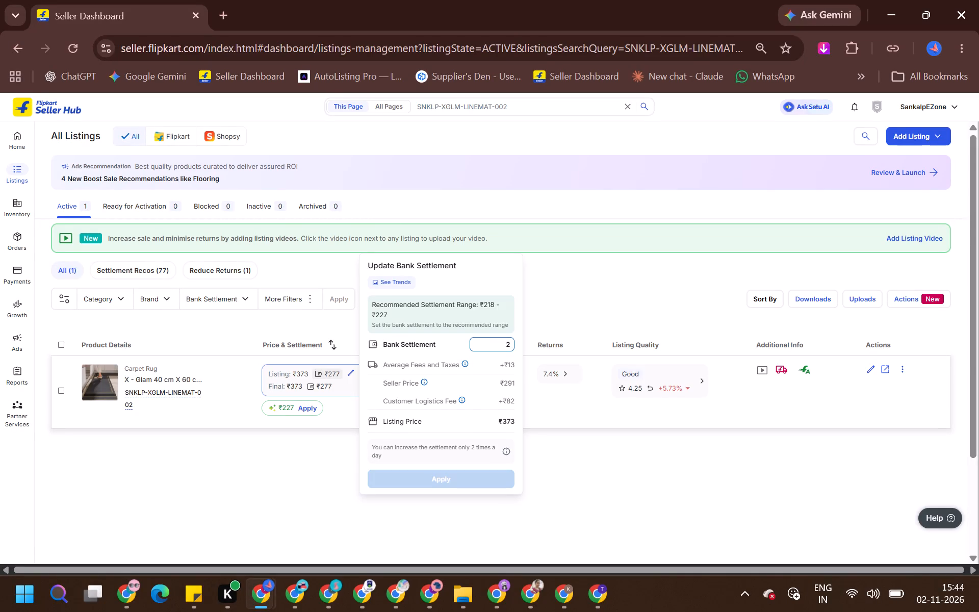
key(BackSpace)
text(299)
click(387, 478)
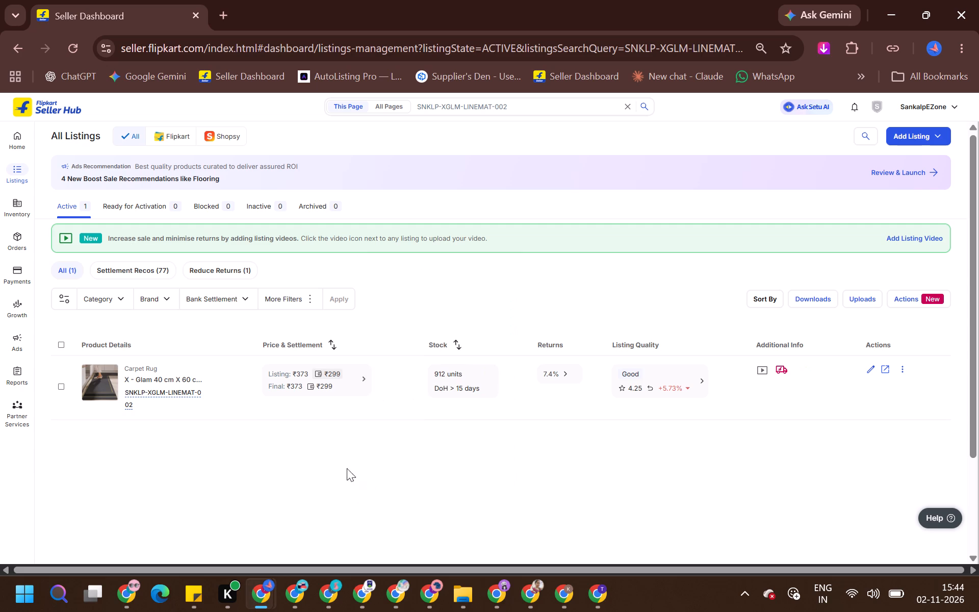
Set the SNKLP-XGLM-LINEMAT-002 listing's bank settlement to ₹309 and apply it.
click(351, 370)
key(ctrl+a)
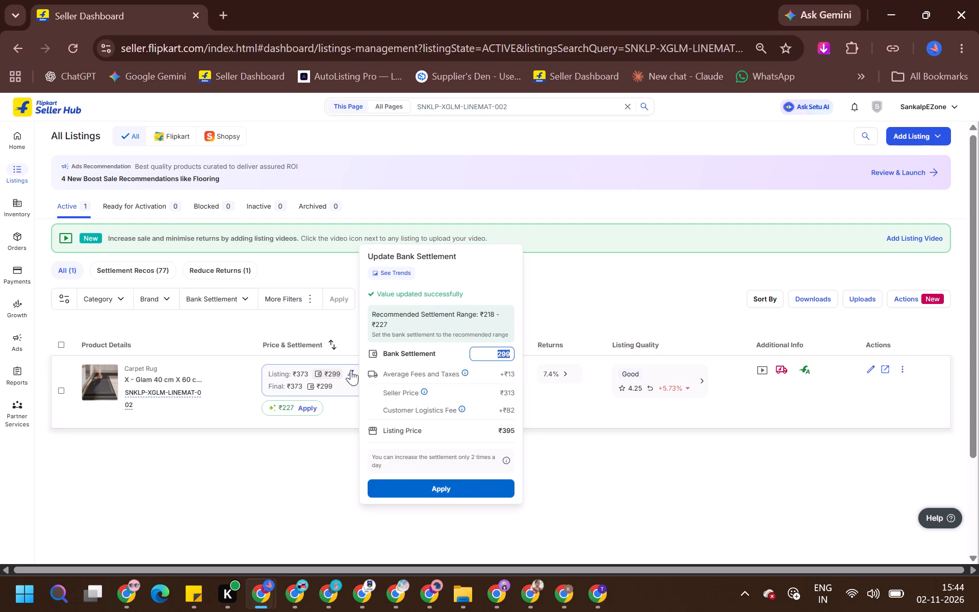
text(309)
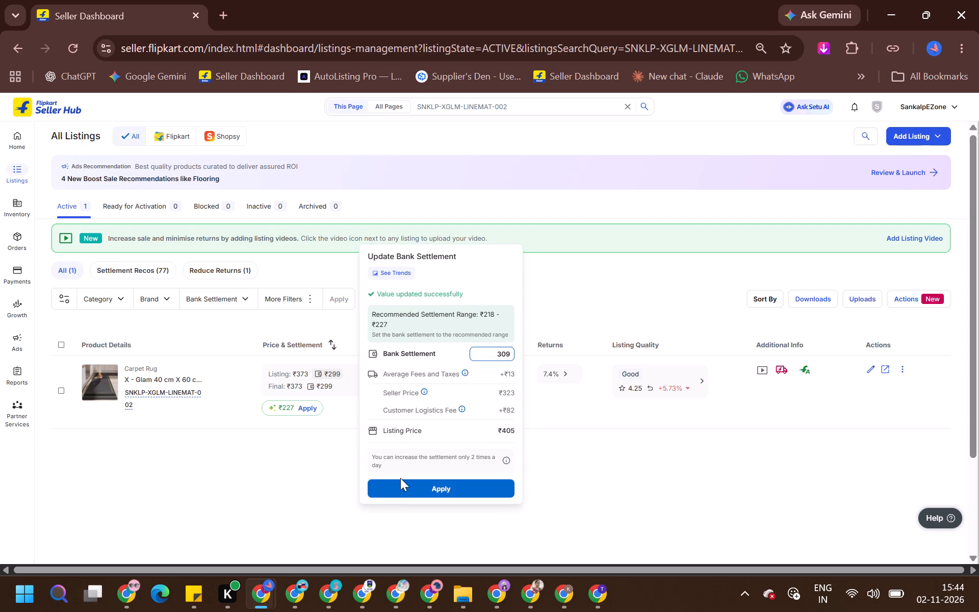
click(408, 482)
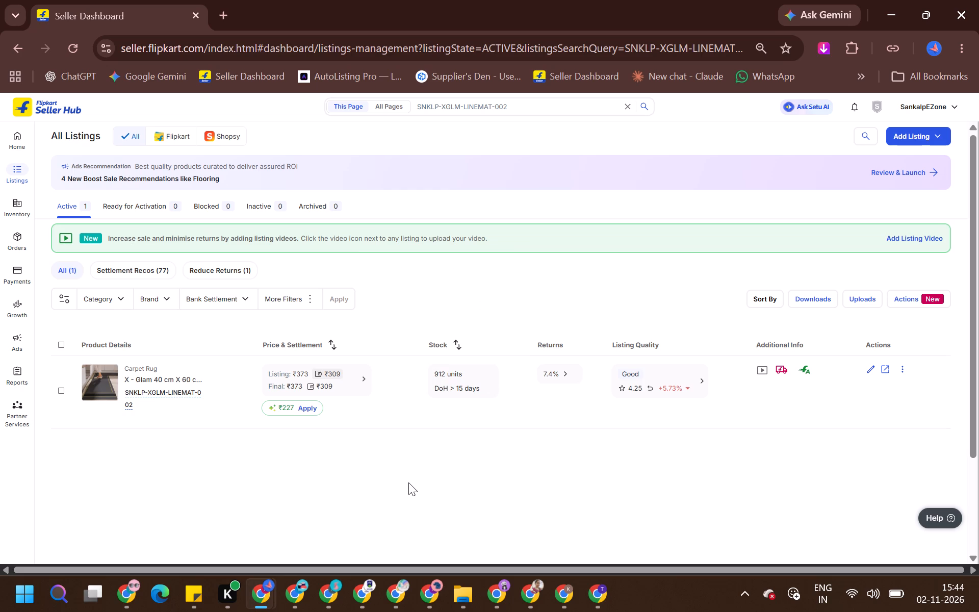
Set the SNKLP-XGLM-LINEMAT-002 listing's package details to length 10, breadth 13, height 15 cm and weight 0.35 kg, and submit the changes.
click(868, 376)
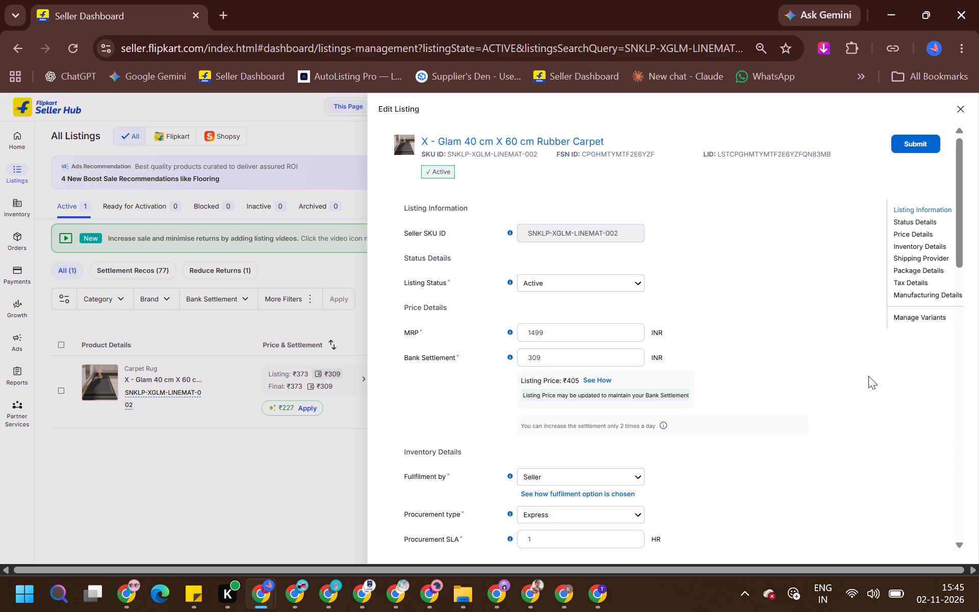
scroll(868, 376, down, 3)
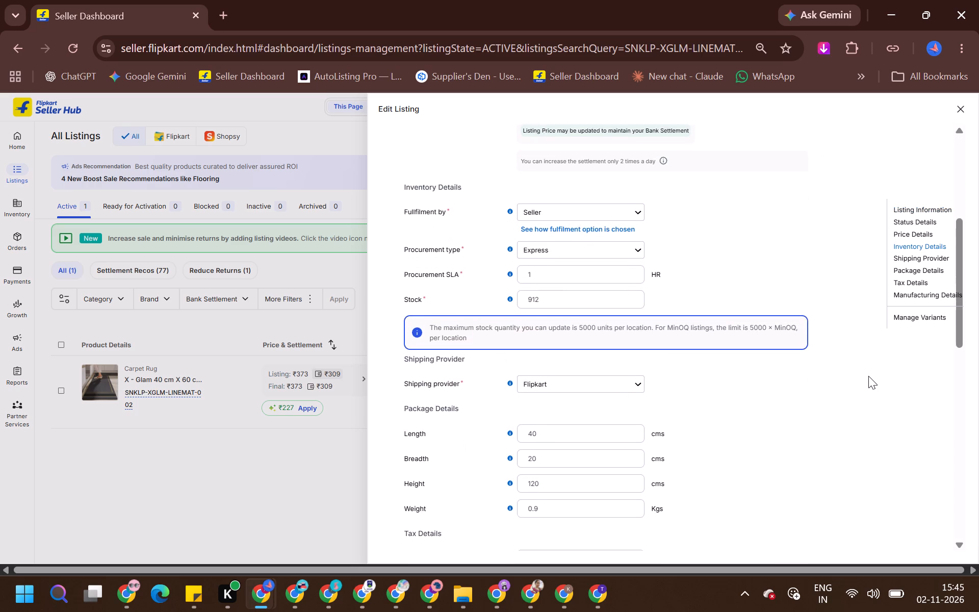
scroll(868, 376, down, 1)
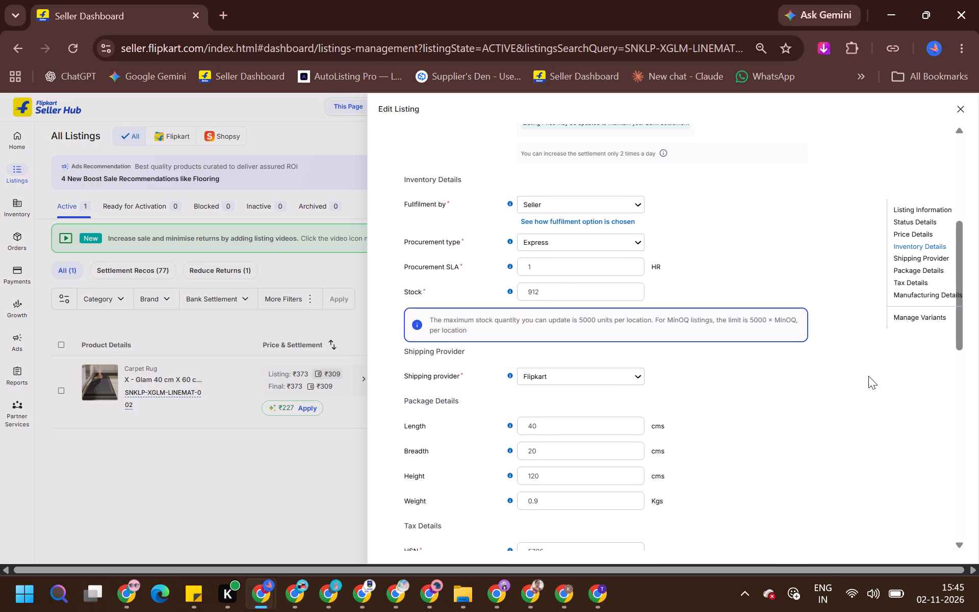
scroll(868, 376, down, 1)
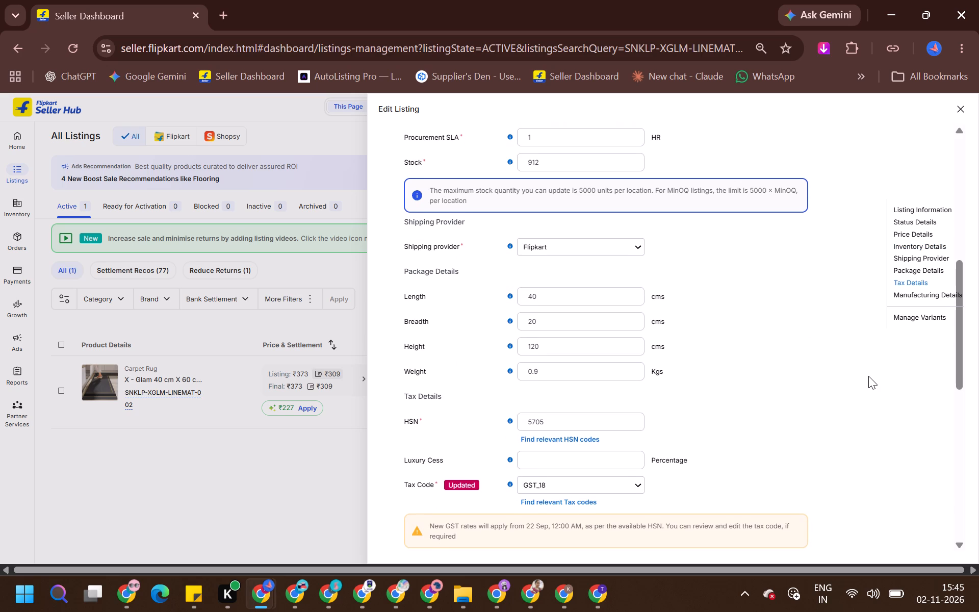
scroll(868, 376, down, 1)
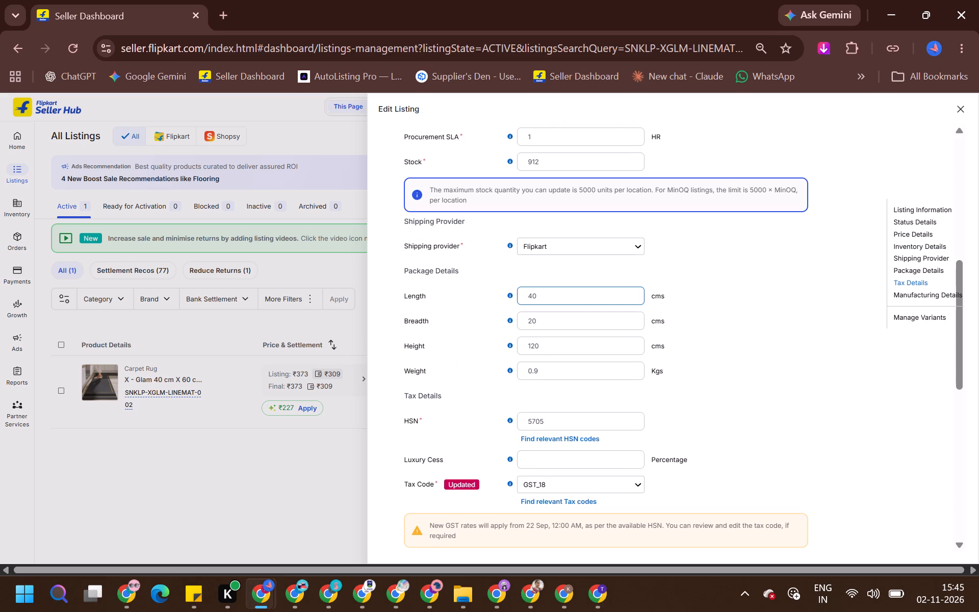
double_click(587, 301)
triple_click(587, 301)
text(10)
key(Tab)
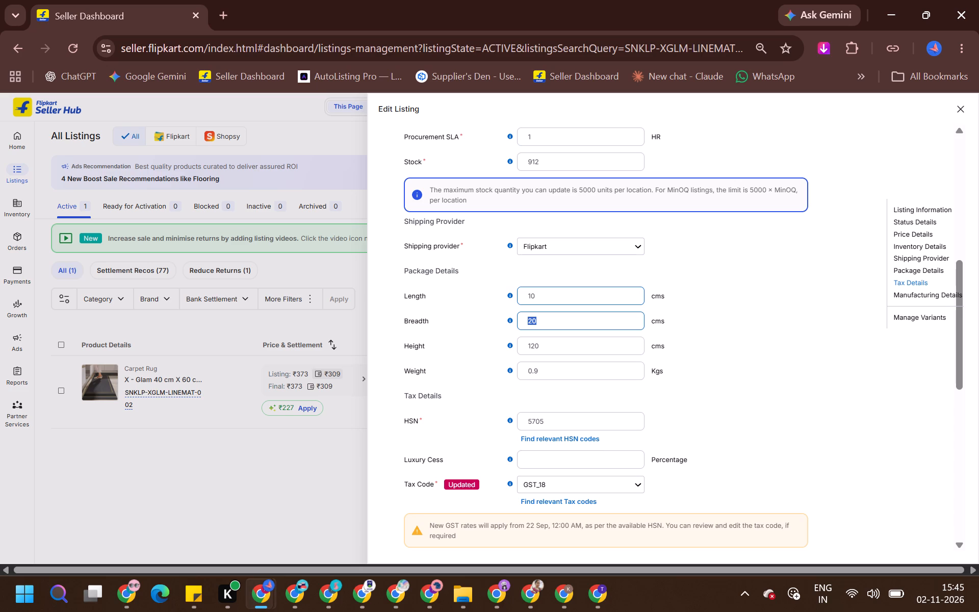
text(13)
key(Tab)
text(15)
key(Tab)
text(0.4)
key(BackSpace)
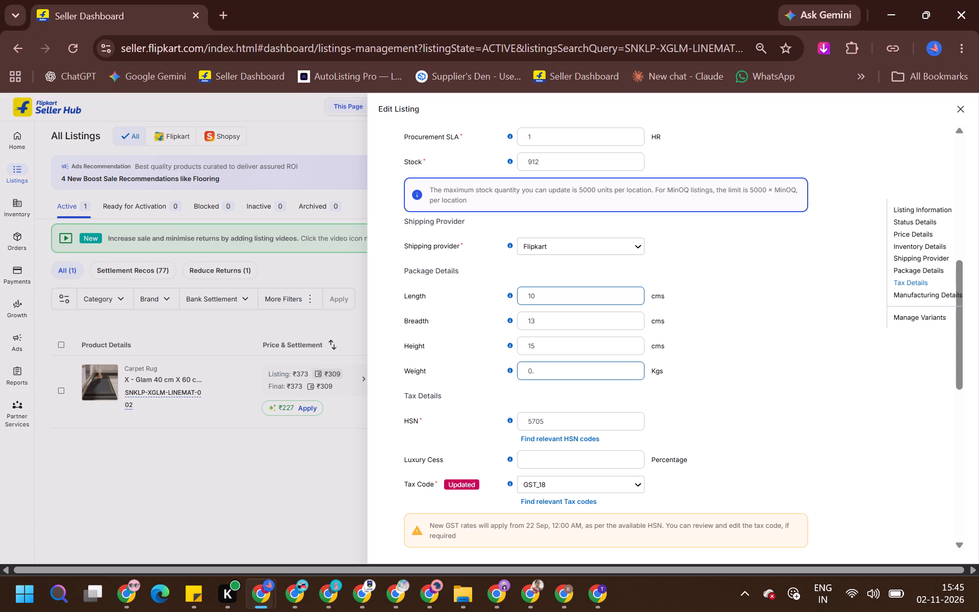
text(35)
key(Return)
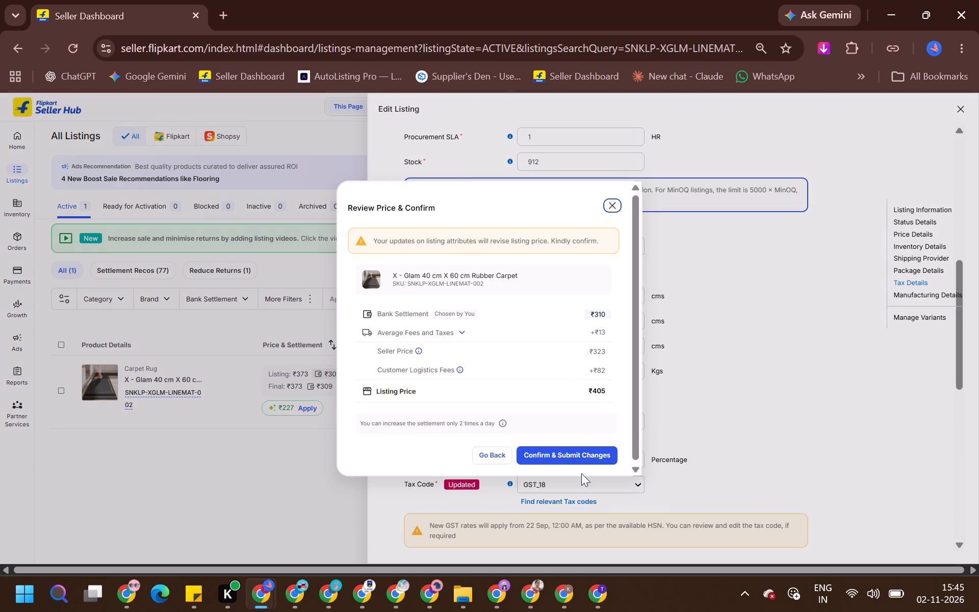
click(581, 455)
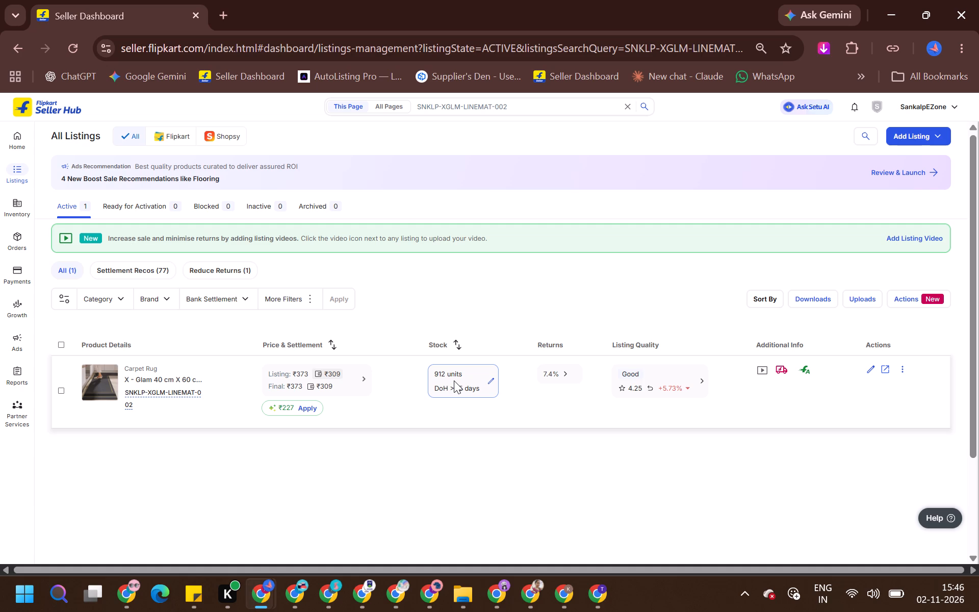
Re-enter the SNKLP-XGLM-LINEMAT-002 package details as length 10, breadth 13, height 15 cm and weight 0.35 kg, and submit again.
click(868, 375)
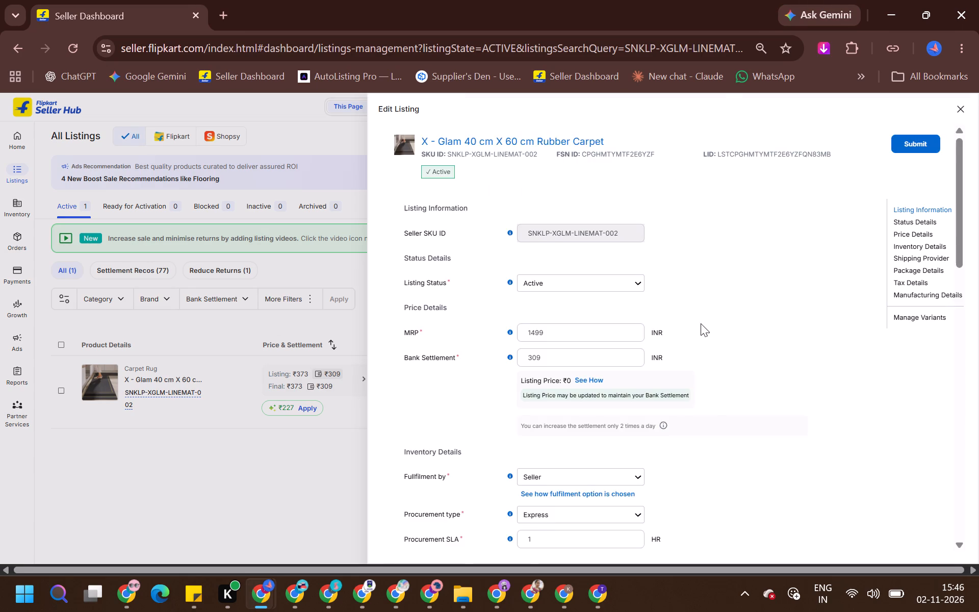
scroll(680, 337, down, 3)
scroll(572, 419, down, 3)
triple_click(551, 241)
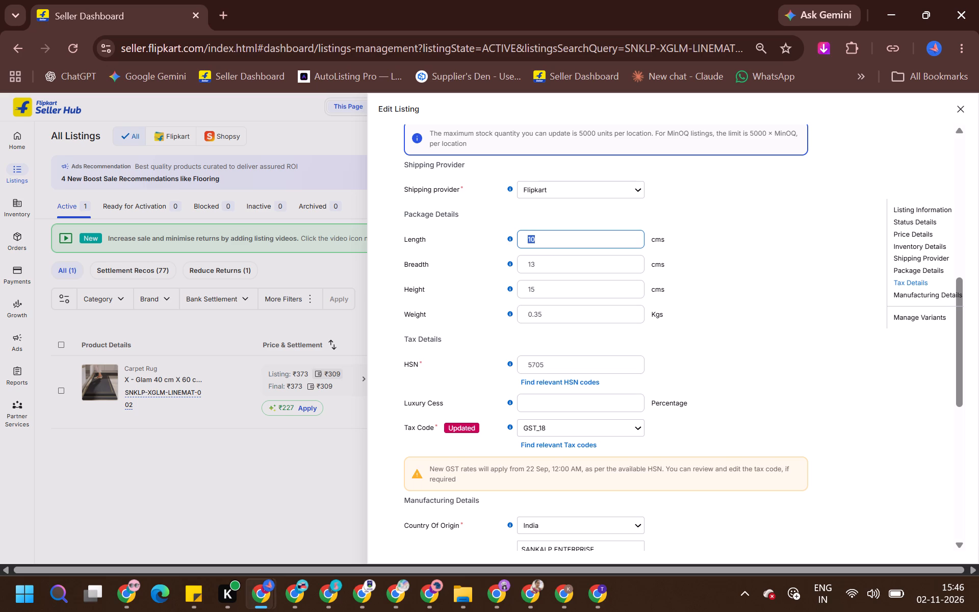
text(10)
key(Tab)
text(13)
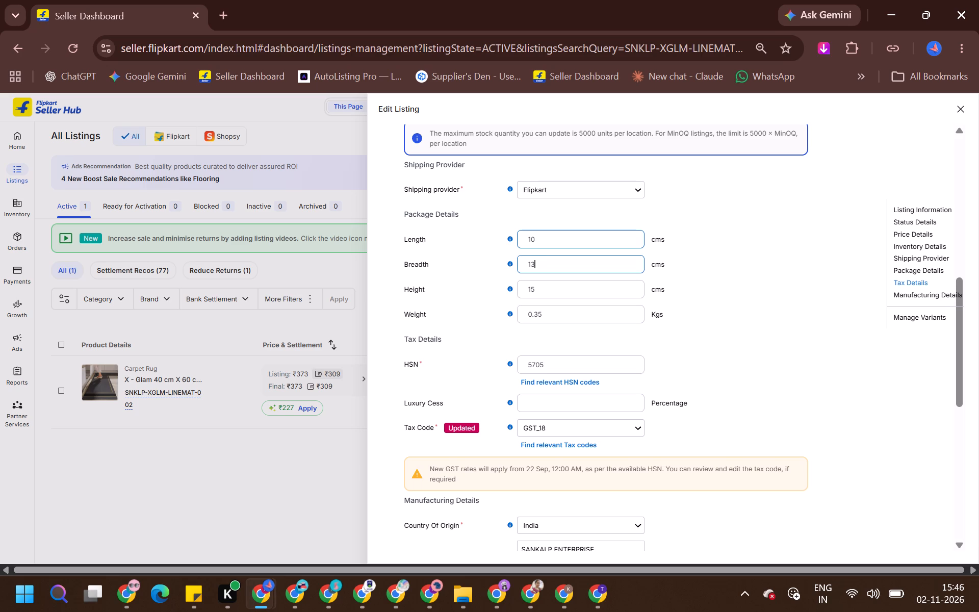
key(Tab)
key(1)
key(5)
key(Tab)
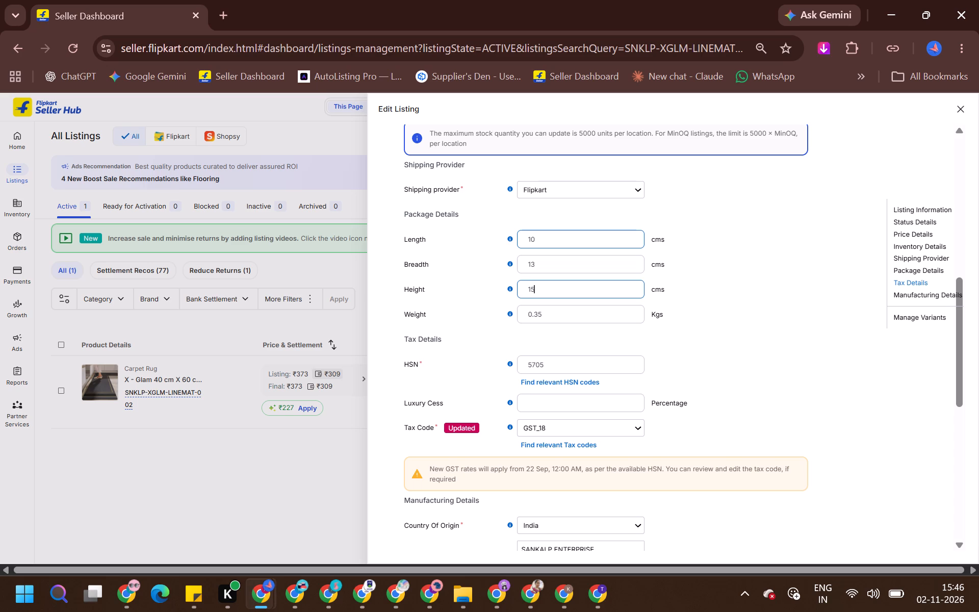
text(0.)
text(35)
key(Return)
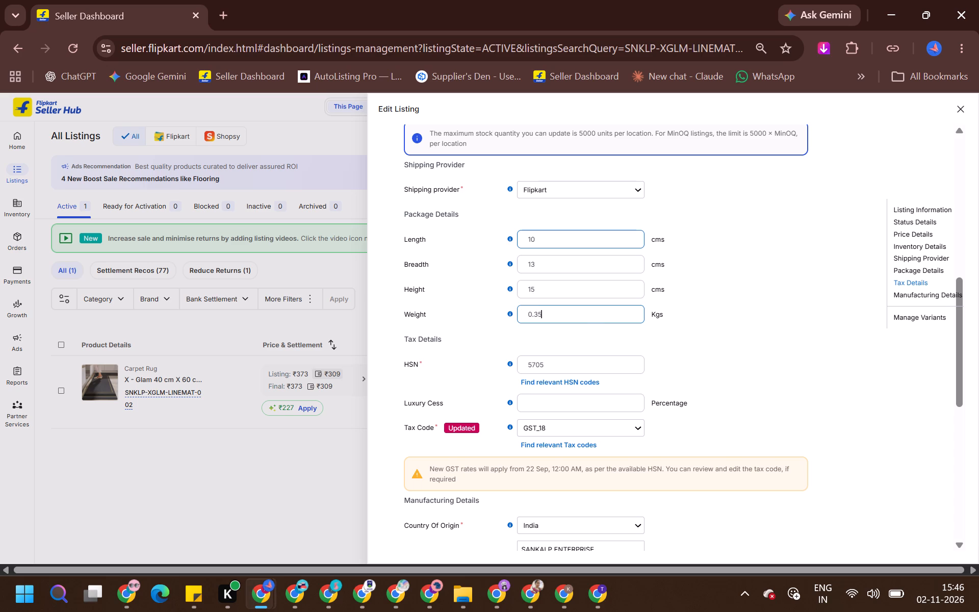
click(560, 447)
Copy the SKU of the 40 x 60 cm rubber carpet starting SNKLP-XGLM-STRIPC from the seller insights list and search the listings for it.
key(alt+Tab)
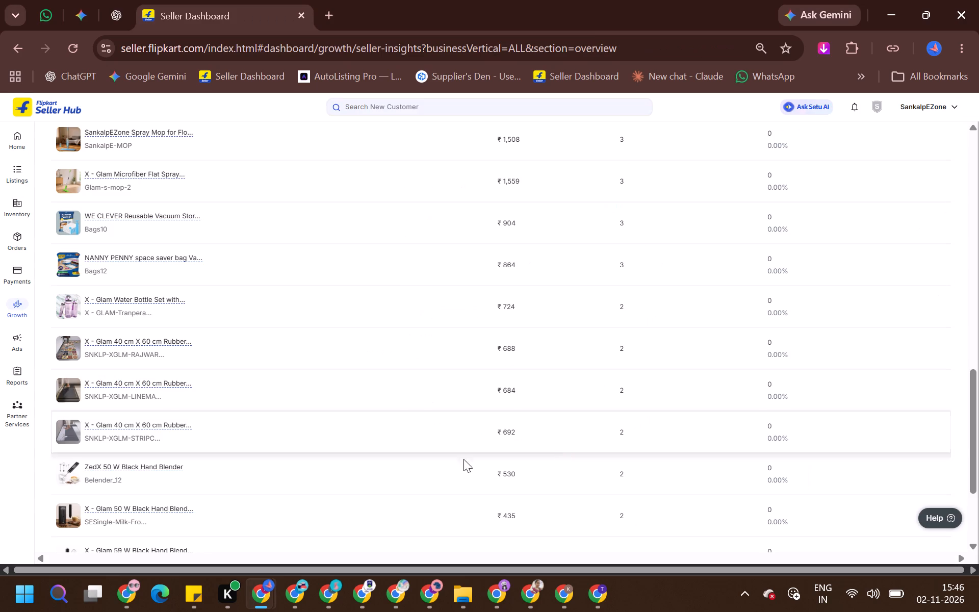
scroll(229, 424, down, 3)
click(170, 284)
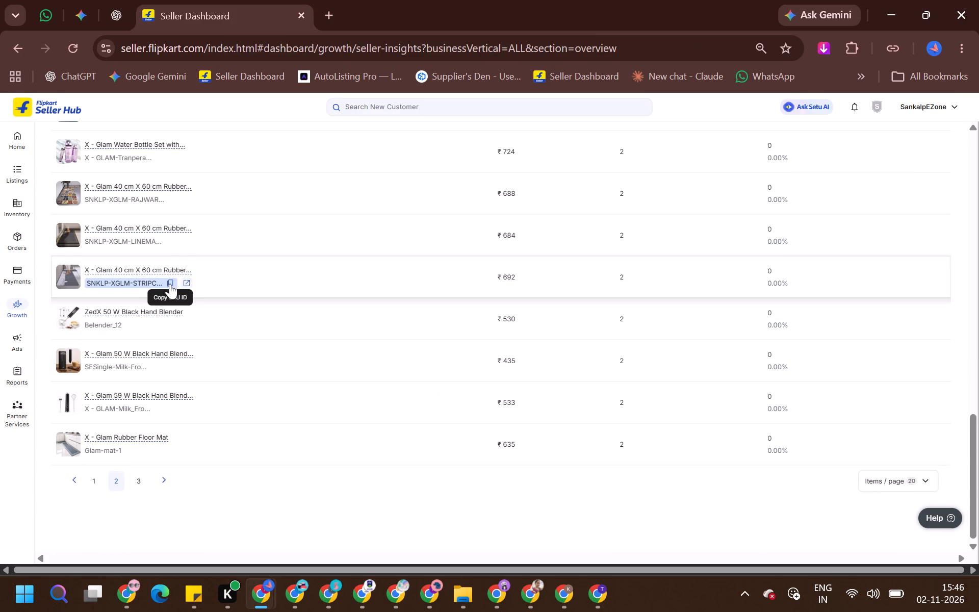
key(alt+Tab)
click(461, 113)
key(ctrl+a)
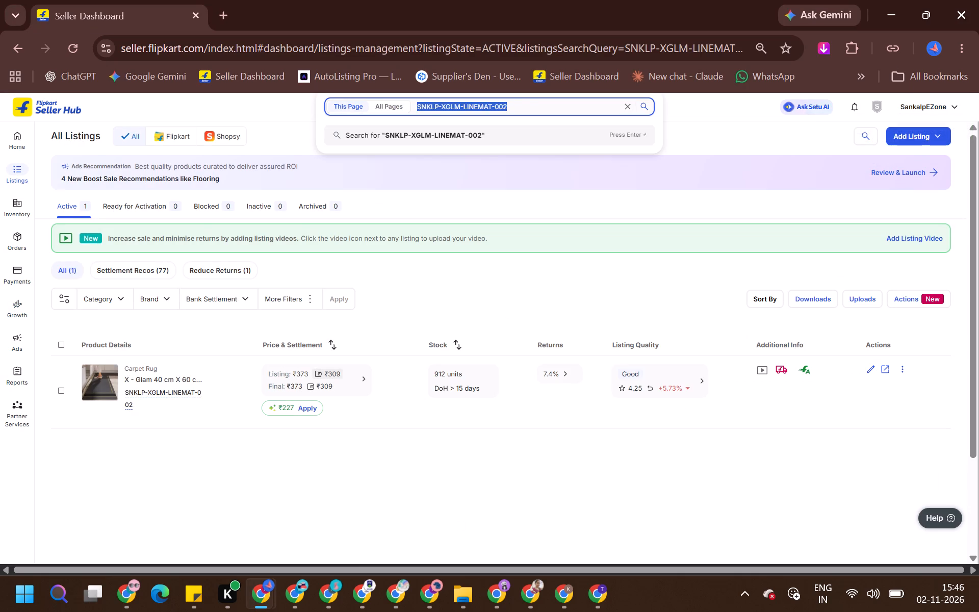
key(ctrl+v)
key(Return)
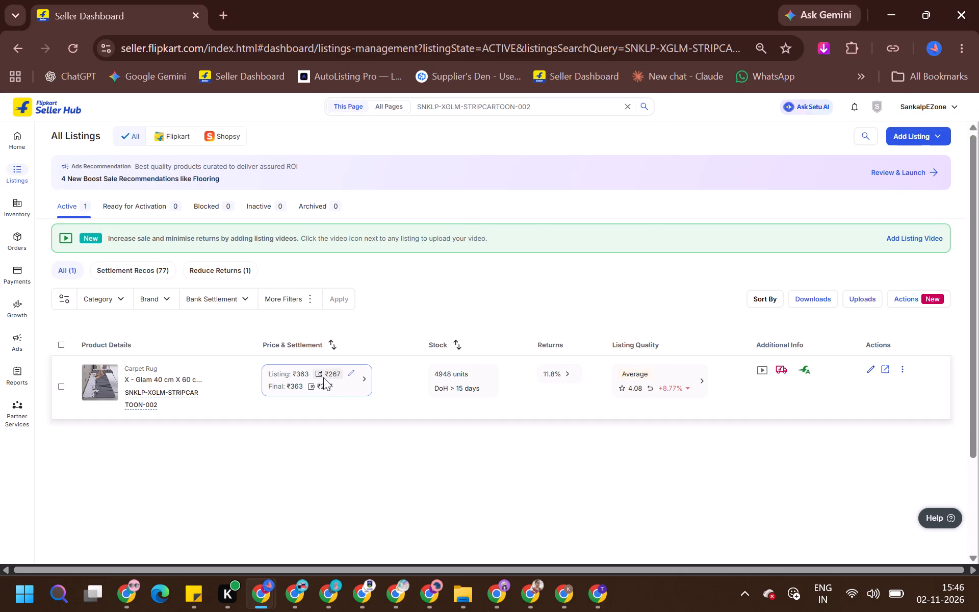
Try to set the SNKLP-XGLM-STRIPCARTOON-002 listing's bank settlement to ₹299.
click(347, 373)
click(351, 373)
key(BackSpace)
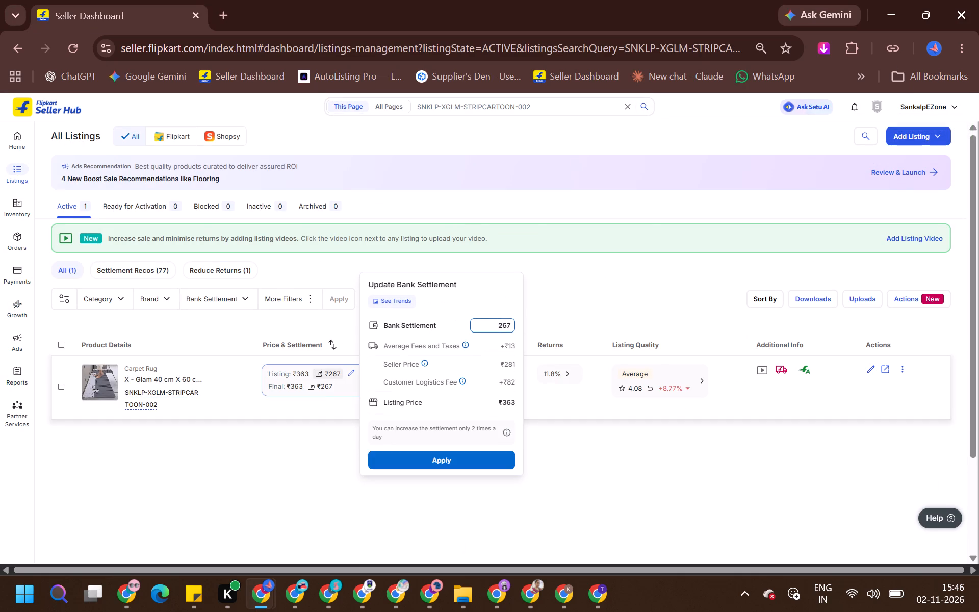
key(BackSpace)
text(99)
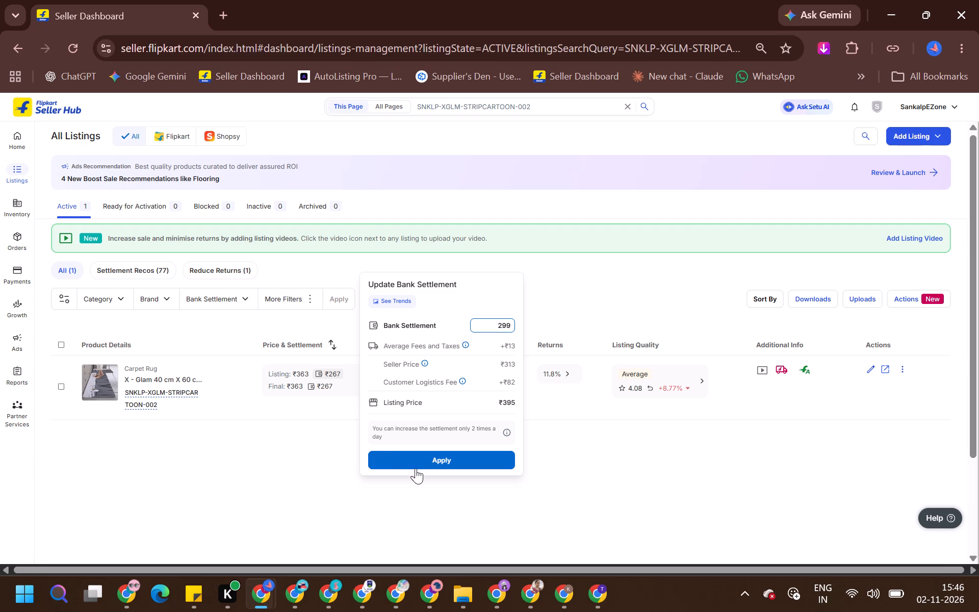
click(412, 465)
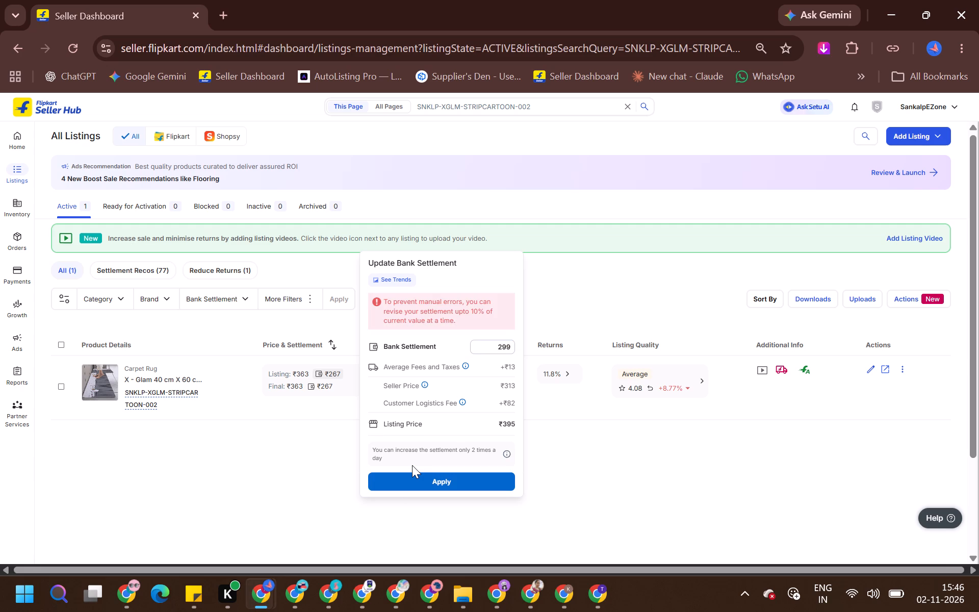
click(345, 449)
Set the SNKLP-XGLM-STRIPCARTOON-002 listing's bank settlement to ₹289 and apply it.
click(349, 374)
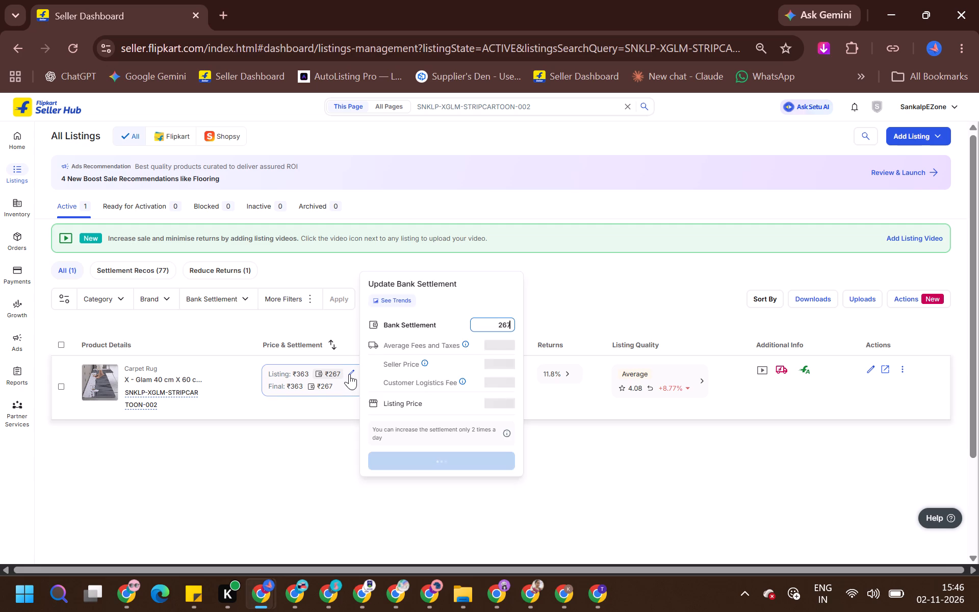
key(BackSpace)
key(BackSpace)
text(89)
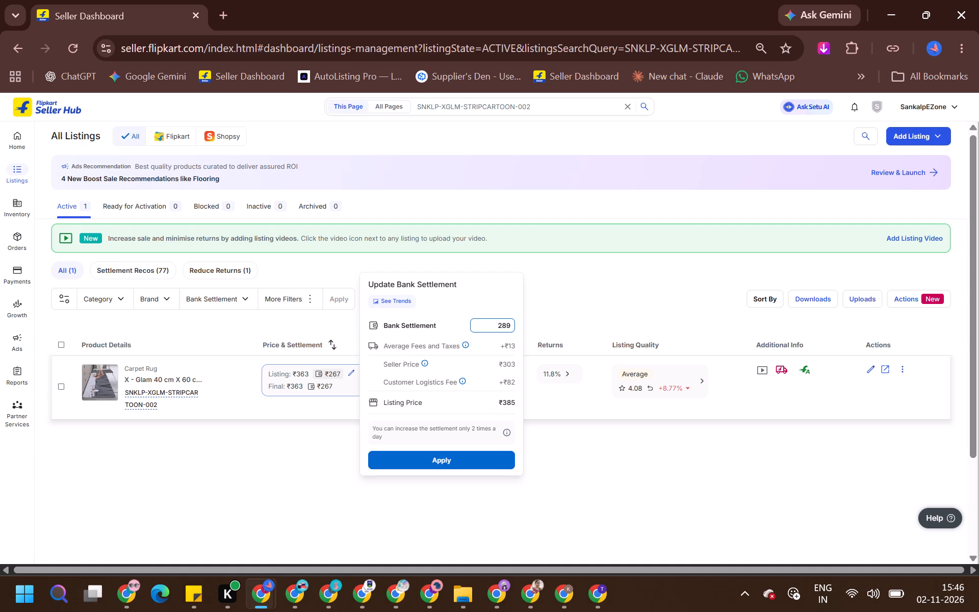
click(432, 460)
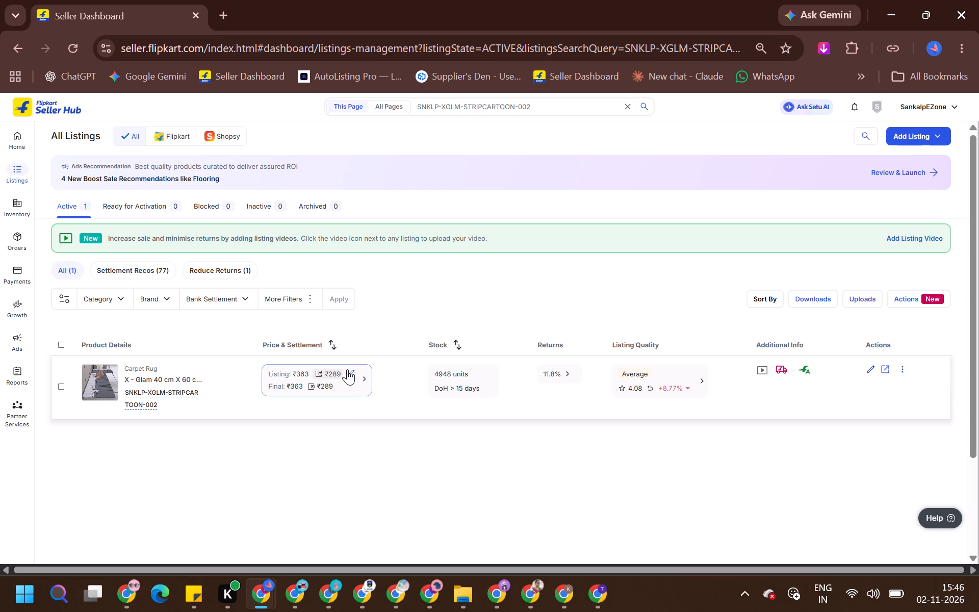
Set the SNKLP-XGLM-STRIPCARTOON-002 listing's bank settlement to ₹309 and apply it.
click(353, 372)
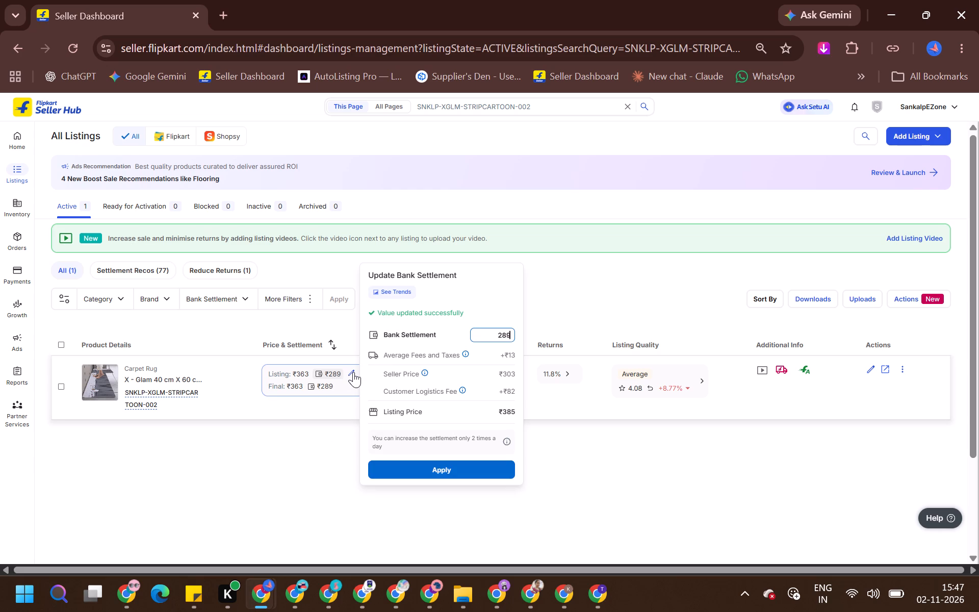
key(ctrl+a)
text(309)
click(412, 469)
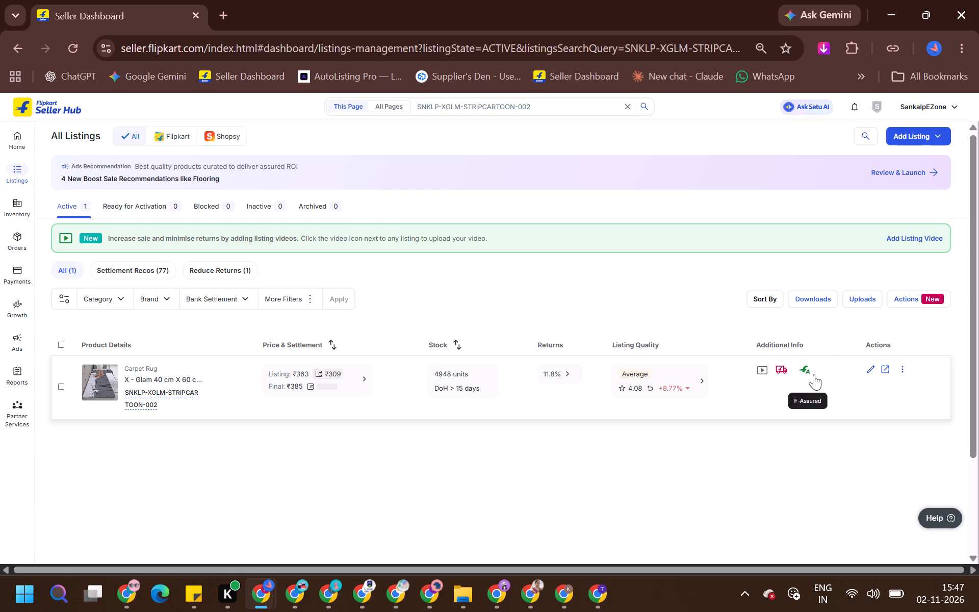
Open the SNKLP-XGLM-STRIPCARTOON-002 listing for editing.
click(872, 367)
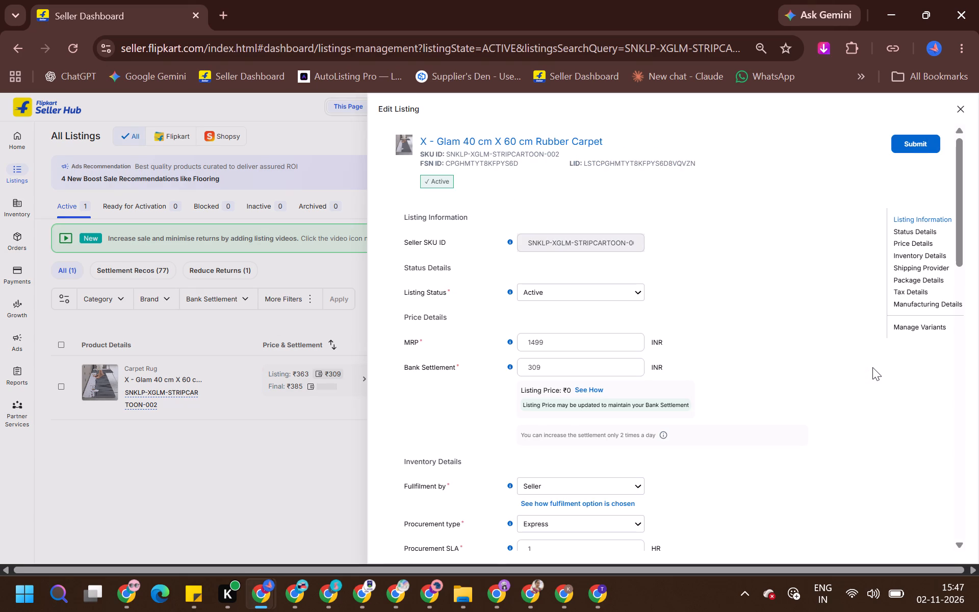
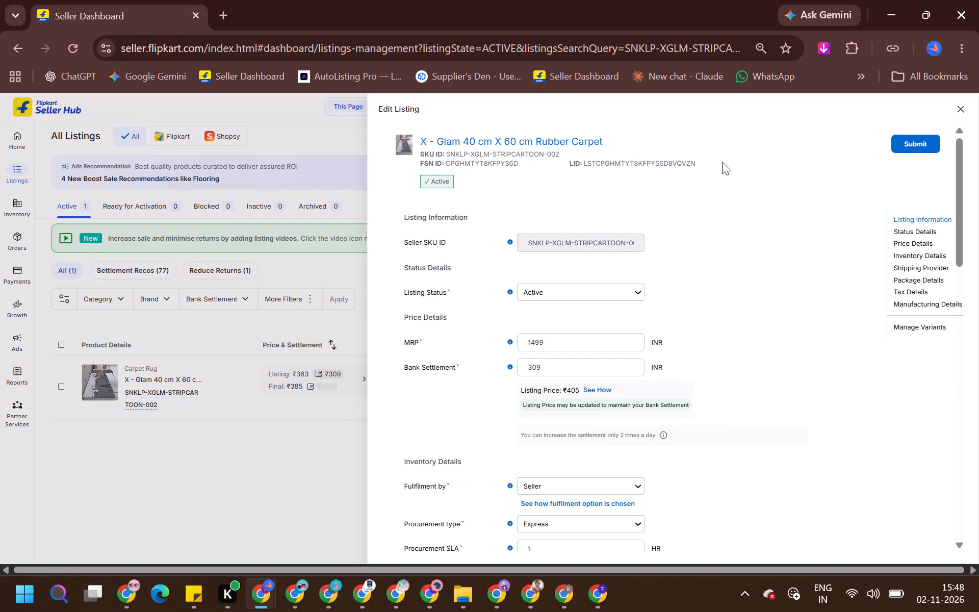
Set the SNKLP-XGLM-STRIPCARTOON-002 package to length 10, breadth 13, height 15 cm and weight 0.35 kg, and submit the changes.
scroll(610, 382, down, 4)
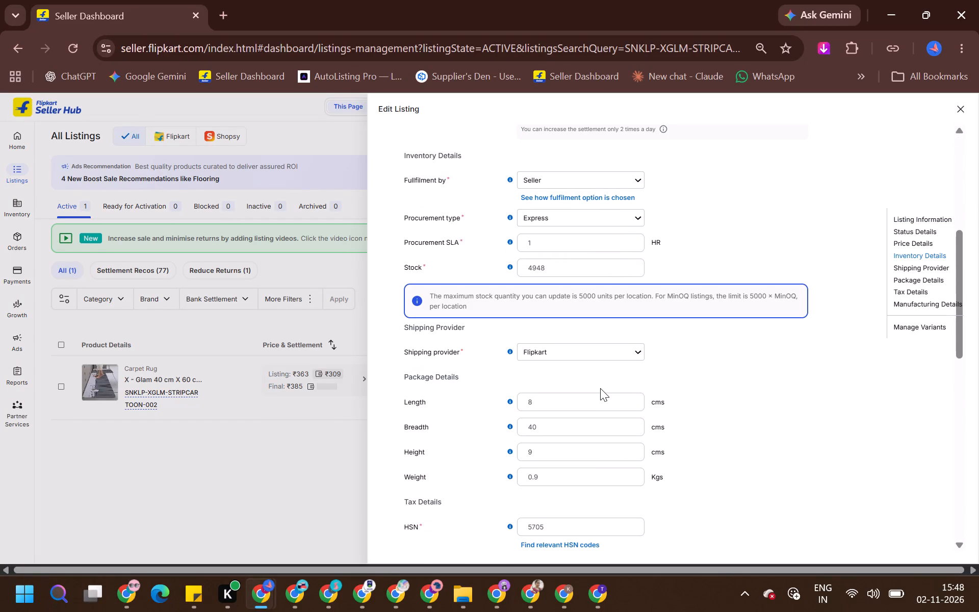
scroll(483, 416, down, 2)
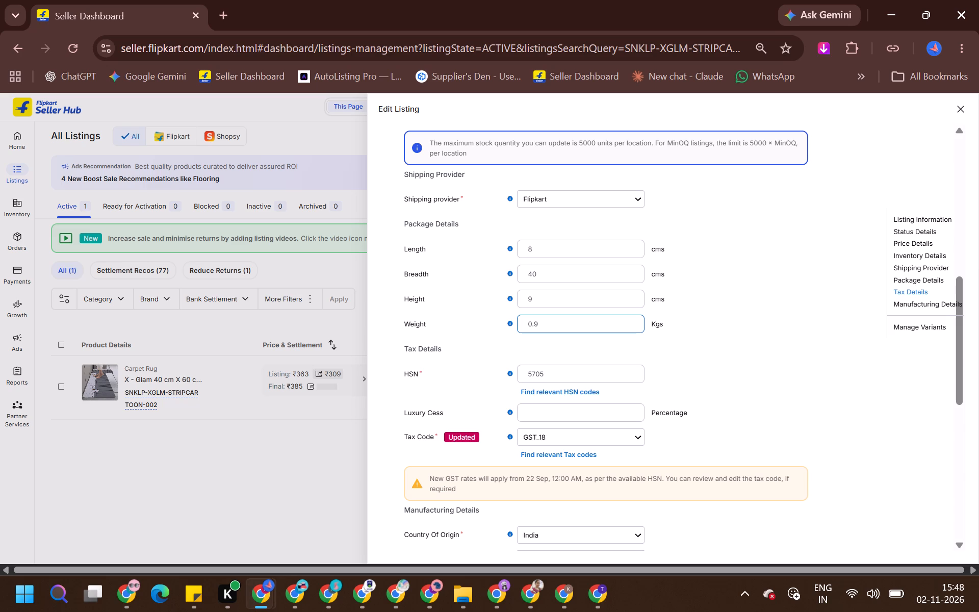
scroll(556, 318, down, 1)
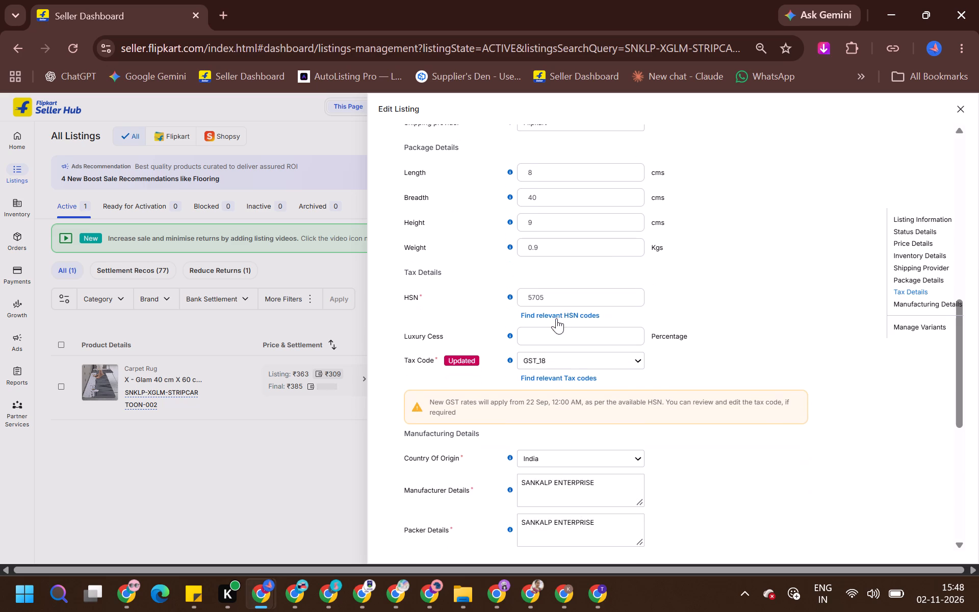
scroll(588, 287, up, 2)
triple_click(560, 317)
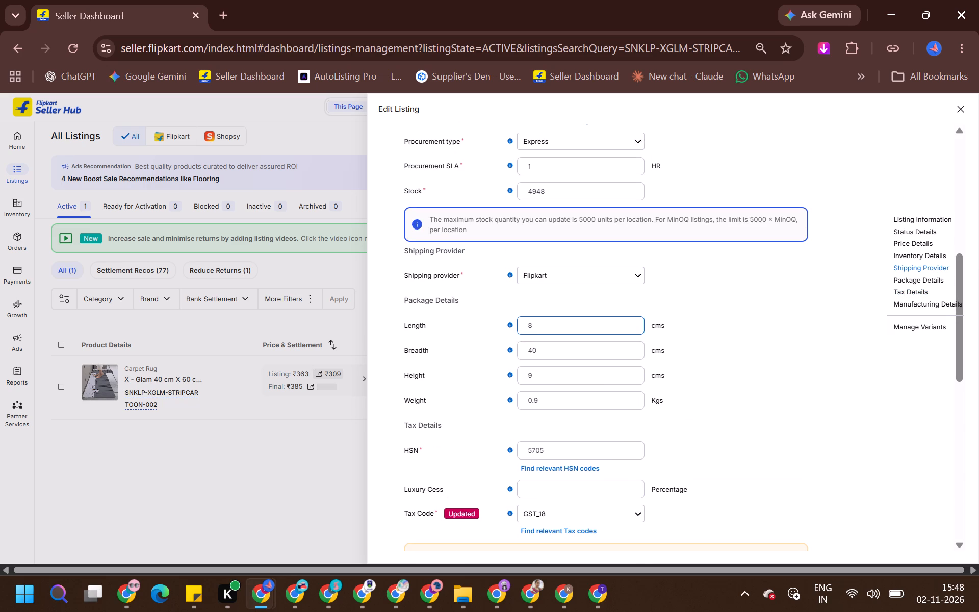
scroll(562, 317, up, 4)
scroll(562, 317, down, 3)
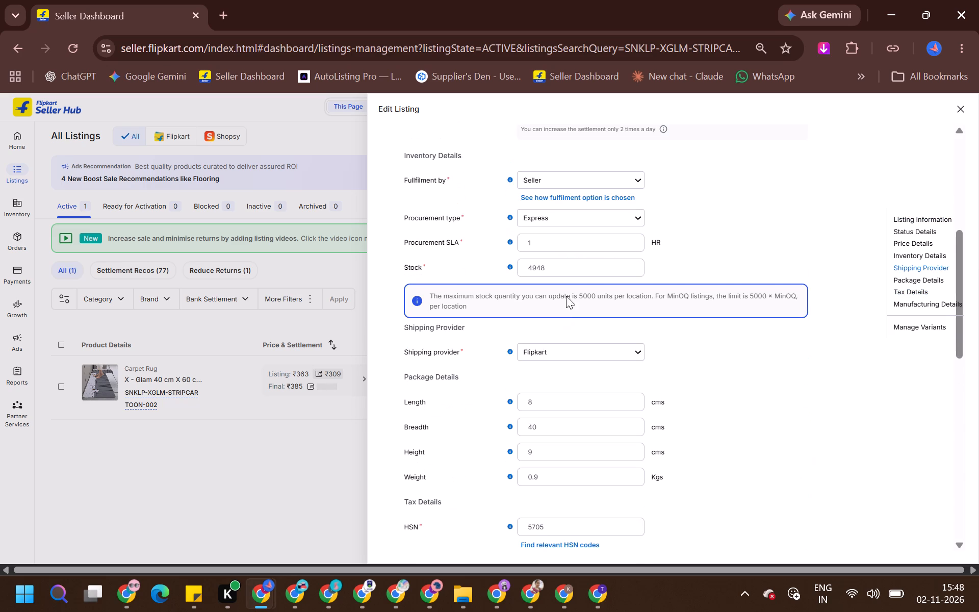
scroll(577, 257, up, 1)
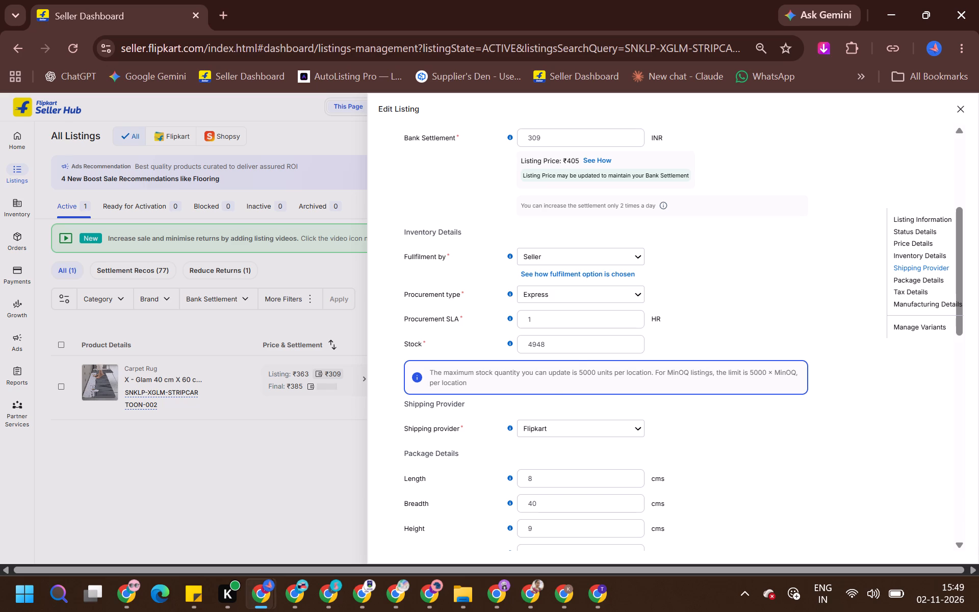
scroll(569, 297, down, 4)
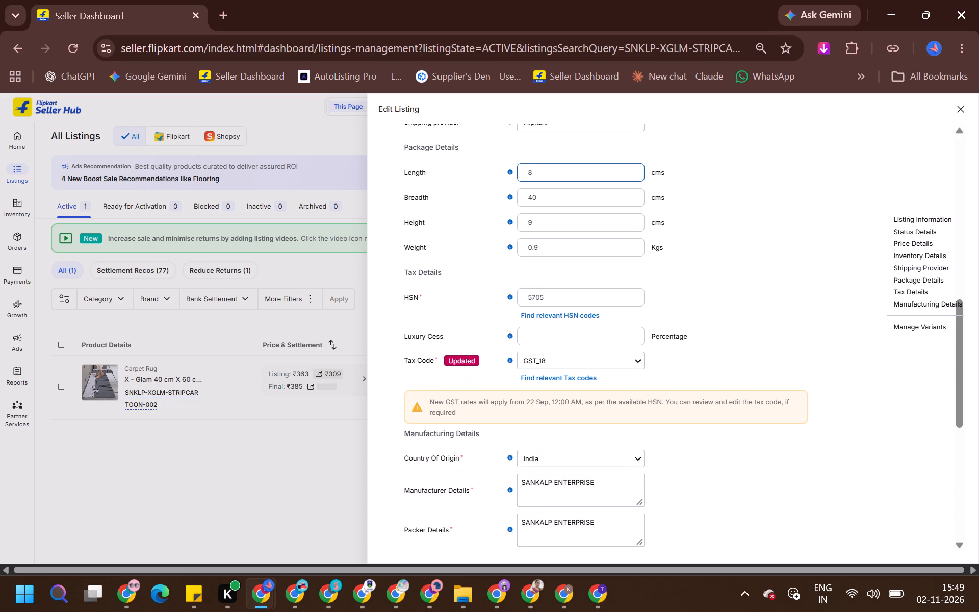
triple_click(551, 166)
key(ctrl+a)
text(10)
key(Tab)
text(13)
key(Tab)
text(15)
key(Tab)
text(0.35)
key(Return)
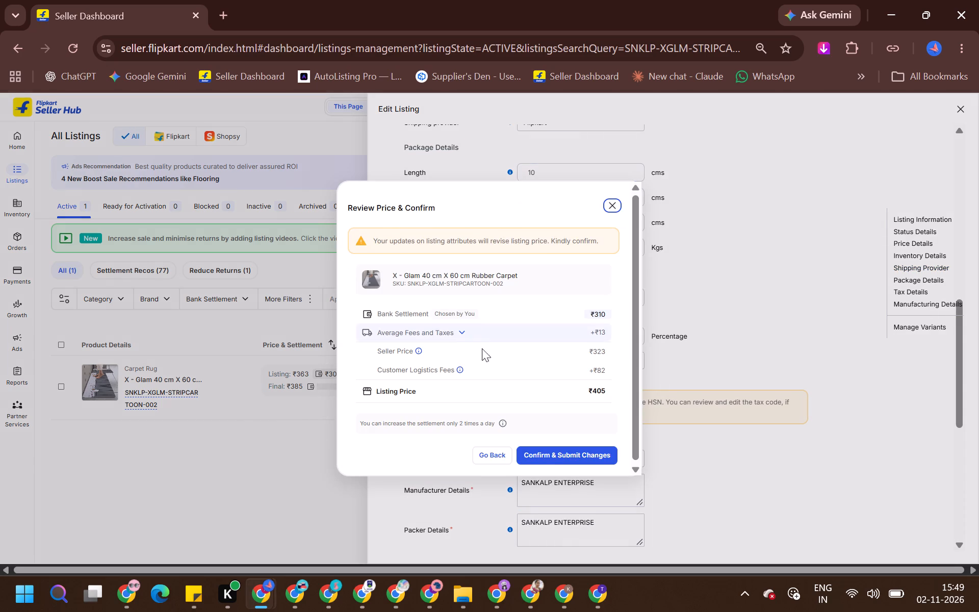
click(557, 462)
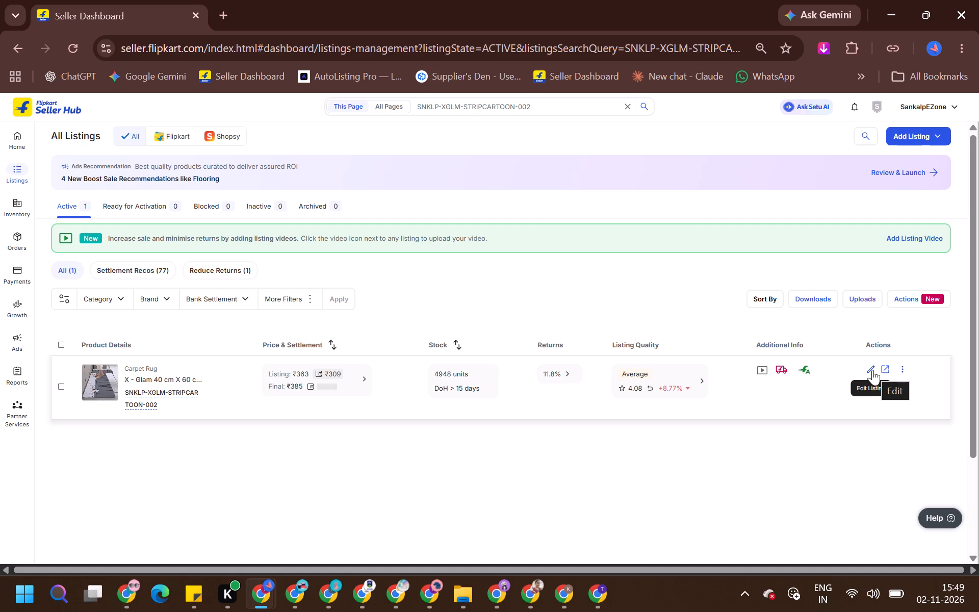
Copy the ZedX 50 W Black Hand Blender's SKU from the seller insights table and search the listings for Belender_12.
key(alt+Tab)
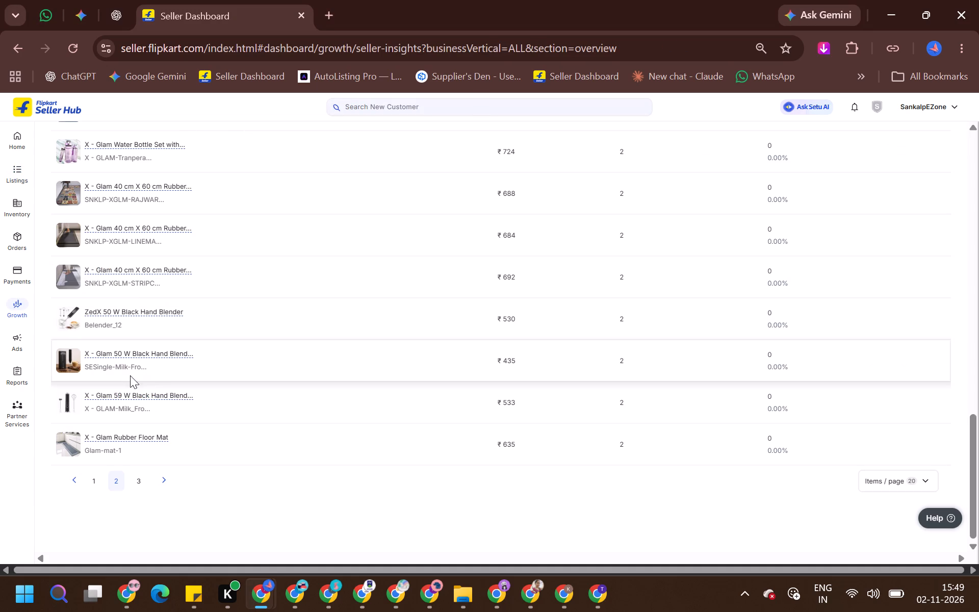
click(167, 324)
key(alt+Tab)
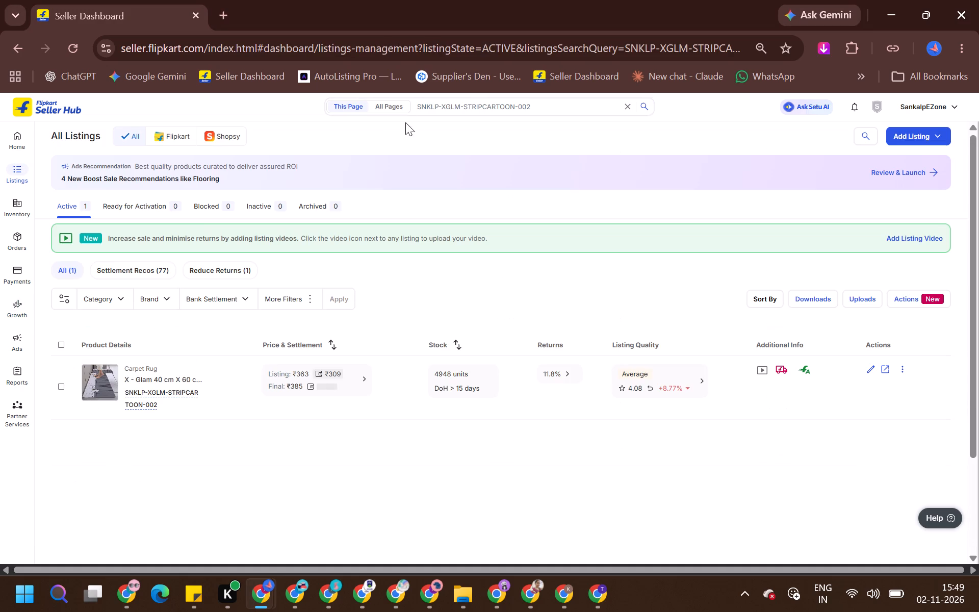
click(422, 112)
key(ctrl+a)
key(ctrl+v)
key(Return)
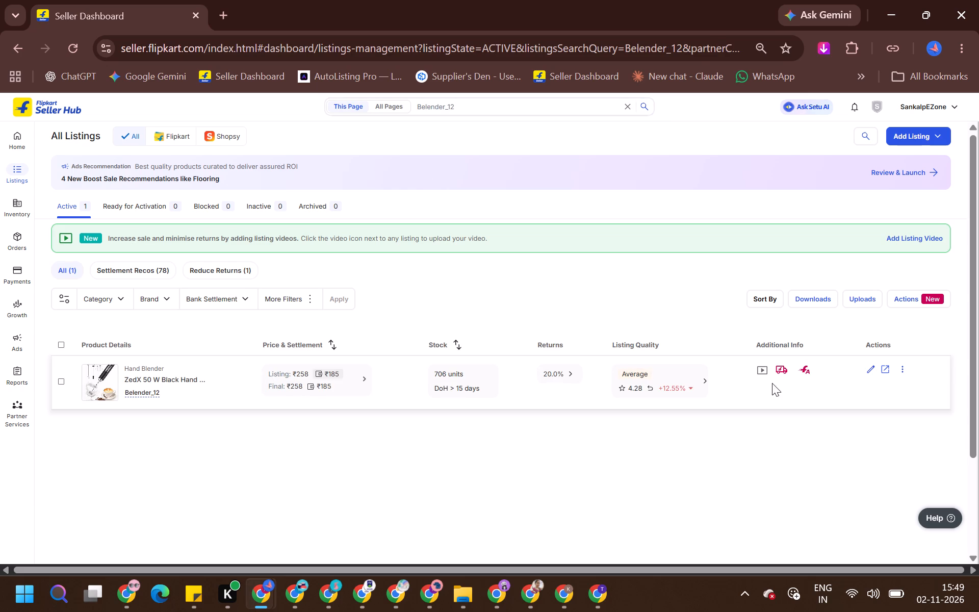
Check the Belender_12 listing's live Flipkart product page and consult the product cost sticky note.
click(889, 369)
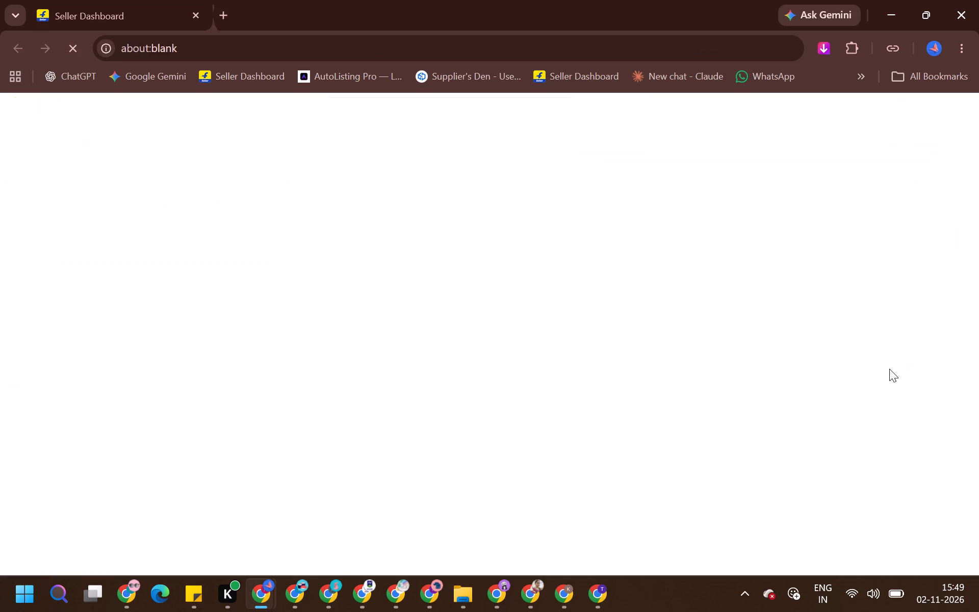
click(192, 597)
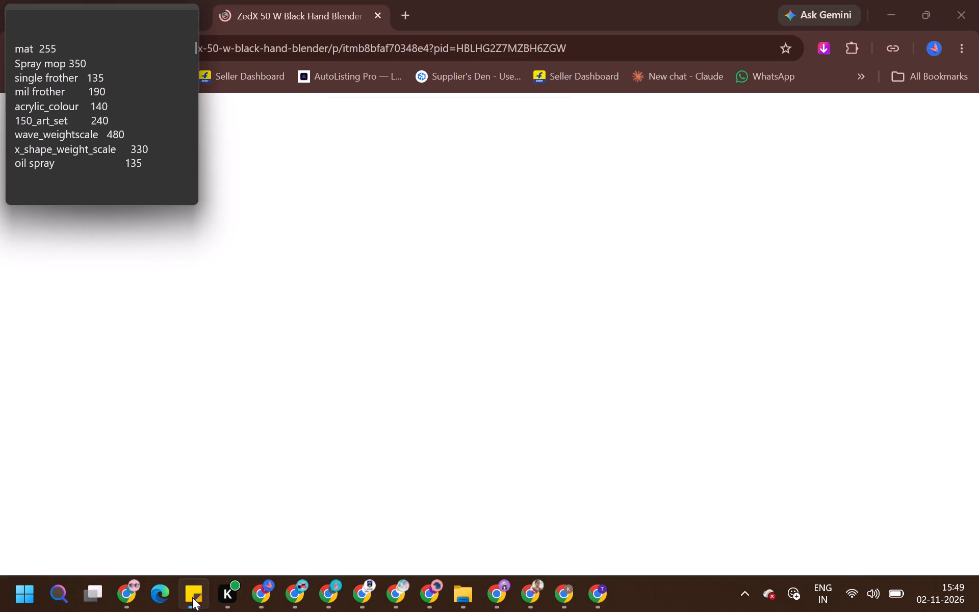
click(192, 597)
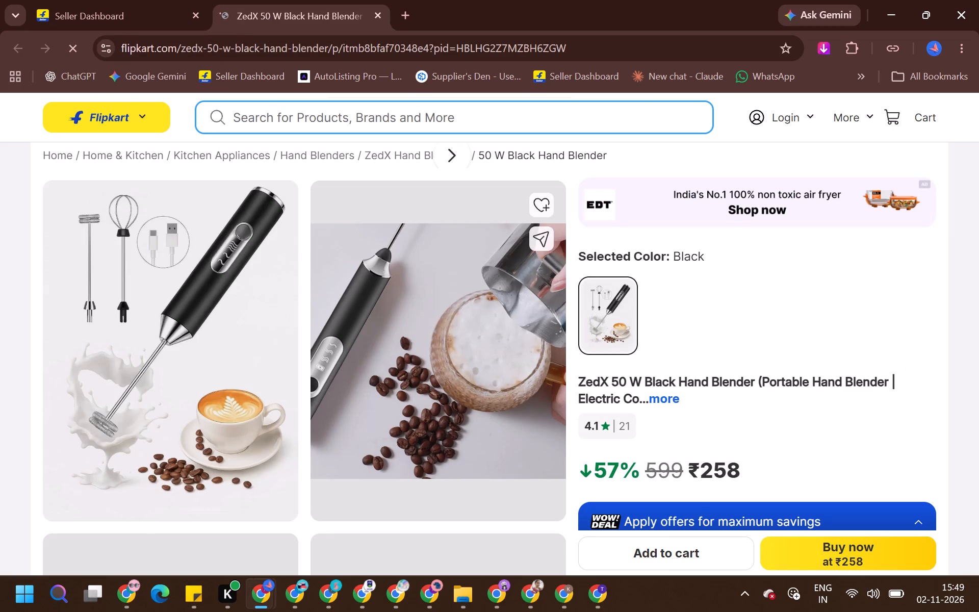
click(673, 396)
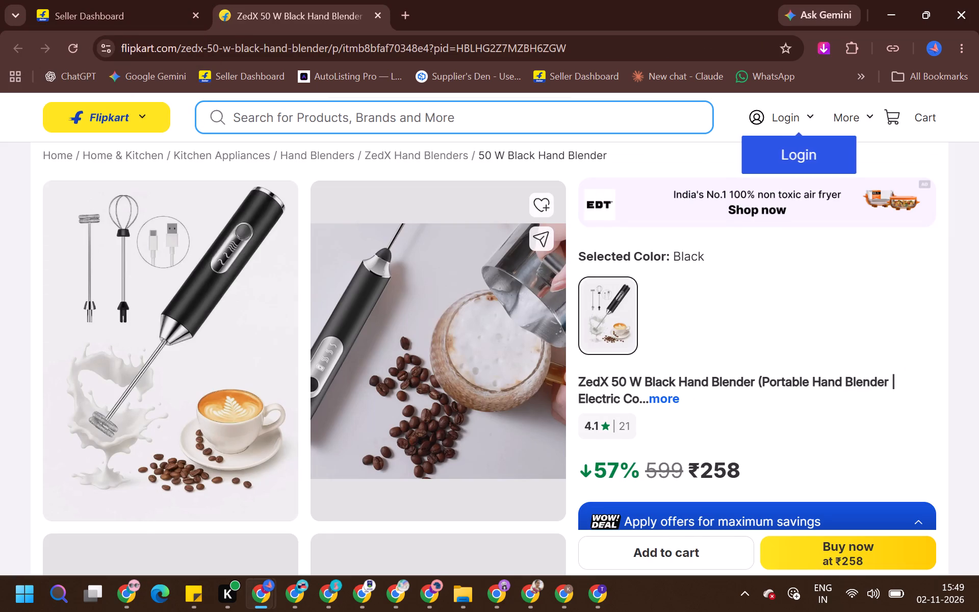
scroll(673, 396, down, 1)
click(934, 122)
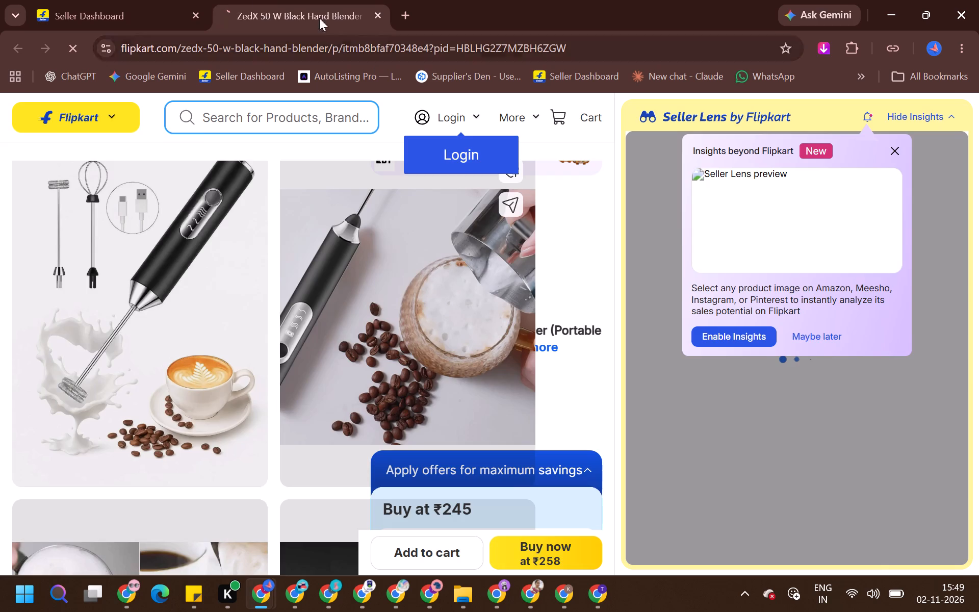
click(138, 0)
Set the Belender_12 listing's bank settlement to ₹199 and apply it.
click(349, 373)
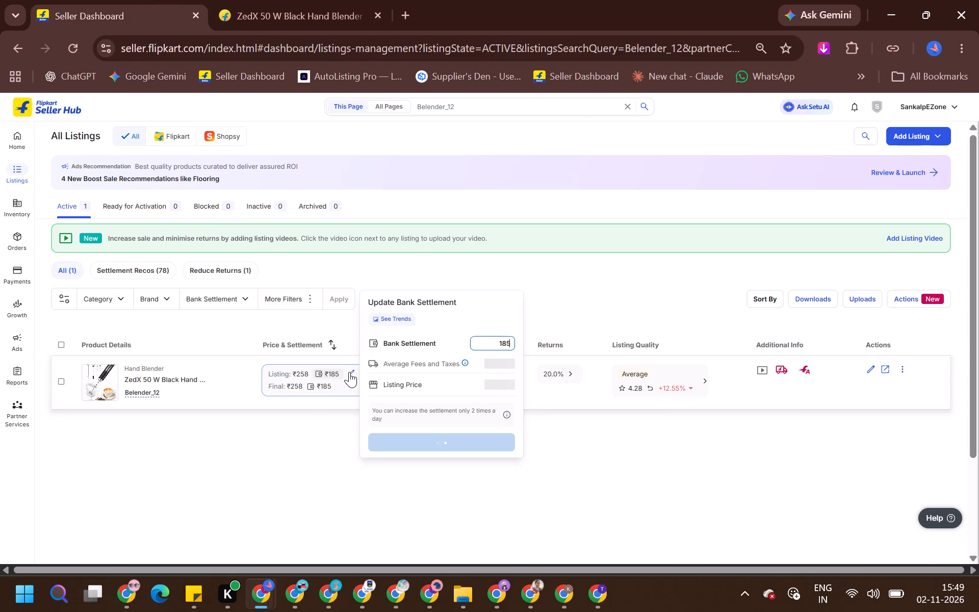
key(BackSpace)
key(BackSpace)
key(8)
key(BackSpace)
key(9)
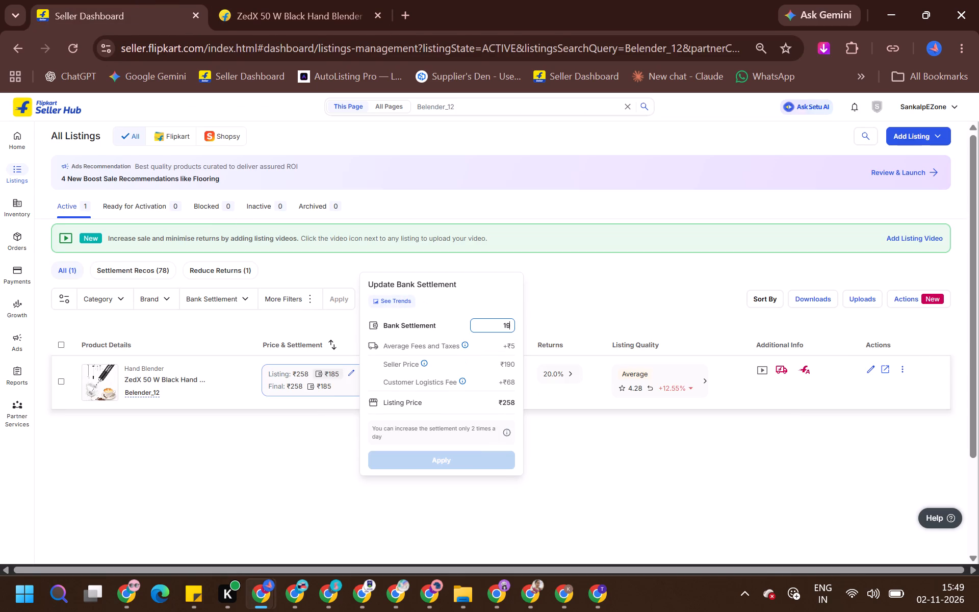
key(9)
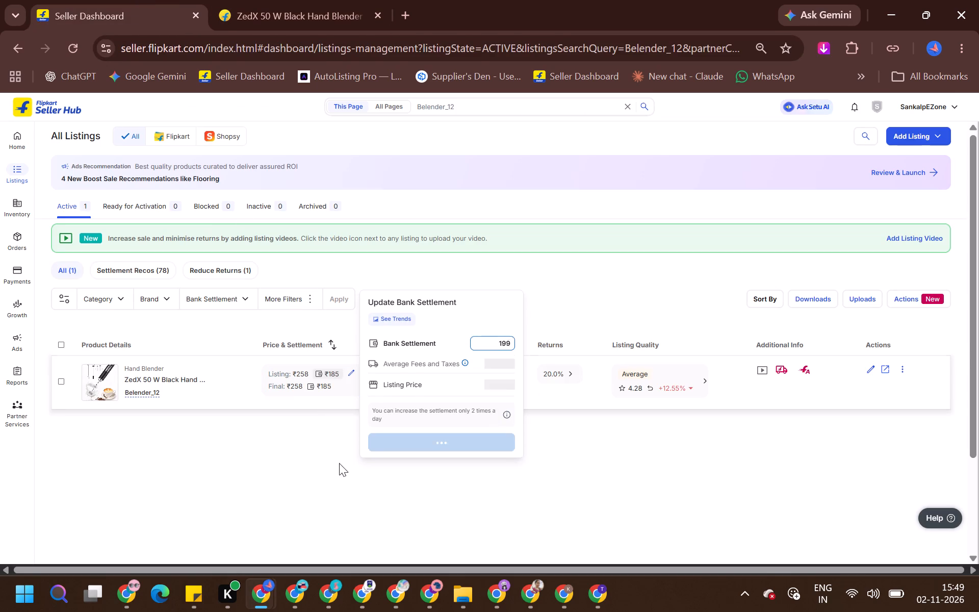
click(408, 456)
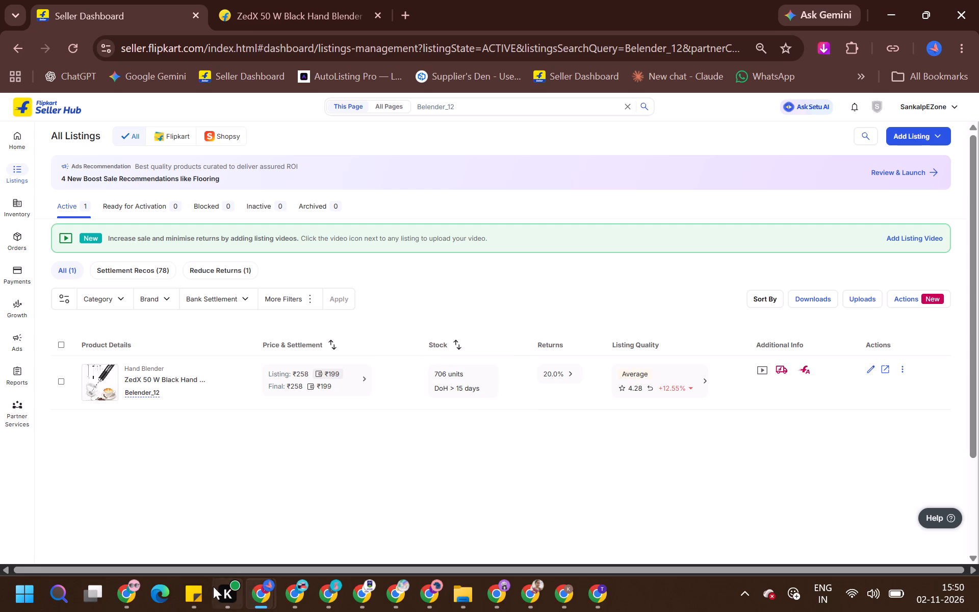
Consult the product cost sticky note again for the frother costs.
click(199, 594)
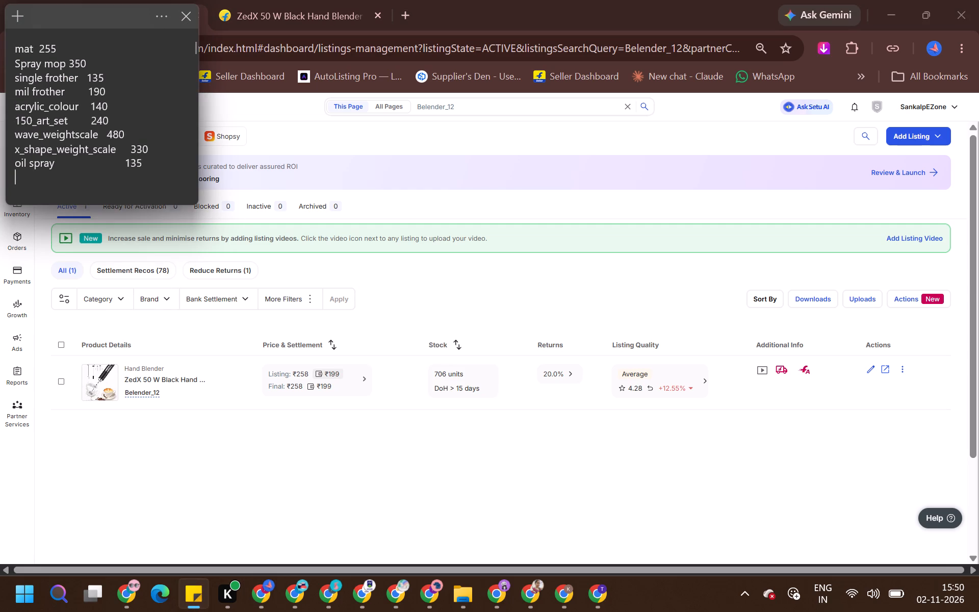
click(567, 414)
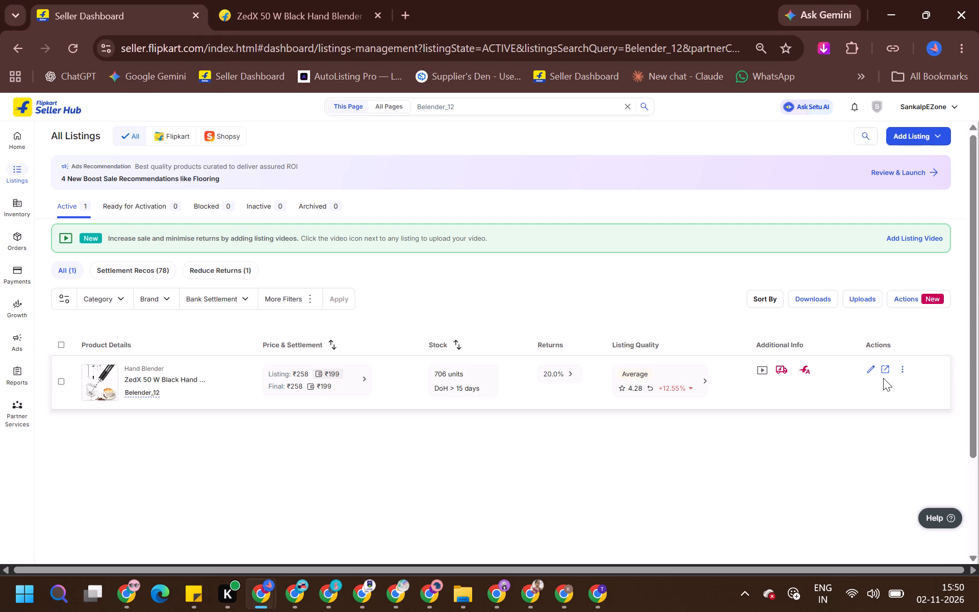
key(alt+Tab)
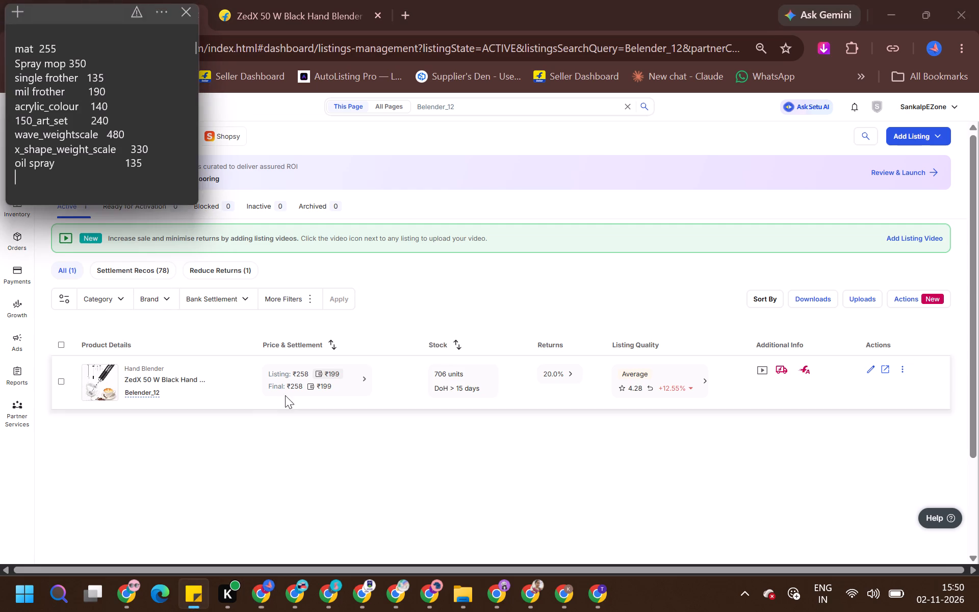
key(alt+Tab)
Copy the X - Glam 59 W Black Hand Blender's SKU from seller insights and search the listings for X - GLAM-Milk_Frother001.
click(267, 599)
click(199, 520)
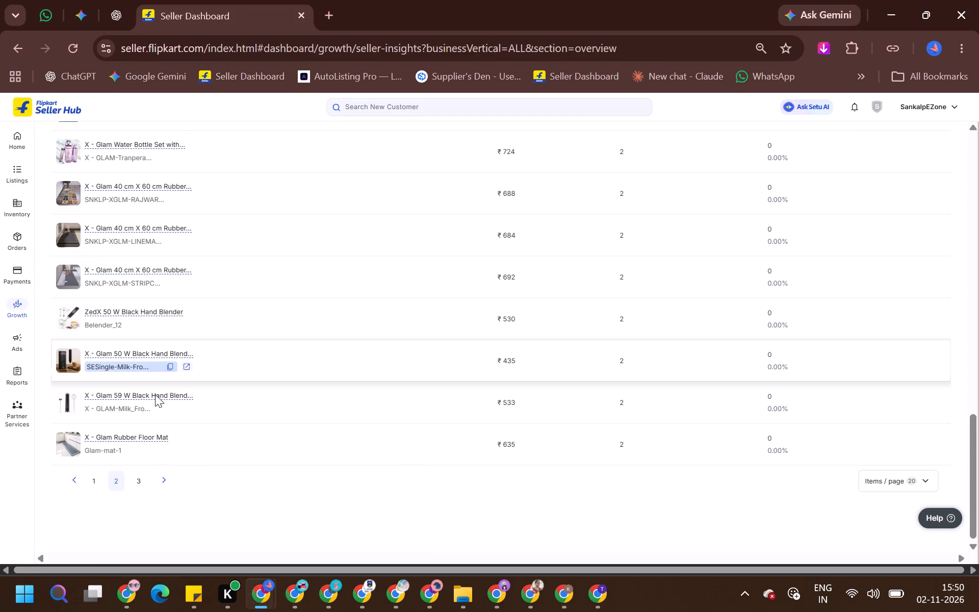
click(169, 407)
key(alt+Tab)
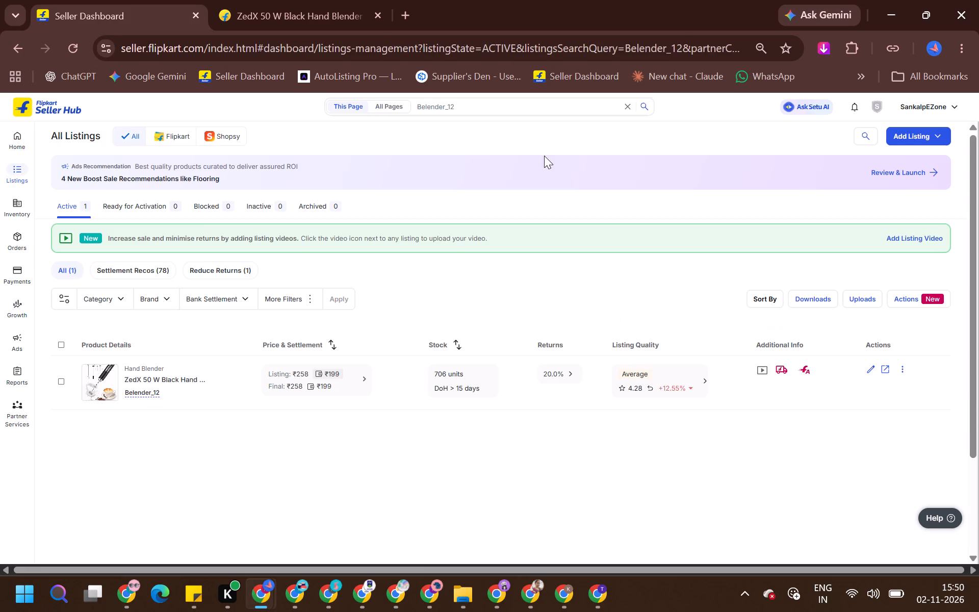
click(506, 109)
key(ctrl+a)
key(ctrl+v)
key(Return)
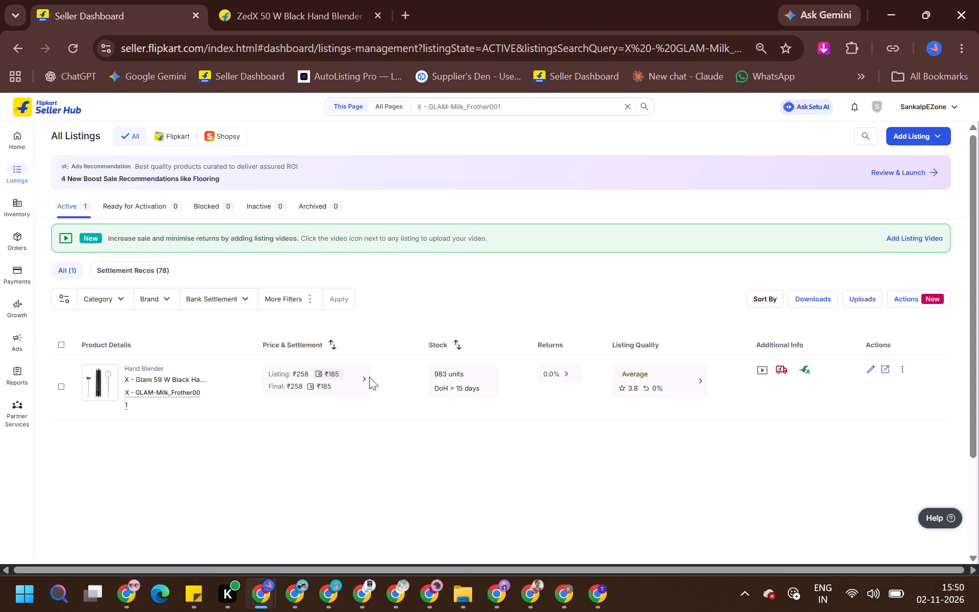
Set the X - GLAM-Milk_Frother001 listing's bank settlement to ₹199 and apply it.
click(352, 373)
key(BackSpace)
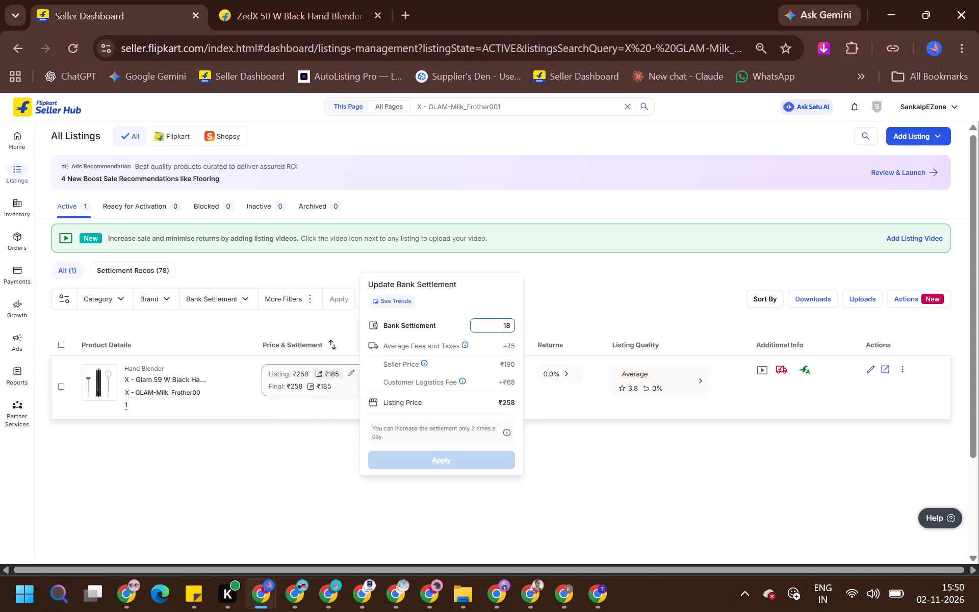
key(BackSpace)
text(99)
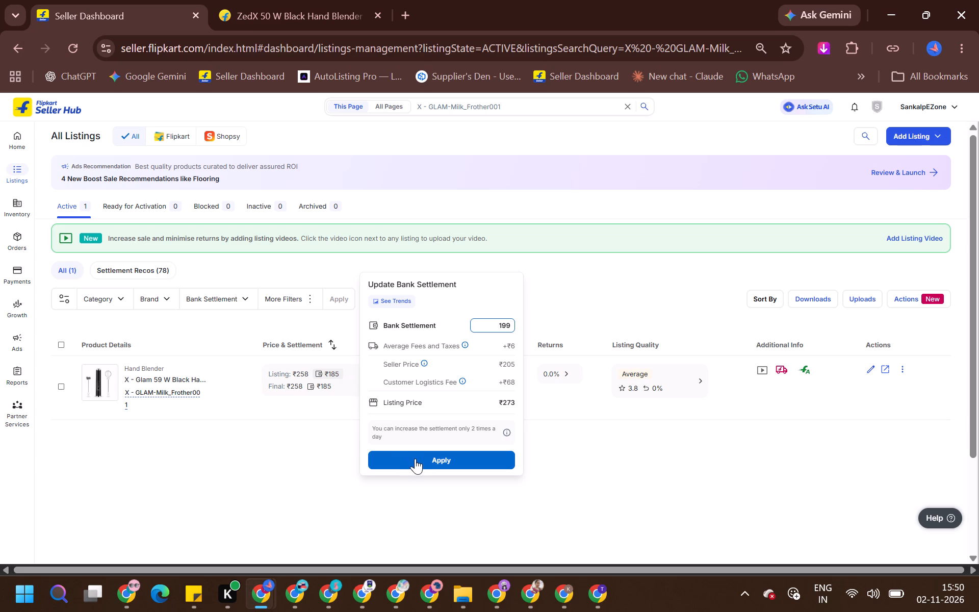
click(417, 458)
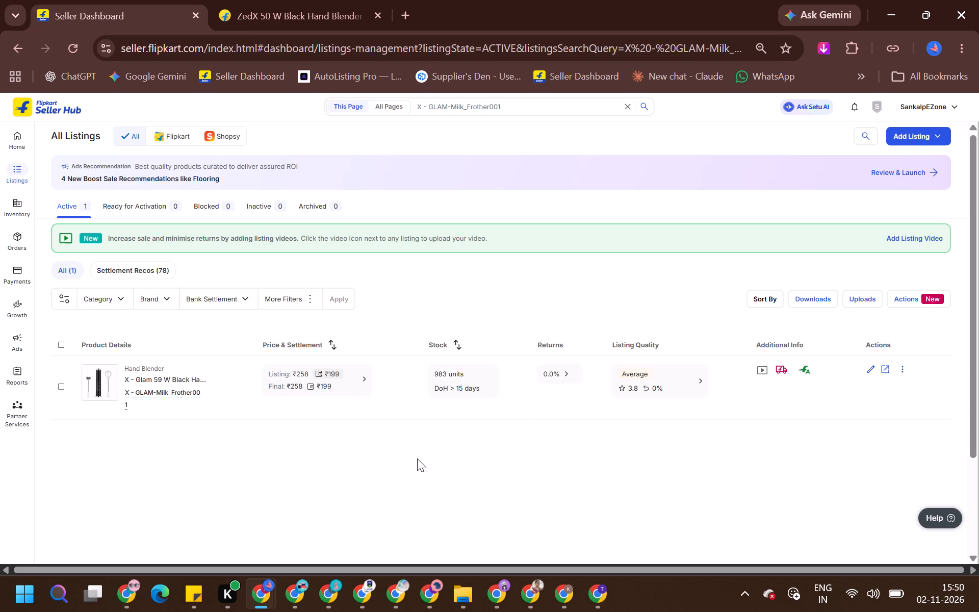
Review the X - GLAM-Milk_Frother001 listing's details in its editor and close it without changes.
click(877, 368)
click(870, 374)
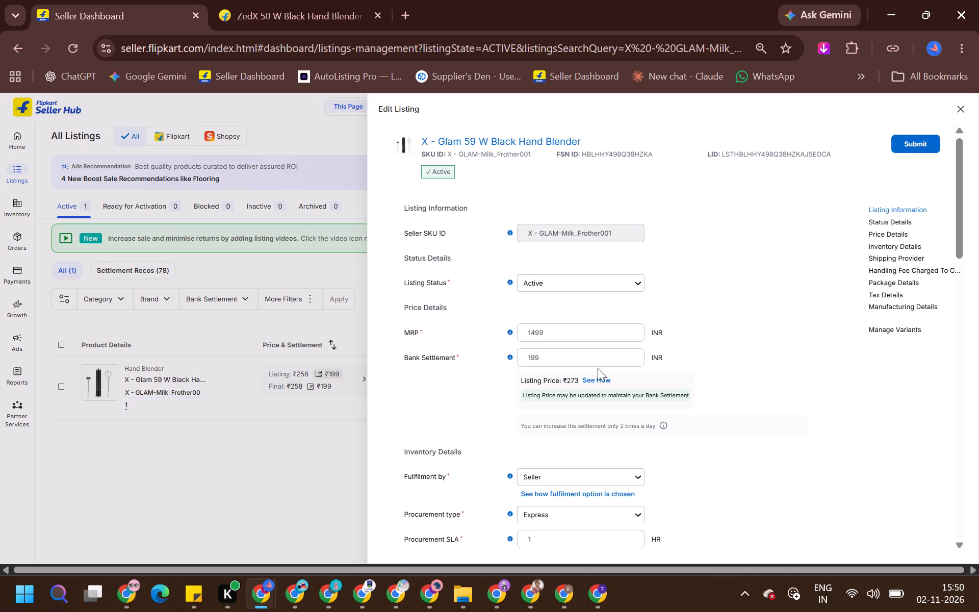
scroll(519, 427, down, 2)
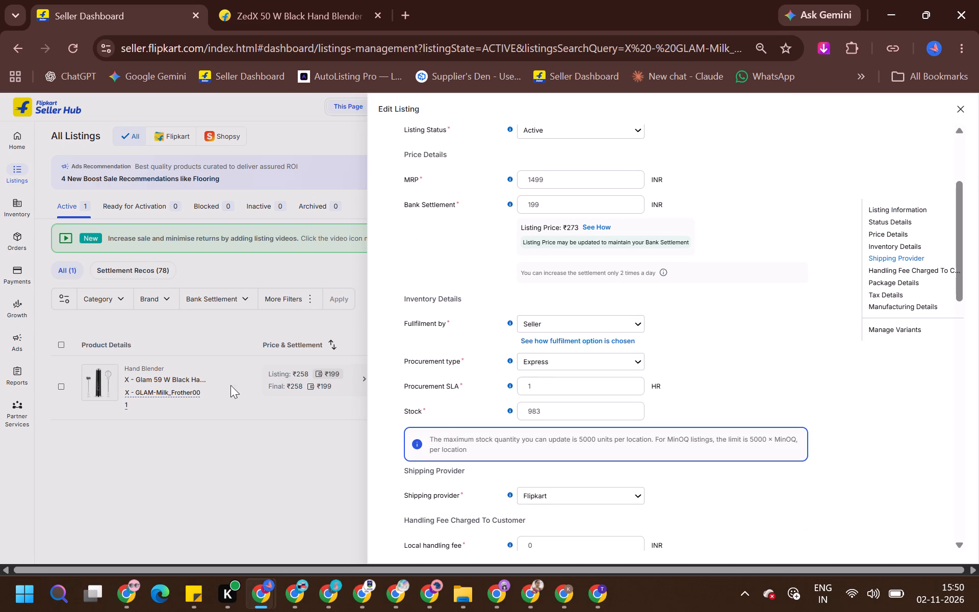
click(240, 453)
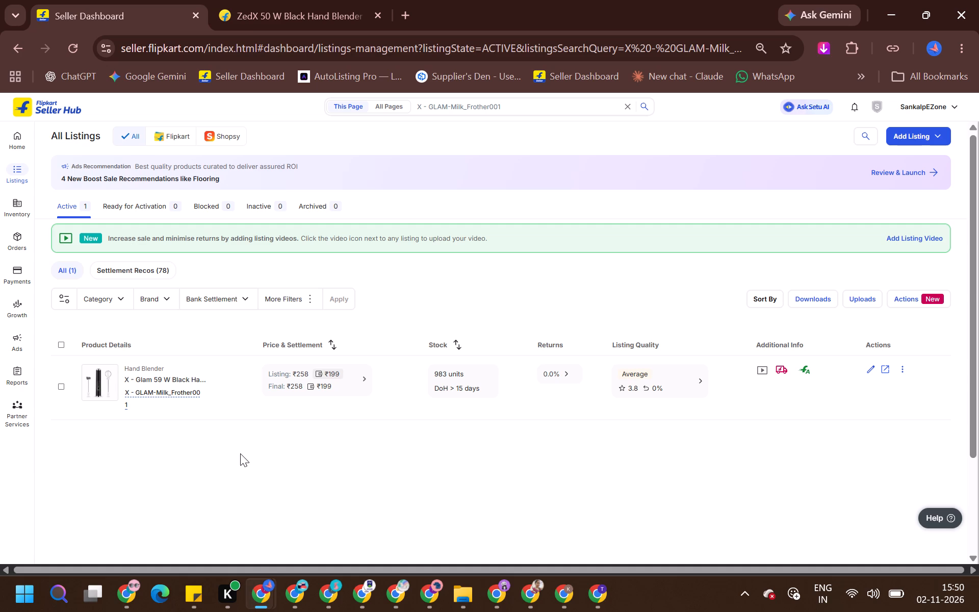
Copy the X - Glam Rubber Floor Mat's SKU from seller insights and search the listings for Glam-mat-1.
key(alt+Tab)
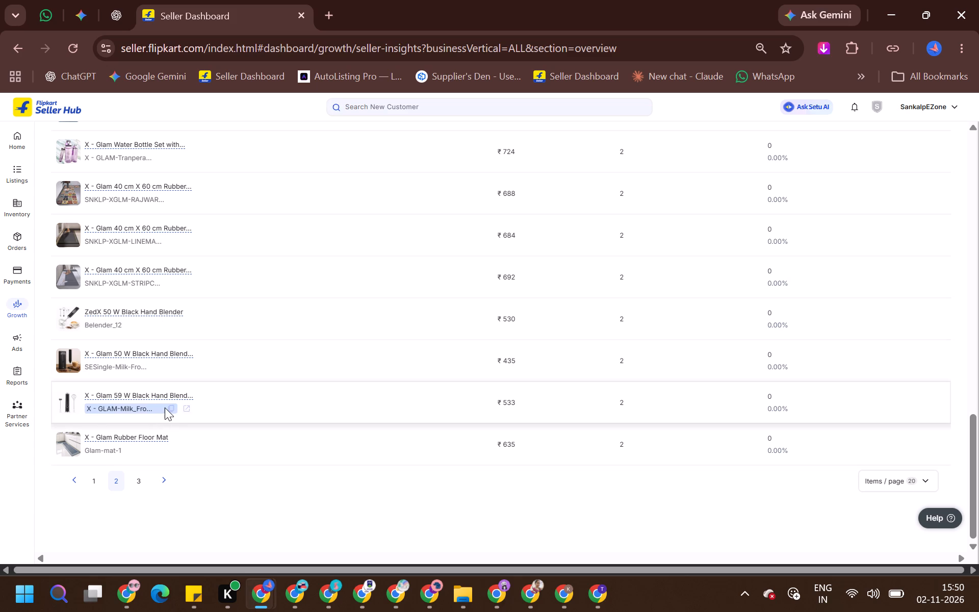
click(169, 409)
key(alt+Tab)
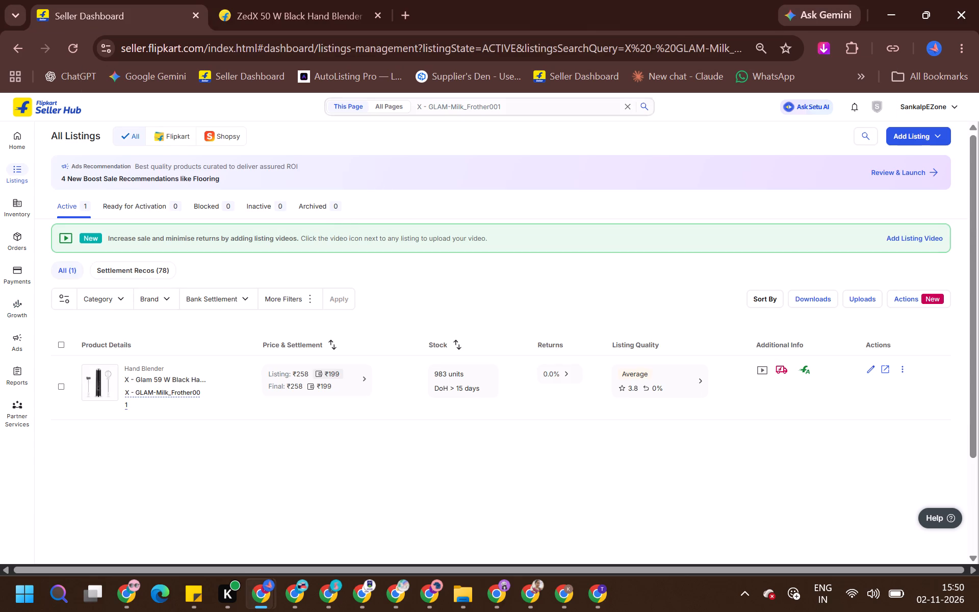
click(440, 111)
key(alt+Tab)
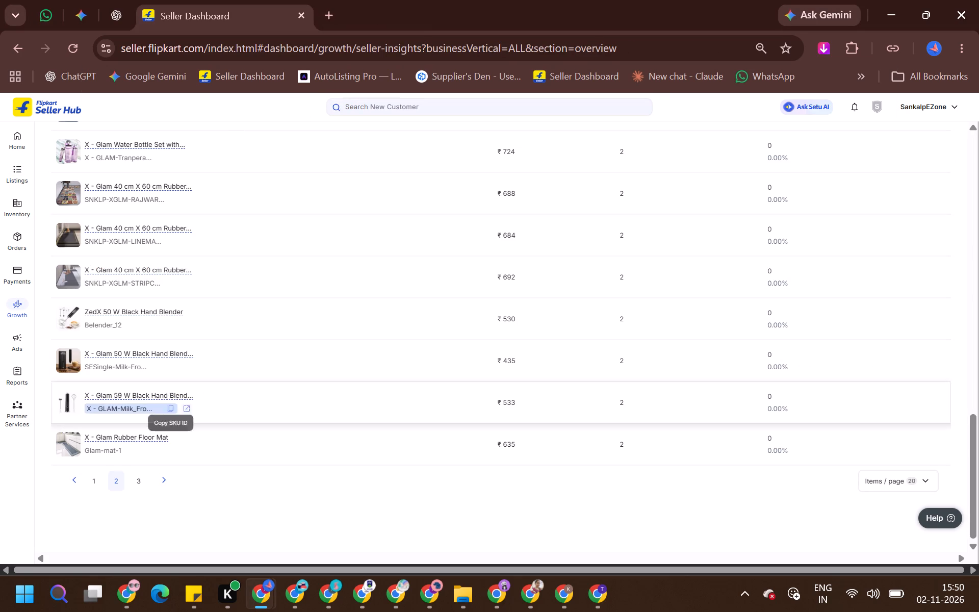
click(163, 449)
click(166, 450)
key(alt+Tab)
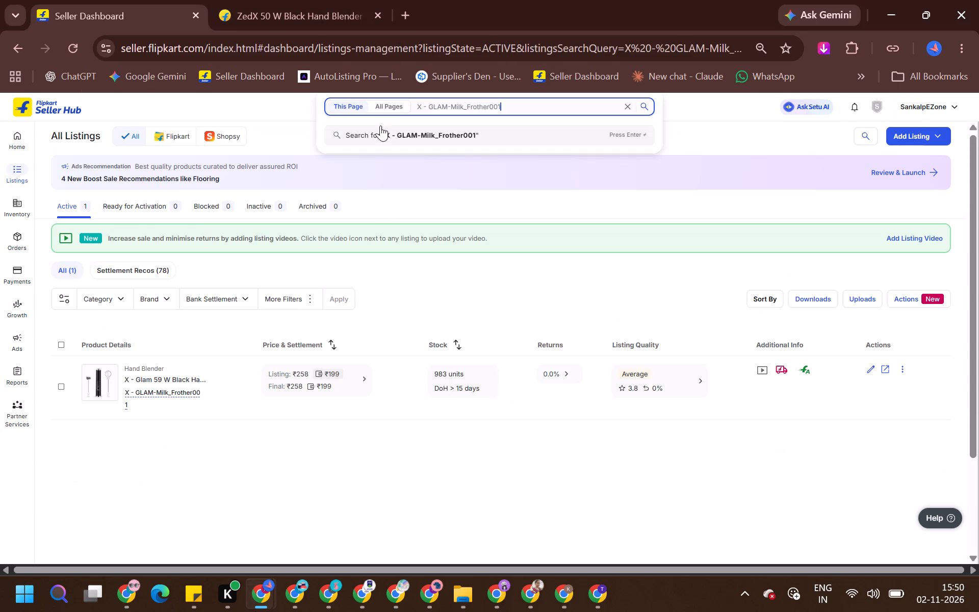
key(ctrl+a)
key(ctrl+v)
key(Return)
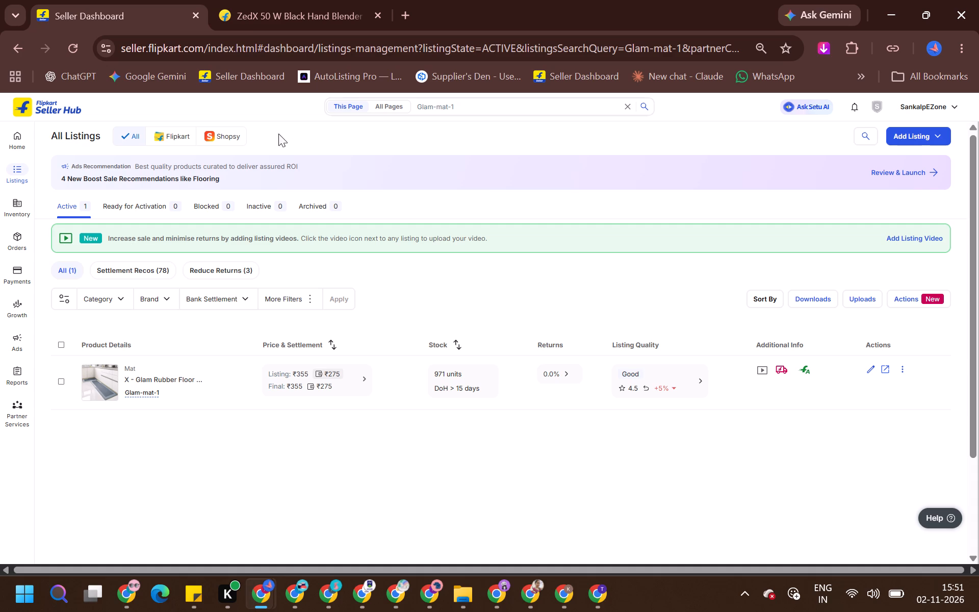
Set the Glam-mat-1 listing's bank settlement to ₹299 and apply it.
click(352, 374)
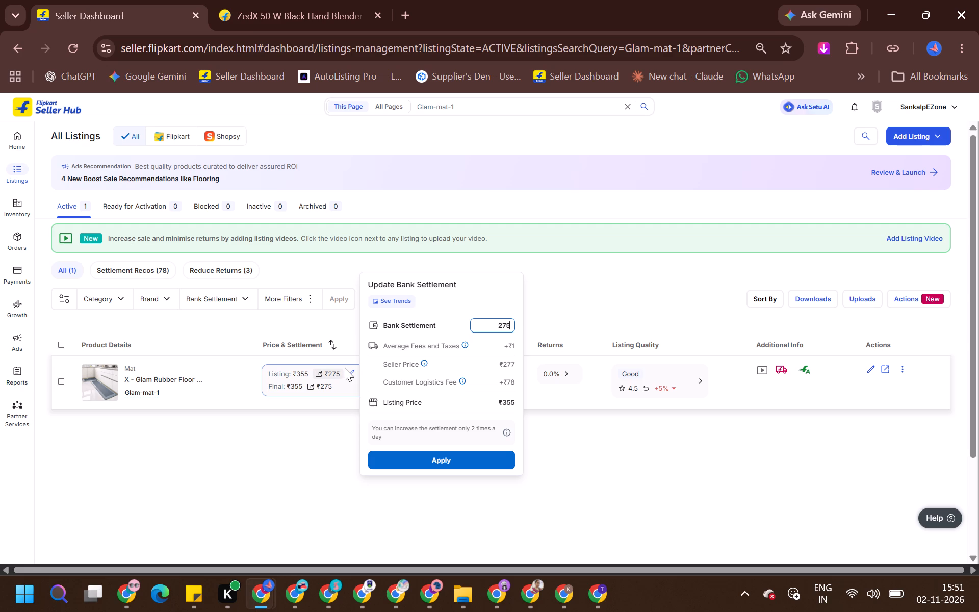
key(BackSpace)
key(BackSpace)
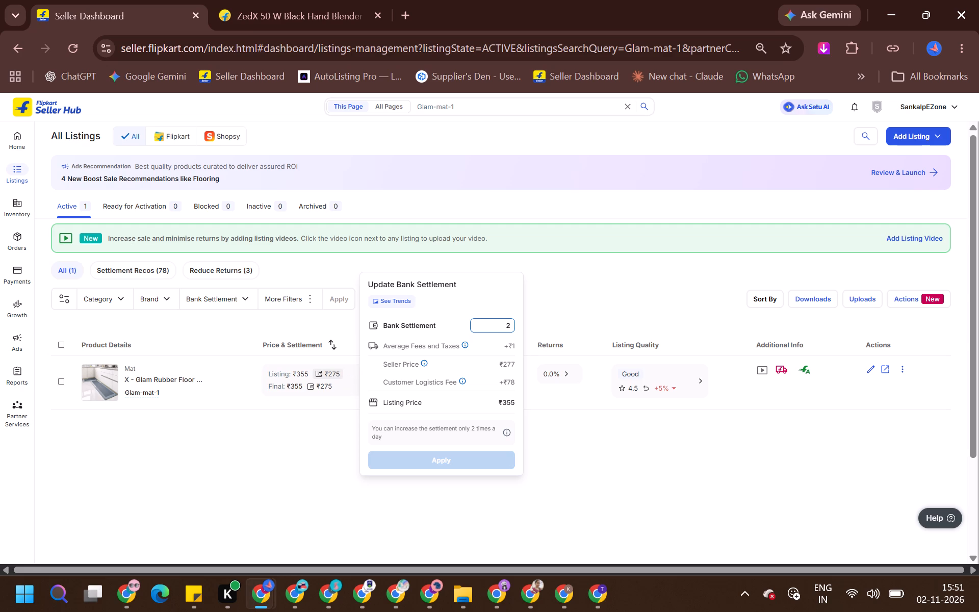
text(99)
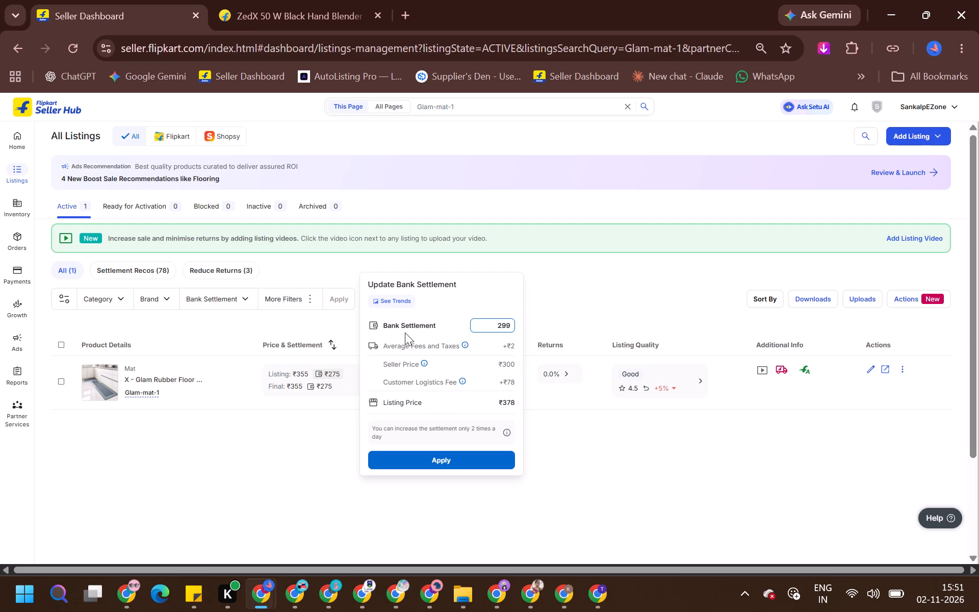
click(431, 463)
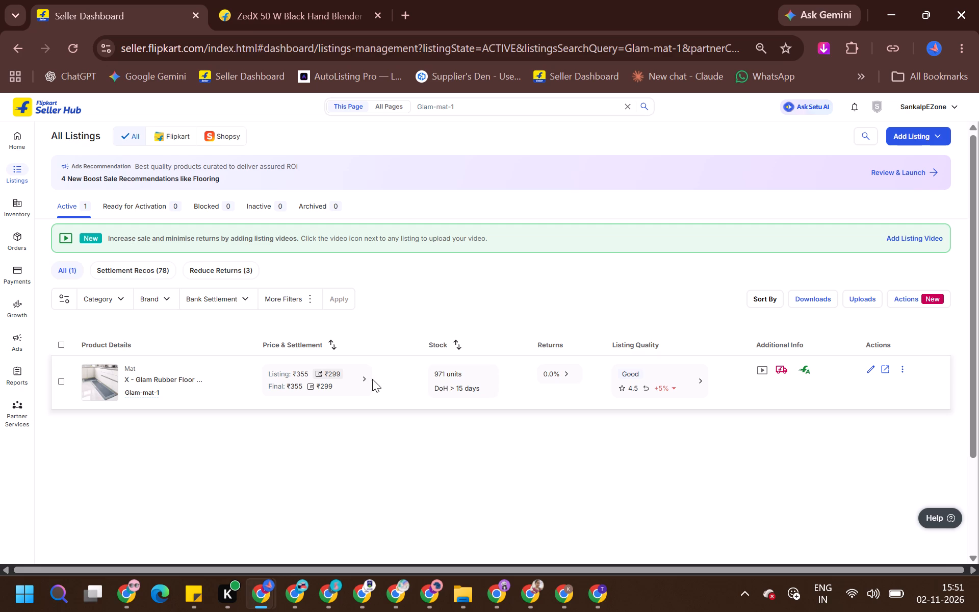
Set the Glam-mat-1 listing's bank settlement to ₹309 and apply it.
click(354, 369)
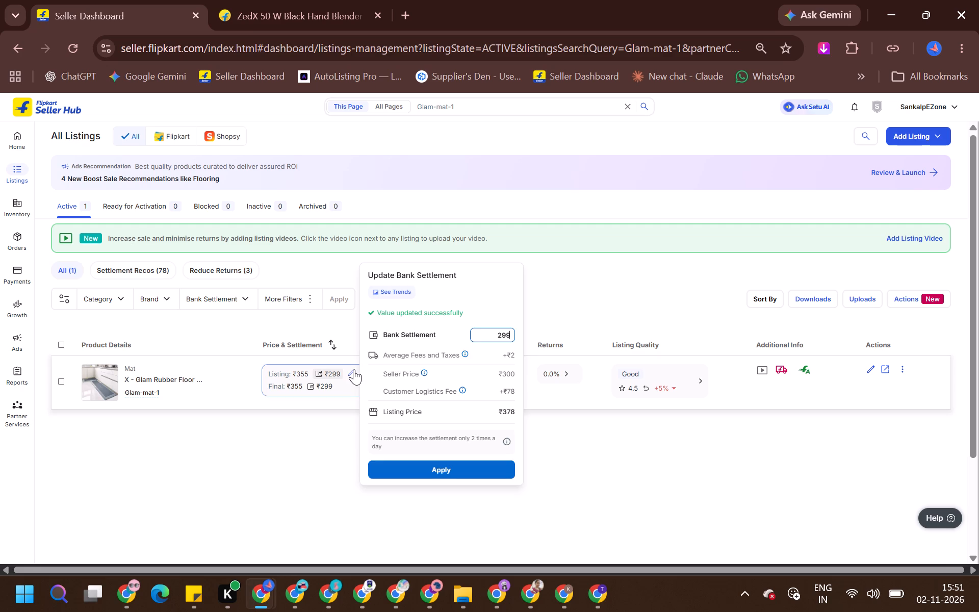
key(ctrl+a)
text(309)
click(434, 475)
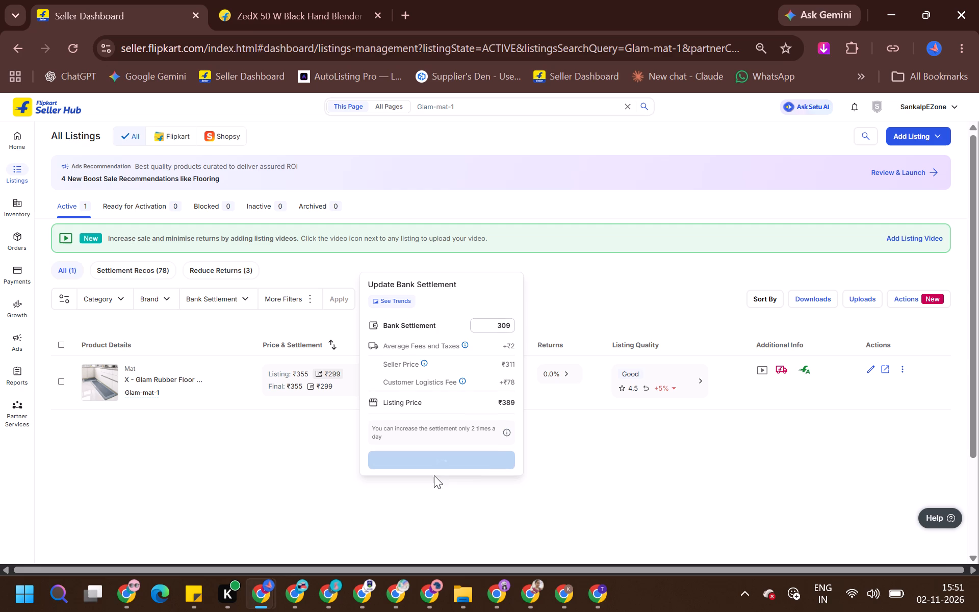
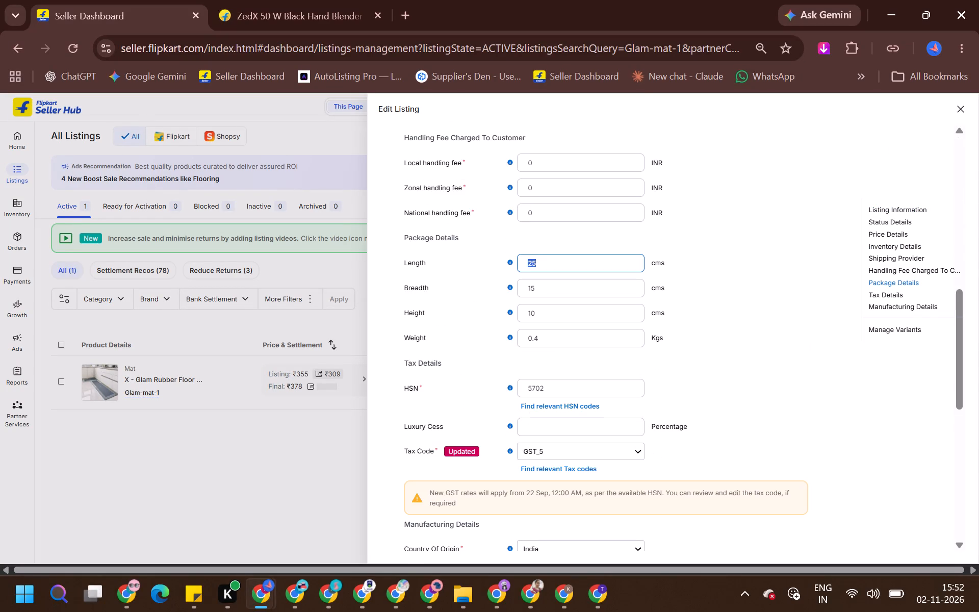
Set the Glam-mat-1 listing's package details to length 10, breadth 13, height 15 cm and weight 0.35 kg, and submit them.
text(10)
key(Tab)
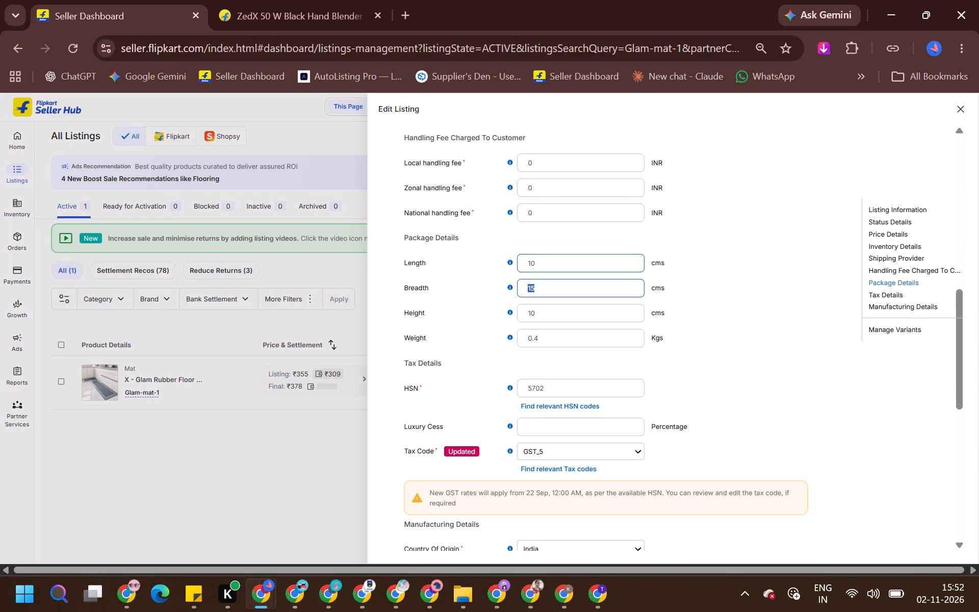
text(13)
key(Tab)
text(15)
key(Tab)
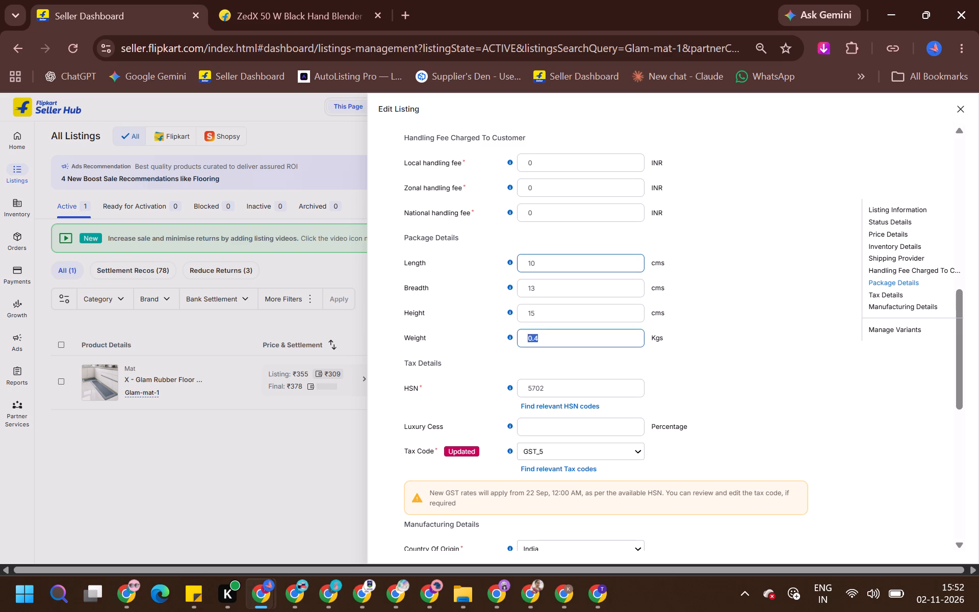
text(0.)
text(35)
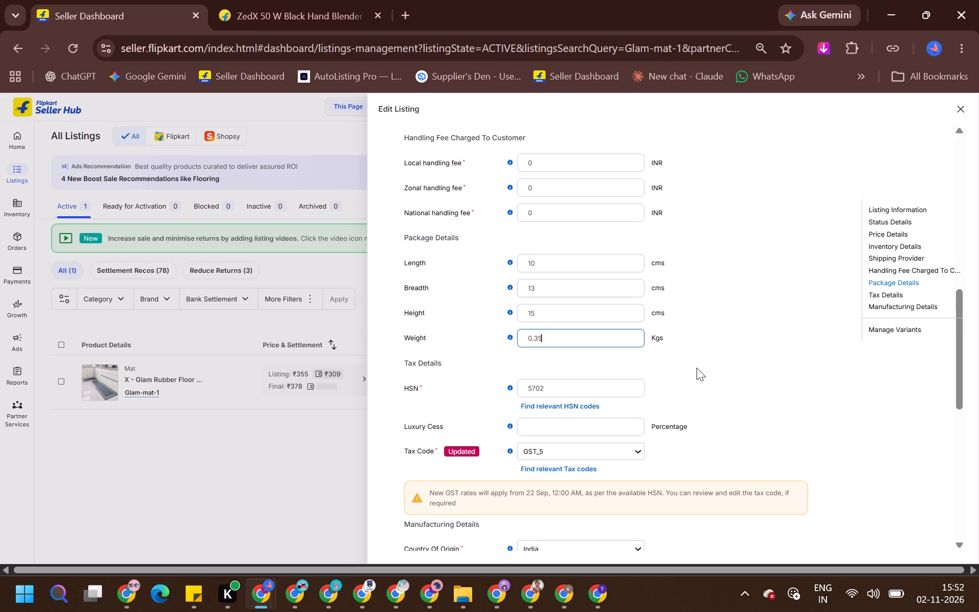
key(Return)
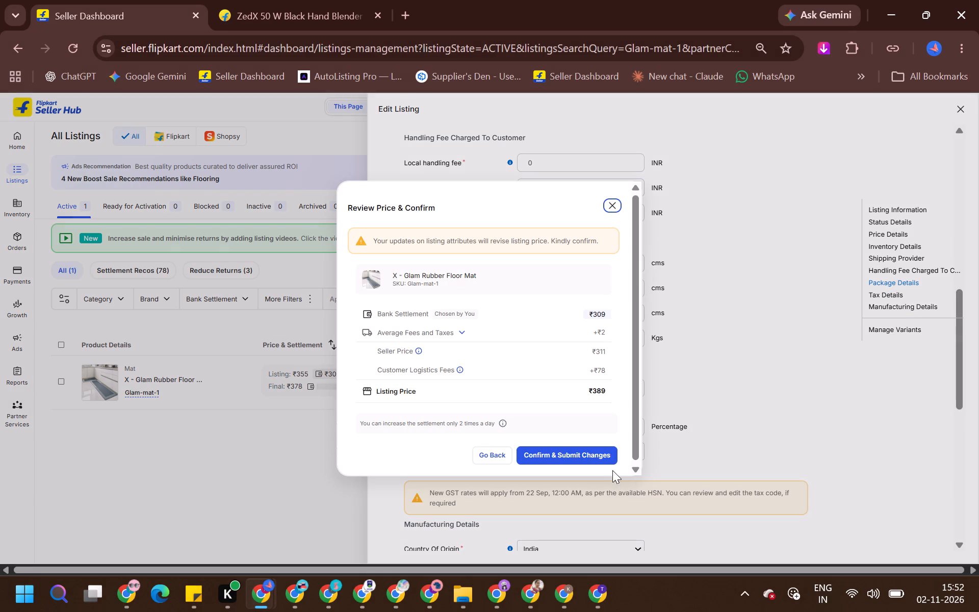
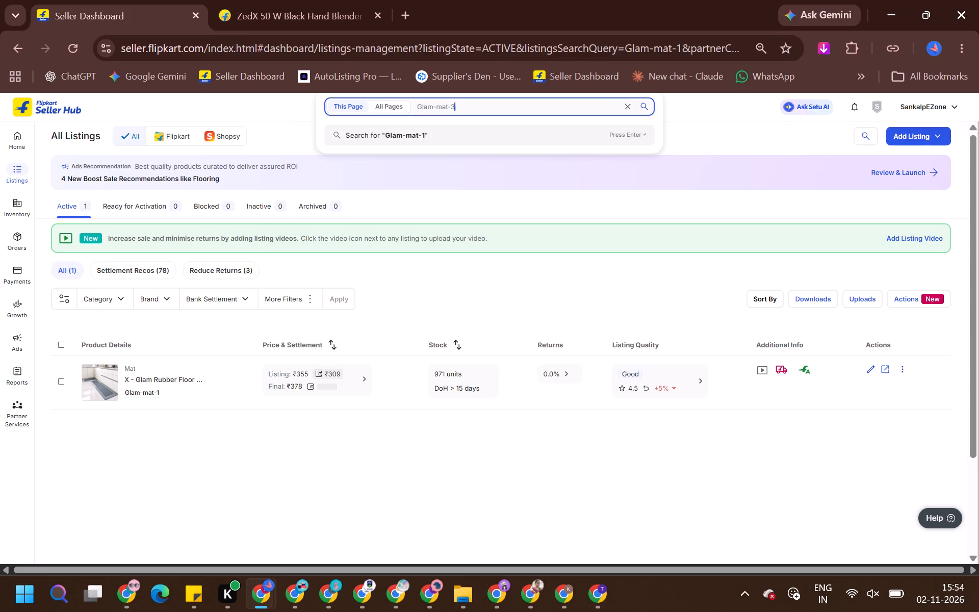
Find the Glam-mat-3 listing and raise its bank settlement to ₹299.
key(backslash)
key(Return)
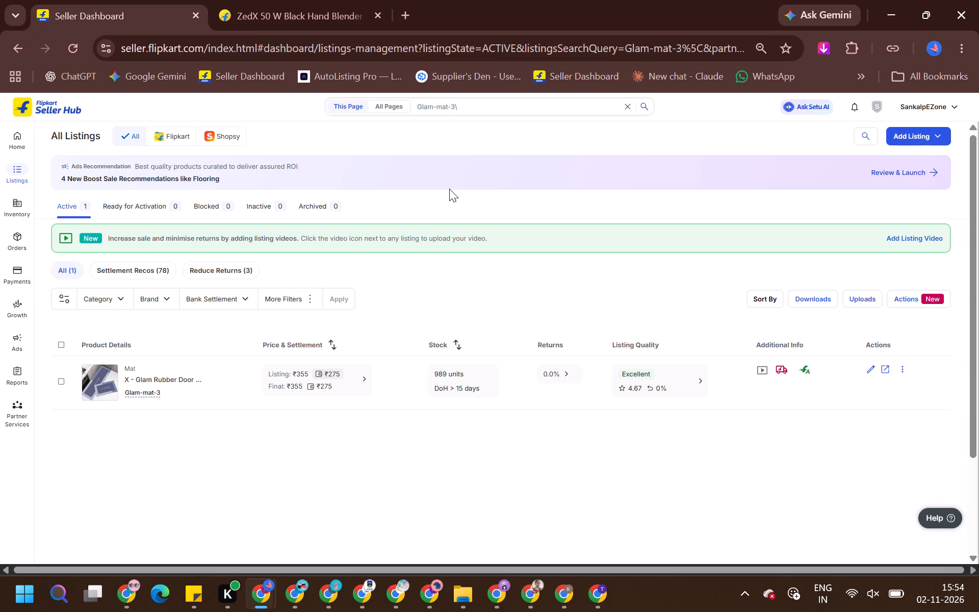
click(352, 373)
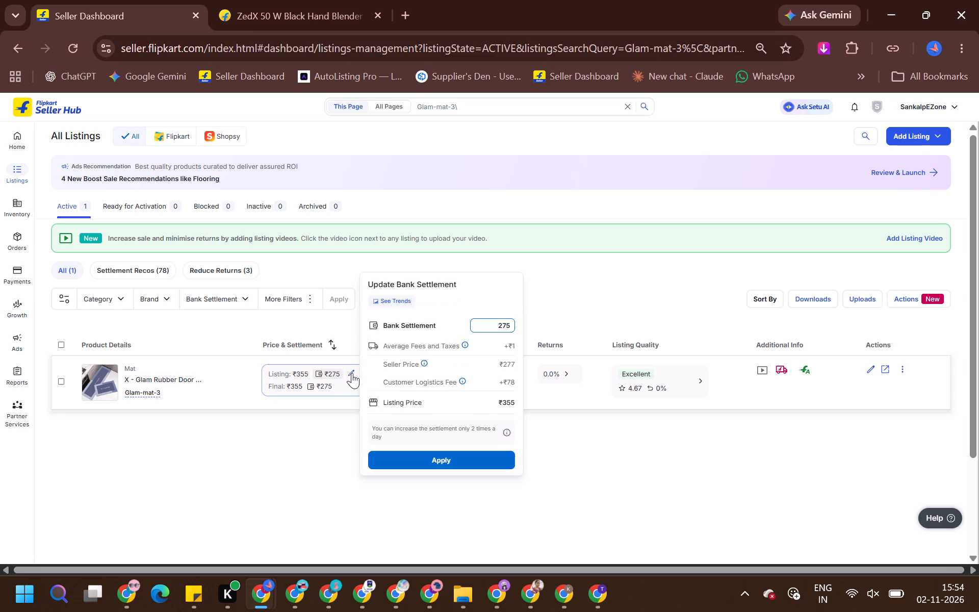
key(BackSpace)
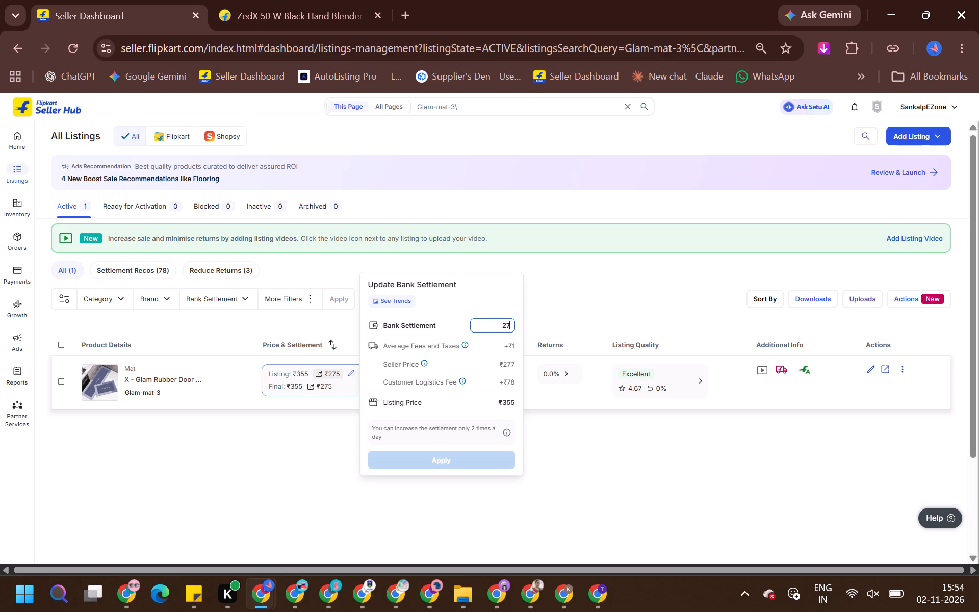
key(BackSpace)
text(99)
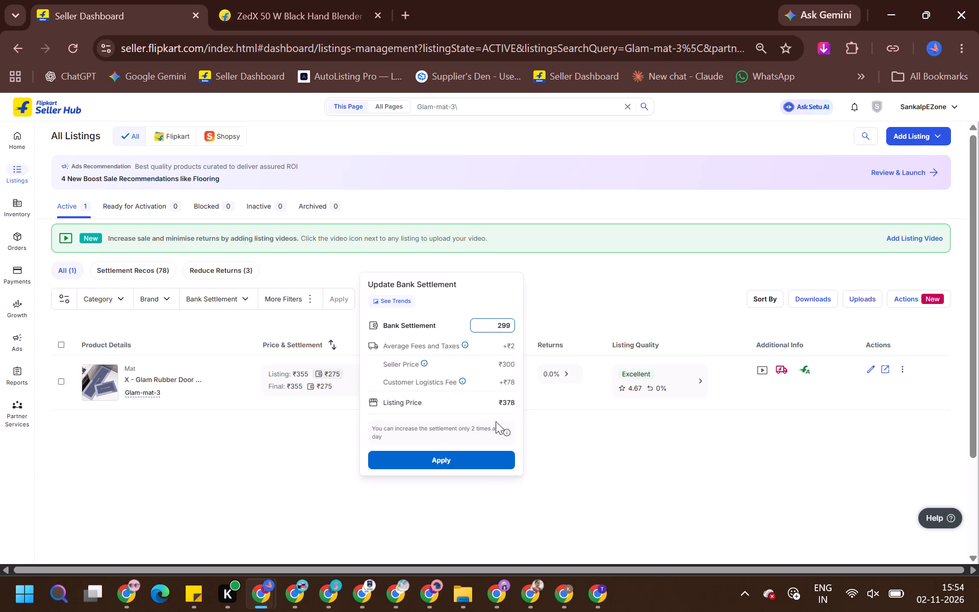
click(476, 463)
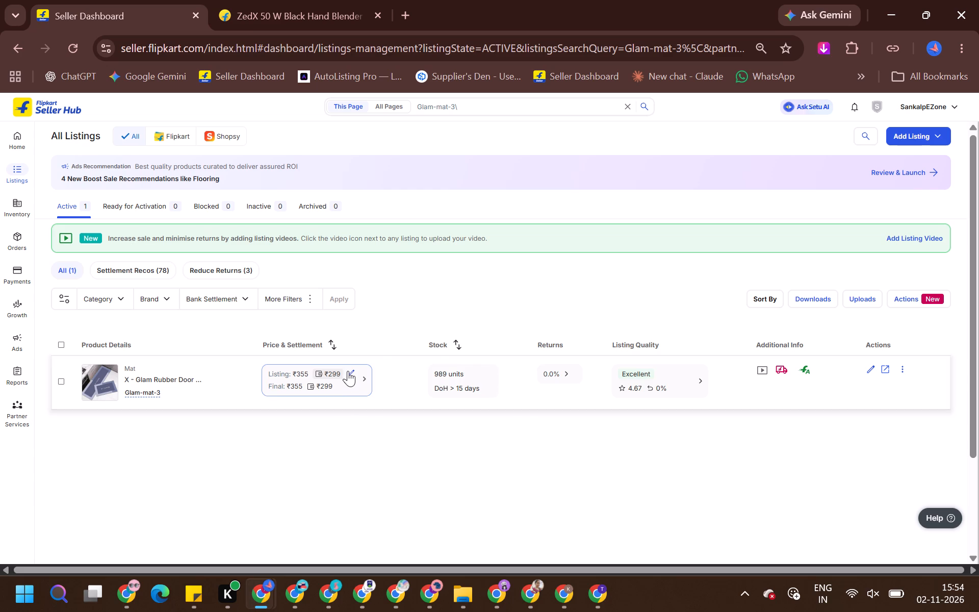
Raise the Glam-mat-3 listing's bank settlement again, to ₹309.
click(348, 371)
key(ctrl+a)
text(309)
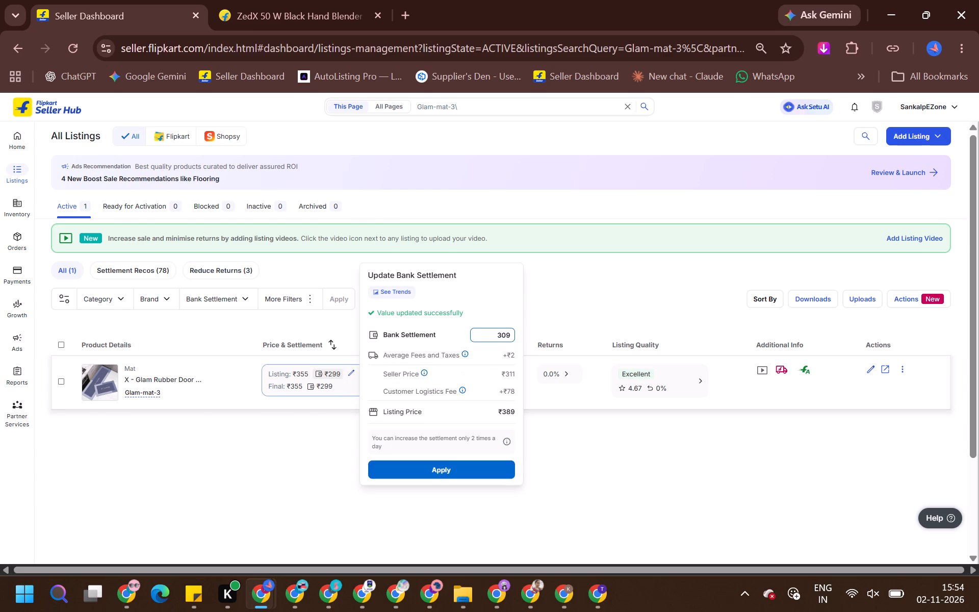
click(422, 469)
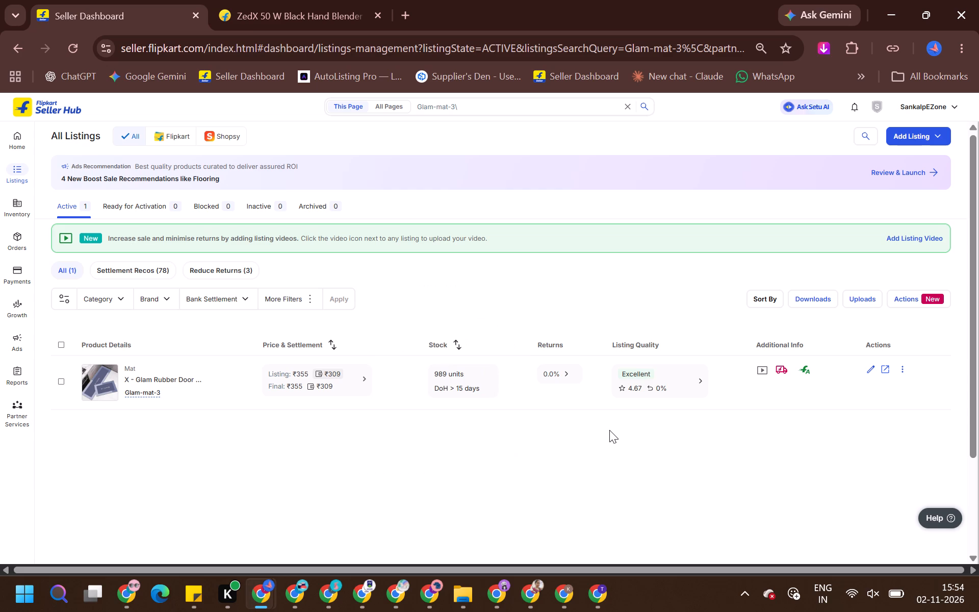
Set the Glam-mat-3 listing's package details to length 10, breadth 13, height 15 cm and weight 0.35 kg, and confirm the submission.
click(871, 367)
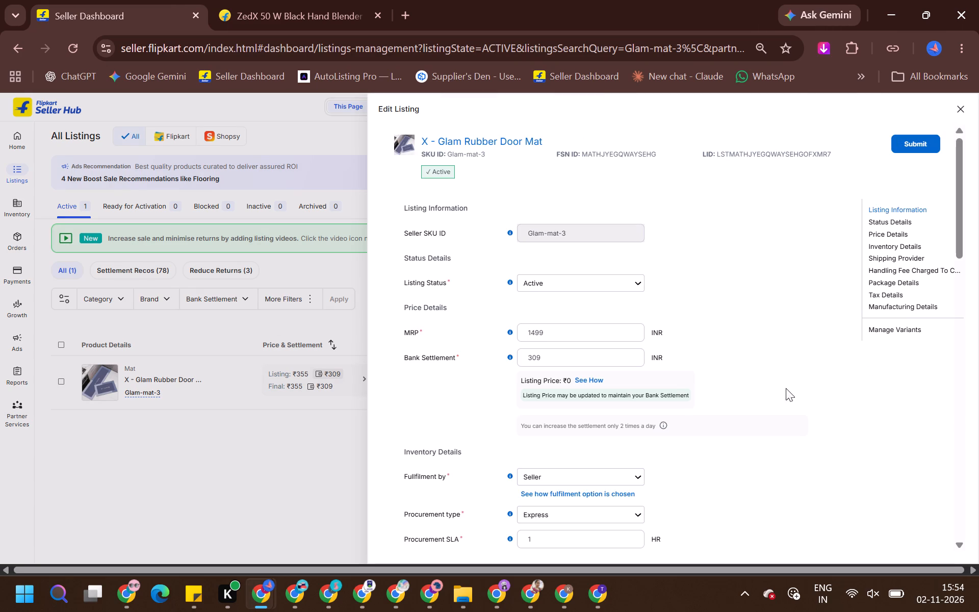
scroll(520, 406, down, 4)
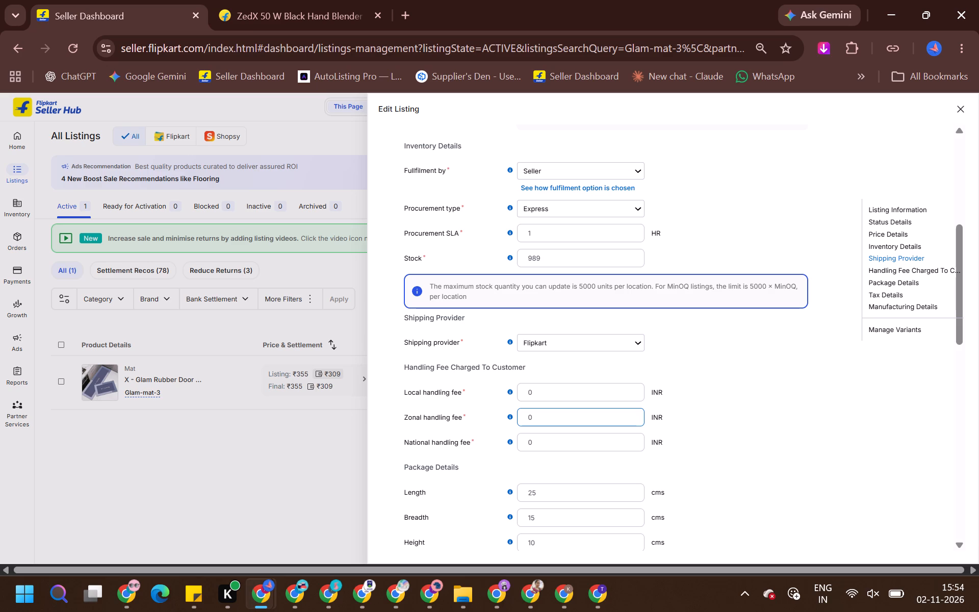
scroll(517, 409, down, 2)
triple_click(564, 335)
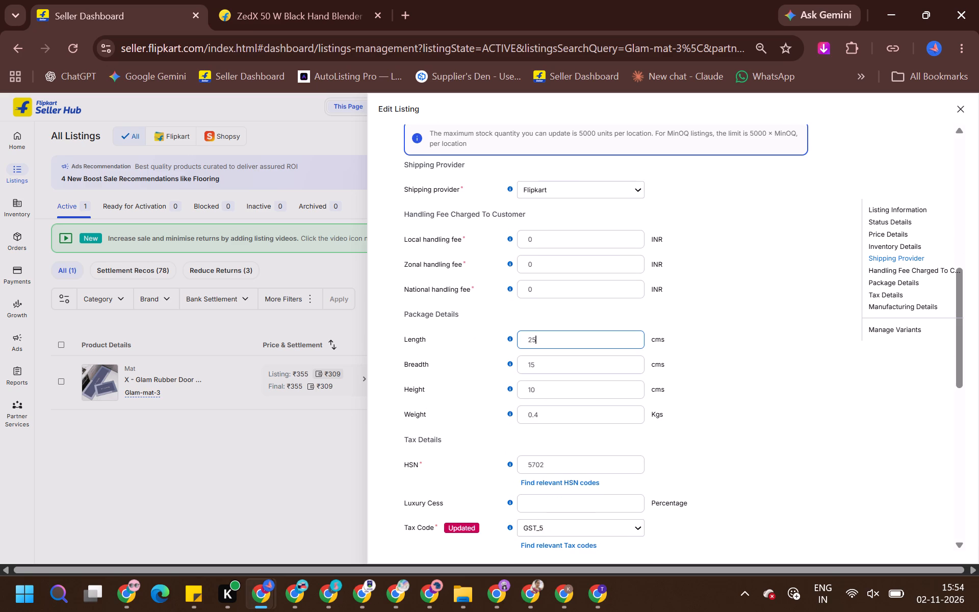
text(10)
key(Tab)
text(13)
key(Tab)
text(15)
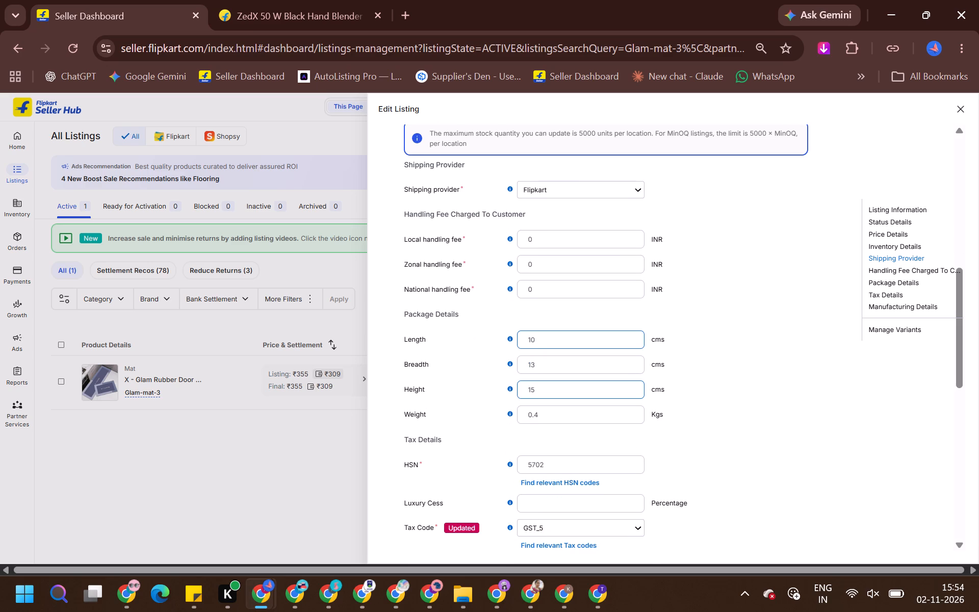
key(Tab)
text(0.35)
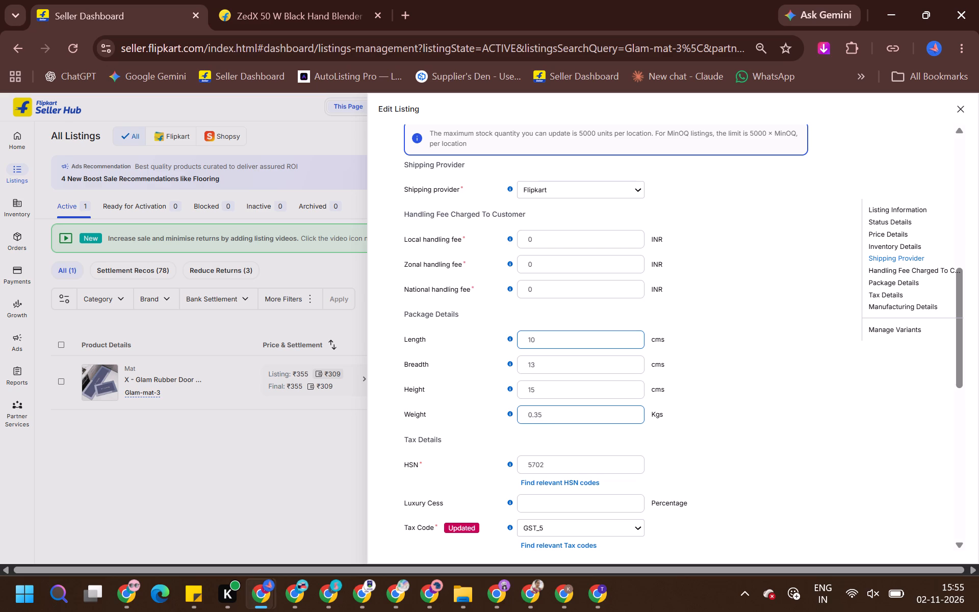
key(Return)
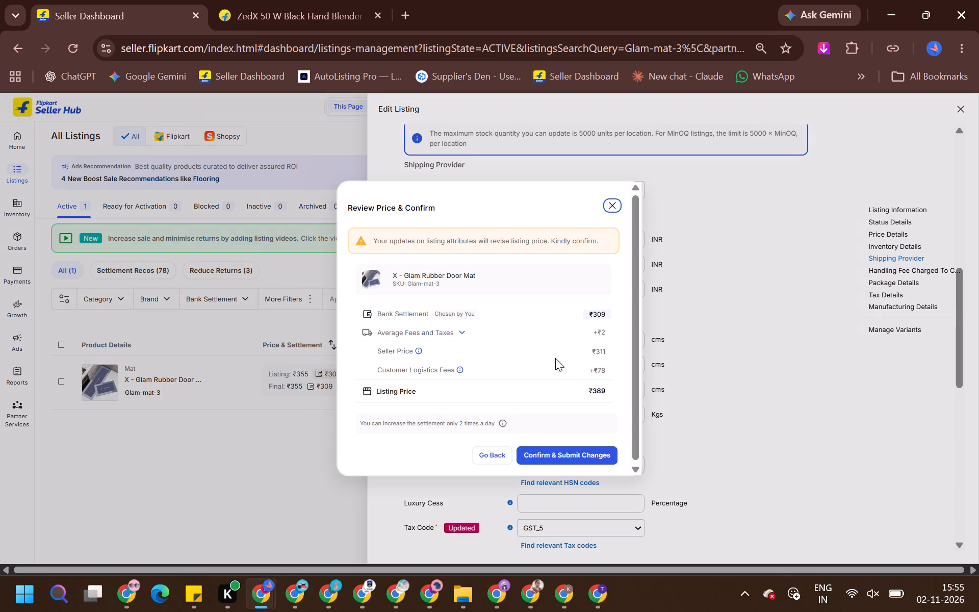
click(587, 455)
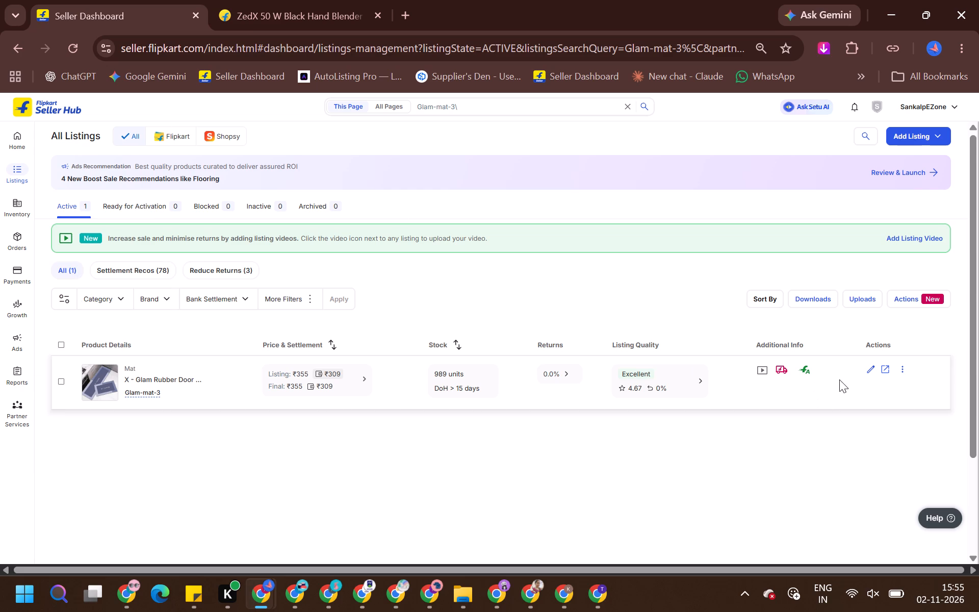
Reopen the Glam-mat-3 listing and check its package details, then close it.
click(871, 369)
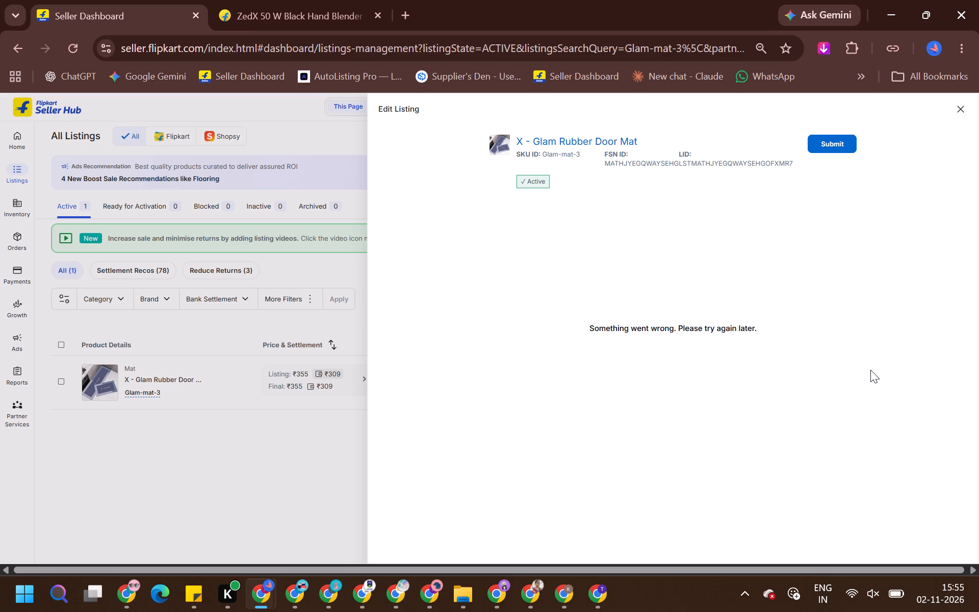
click(272, 454)
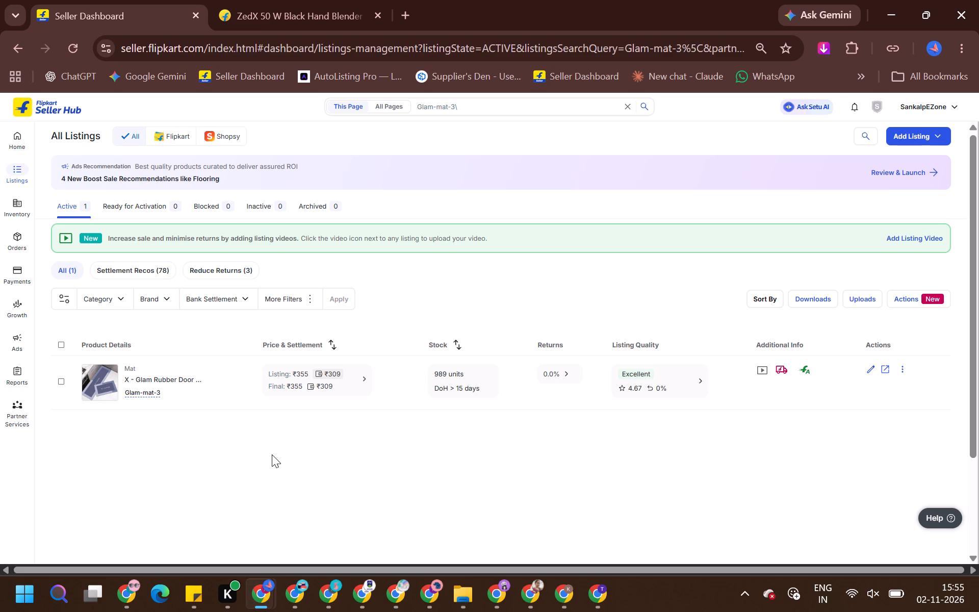
click(873, 369)
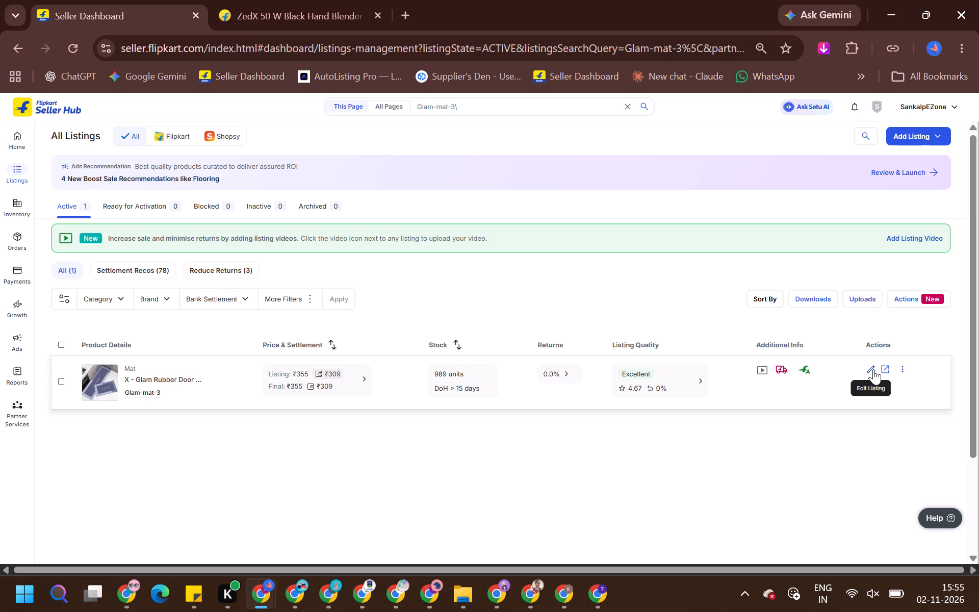
scroll(707, 411, down, 2)
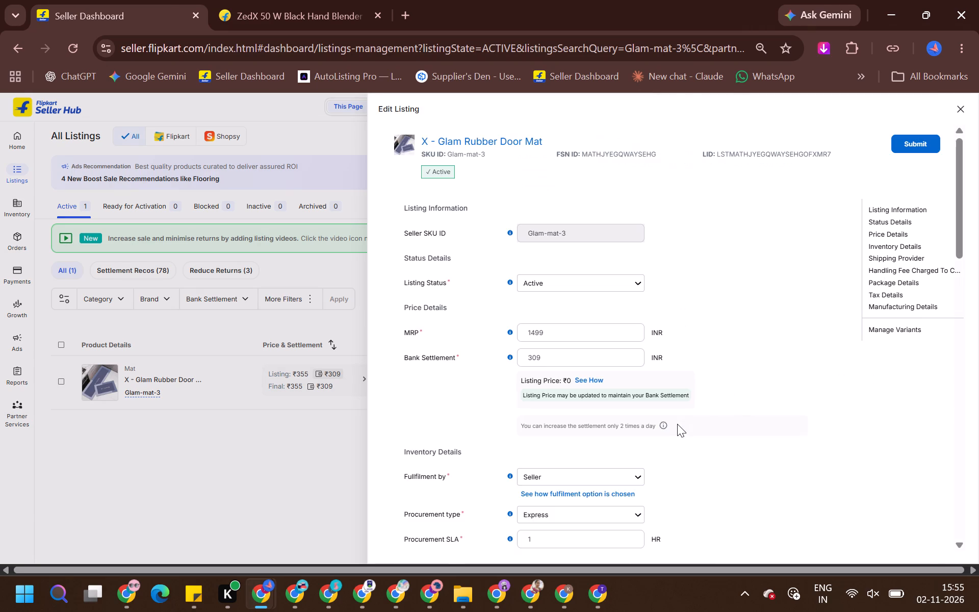
scroll(618, 387, down, 6)
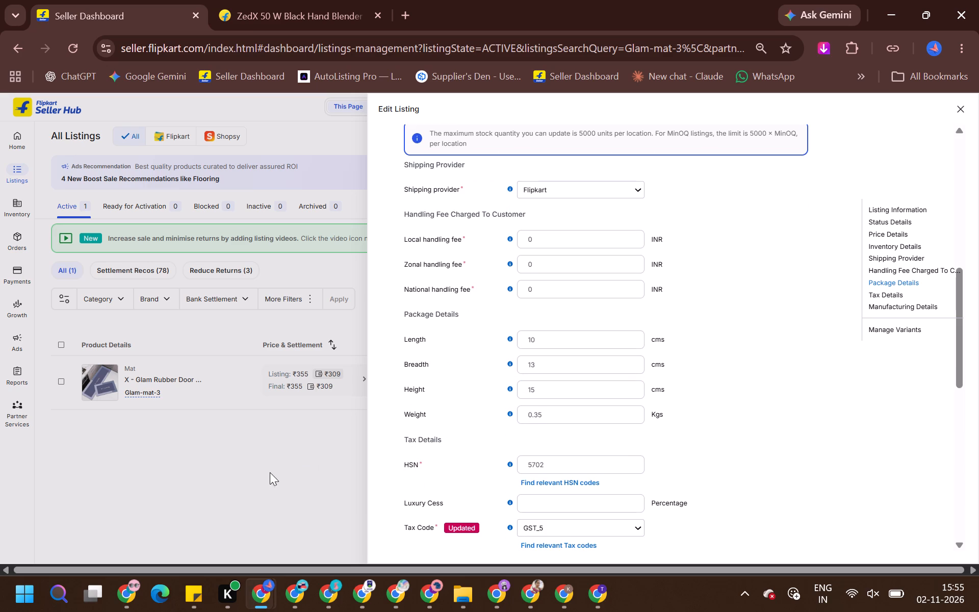
click(266, 474)
Look up the Glam-line--Cartoon-MAT kitchen mat from today's top products in the listings and check its package details.
key(alt+Tab)
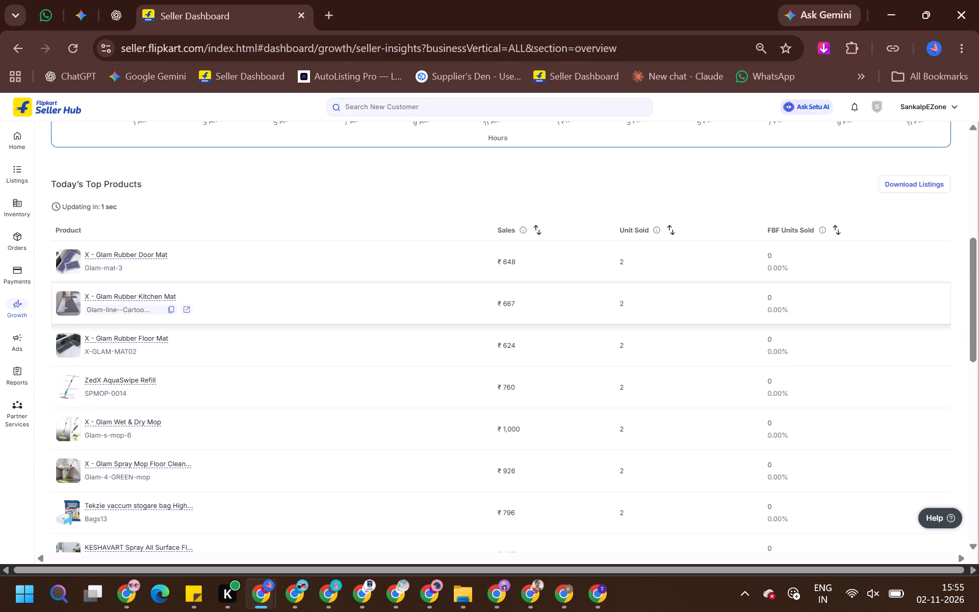
click(172, 311)
key(alt+Tab)
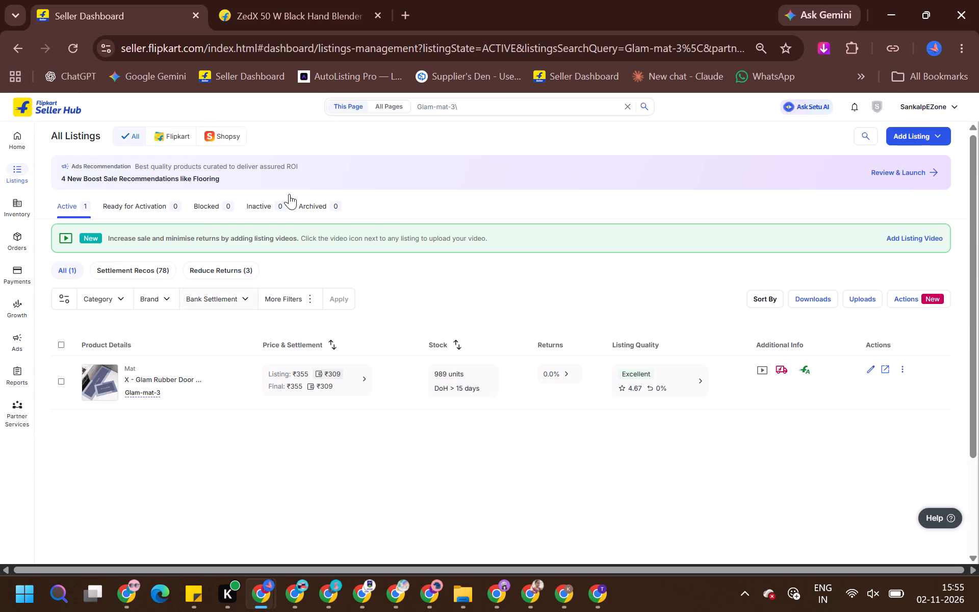
click(452, 98)
key(ctrl+a)
key(ctrl+v)
key(Return)
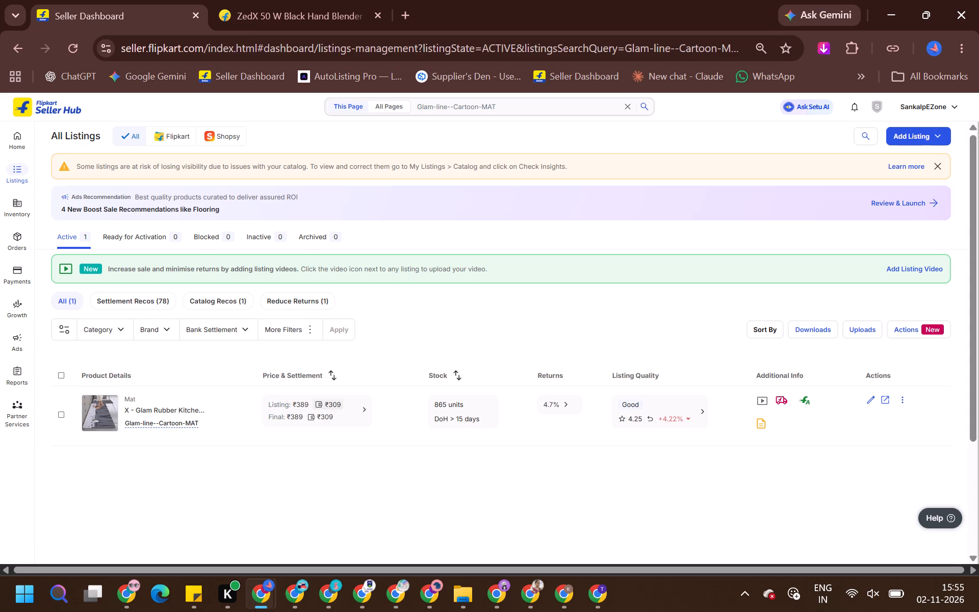
click(870, 393)
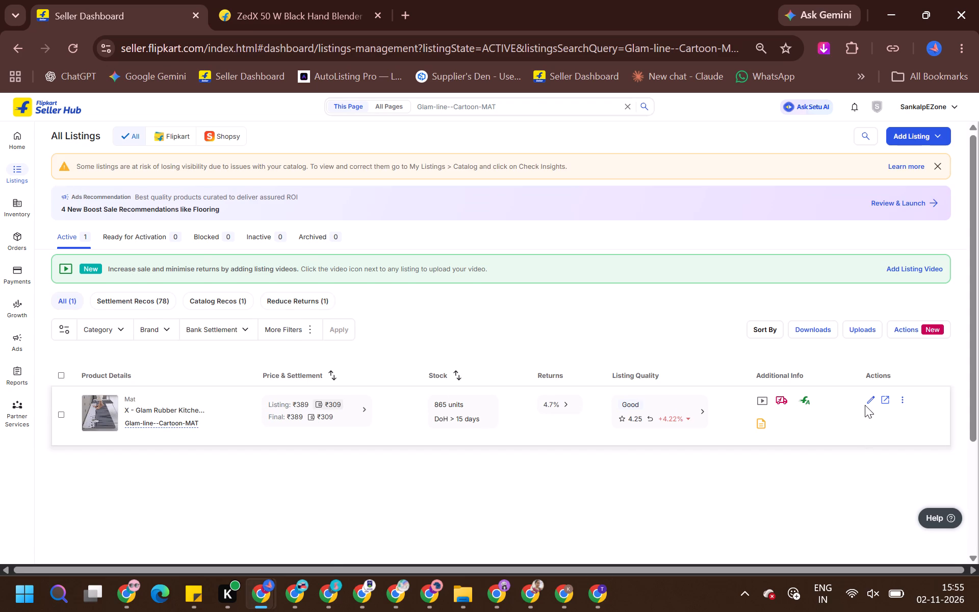
click(865, 405)
click(869, 399)
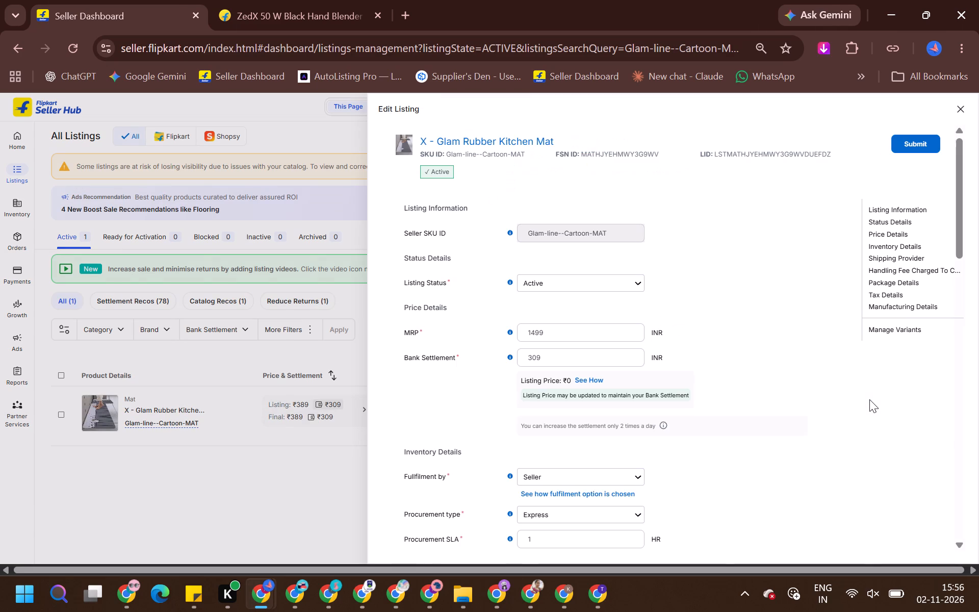
scroll(681, 397, down, 3)
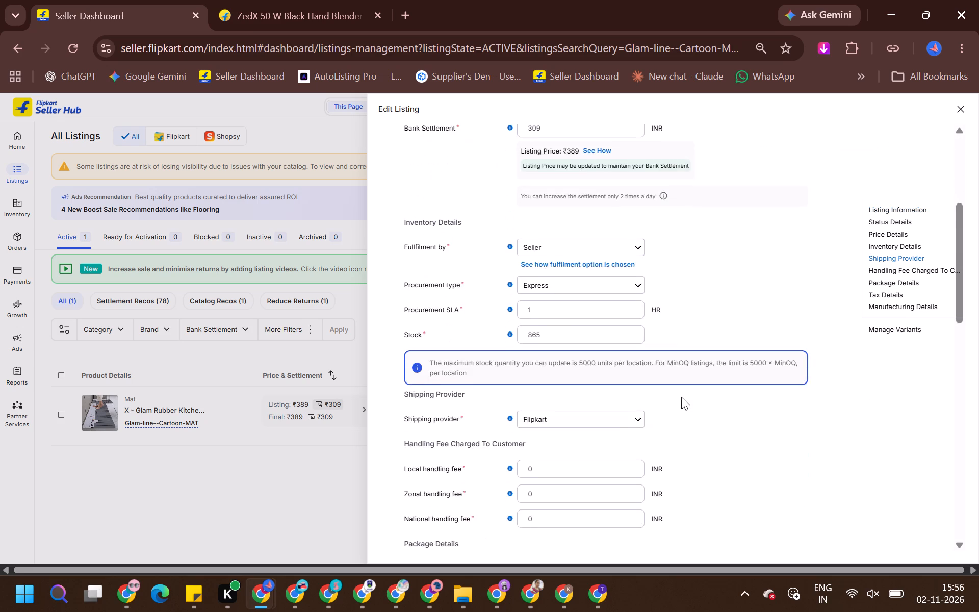
scroll(666, 407, down, 3)
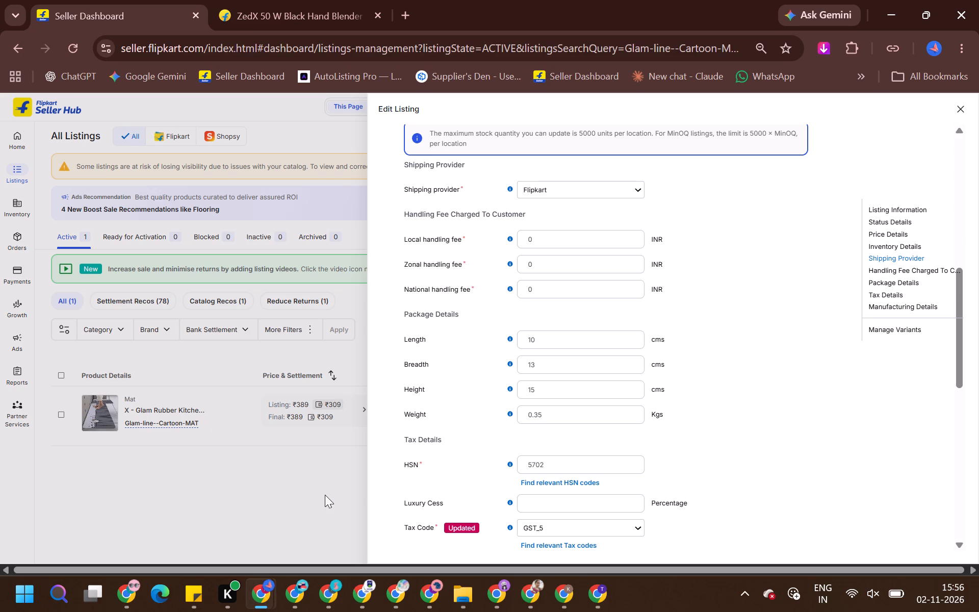
Look up the X-GLAM-MAT02 floor mat from today's top products in the listings and raise its bank settlement to ₹299.
key(alt+Tab)
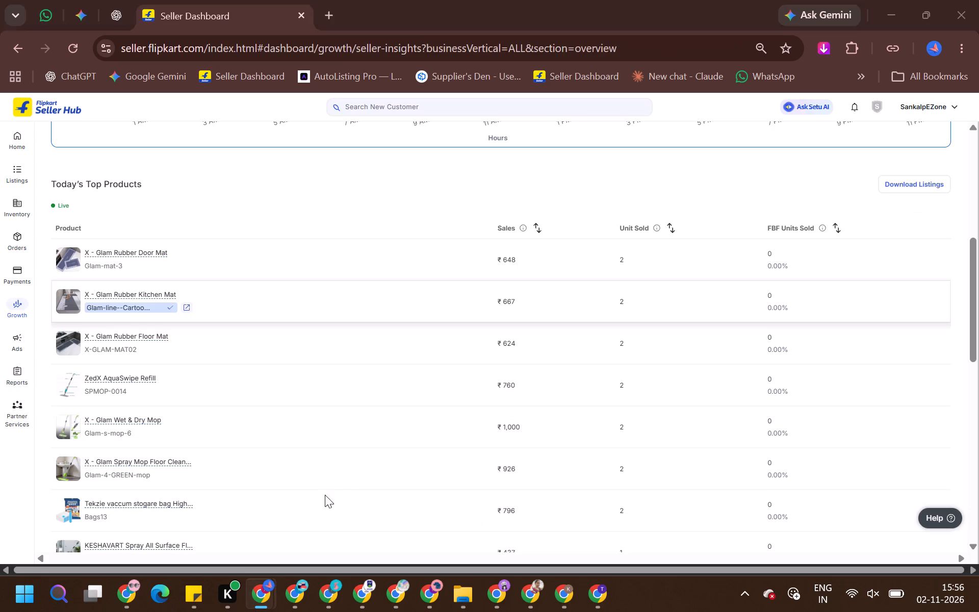
click(173, 349)
key(alt+Tab)
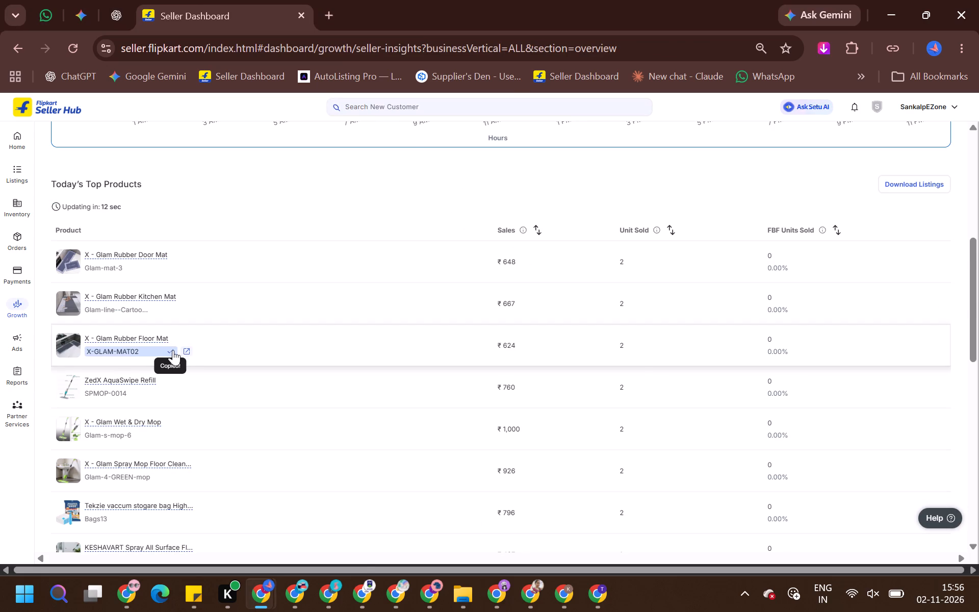
click(349, 157)
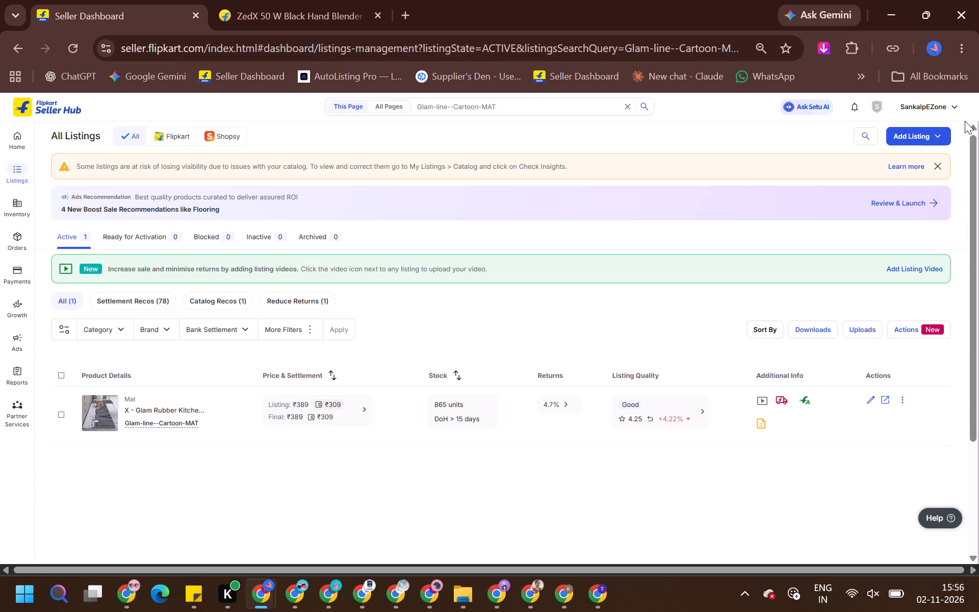
scroll(432, 157, up, 4)
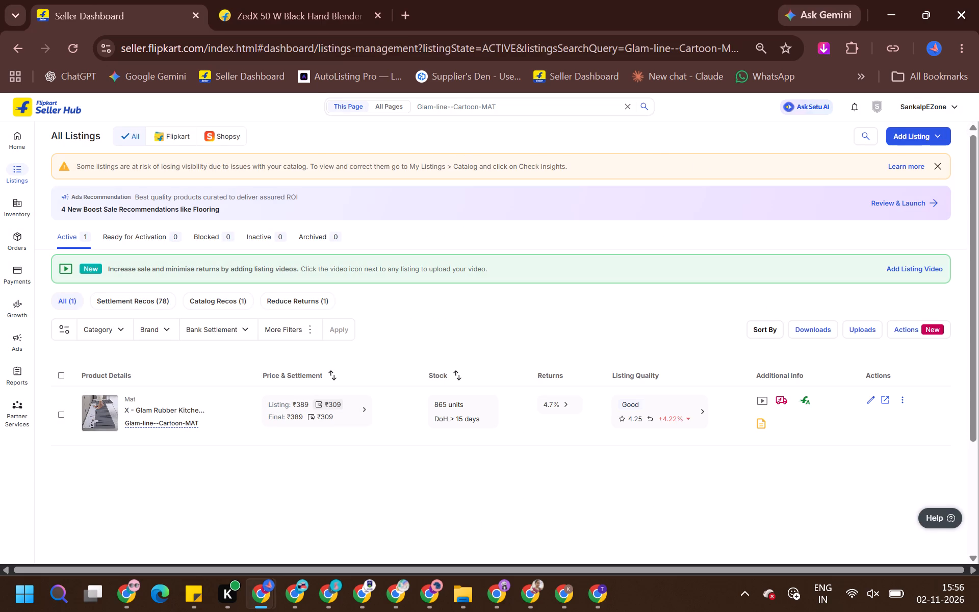
click(481, 113)
key(ctrl+a)
key(ctrl+v)
key(Return)
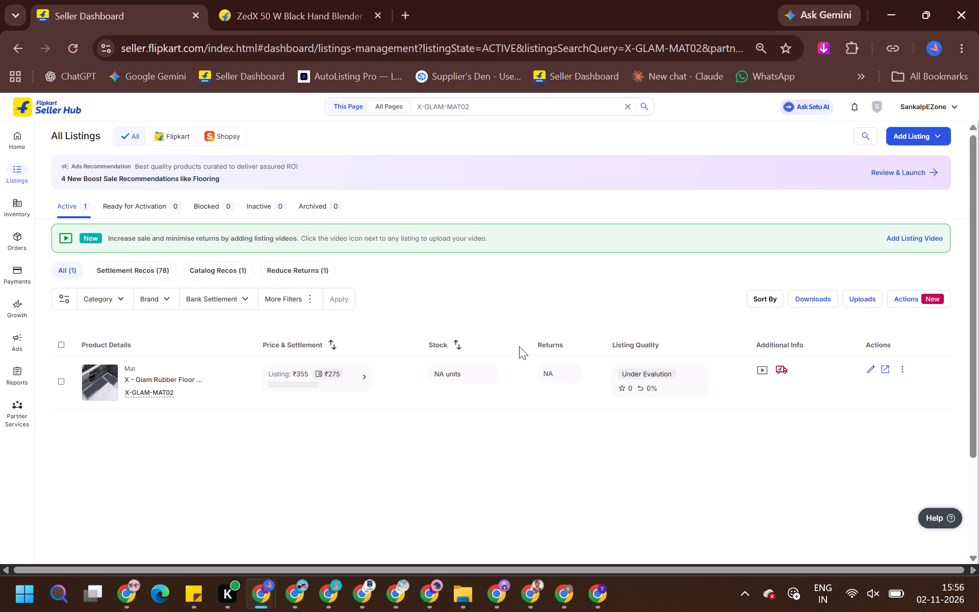
click(350, 375)
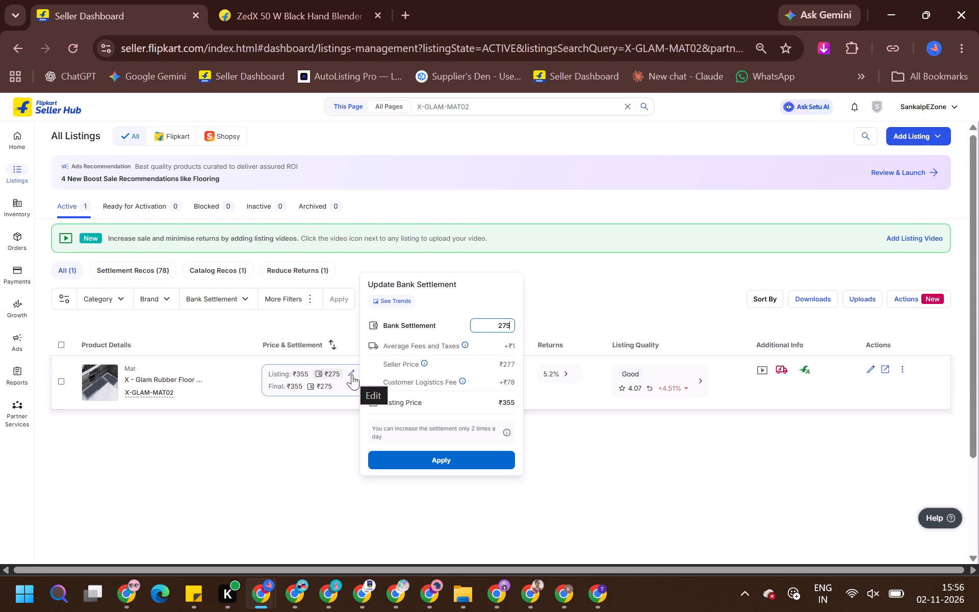
key(BackSpace)
key(BackSpace)
text(99)
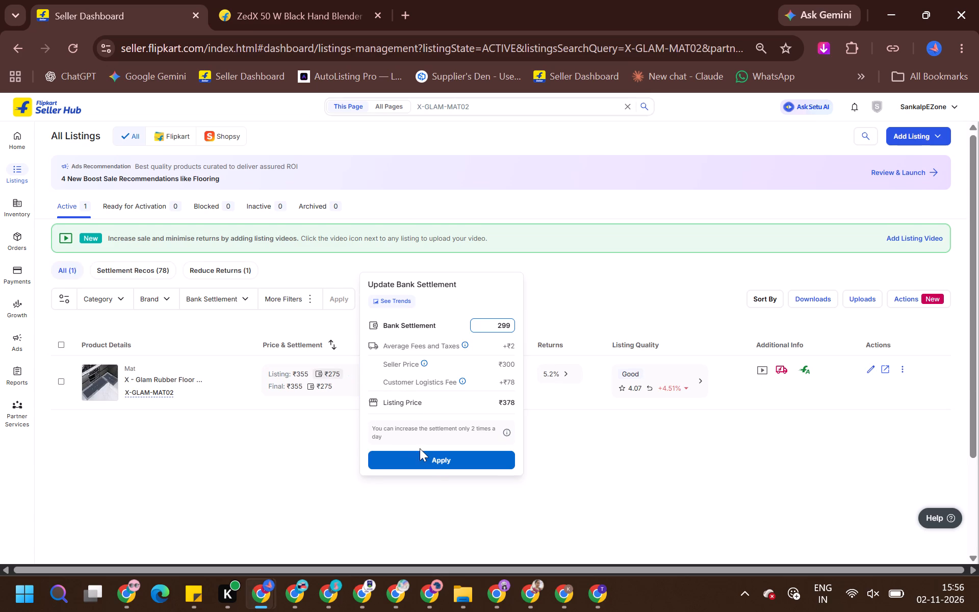
click(430, 461)
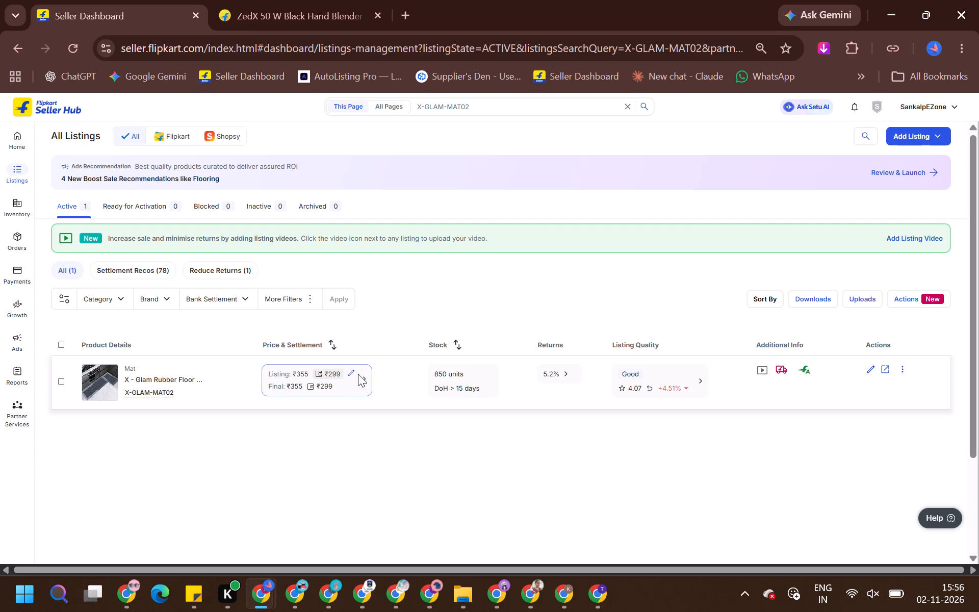
Raise the X-GLAM-MAT02 listing's bank settlement again, to ₹309.
click(351, 371)
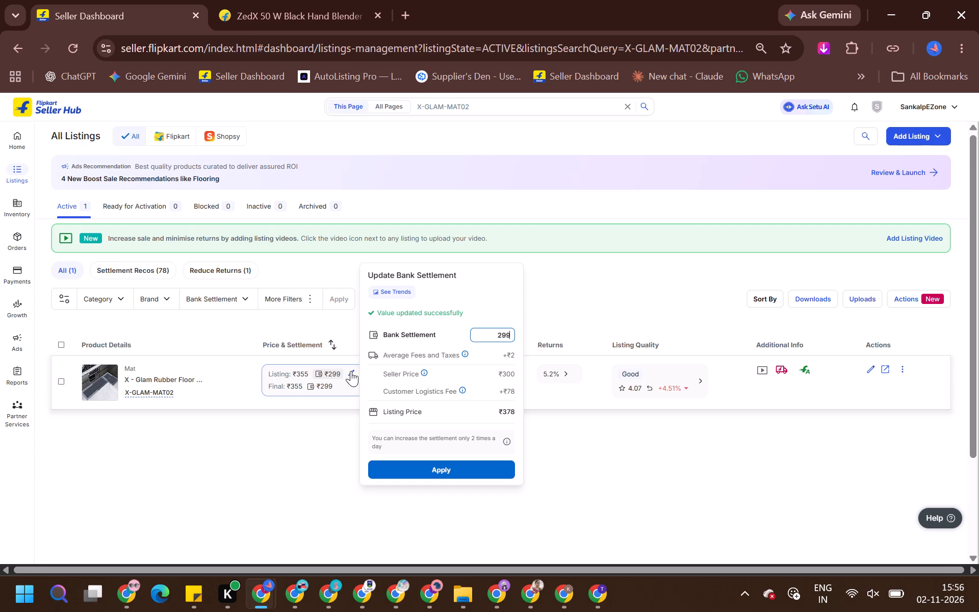
key(ctrl+a)
text(309)
click(444, 467)
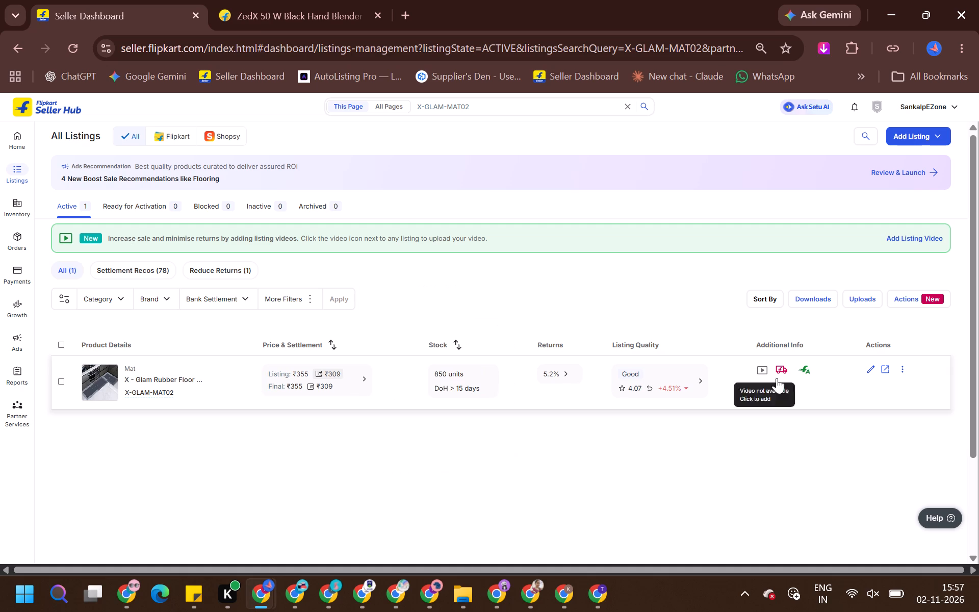
Open the X-GLAM-MAT02 listing for editing.
click(873, 370)
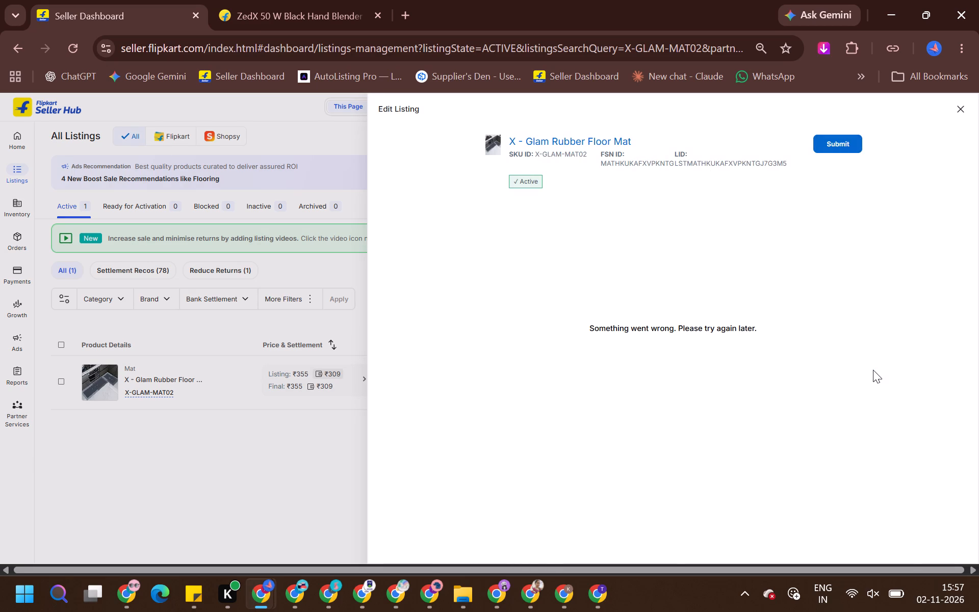
key(alt+Tab)
key(alt+Tab)
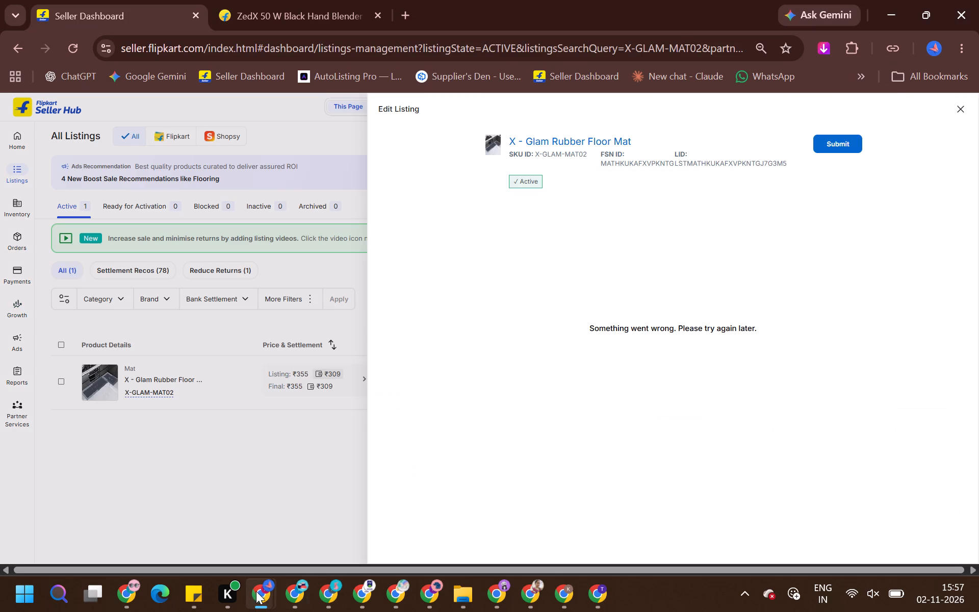
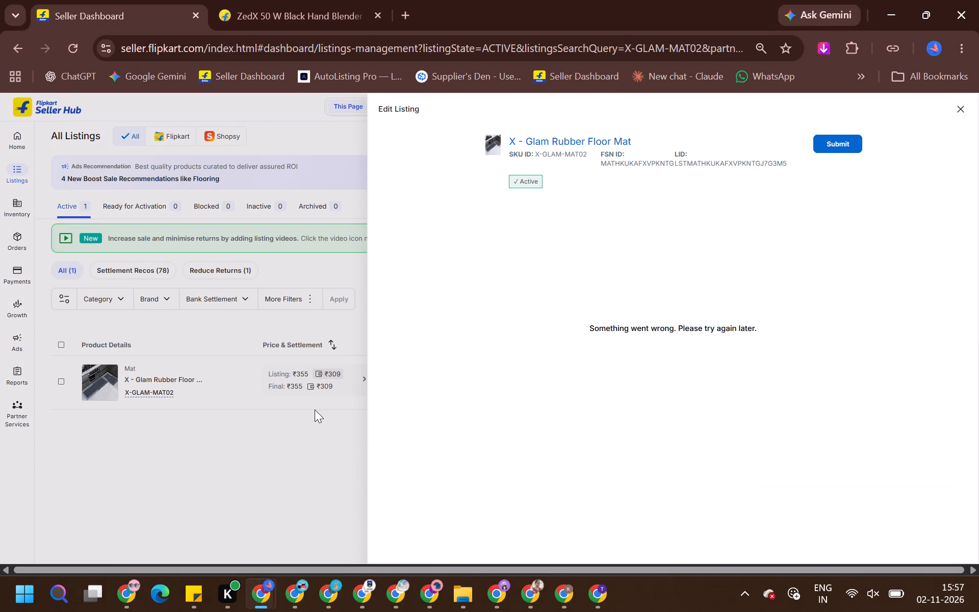
Reopen the X-GLAM-MAT02 listing, set its package to length 10, breadth 13, height 15 cm and weight 0.35 kg, and submit the changes.
click(961, 108)
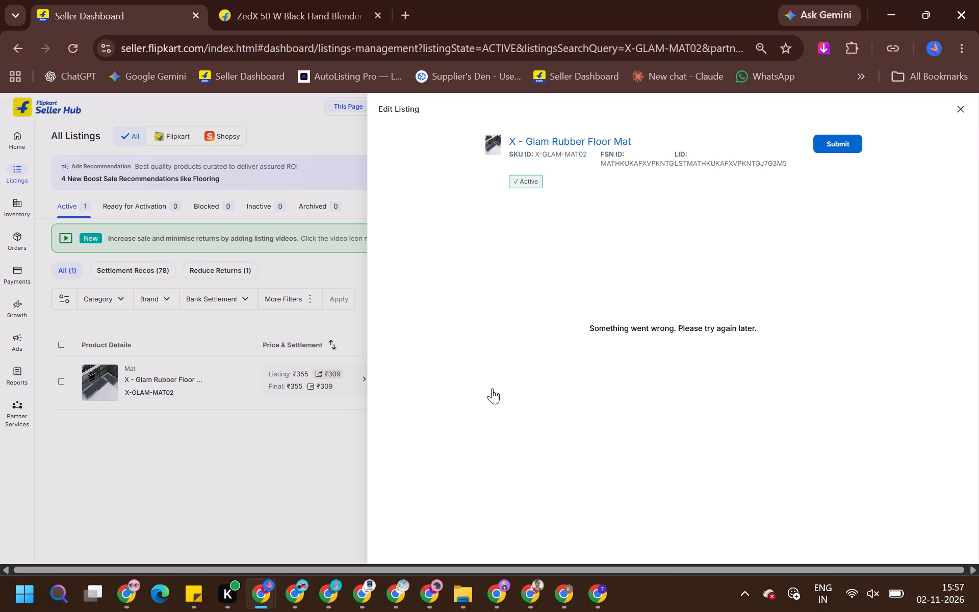
click(875, 369)
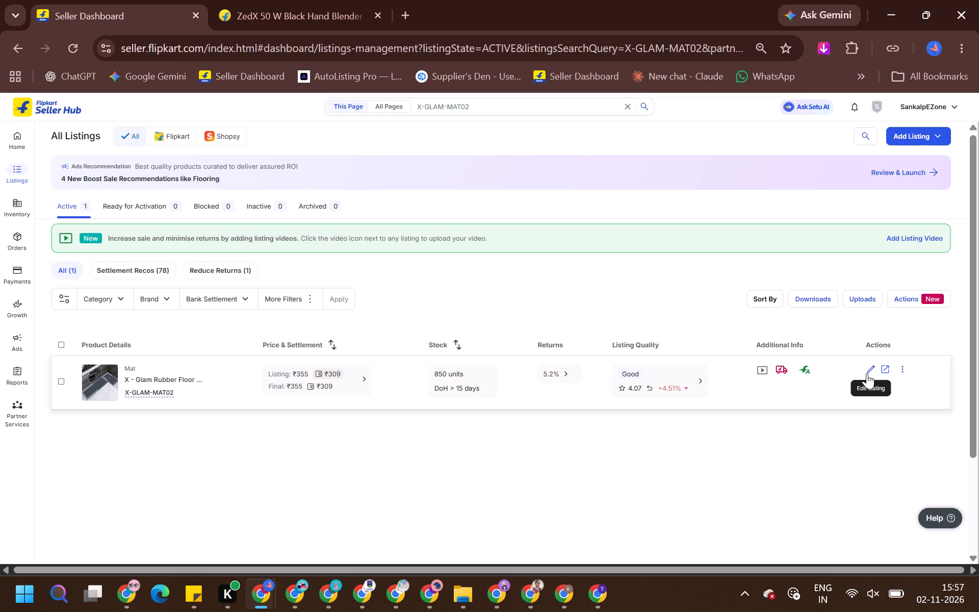
scroll(501, 382, down, 2)
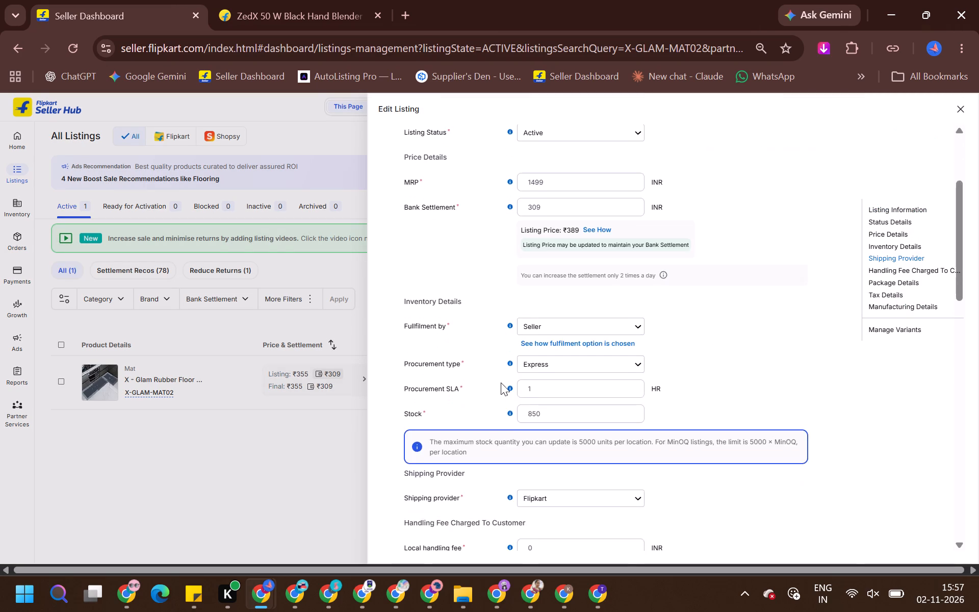
scroll(499, 388, down, 5)
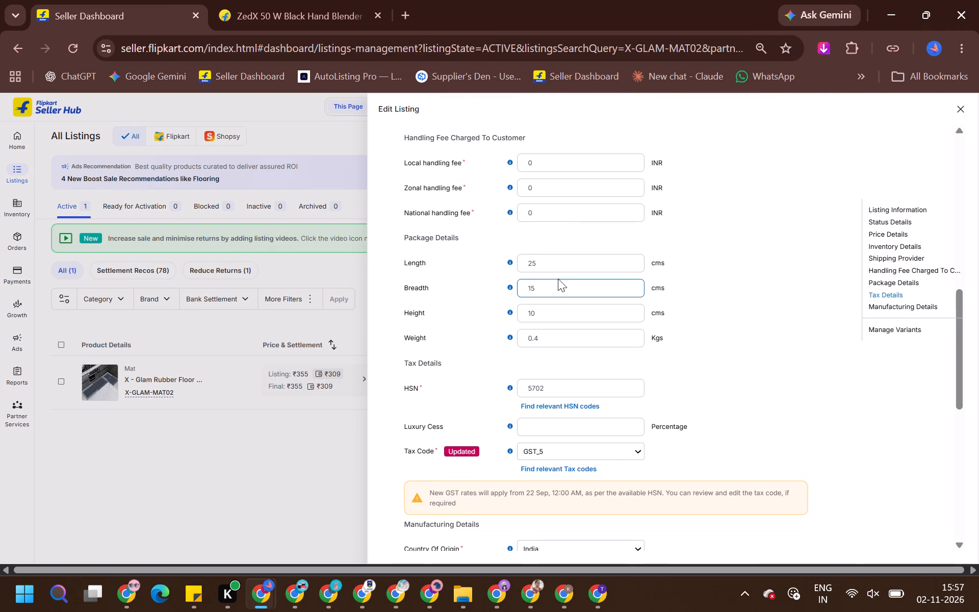
click(556, 272)
triple_click(556, 267)
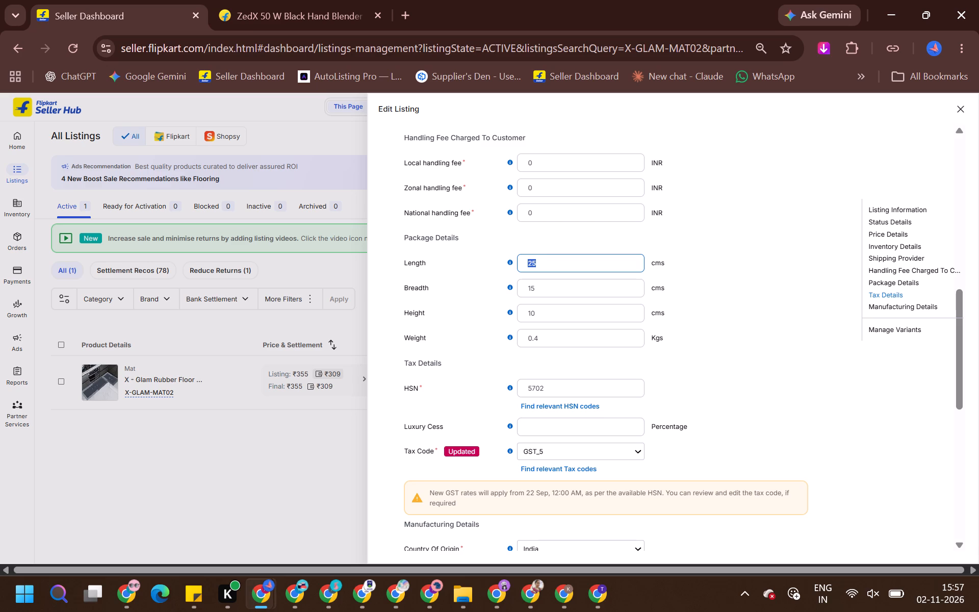
text(10)
key(Tab)
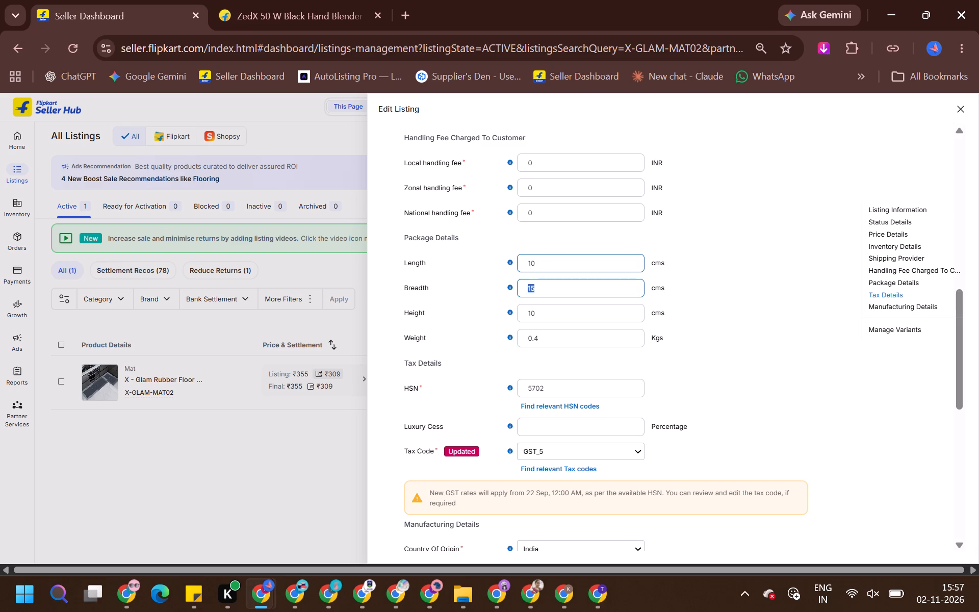
text(13)
key(Tab)
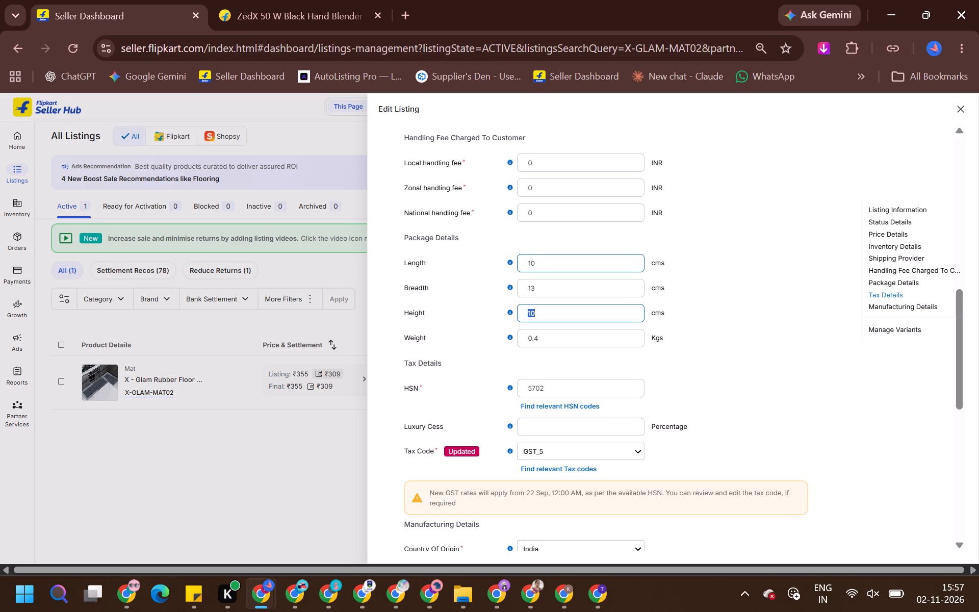
text(15)
key(Tab)
text(0.35)
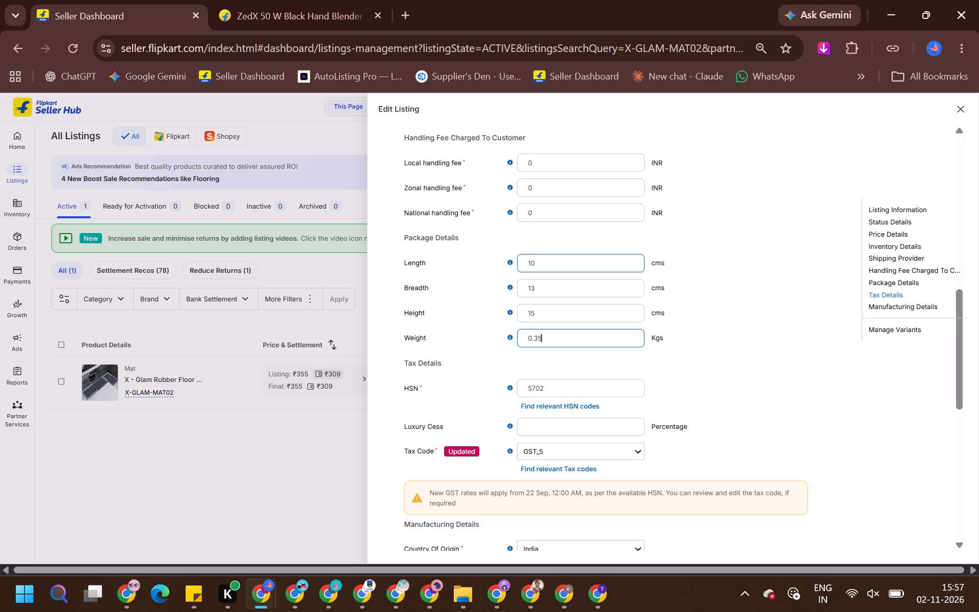
key(Return)
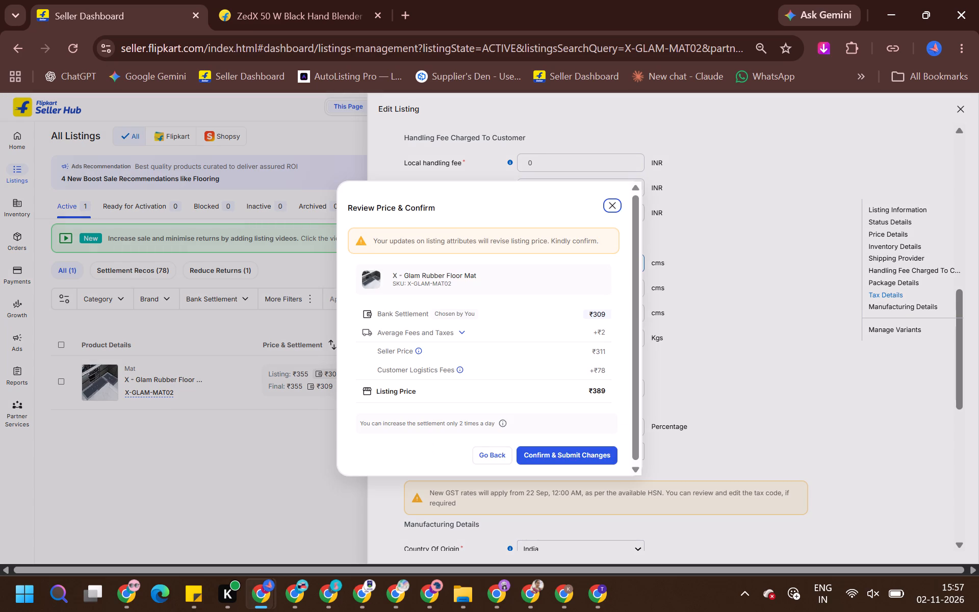
click(564, 456)
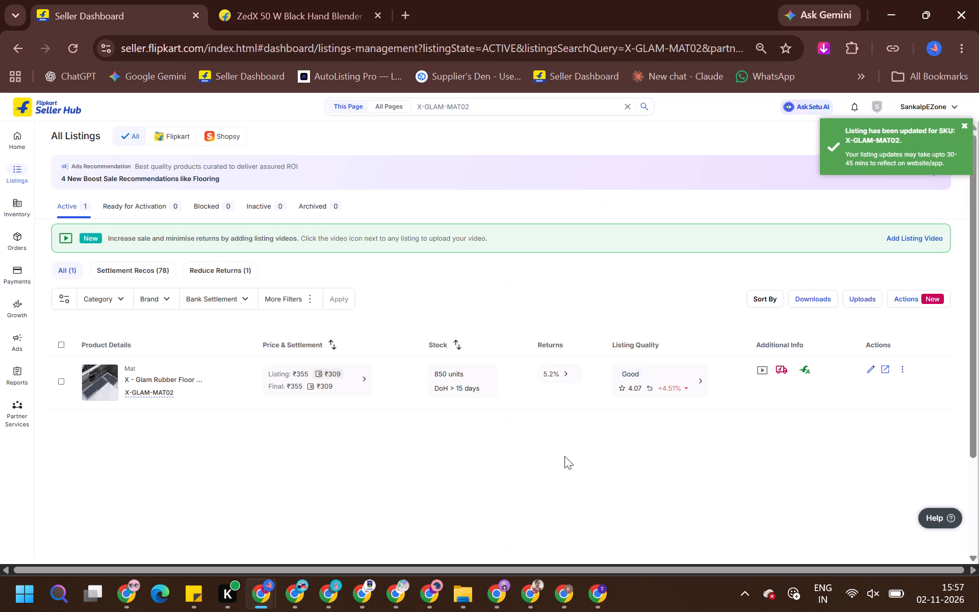
Look up the SPMOP-0014 ZedX AquaSwipe refill from today's top products in the SankalpEZone listings.
key(alt+Tab)
key(alt+Tab)
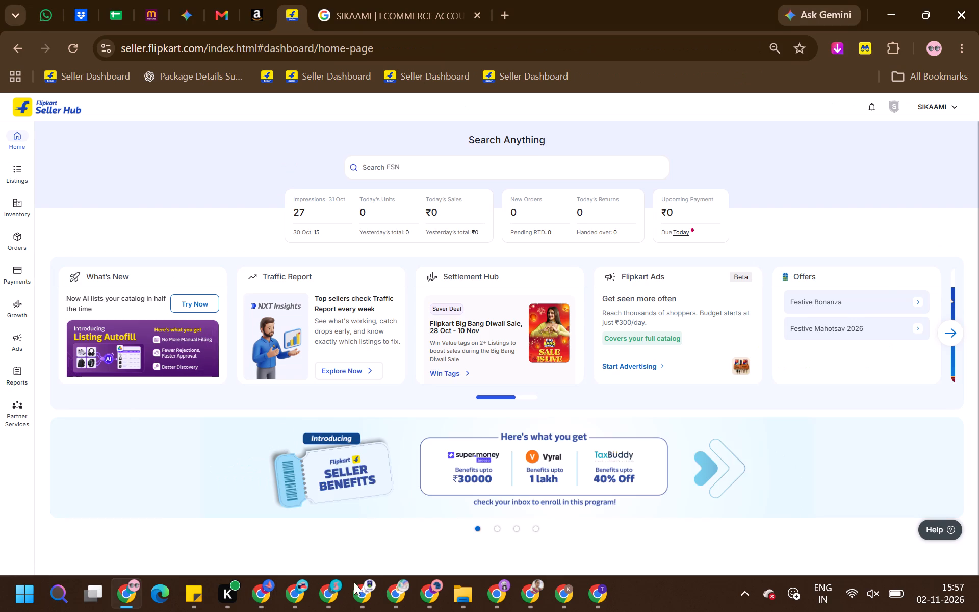
click(265, 598)
click(194, 523)
key(alt+Tab)
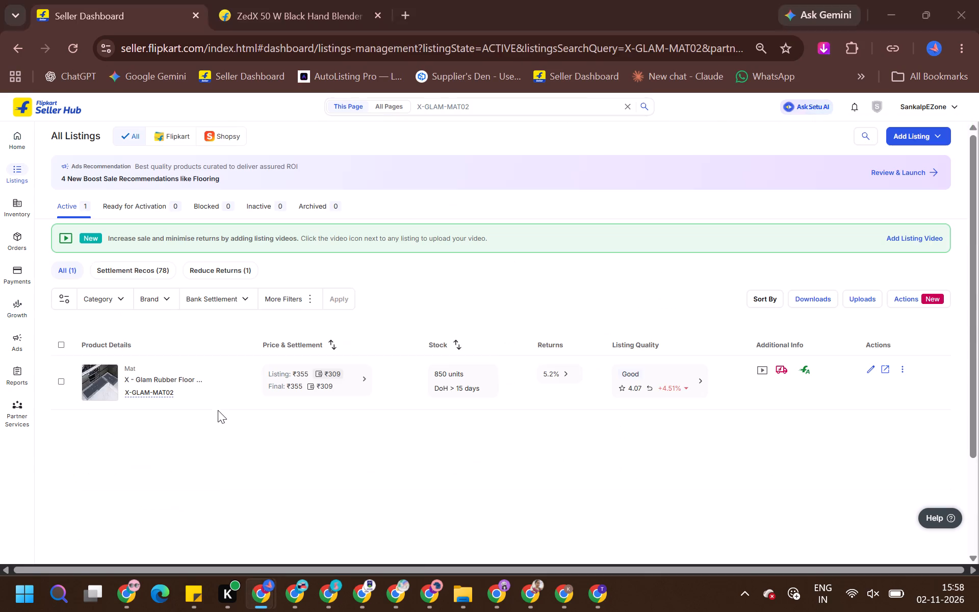
key(alt+Tab)
key(alt+Tab)
key(alt+Tab)
scroll(147, 414, down, 1)
click(166, 361)
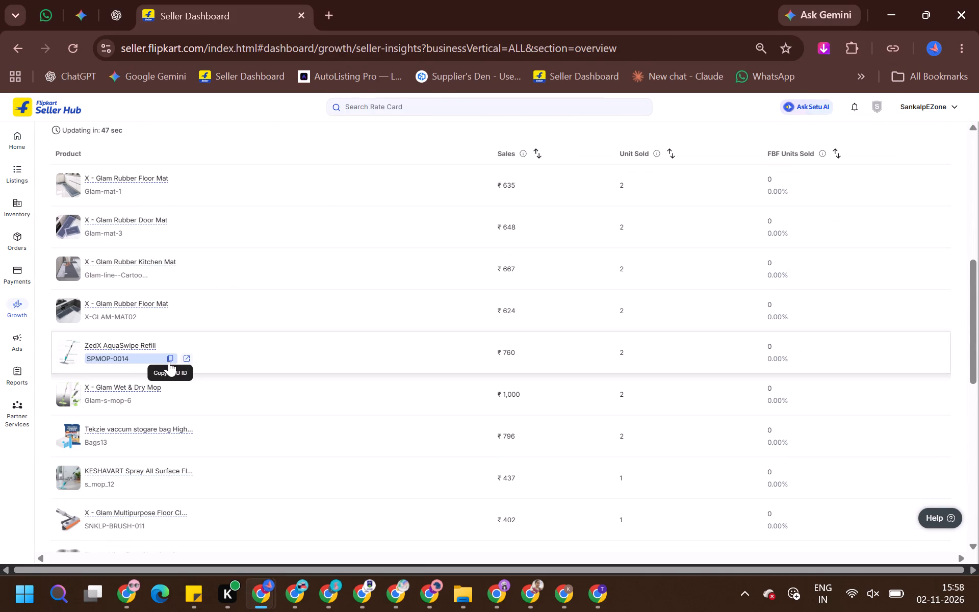
click(169, 361)
key(alt+Tab)
click(487, 103)
key(ctrl+a)
key(ctrl+v)
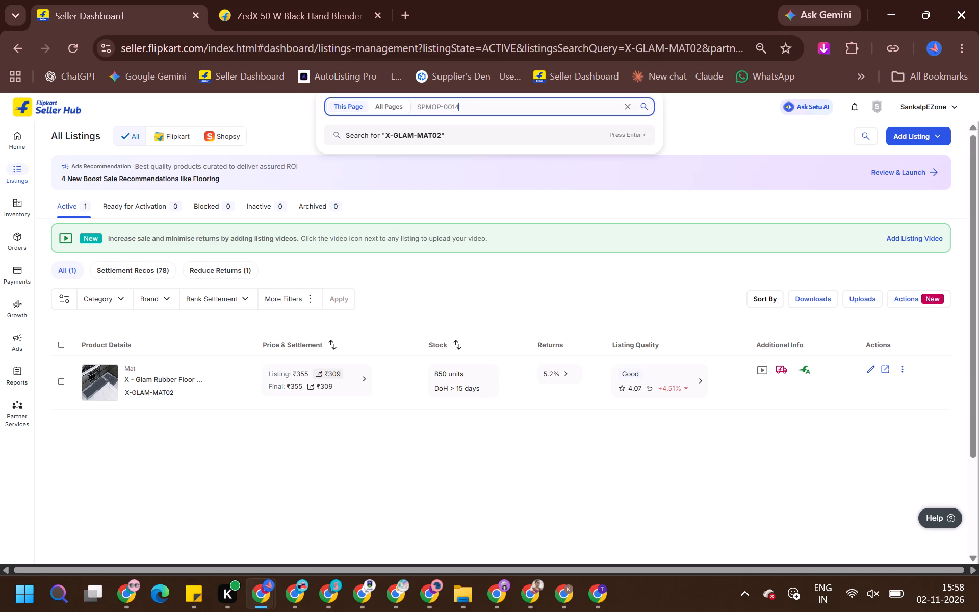
key(Return)
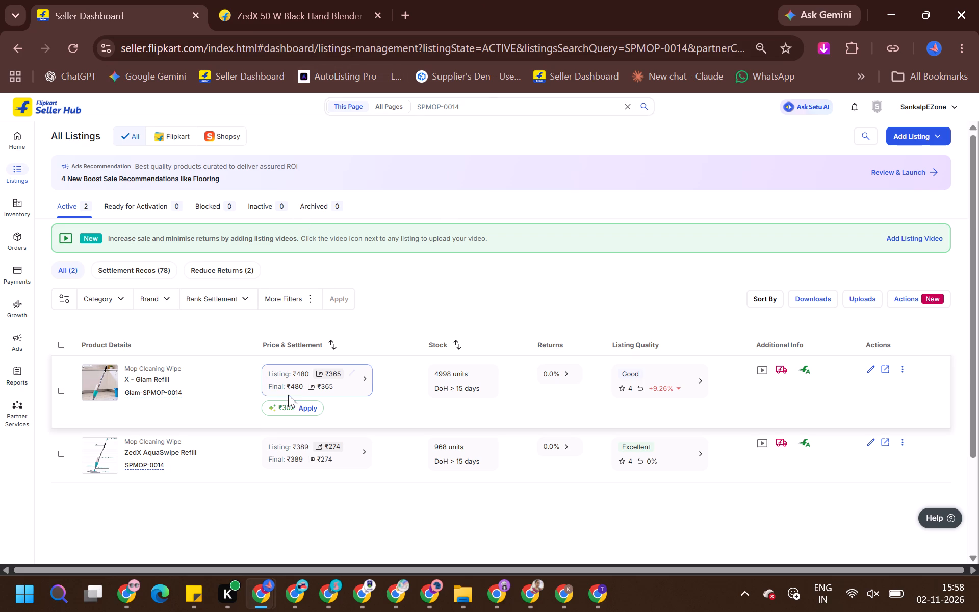
Raise the bank settlement of the SPMOP-0014 ZedX AquaSwipe refill listing to ₹299.
click(350, 374)
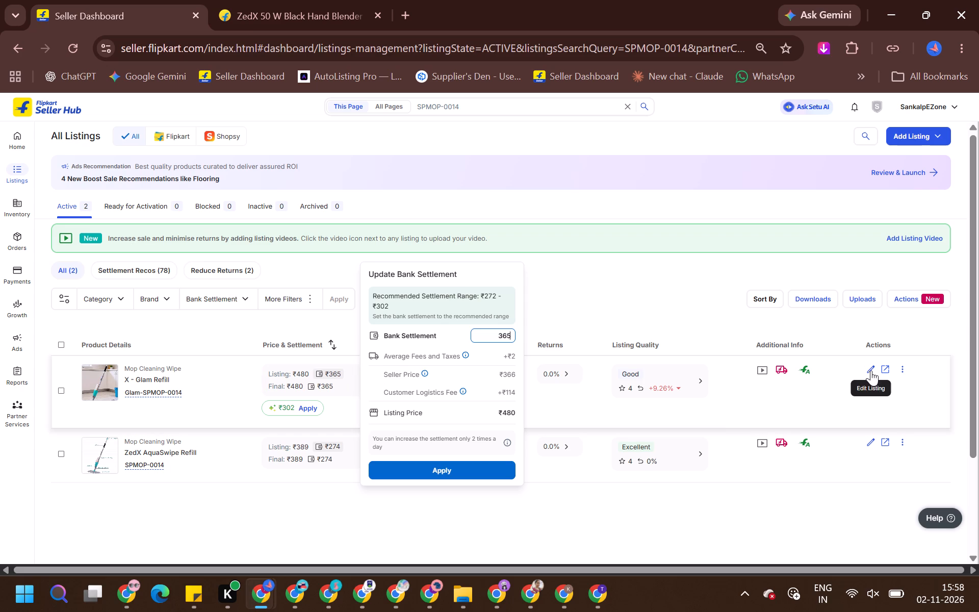
click(346, 481)
click(355, 448)
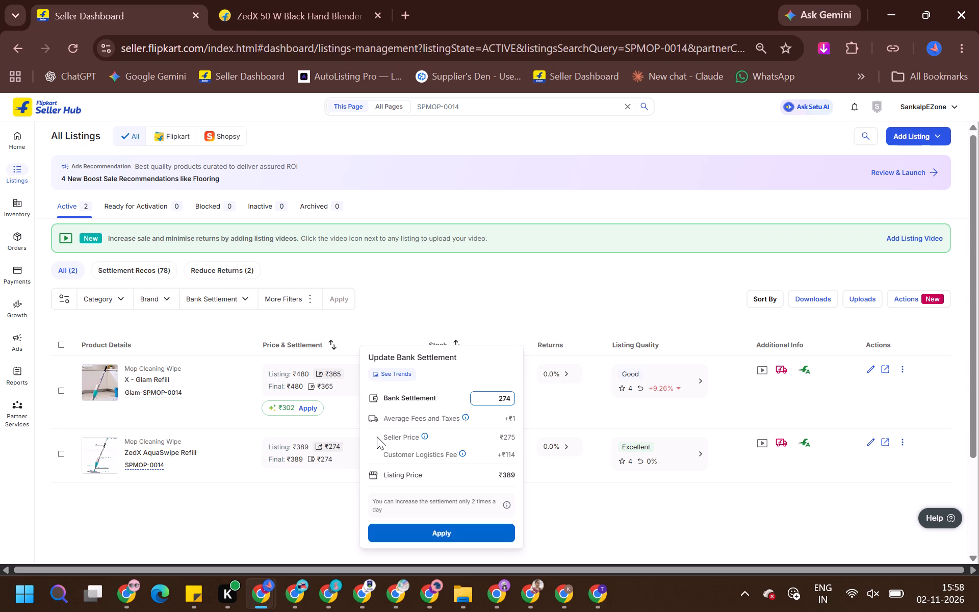
key(BackSpace)
key(BackSpace)
text(99)
click(412, 532)
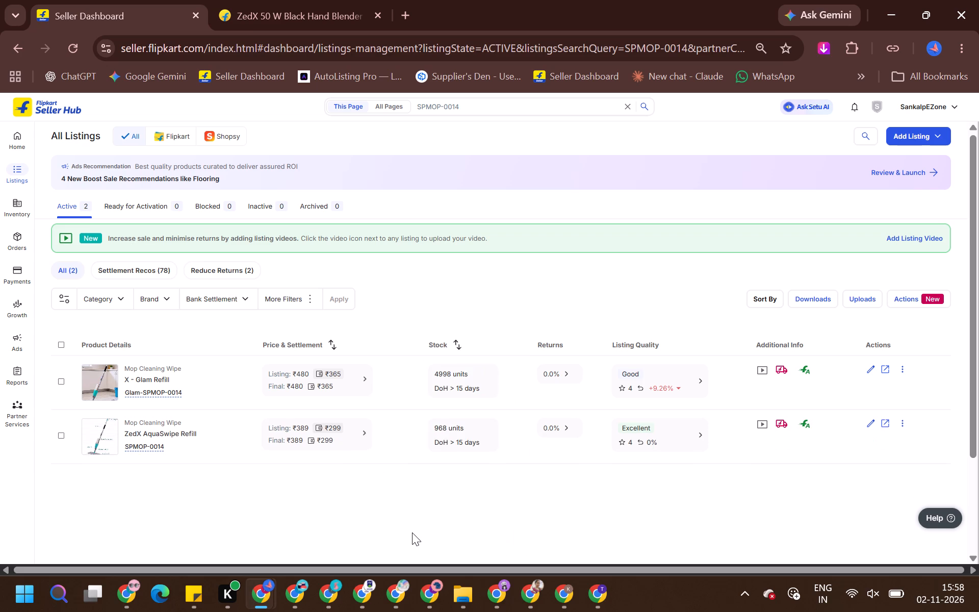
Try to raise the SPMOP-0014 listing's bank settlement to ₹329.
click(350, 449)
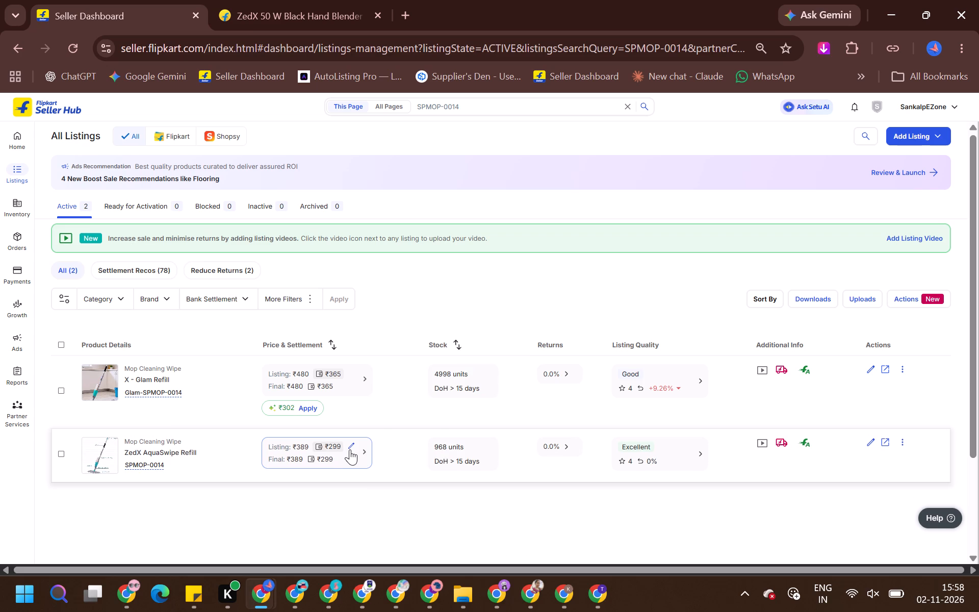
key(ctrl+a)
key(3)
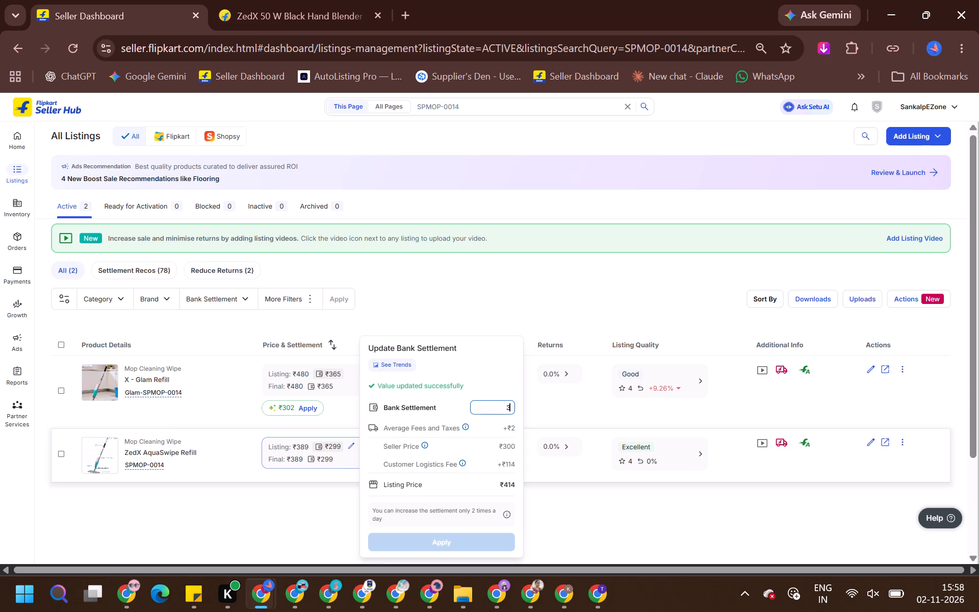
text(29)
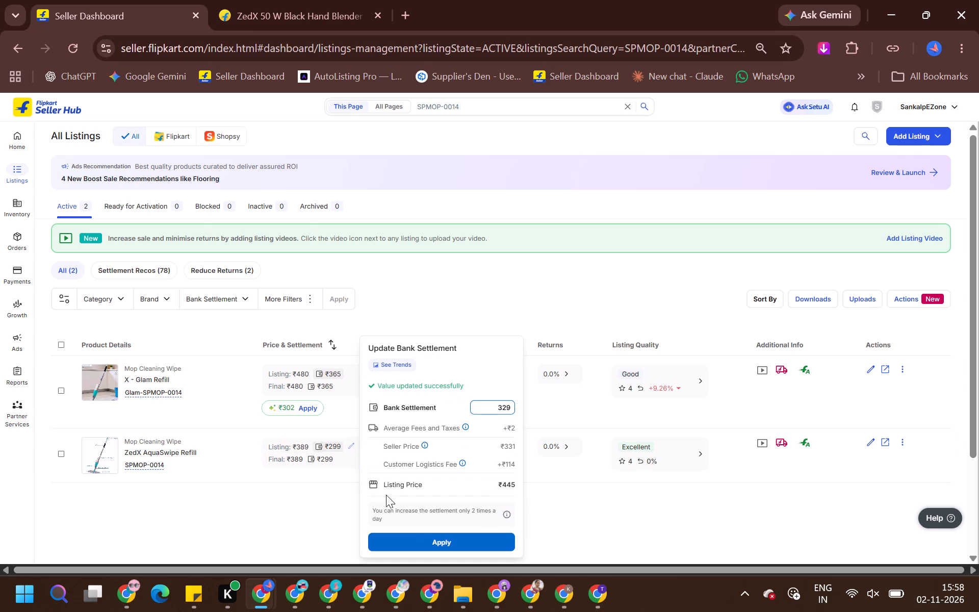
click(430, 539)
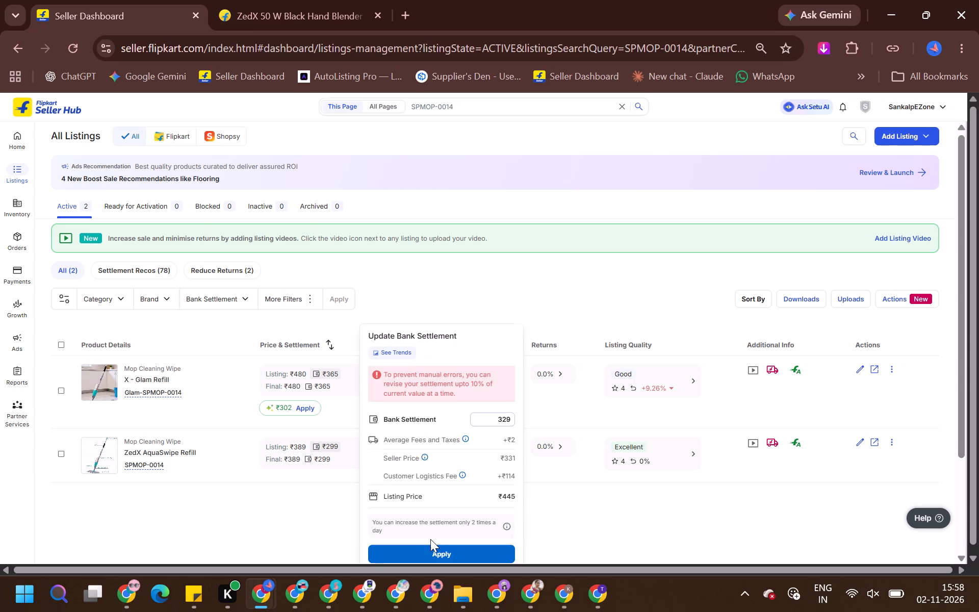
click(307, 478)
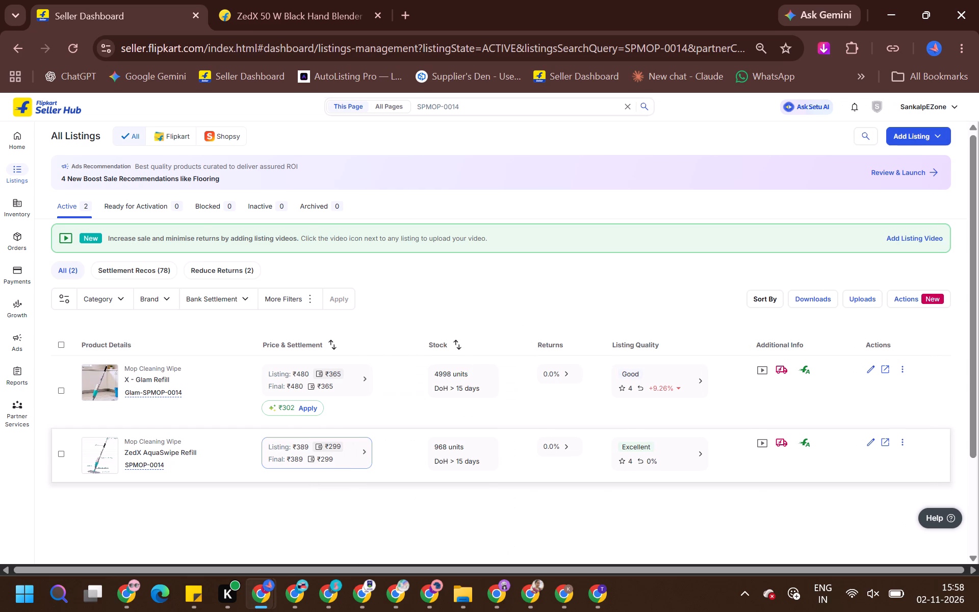
Raise the SPMOP-0014 listing's bank settlement again, to ₹319.
click(350, 445)
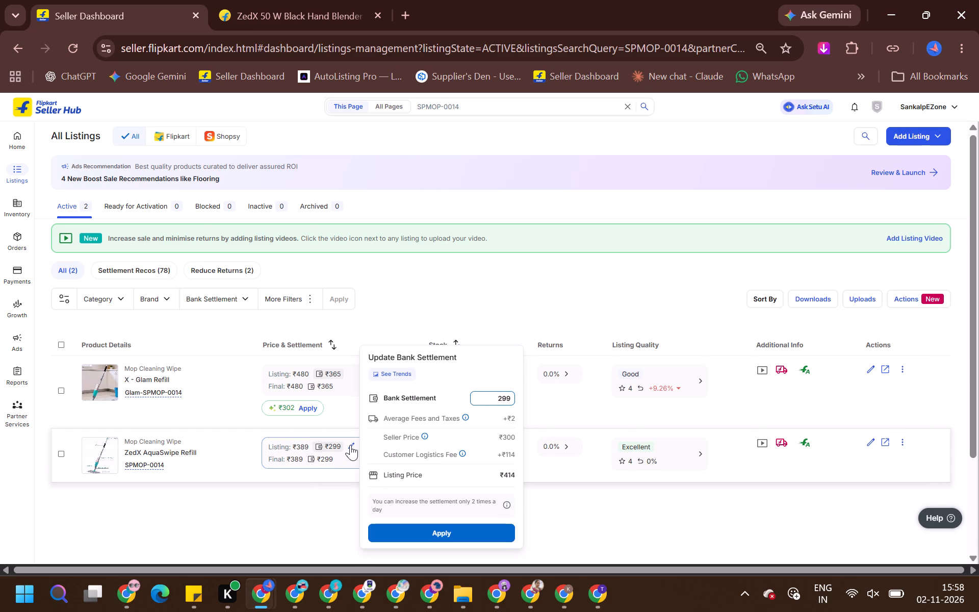
key(ctrl+a)
text(319)
click(421, 529)
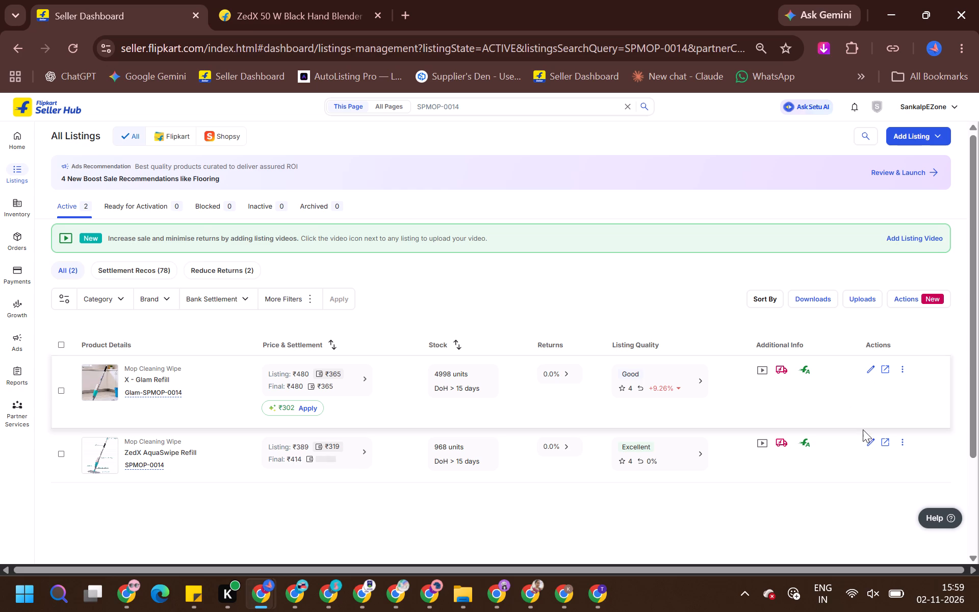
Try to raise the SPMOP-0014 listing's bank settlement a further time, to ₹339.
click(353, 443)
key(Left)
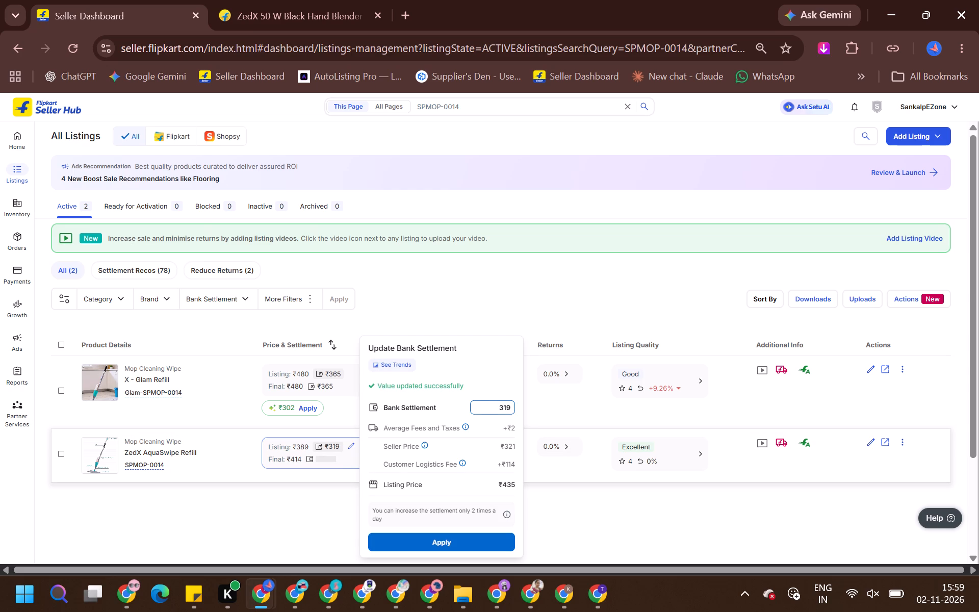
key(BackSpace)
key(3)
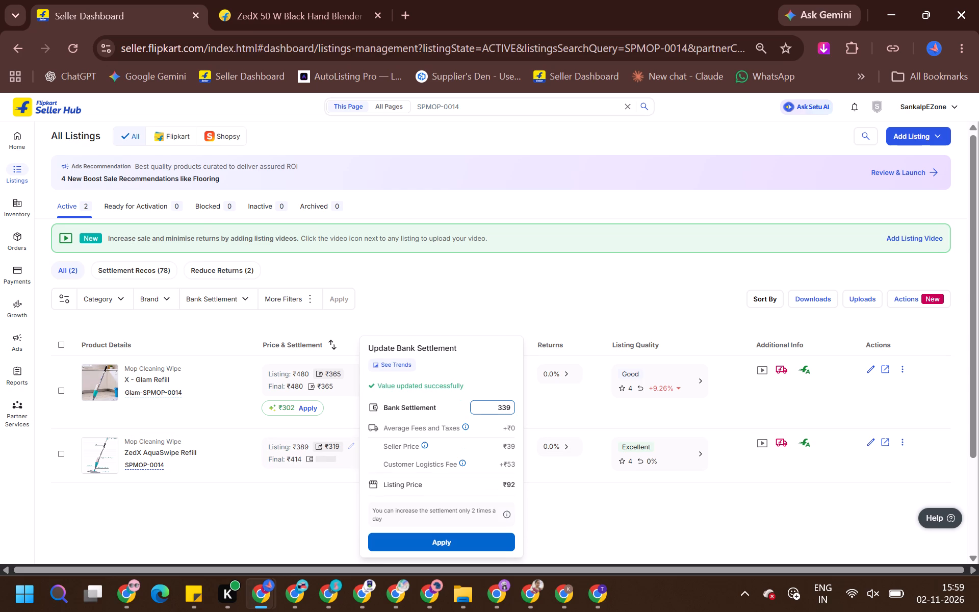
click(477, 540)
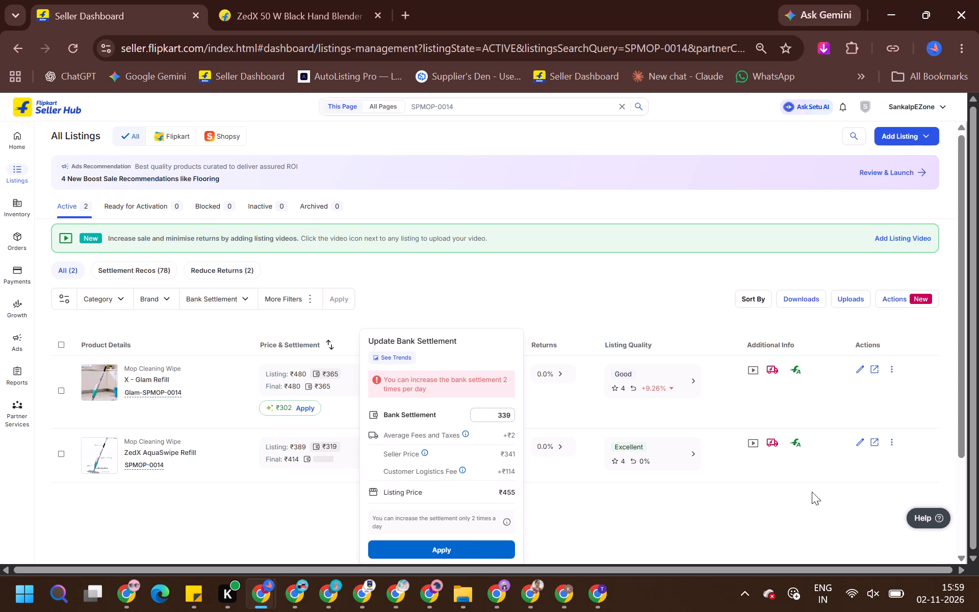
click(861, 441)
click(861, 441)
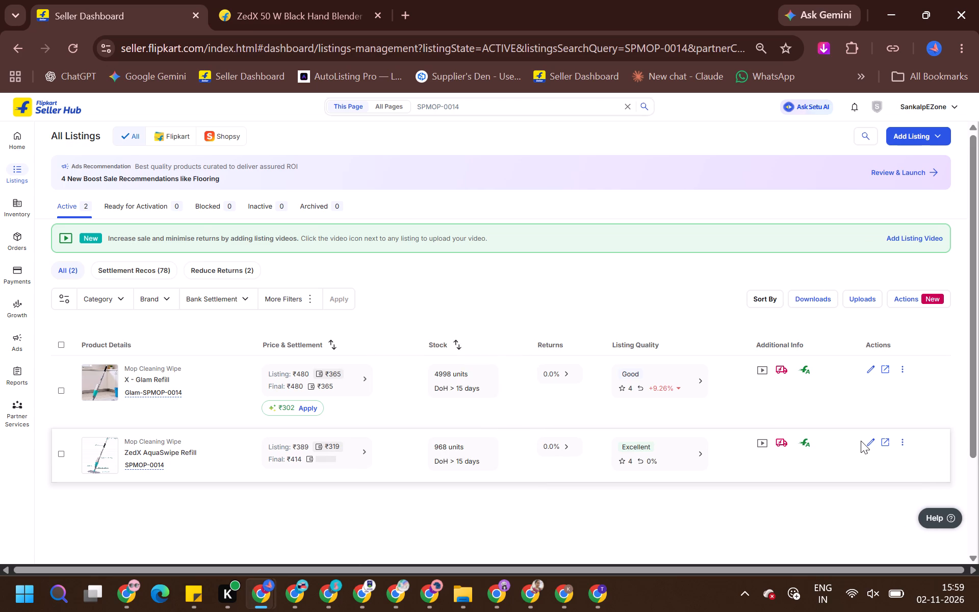
Set the SPMOP-0014 listing's package details to length 10, breadth 13, height 15 cm and weight 0.35 kg, and submit the changes.
click(871, 442)
scroll(756, 376, down, 5)
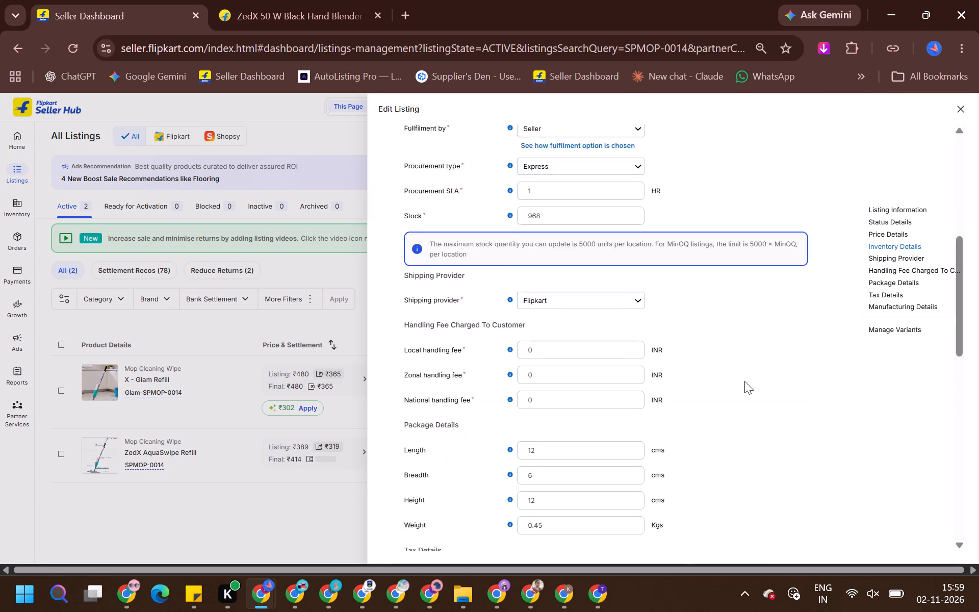
scroll(673, 360, down, 2)
scroll(670, 362, up, 1)
scroll(668, 363, down, 1)
scroll(570, 421, down, 2)
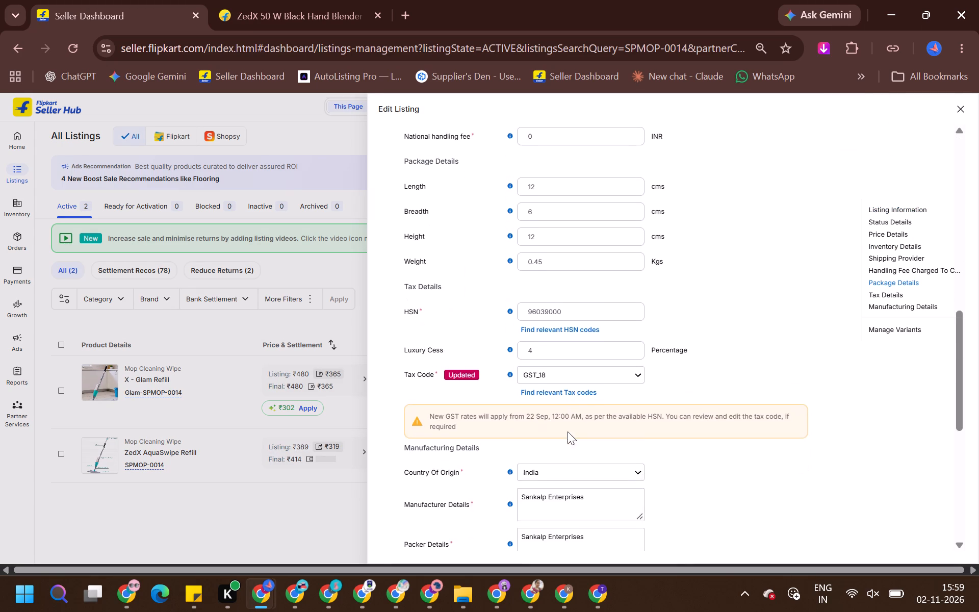
scroll(568, 431, down, 1)
scroll(590, 331, up, 3)
triple_click(575, 262)
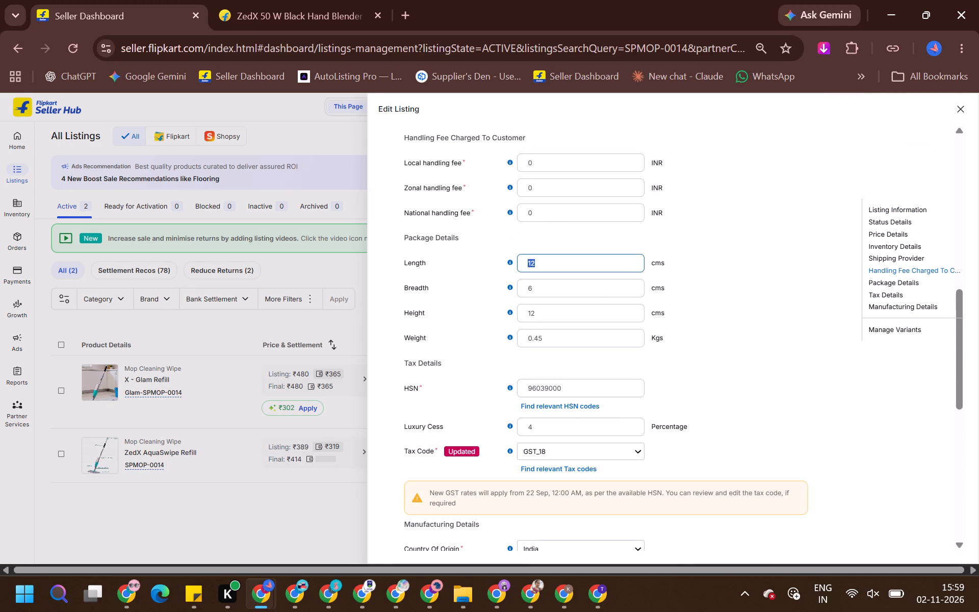
text(10)
key(Tab)
text(13)
key(Tab)
text(15)
key(Tab)
text(0.35)
key(Return)
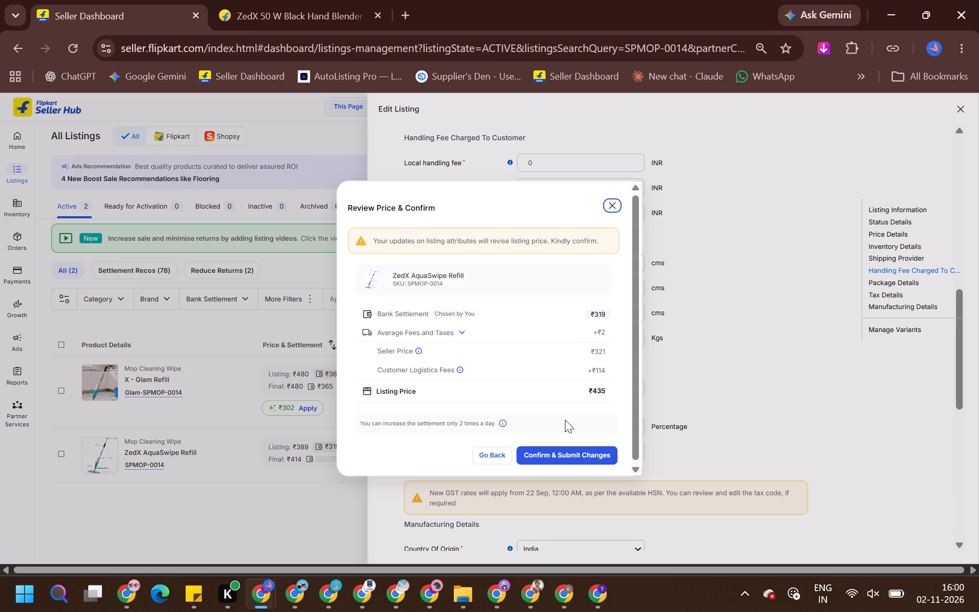
click(563, 450)
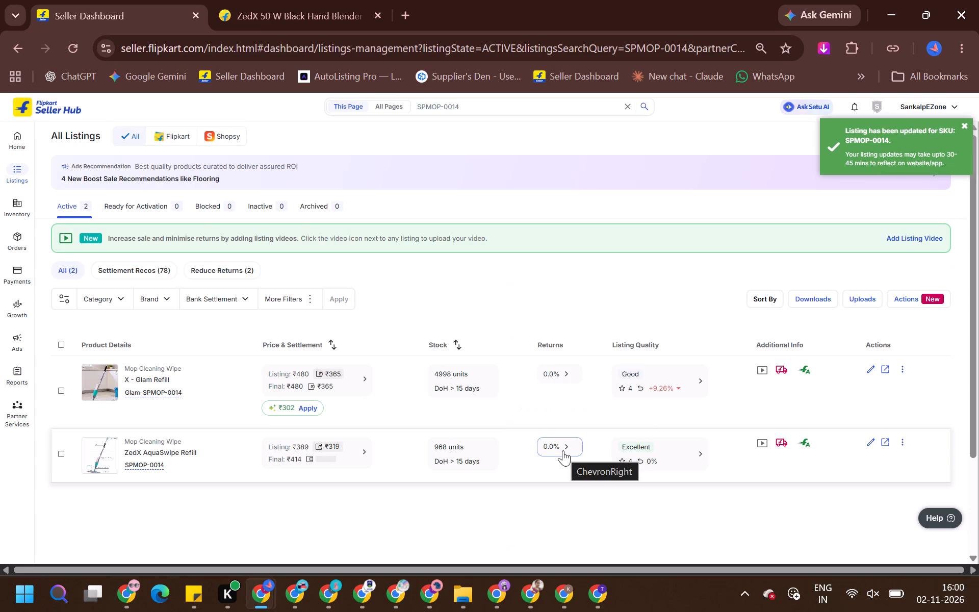
Set the Glam-SPMOP-0014 listing's package to length 10, breadth 13, height 15 cm and weight 0.35 kg, and submit the changes.
click(869, 378)
click(869, 374)
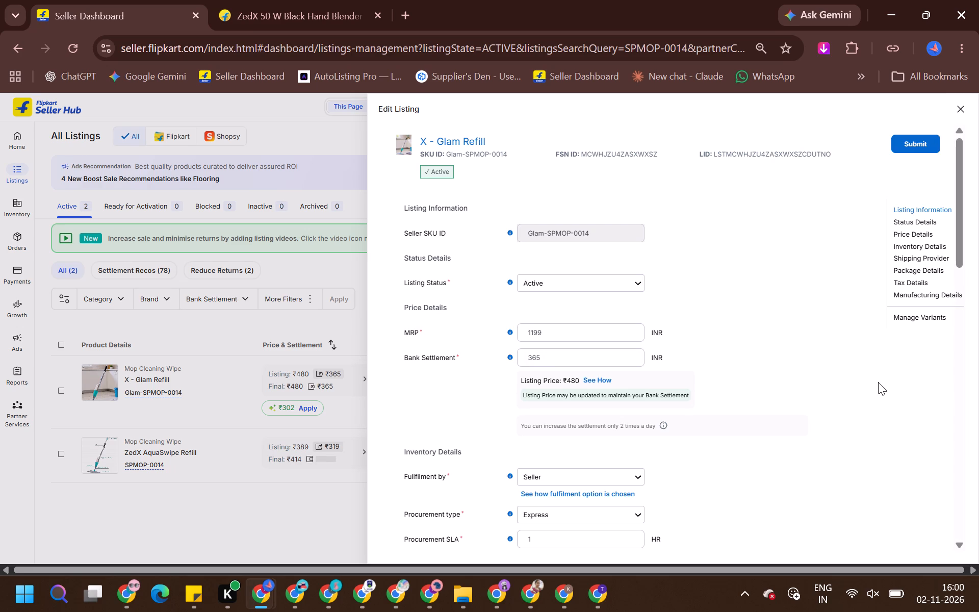
scroll(929, 392, down, 2)
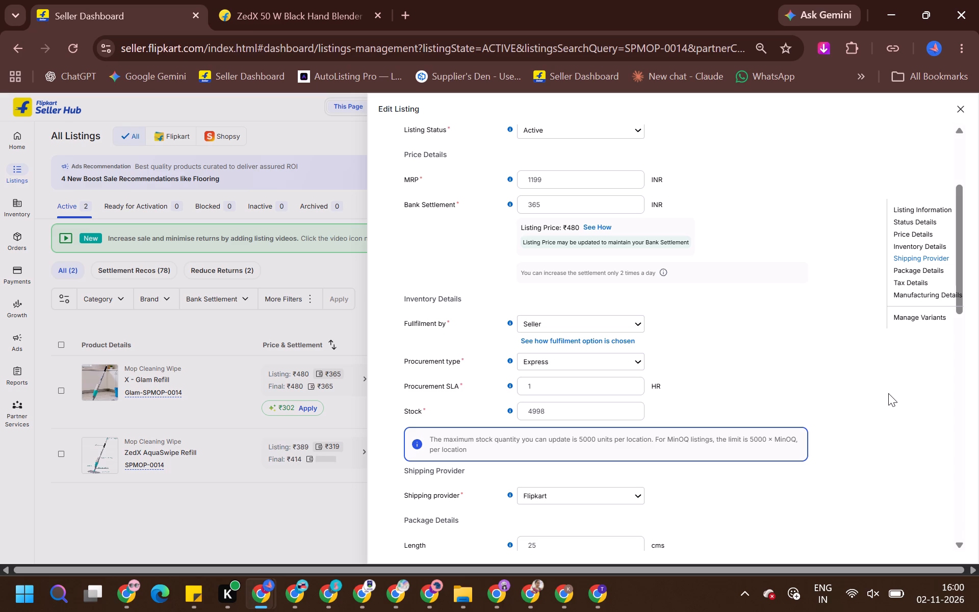
scroll(890, 388, down, 2)
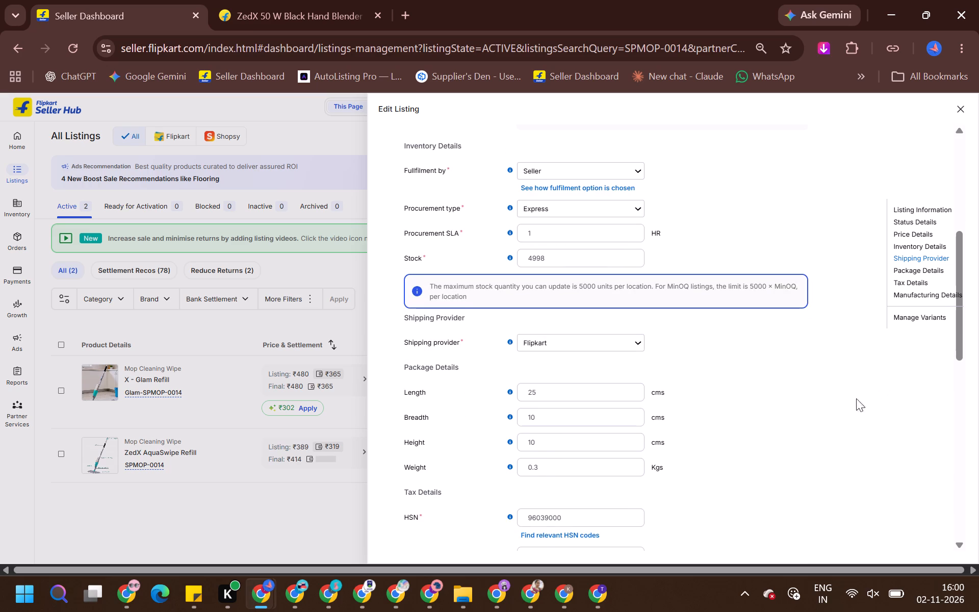
triple_click(605, 395)
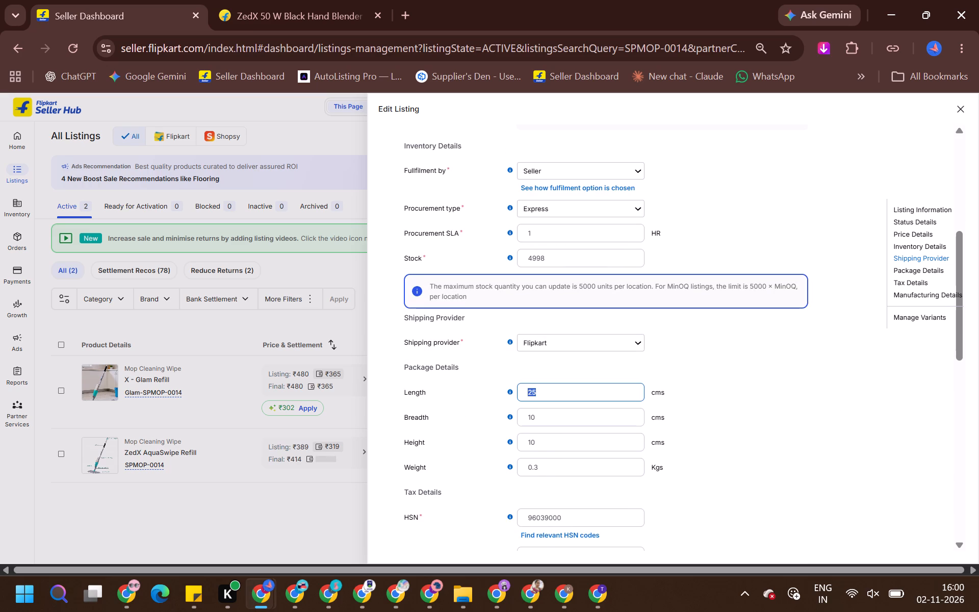
text(10)
key(Tab)
text(14)
key(BackSpace)
key(3)
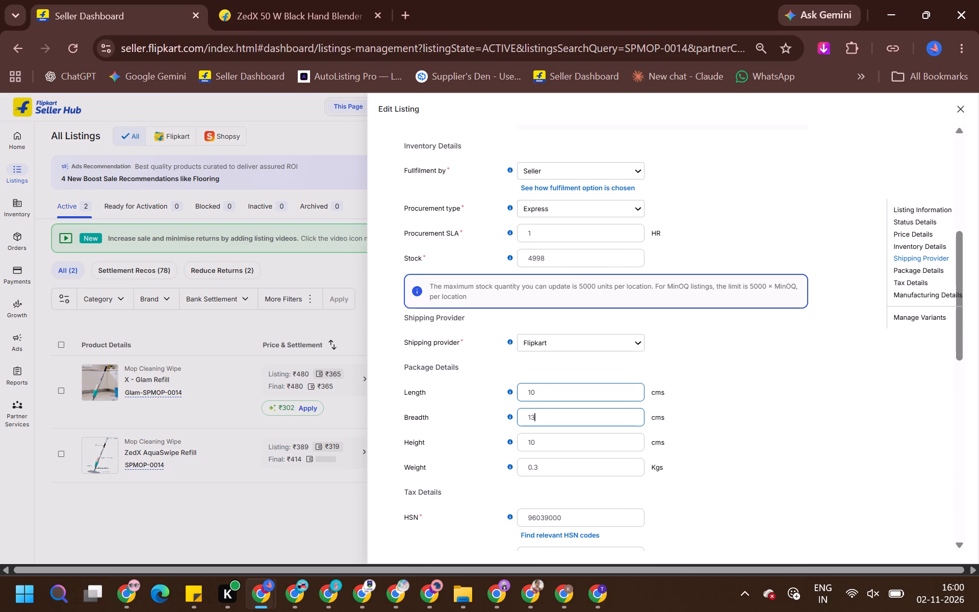
key(Tab)
text(15)
key(Tab)
text(0.35)
key(Return)
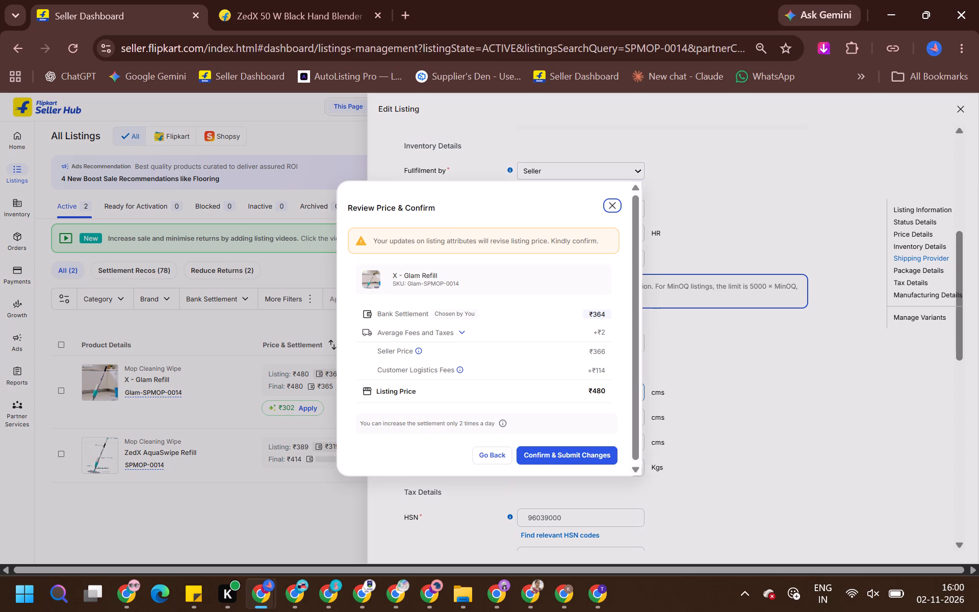
click(590, 460)
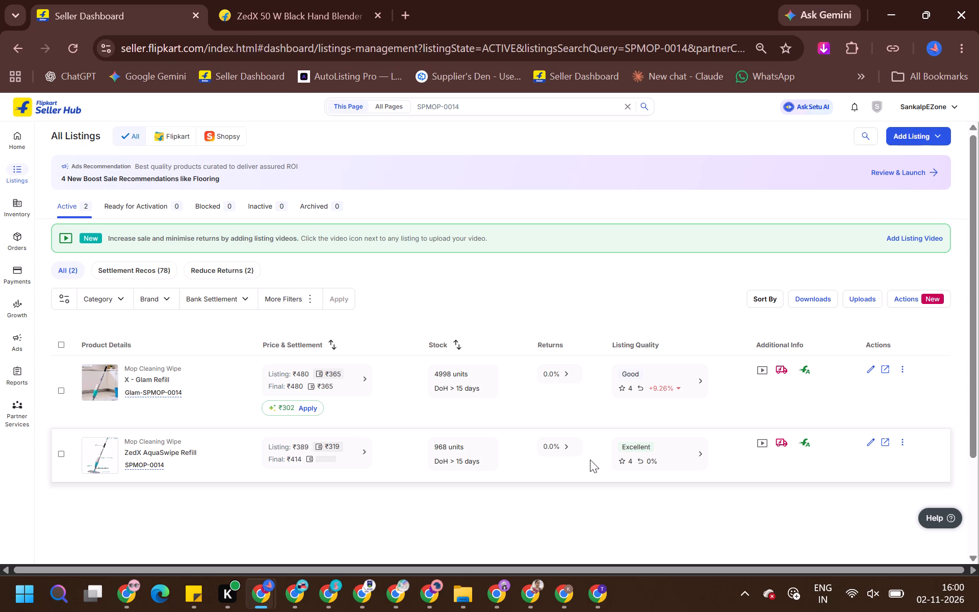
Copy the X - Glam Wet & Dry Mop's SKU Glam-s-mop-6 from the seller insights and search the listings for it.
key(alt+Tab)
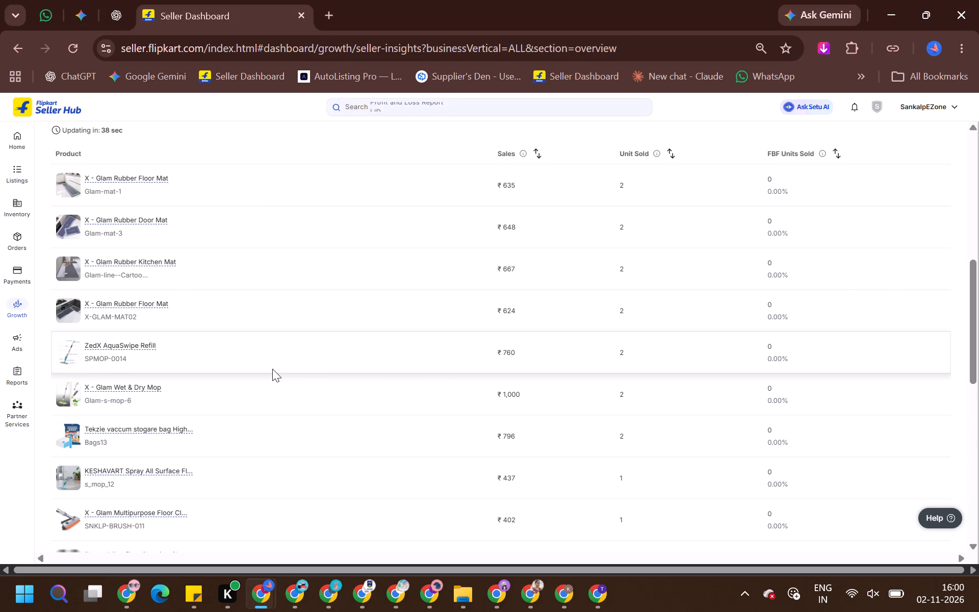
key(alt+Tab)
key(alt+Tab)
click(169, 401)
key(alt+Tab)
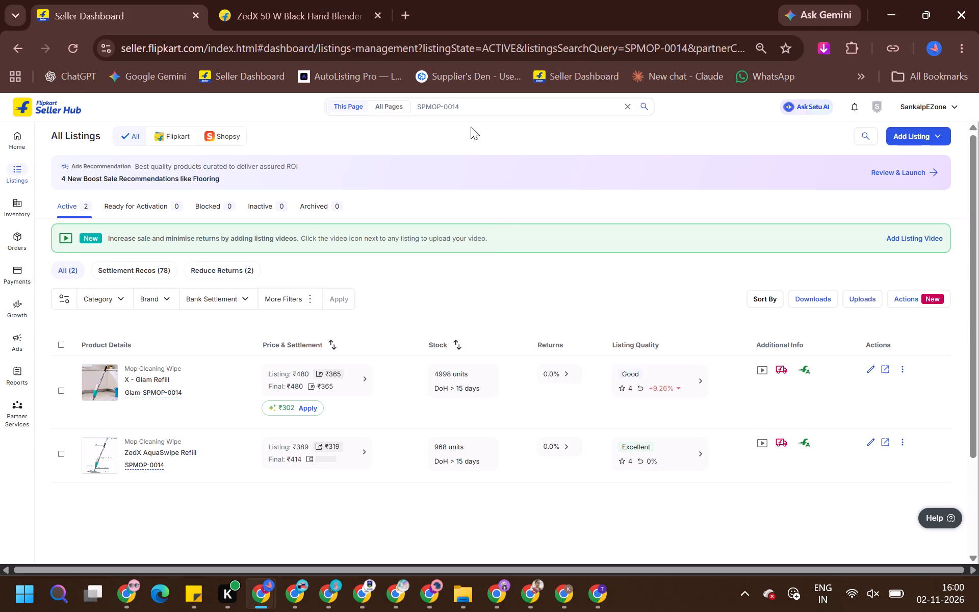
click(461, 112)
key(ctrl+a)
key(ctrl+c)
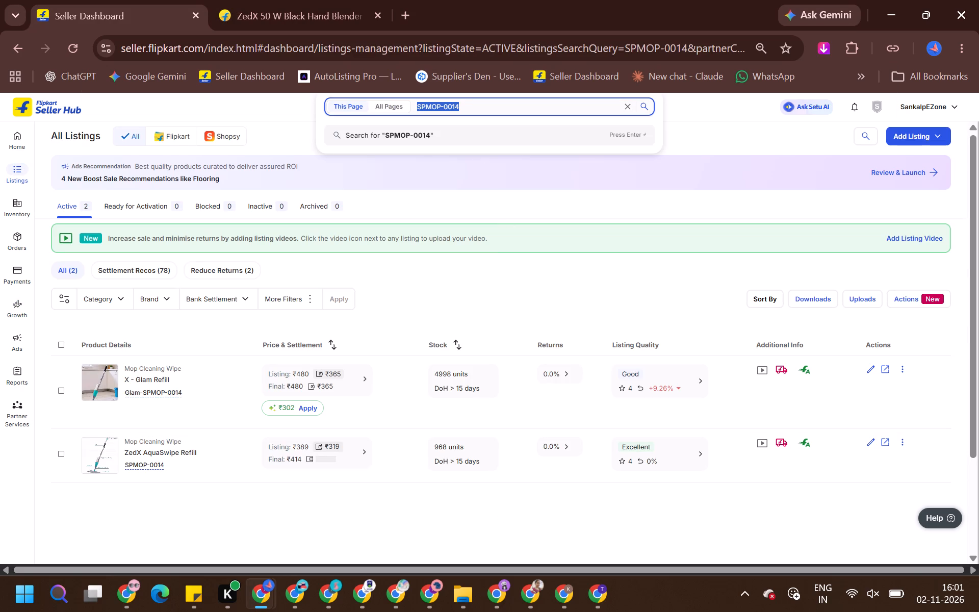
key(alt+Tab)
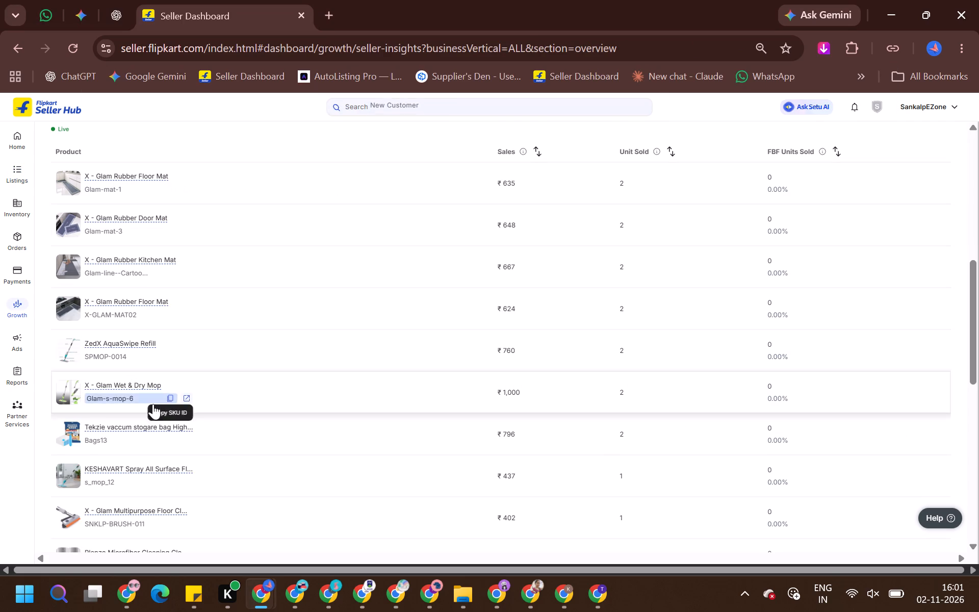
click(168, 398)
key(alt+Tab)
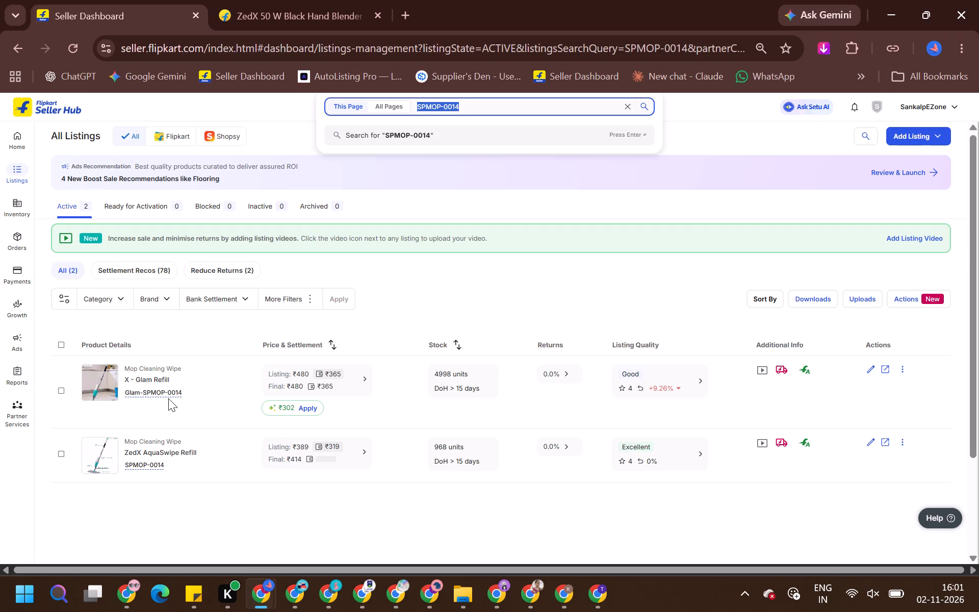
key(ctrl+v)
key(Return)
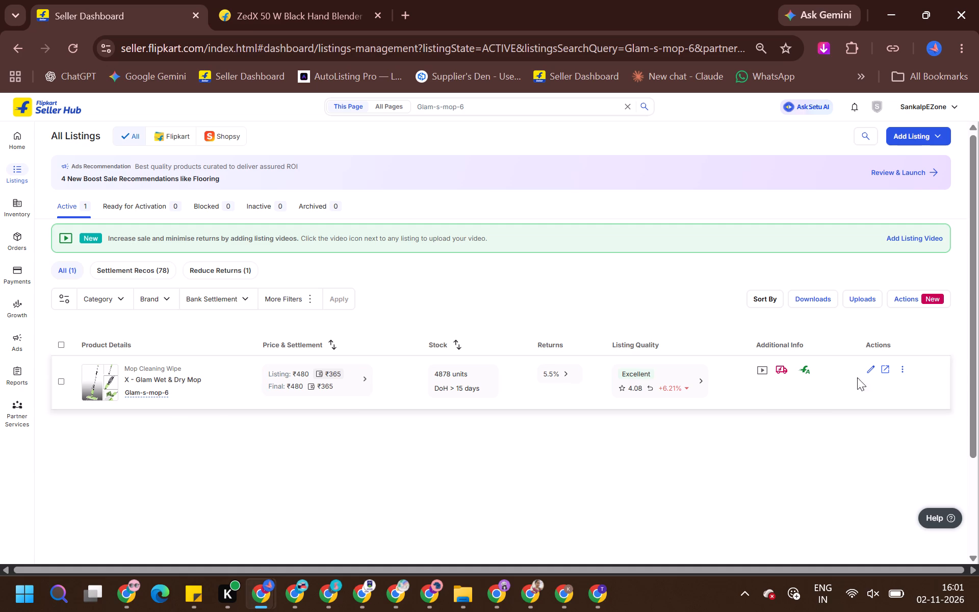
Set the Glam-s-mop-6 listing's package to length 10, breadth 13, height 15 cm and weight 0.35 kg, and submit the changes.
click(871, 371)
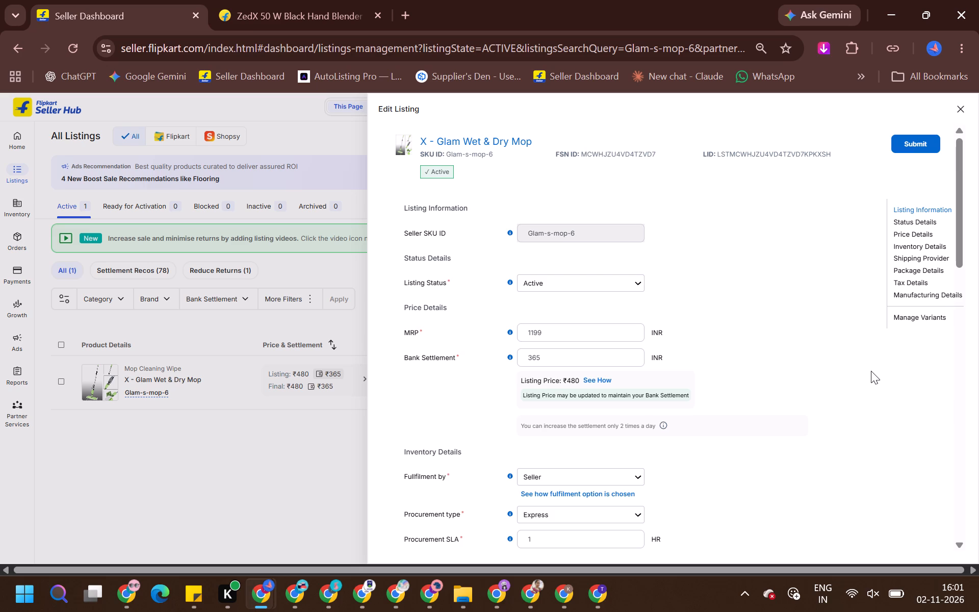
scroll(524, 367, down, 3)
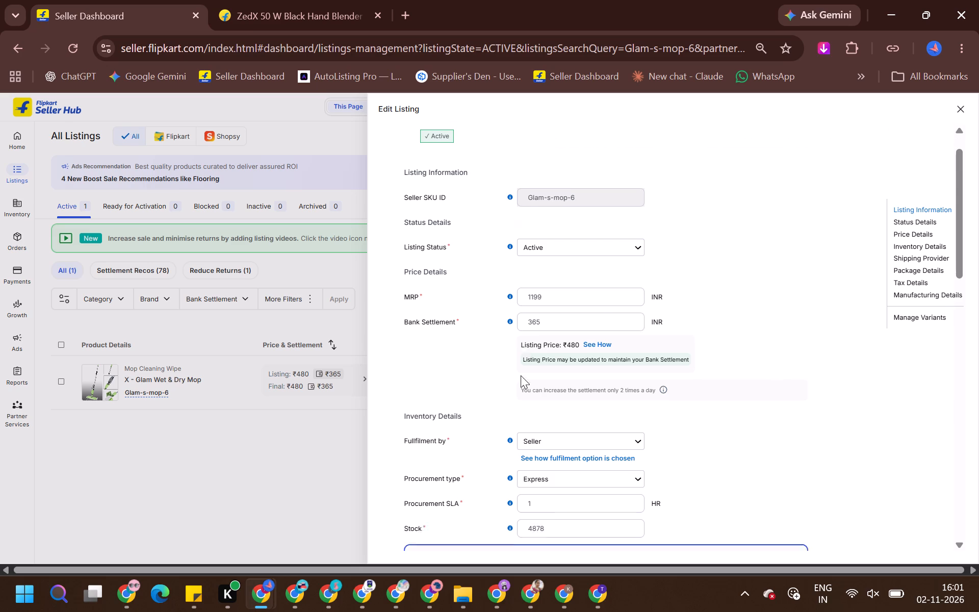
scroll(521, 375, down, 1)
triple_click(555, 400)
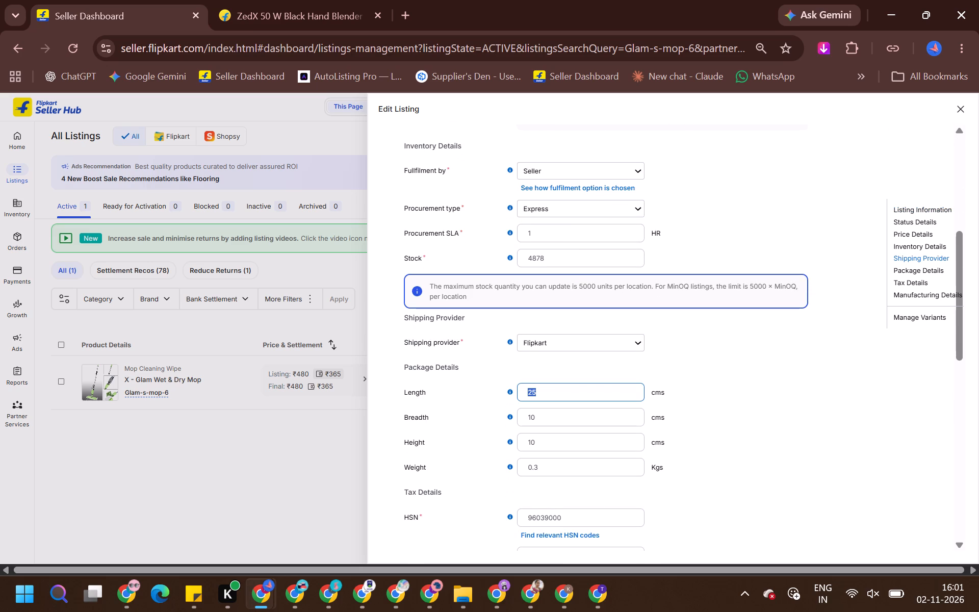
text(10)
key(Tab)
text(13)
key(Tab)
text(14)
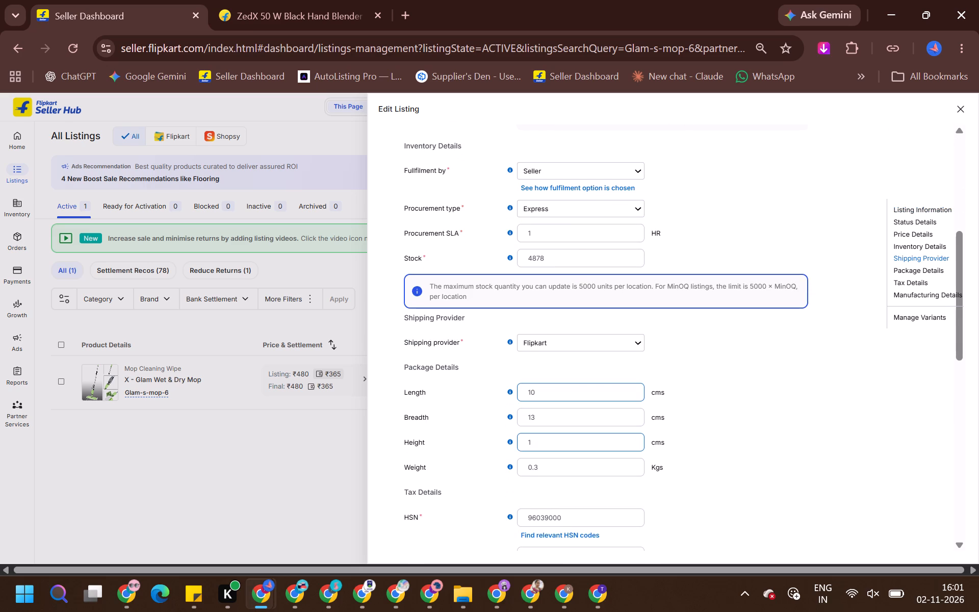
key(BackSpace)
key(5)
key(Tab)
text(0.)
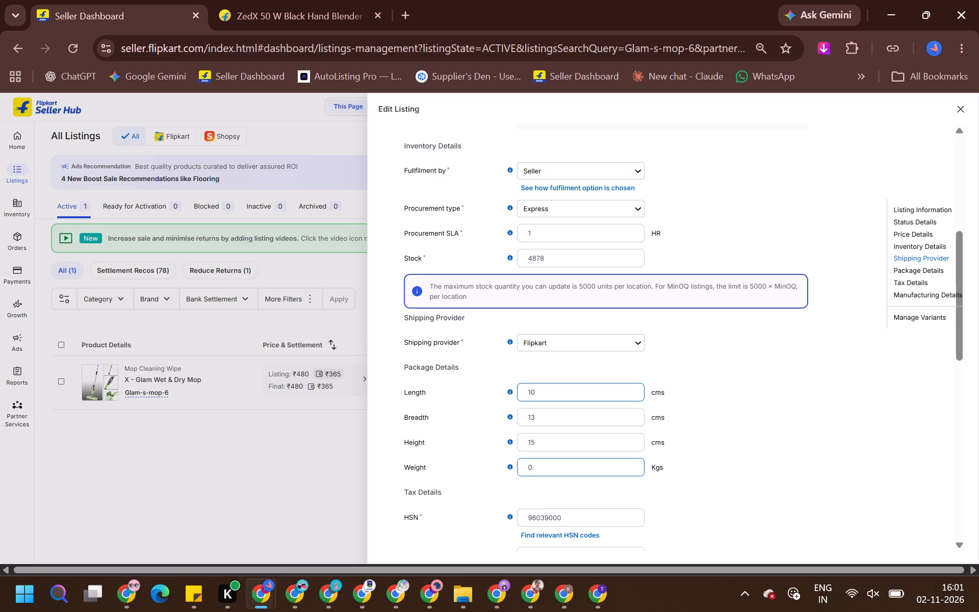
text(35)
key(Return)
click(553, 461)
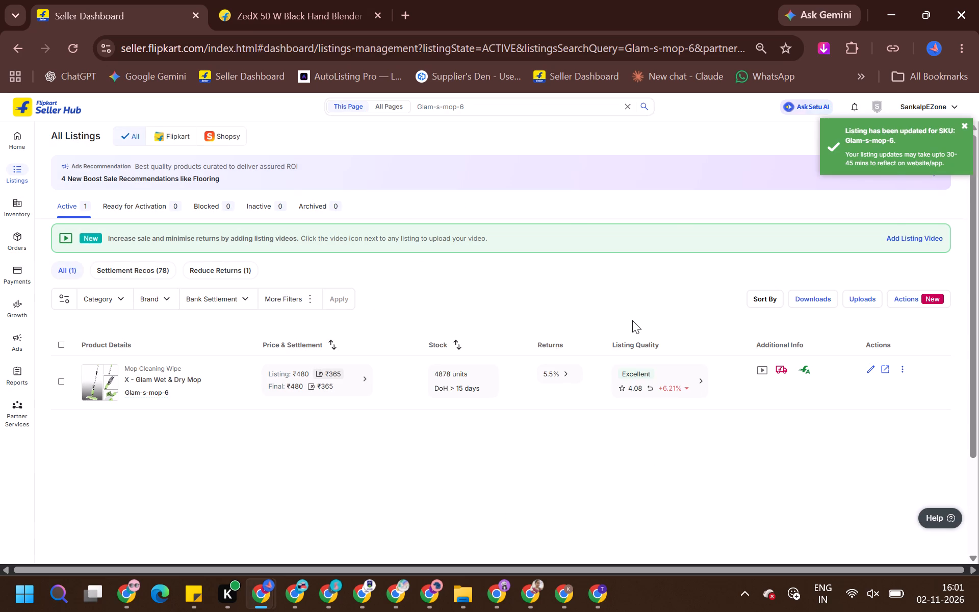
Copy the KESHAVART spray mop's SKU s_mop_12 from the seller insights and search the listings for it.
key(alt+Tab)
click(356, 194)
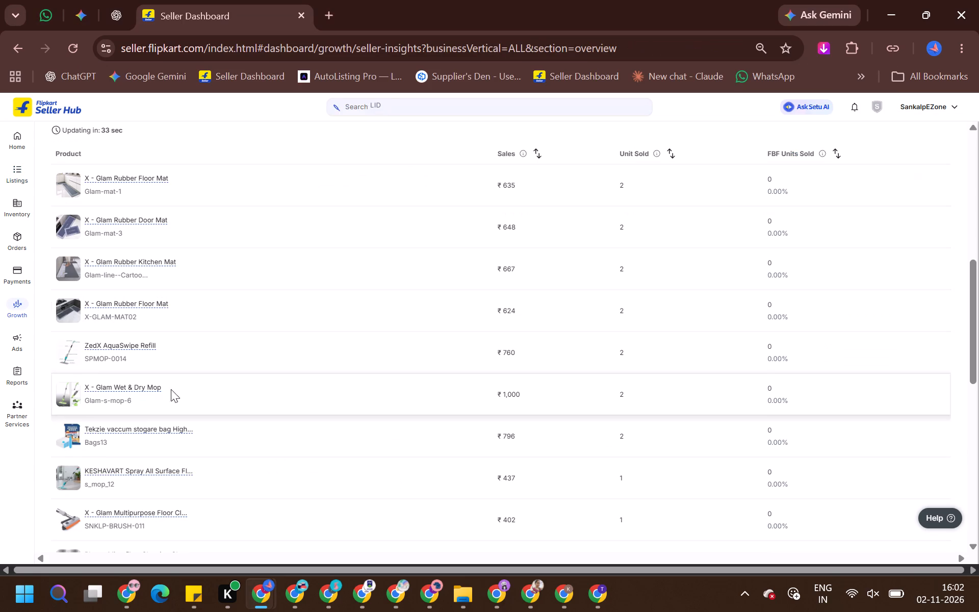
scroll(171, 389, down, 2)
scroll(121, 364, down, 1)
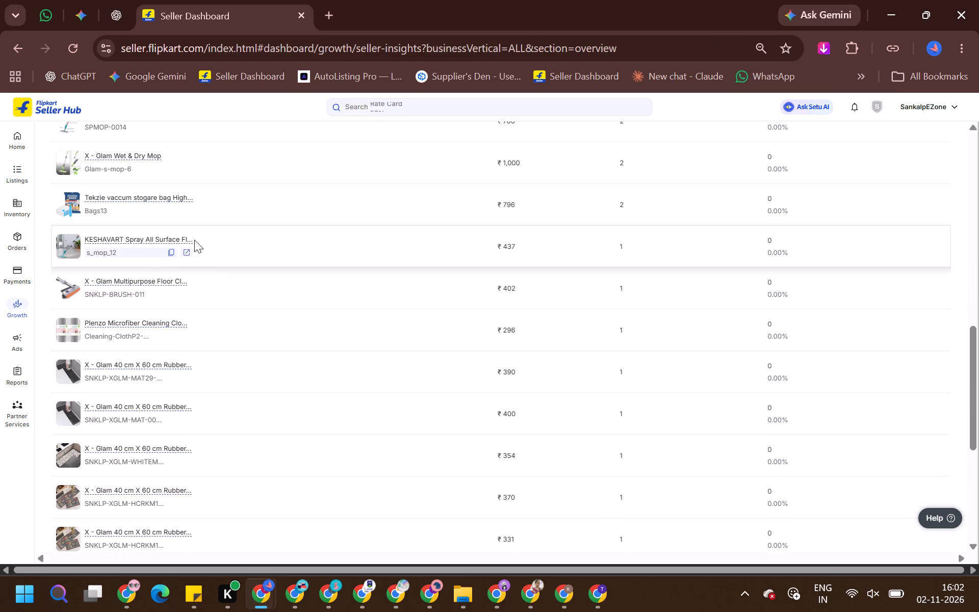
click(172, 252)
key(alt+Tab)
click(476, 108)
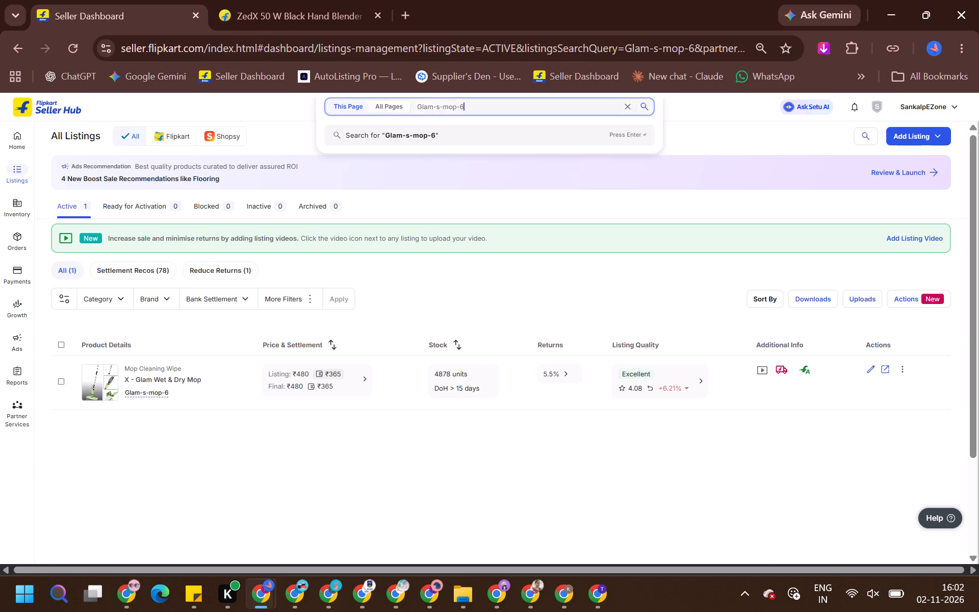
key(ctrl+a)
key(ctrl+v)
key(ctrl+Return)
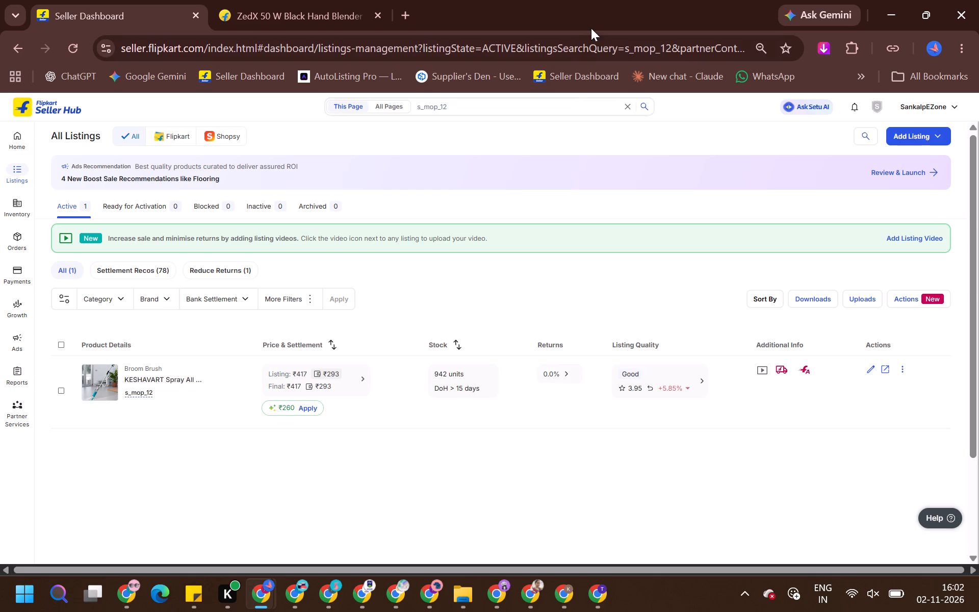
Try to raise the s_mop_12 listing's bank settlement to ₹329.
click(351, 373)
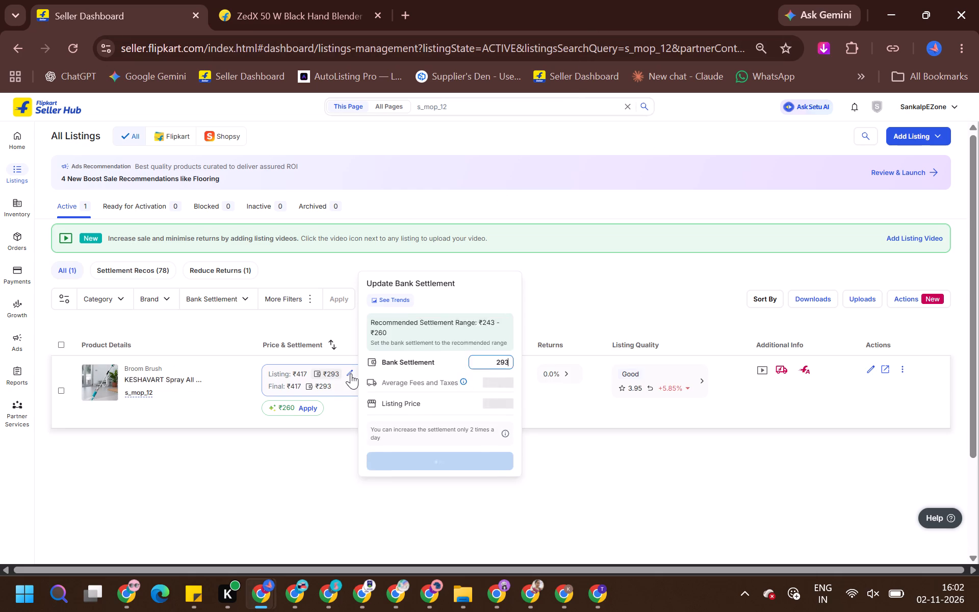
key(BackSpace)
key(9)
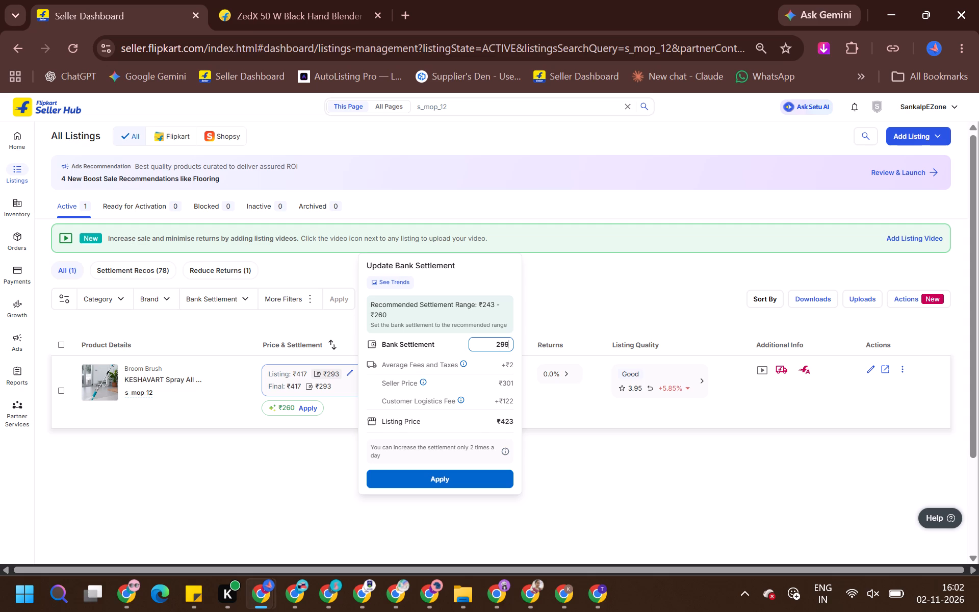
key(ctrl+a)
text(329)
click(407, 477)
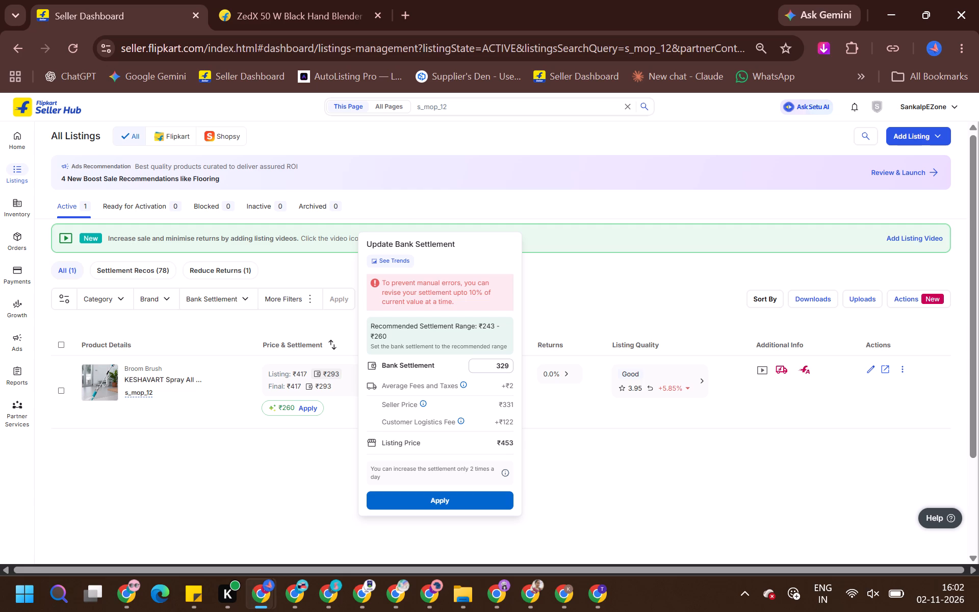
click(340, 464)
Set the s_mop_12 listing's bank settlement to ₹319 and apply it.
click(348, 376)
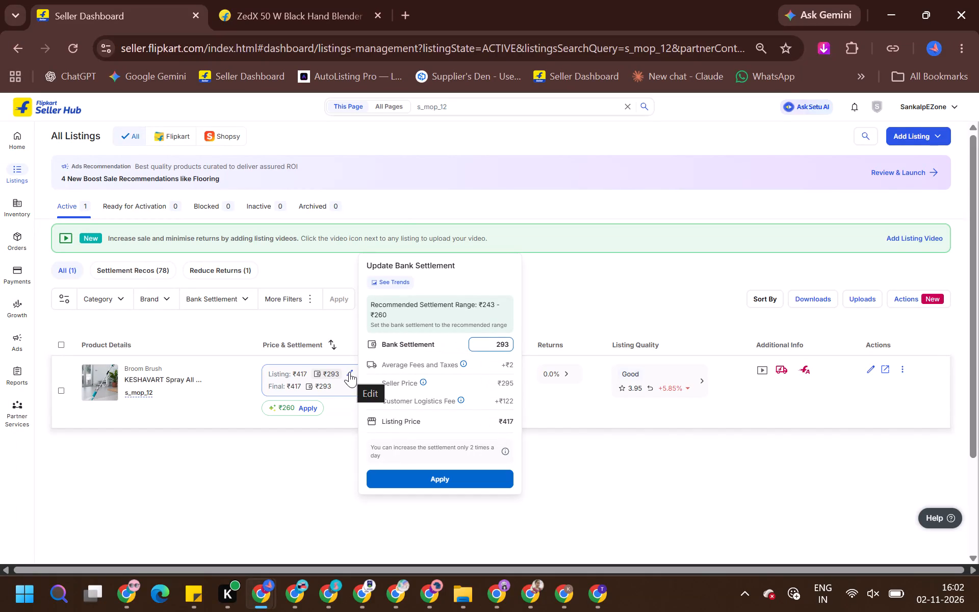
key(ctrl+a)
text(319)
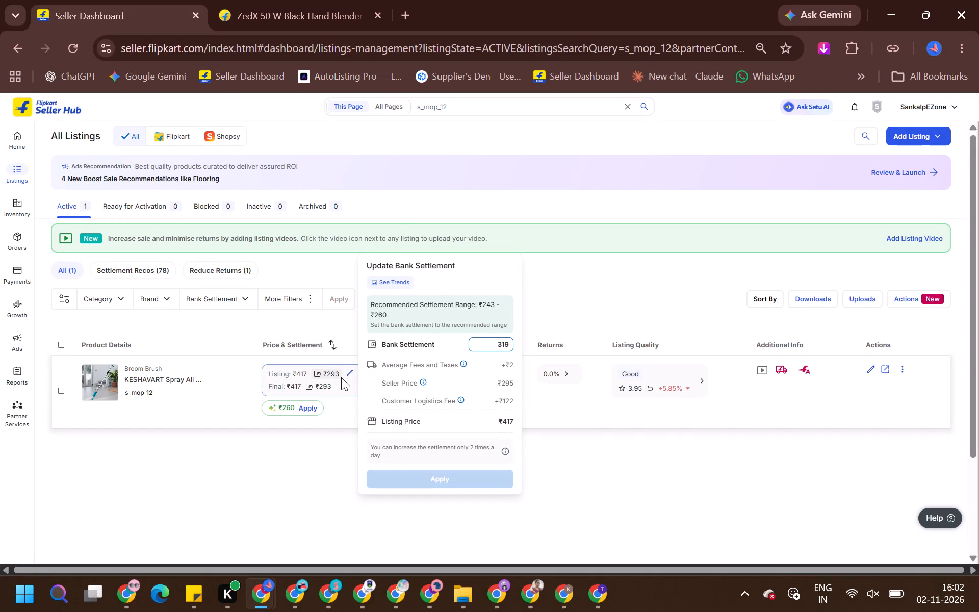
click(413, 476)
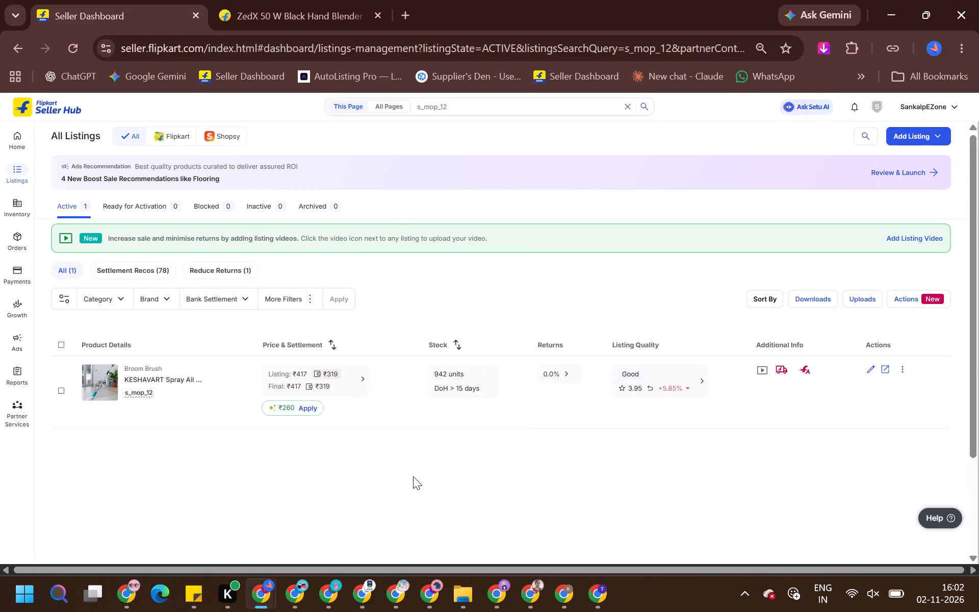
Raise the s_mop_12 listing's bank settlement to ₹339 and apply it.
click(348, 377)
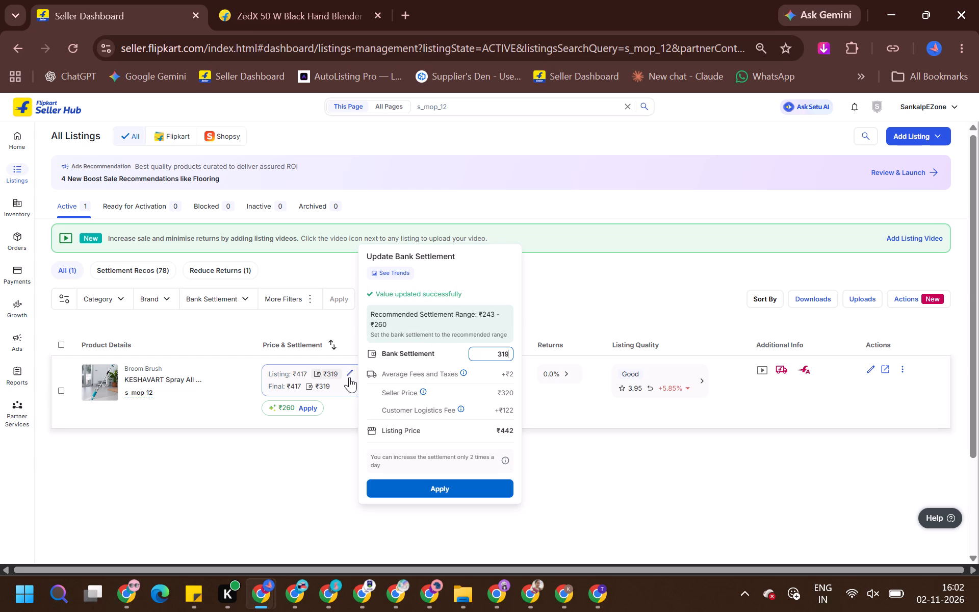
key(Left)
key(BackSpace)
key(3)
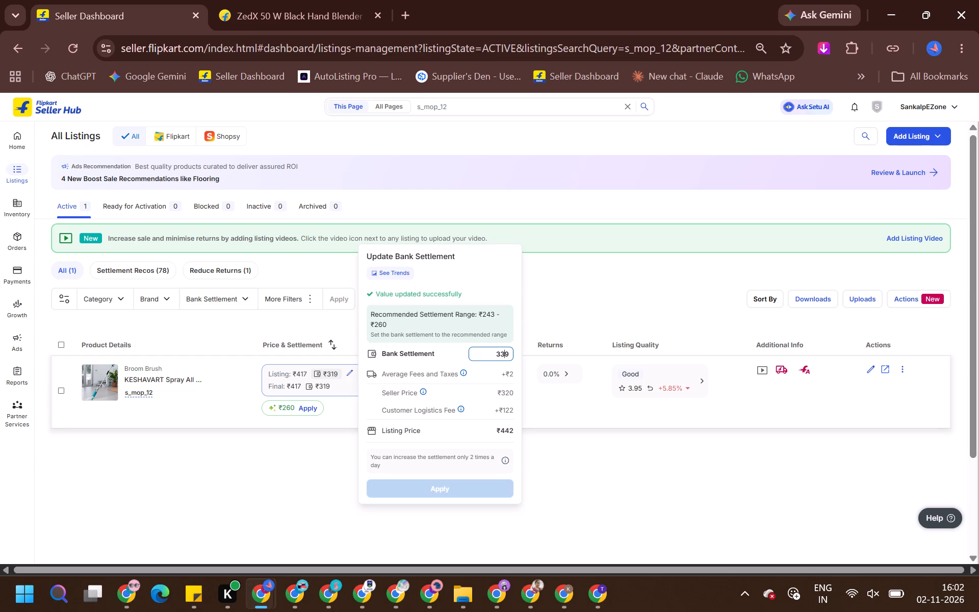
click(408, 492)
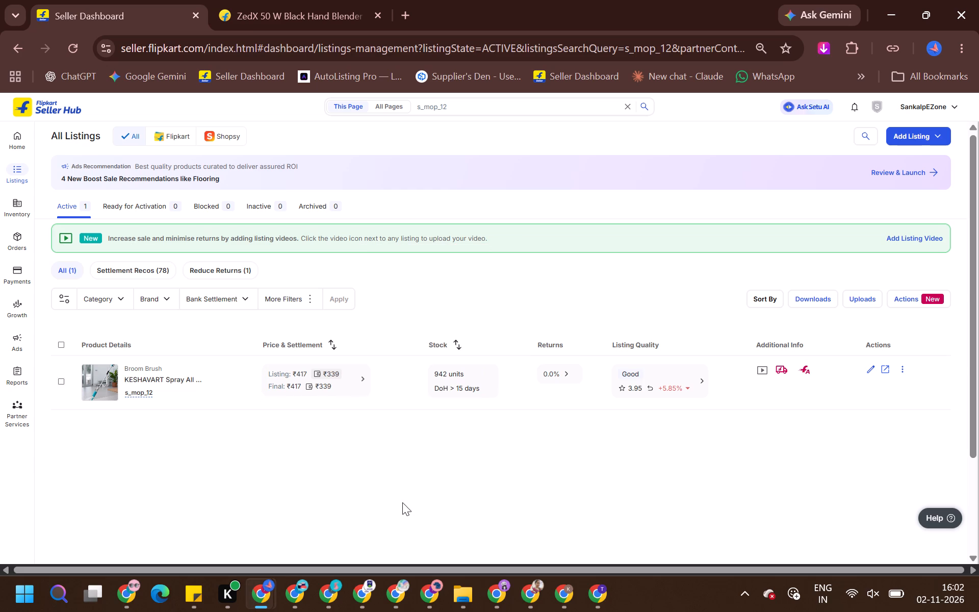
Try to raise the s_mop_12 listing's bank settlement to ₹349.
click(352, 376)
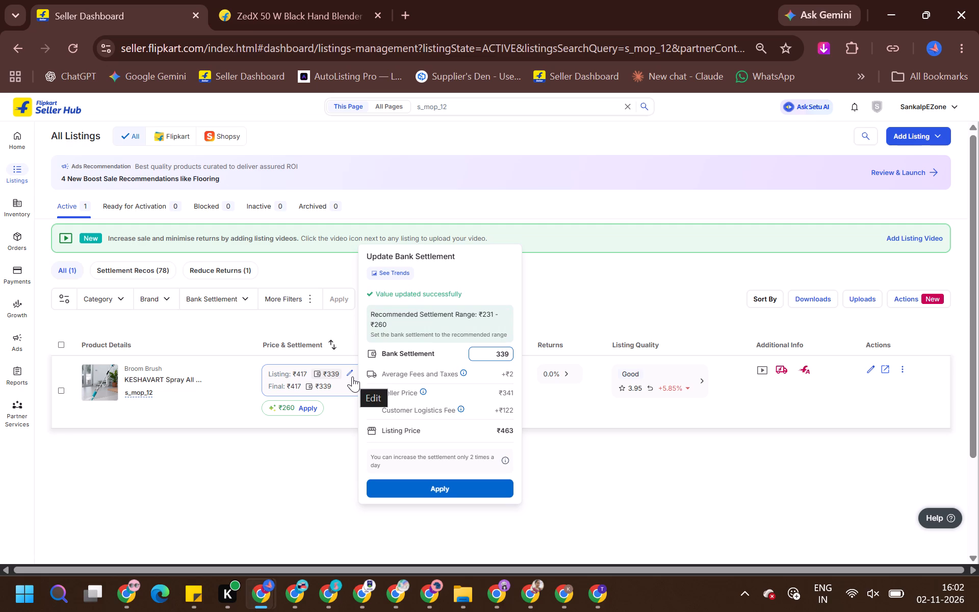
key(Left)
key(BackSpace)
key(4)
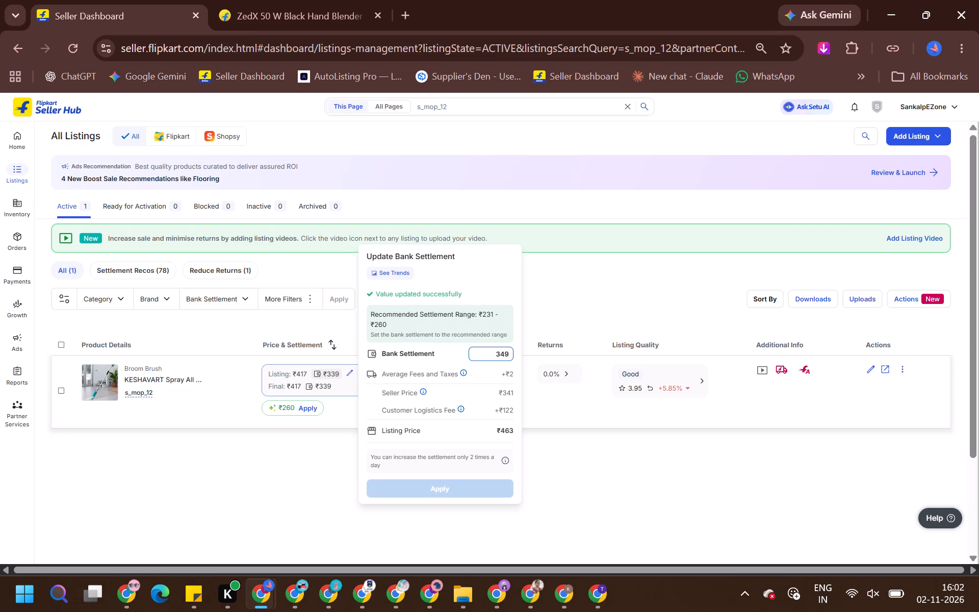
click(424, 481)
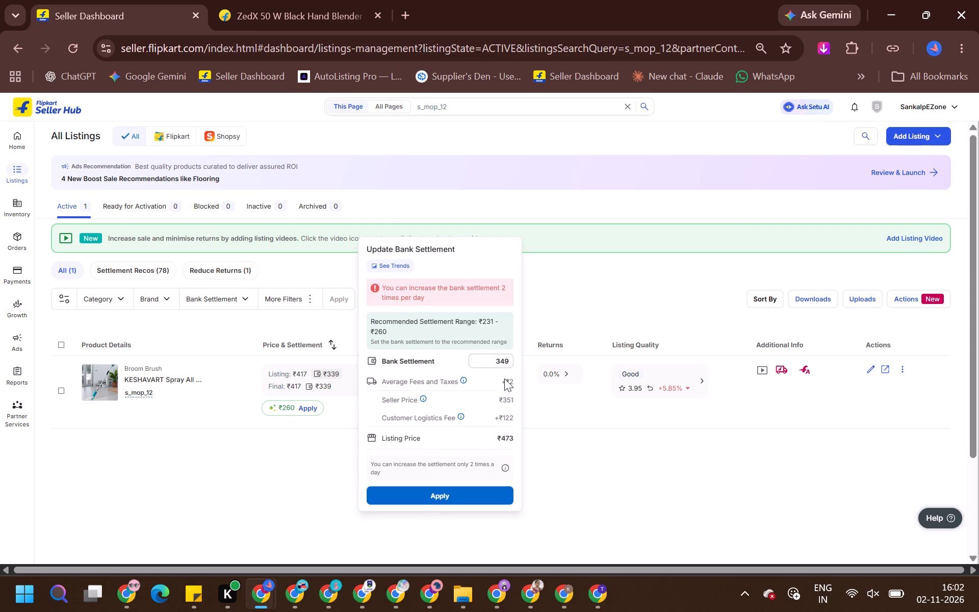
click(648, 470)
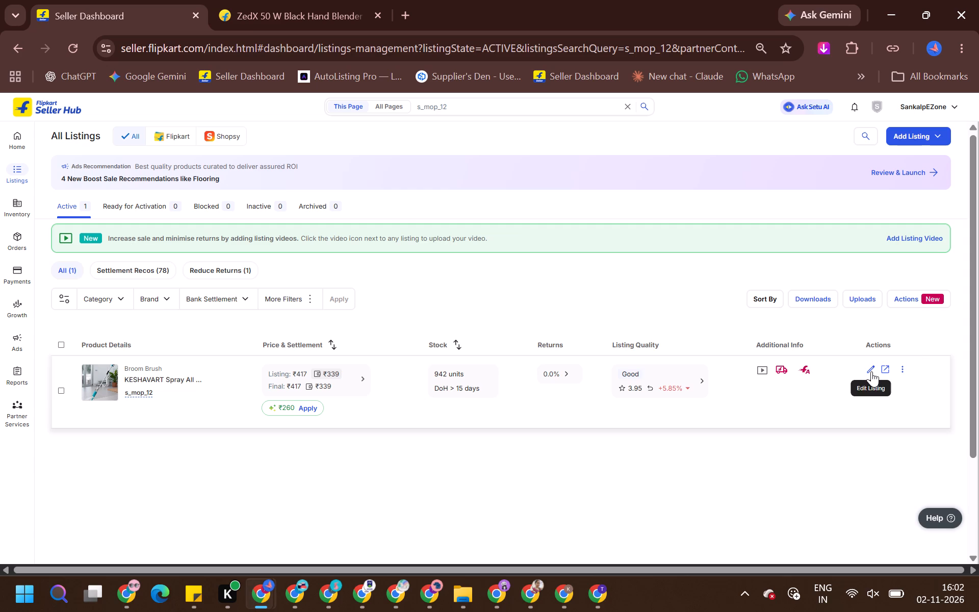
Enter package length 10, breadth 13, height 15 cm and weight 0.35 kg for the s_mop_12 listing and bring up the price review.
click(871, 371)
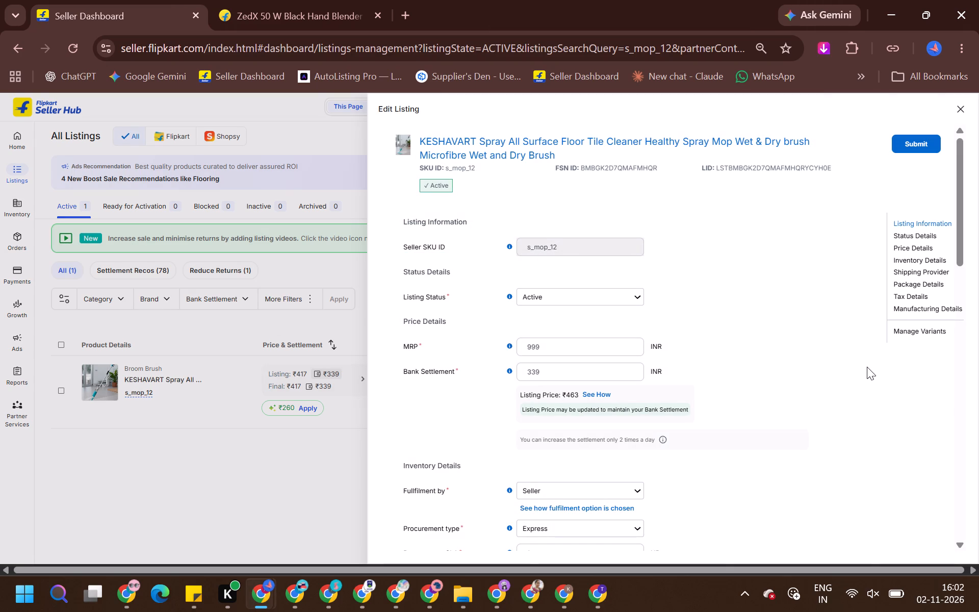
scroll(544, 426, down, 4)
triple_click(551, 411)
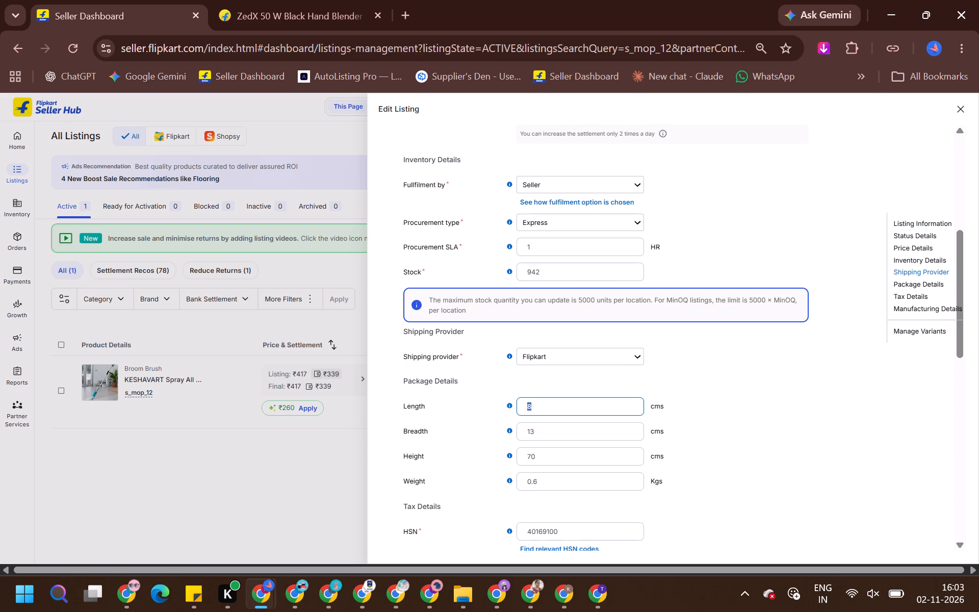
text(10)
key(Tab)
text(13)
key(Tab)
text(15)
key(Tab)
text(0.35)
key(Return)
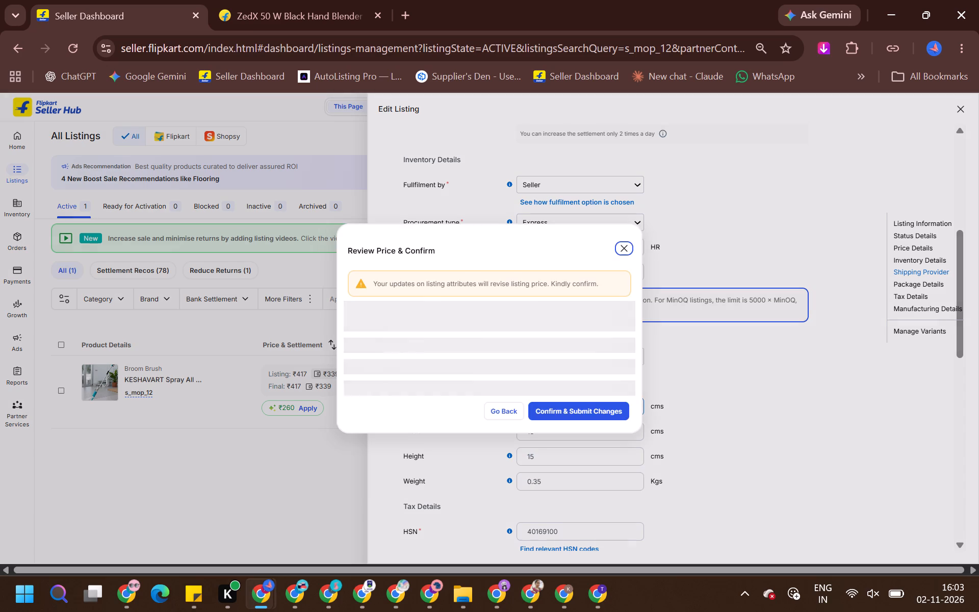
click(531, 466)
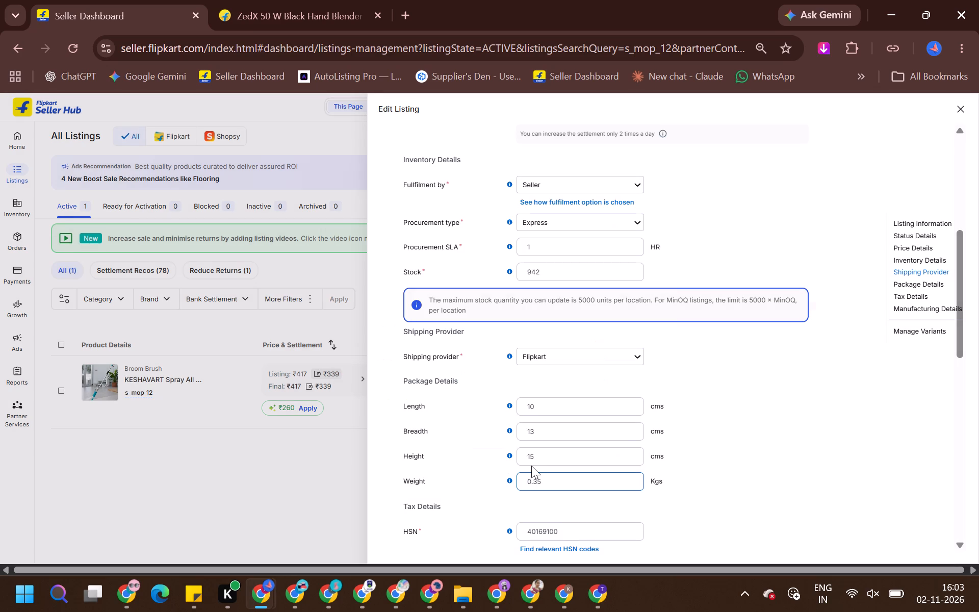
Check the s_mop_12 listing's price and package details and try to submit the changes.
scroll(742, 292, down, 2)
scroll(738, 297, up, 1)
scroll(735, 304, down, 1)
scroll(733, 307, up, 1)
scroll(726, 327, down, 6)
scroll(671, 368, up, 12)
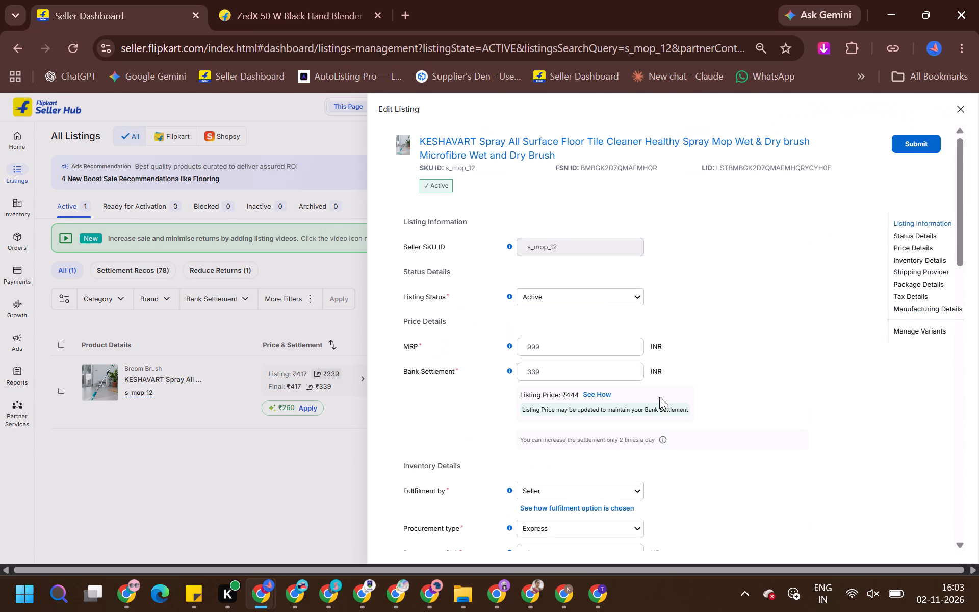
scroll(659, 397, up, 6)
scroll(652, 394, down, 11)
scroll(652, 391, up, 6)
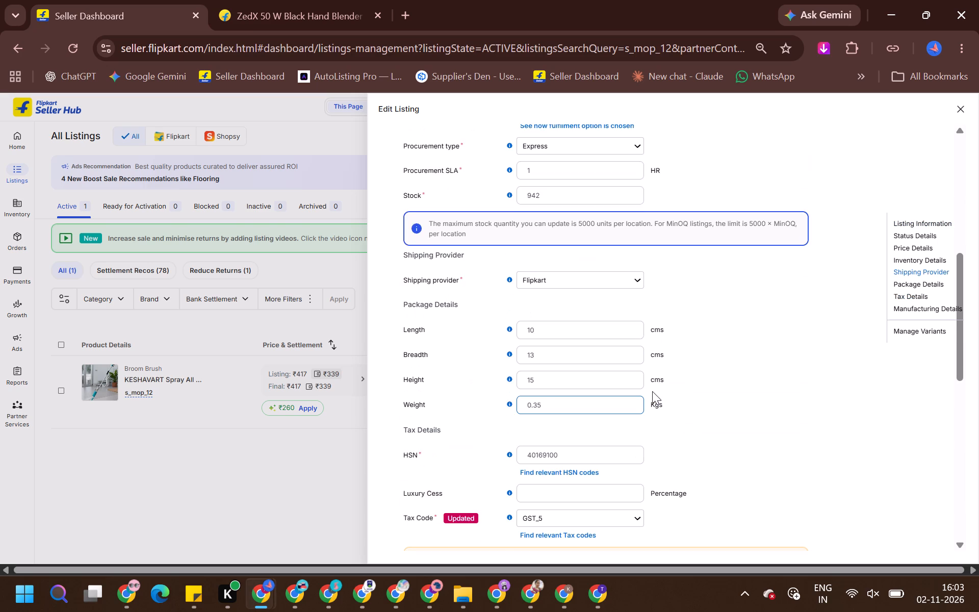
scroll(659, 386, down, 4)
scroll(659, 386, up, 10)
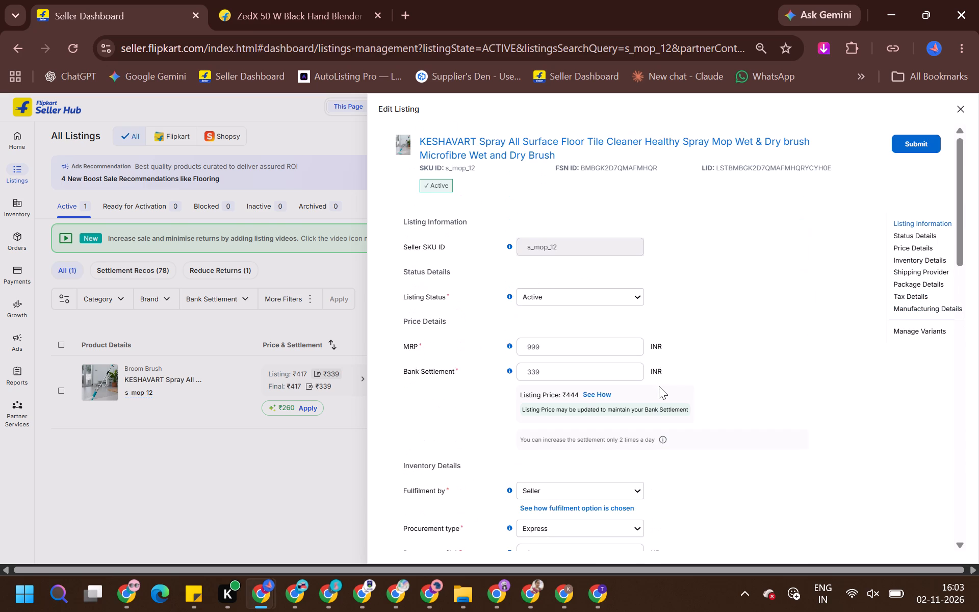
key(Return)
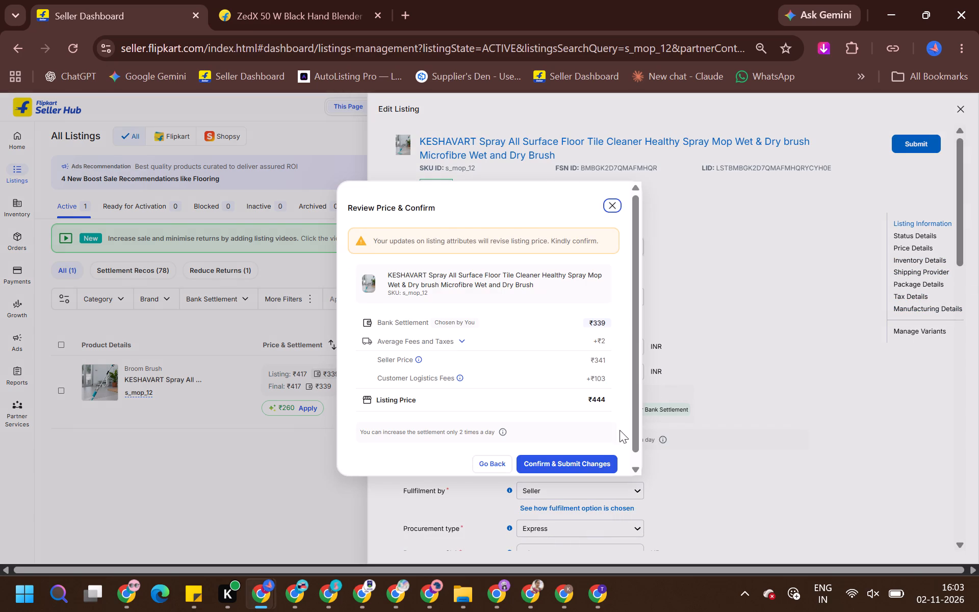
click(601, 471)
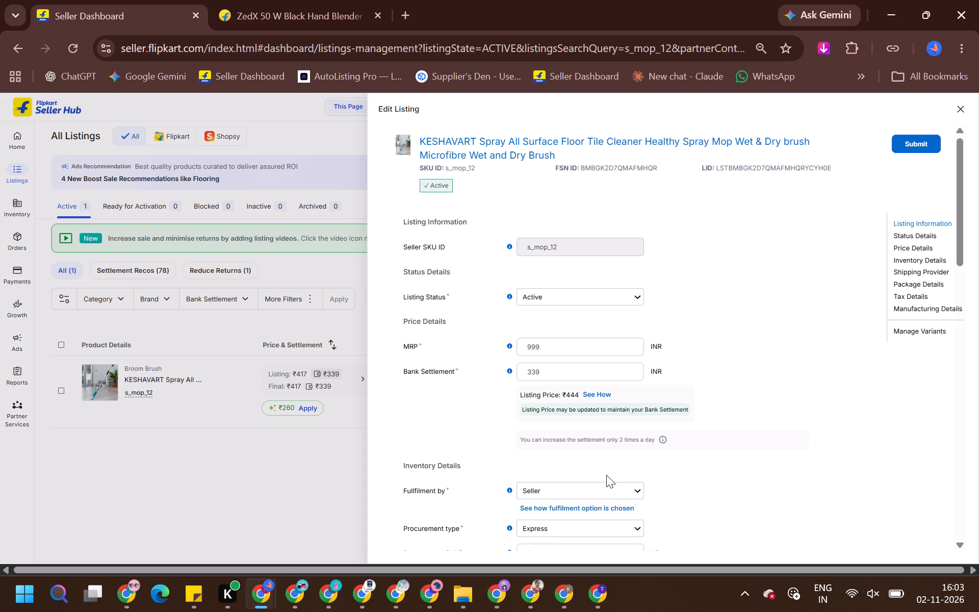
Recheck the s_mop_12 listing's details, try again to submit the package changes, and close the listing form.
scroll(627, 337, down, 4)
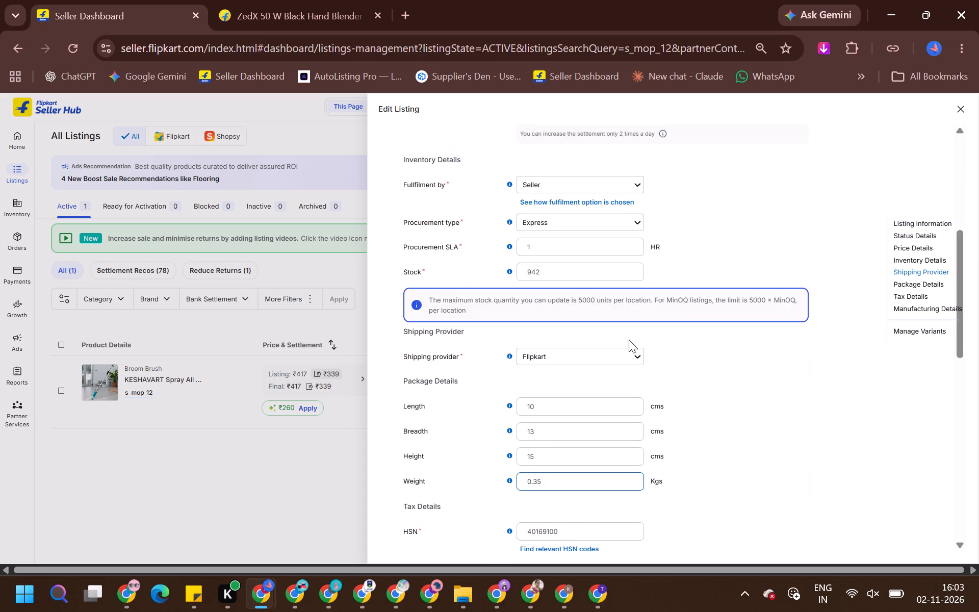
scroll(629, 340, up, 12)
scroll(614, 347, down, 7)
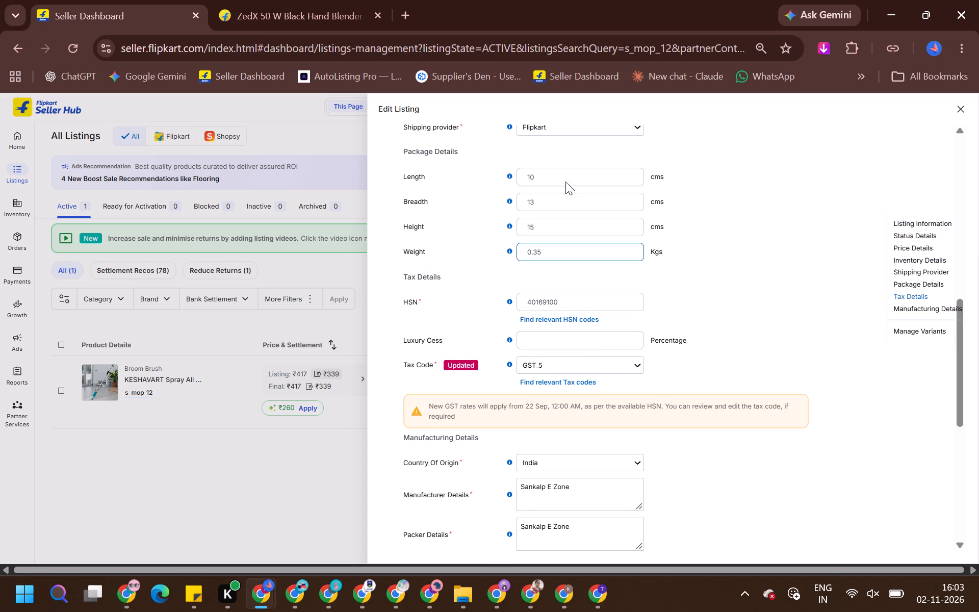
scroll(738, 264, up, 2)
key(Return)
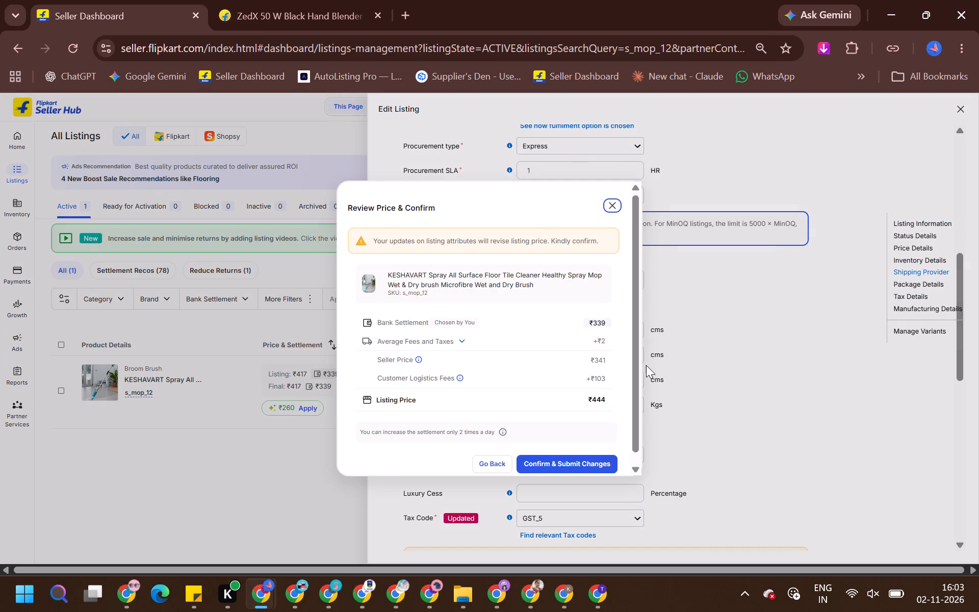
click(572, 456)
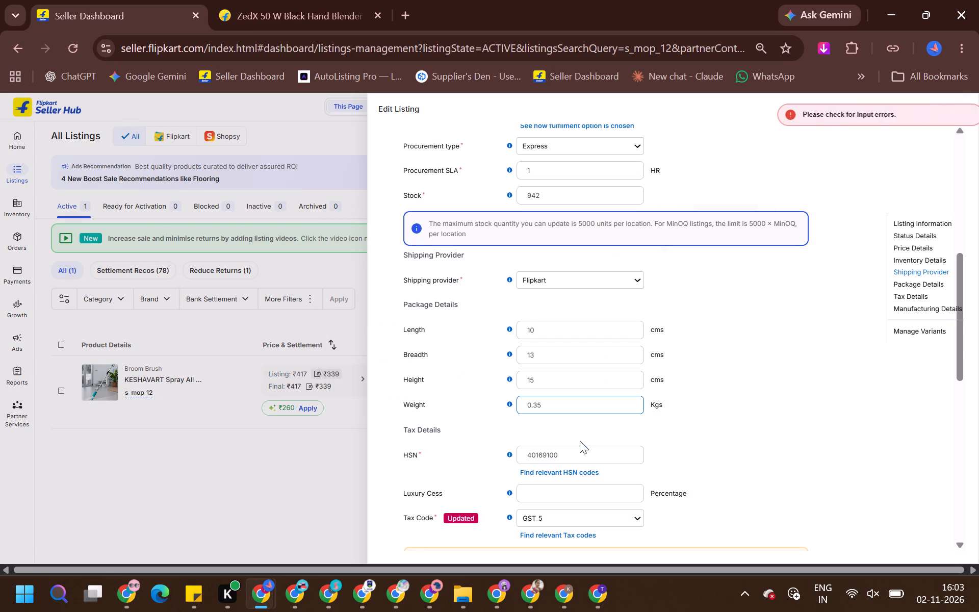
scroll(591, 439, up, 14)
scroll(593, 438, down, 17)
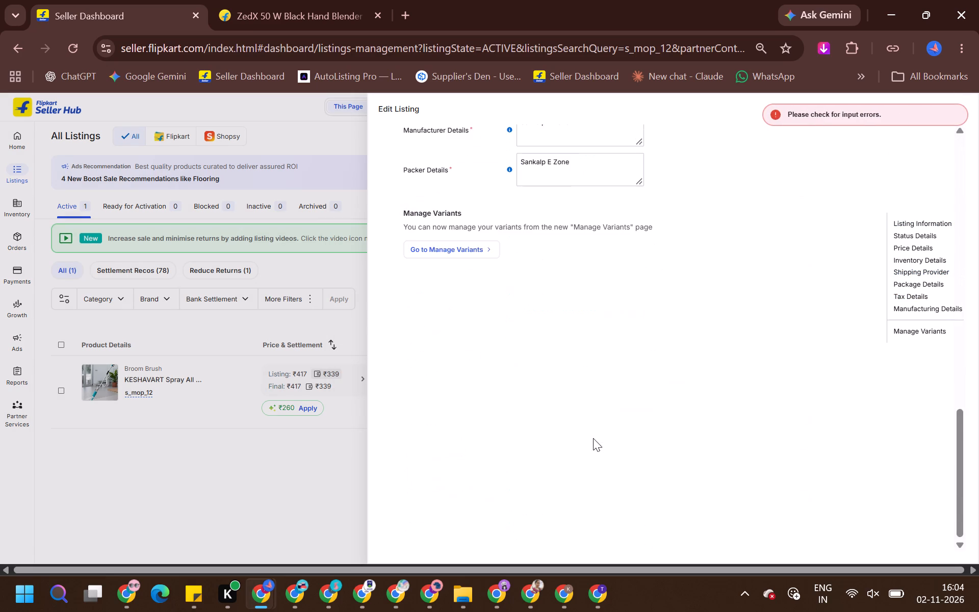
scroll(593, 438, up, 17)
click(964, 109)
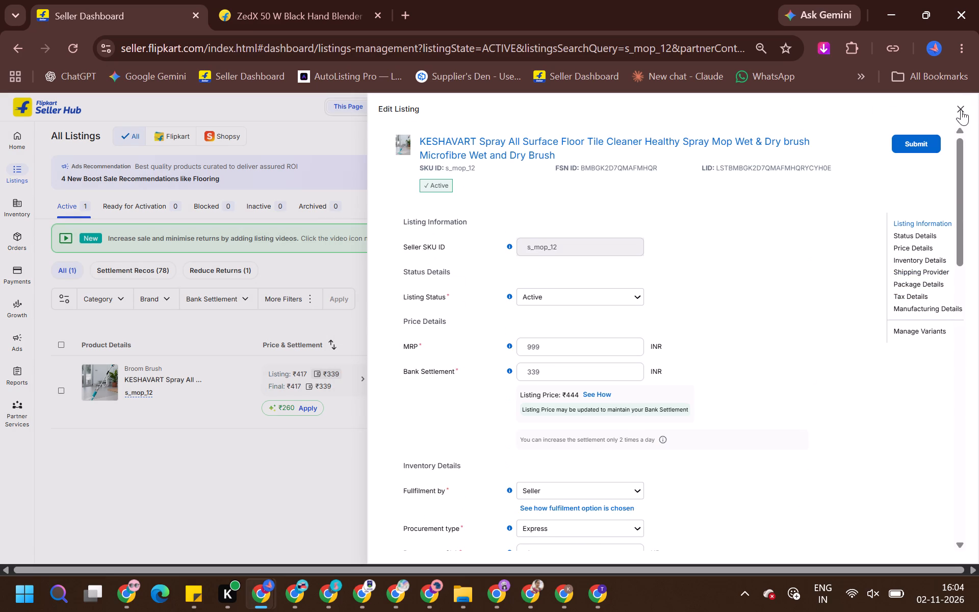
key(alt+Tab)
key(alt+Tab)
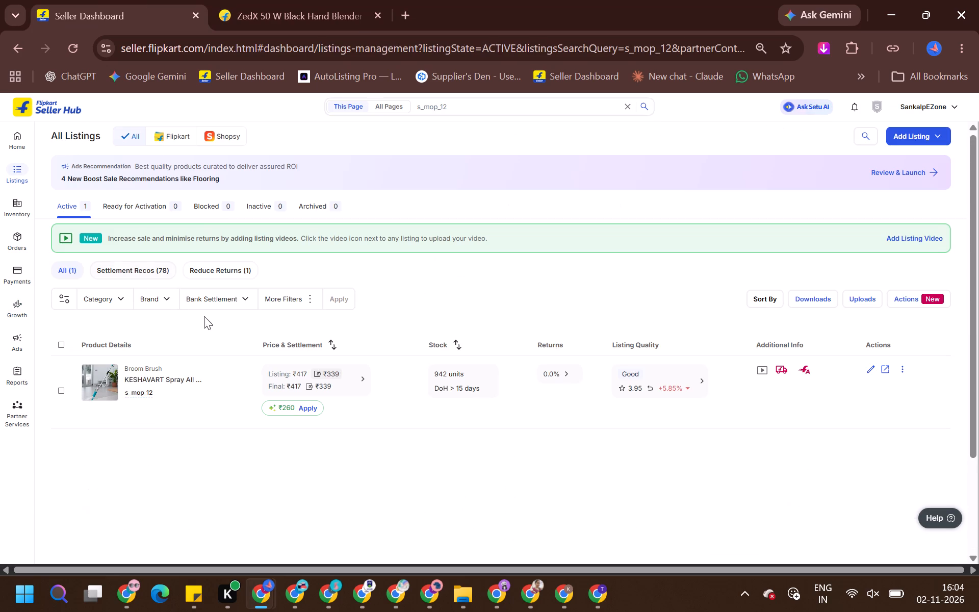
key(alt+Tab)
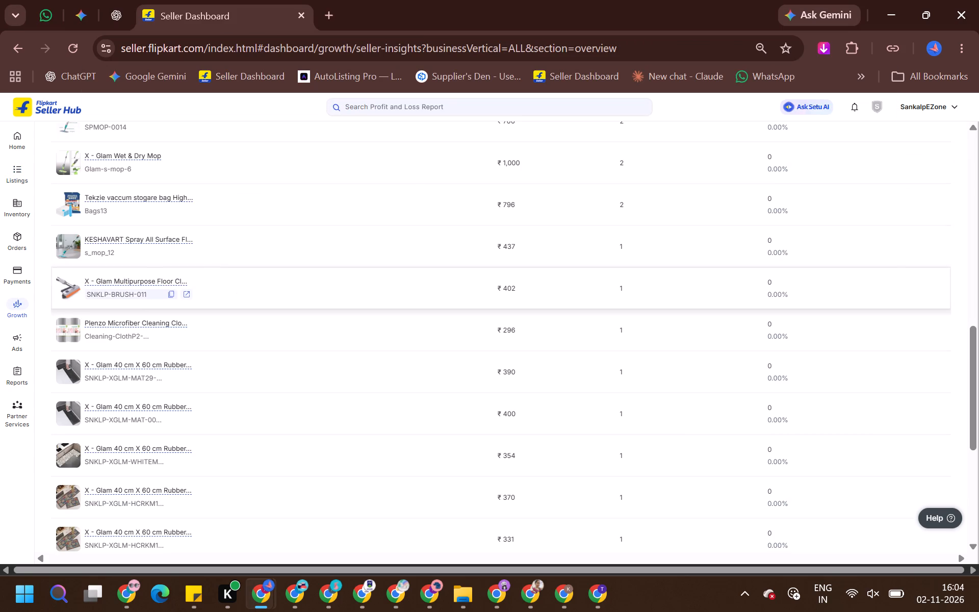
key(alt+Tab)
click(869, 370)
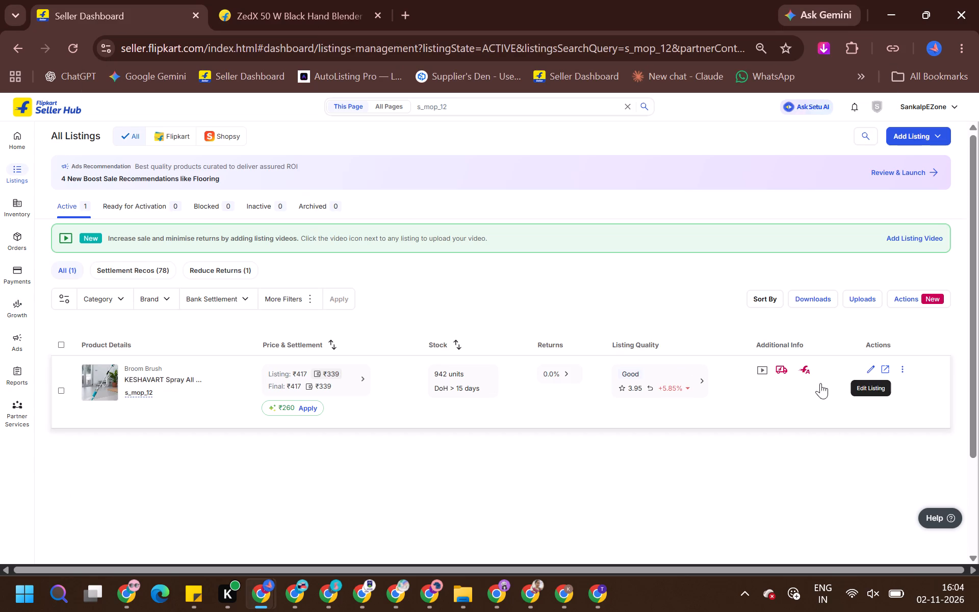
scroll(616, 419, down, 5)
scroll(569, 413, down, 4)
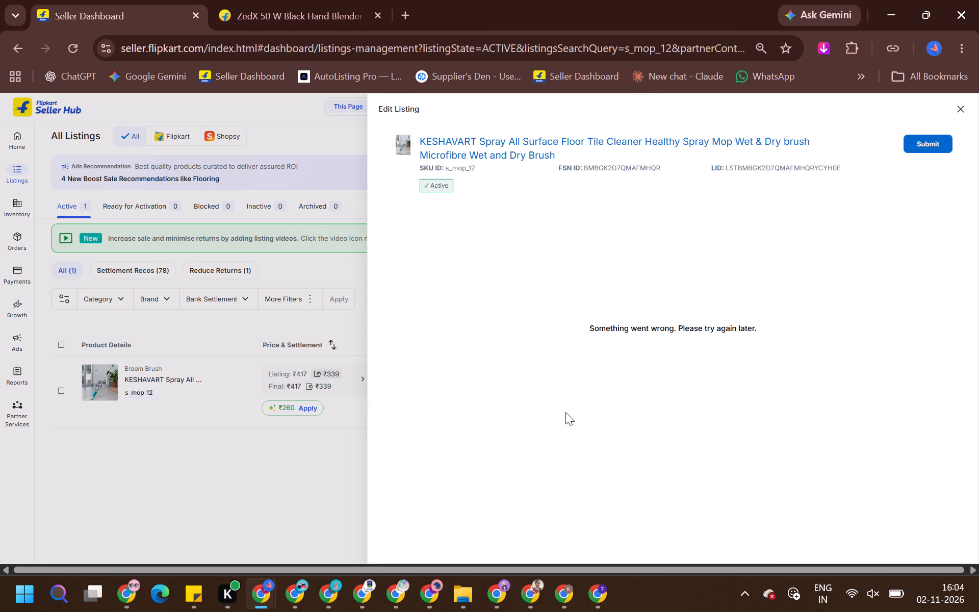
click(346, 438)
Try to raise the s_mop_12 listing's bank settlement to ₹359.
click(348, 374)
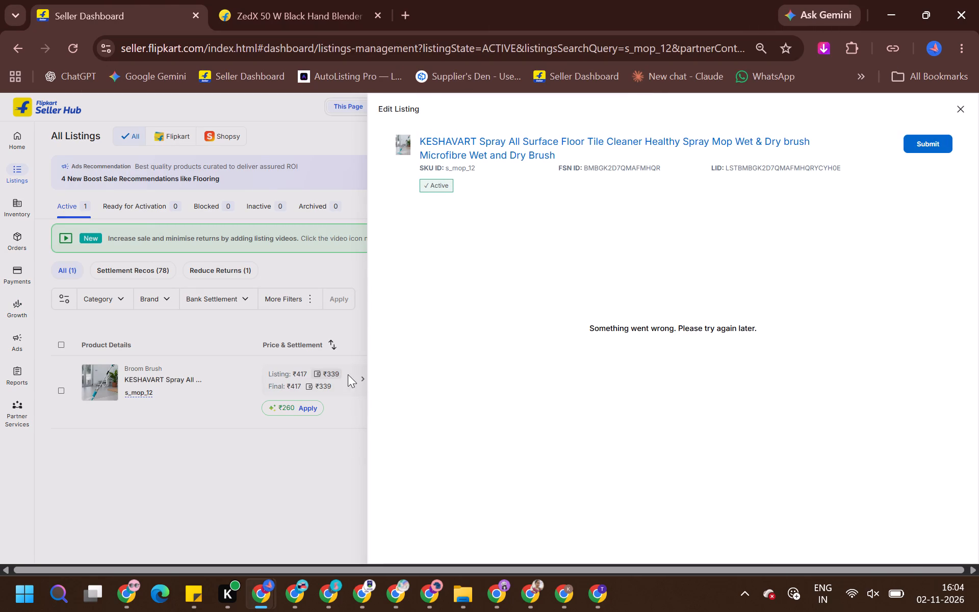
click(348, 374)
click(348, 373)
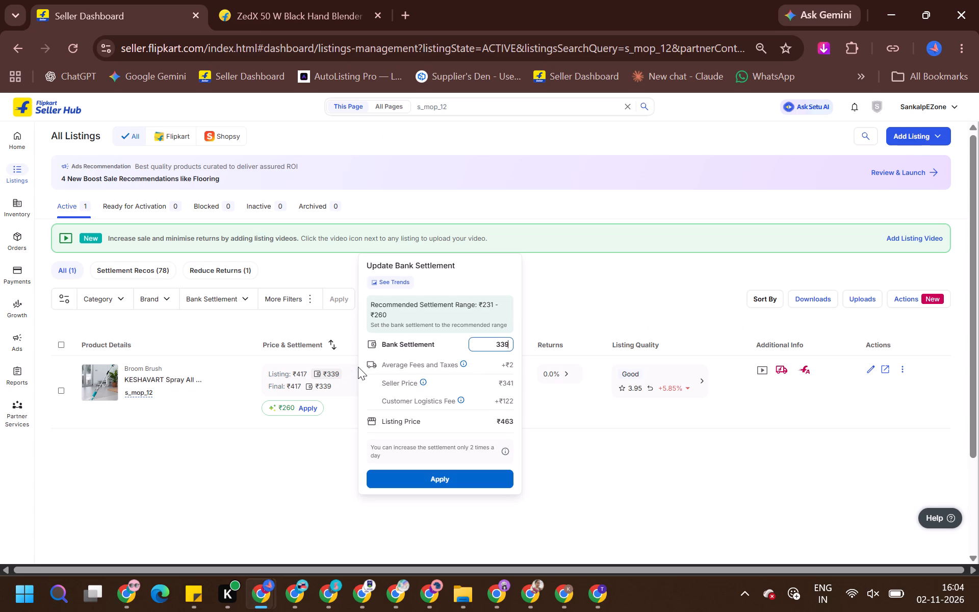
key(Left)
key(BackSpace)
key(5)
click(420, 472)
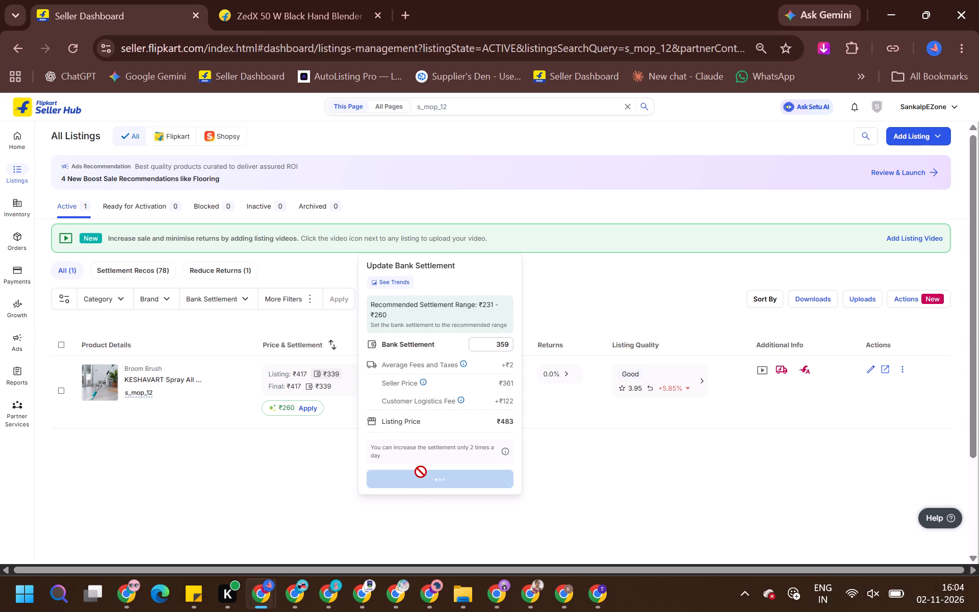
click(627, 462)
Set the s_mop_12 listing's package to length 10, breadth 13, height 15 cm and weight 0.35 kg, and submit the changes.
click(873, 371)
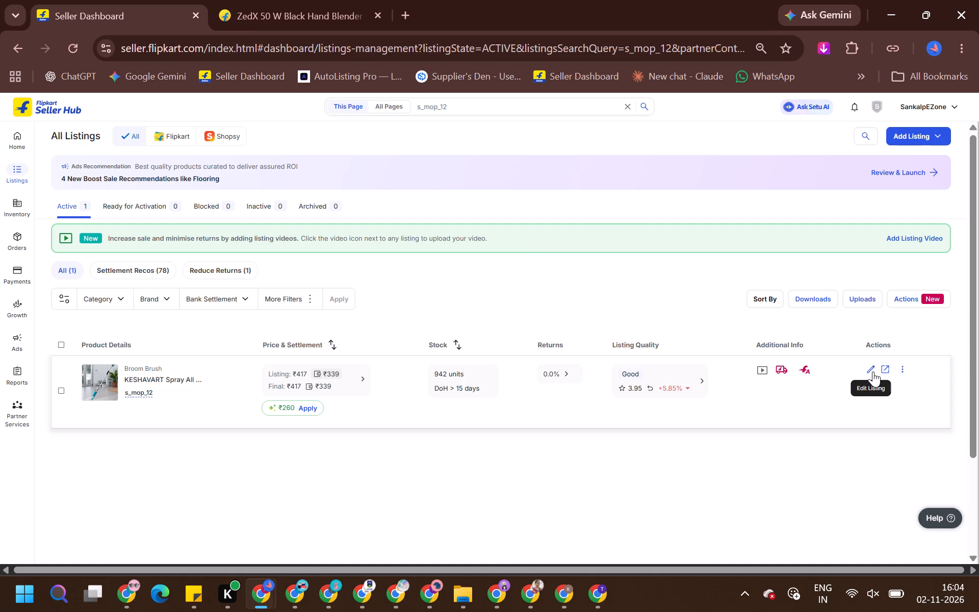
scroll(641, 410, down, 3)
scroll(637, 416, up, 1)
scroll(637, 416, down, 2)
scroll(546, 427, down, 2)
triple_click(560, 352)
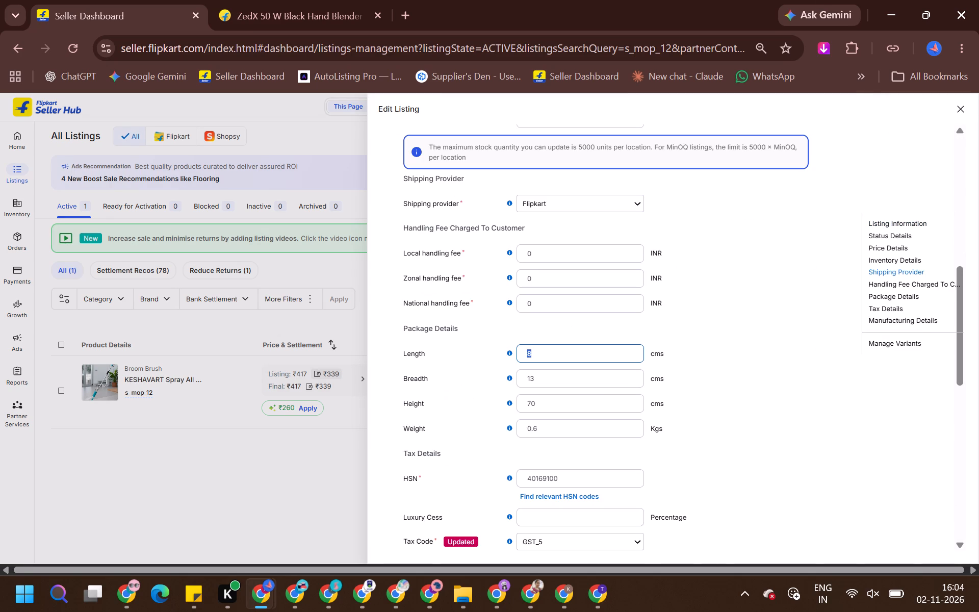
text(10)
key(Tab)
text(13)
key(Tab)
text(15)
key(Tab)
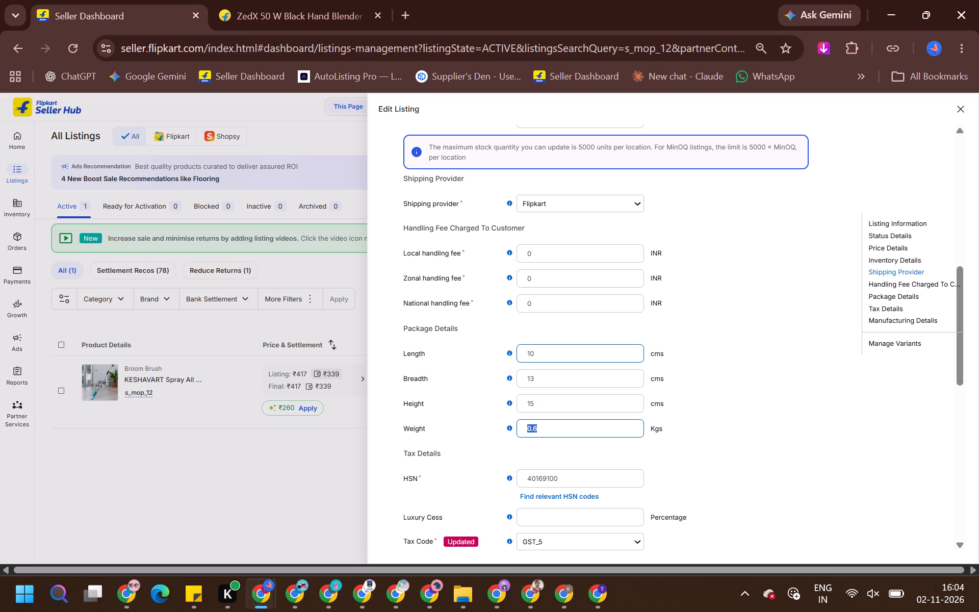
text(0.)
text(35)
key(Return)
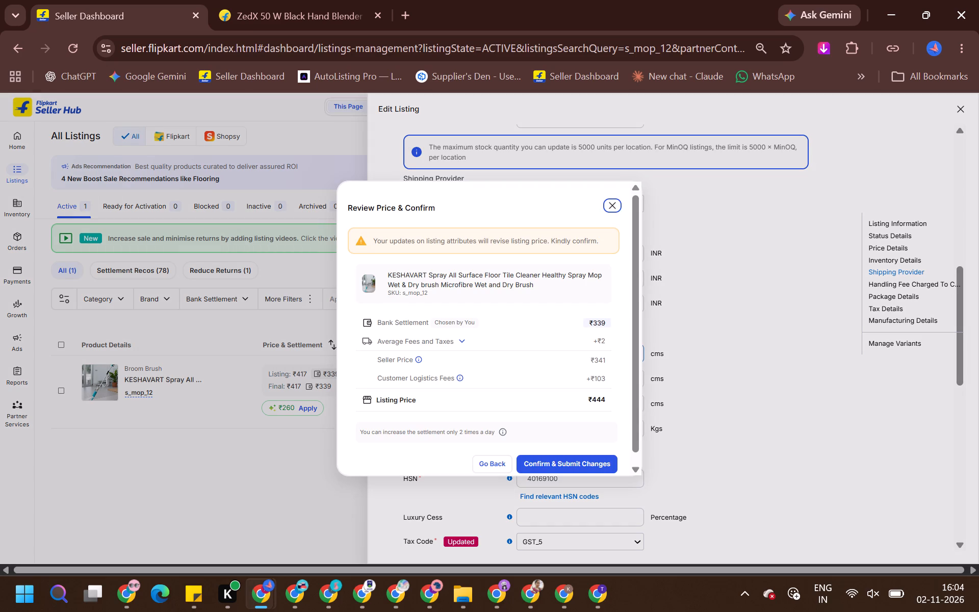
click(549, 461)
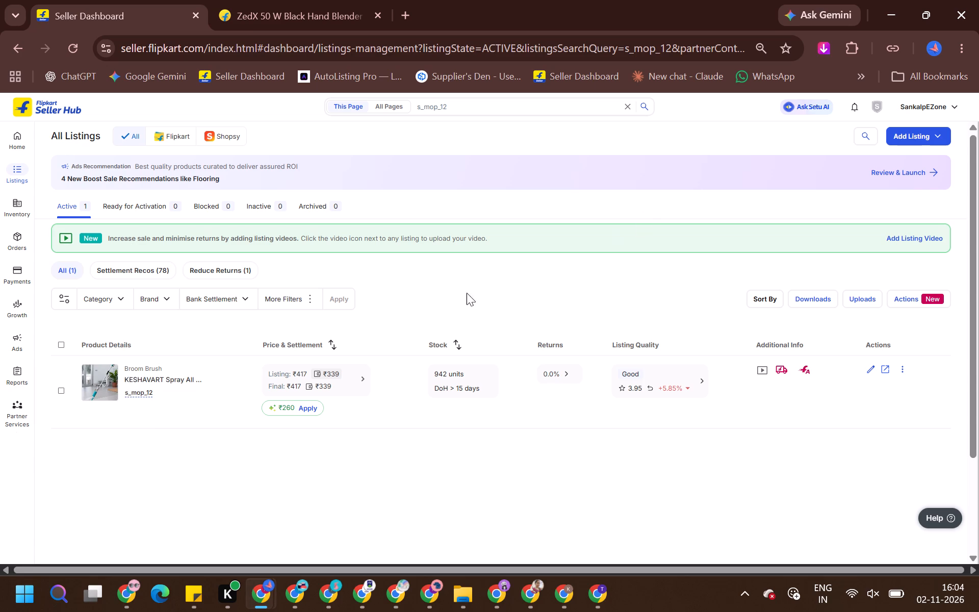
Copy the SKU SNKLP-XGLM-MAT29-001 from the seller insights product list and search the listings for it.
key(alt+Tab)
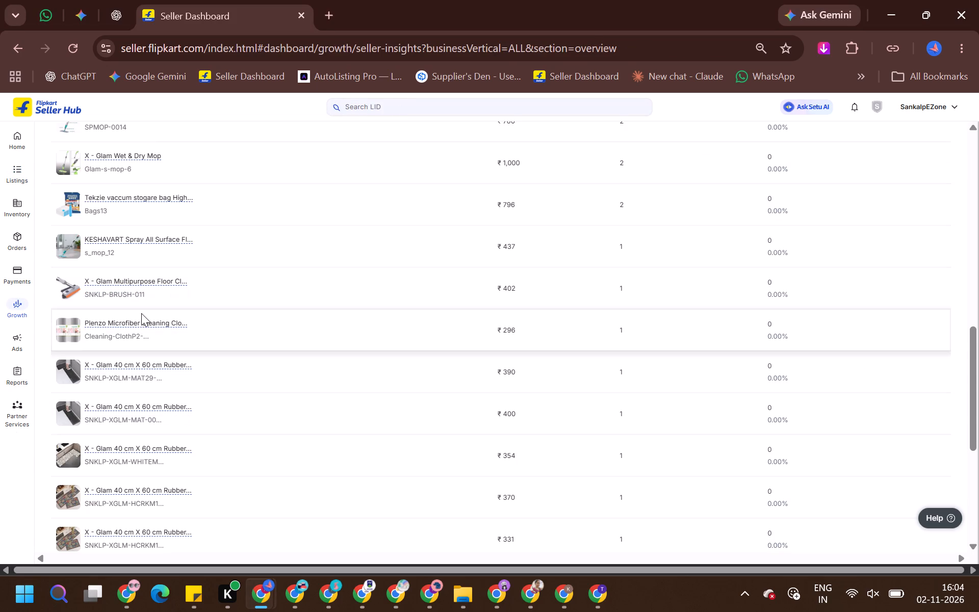
click(169, 380)
key(alt+Tab)
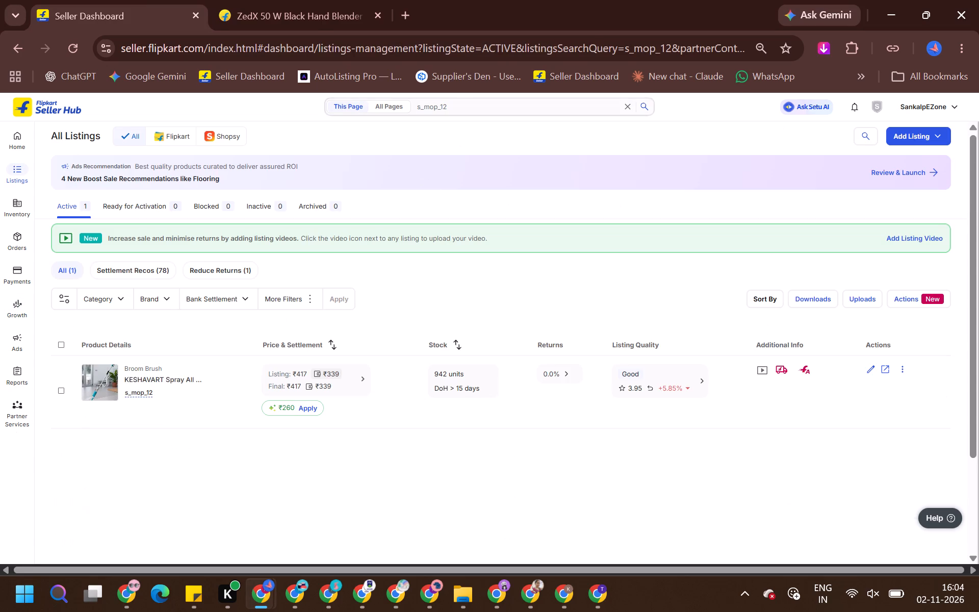
click(483, 97)
key(ctrl+a)
key(ctrl+v)
key(Return)
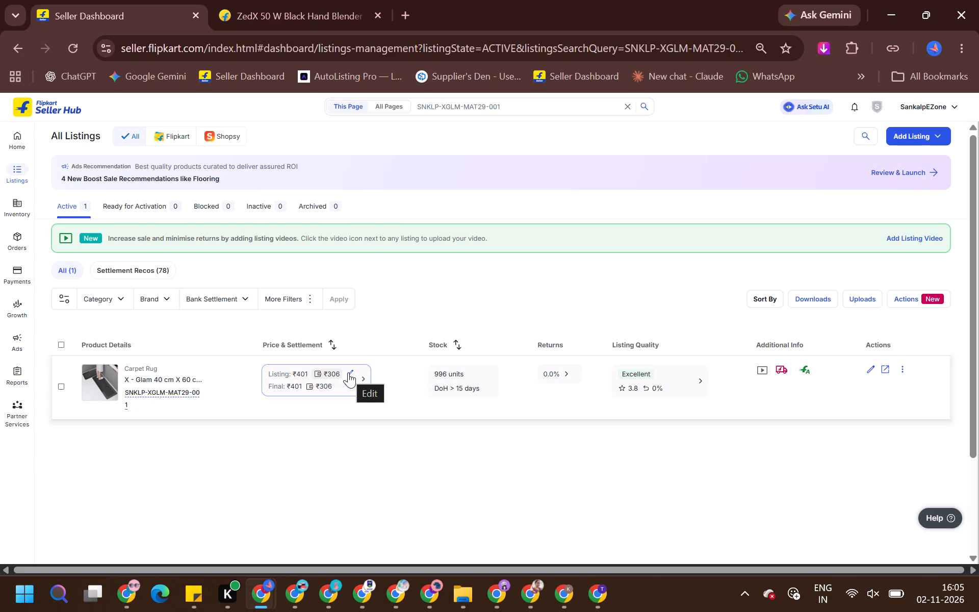
Raise the SNKLP-XGLM-MAT29-001 carpet listing's bank settlement to ₹309 and apply it.
click(348, 372)
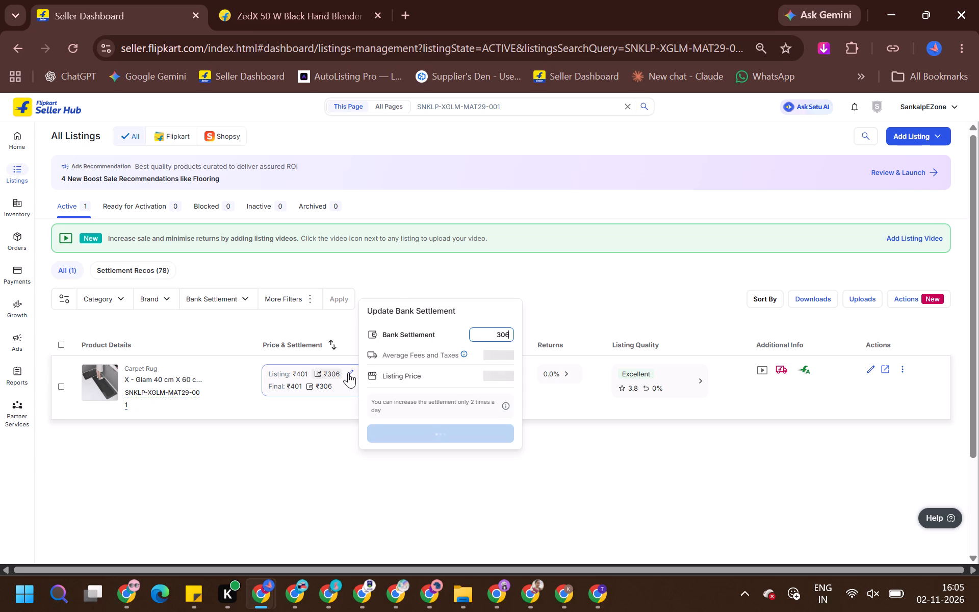
key(backslash)
key(BackSpace)
key(9)
key(Return)
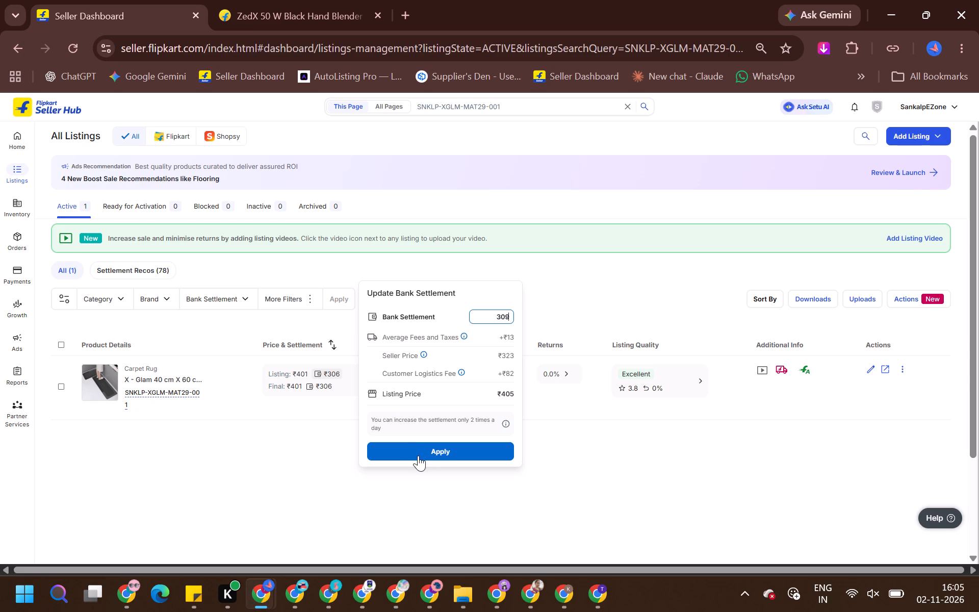
click(418, 455)
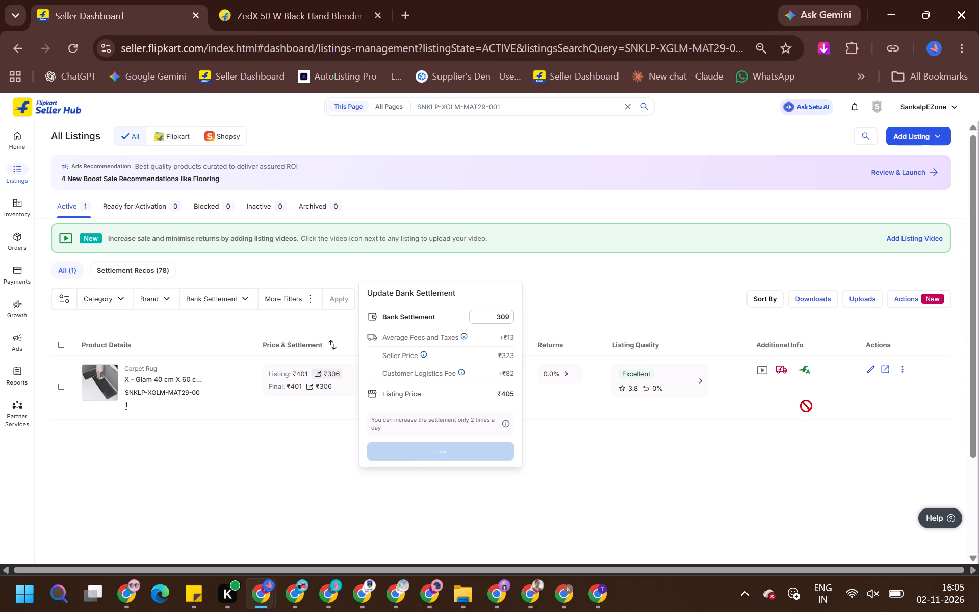
click(870, 377)
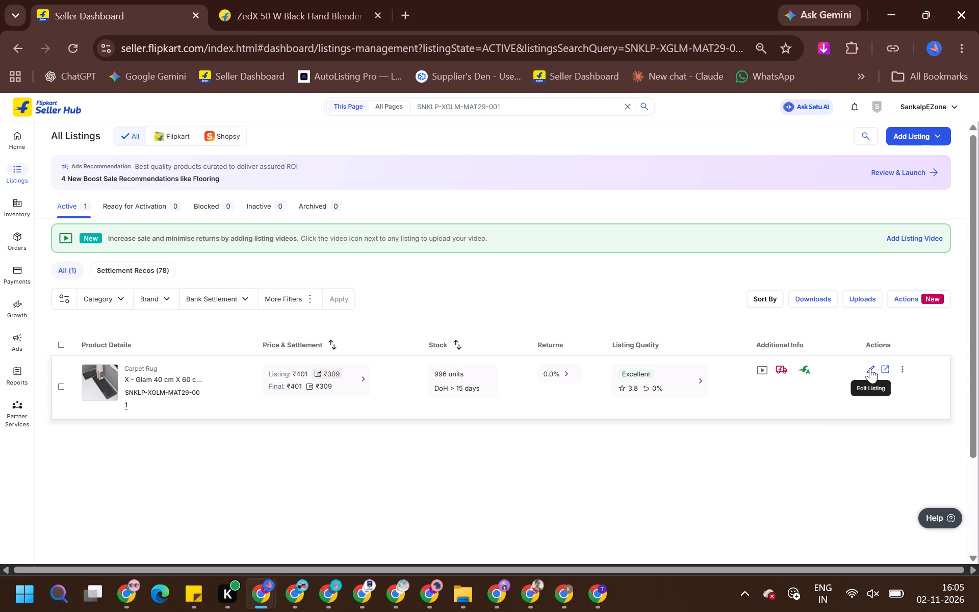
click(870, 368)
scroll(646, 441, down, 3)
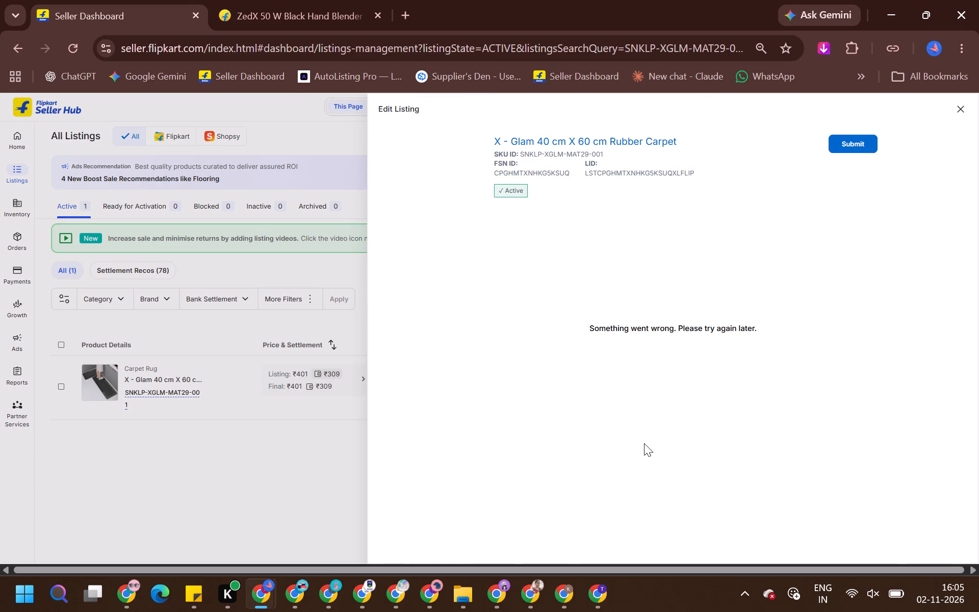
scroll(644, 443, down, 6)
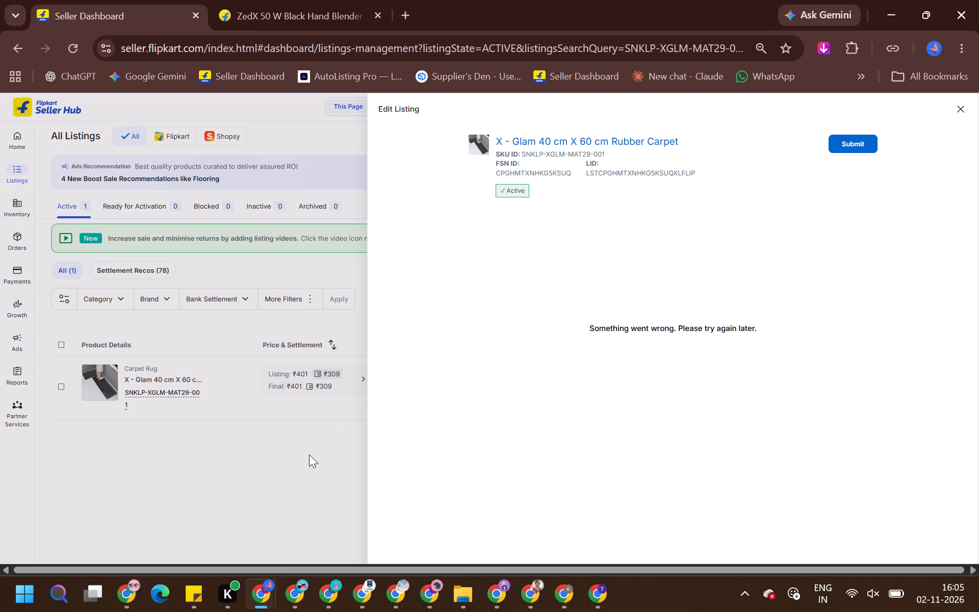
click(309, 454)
Set the SNKLP-XGLM-MAT29-001 listing's package to length 10, breadth 13, height 15 cm and weight 0.35 kg, and submit the changes.
click(872, 369)
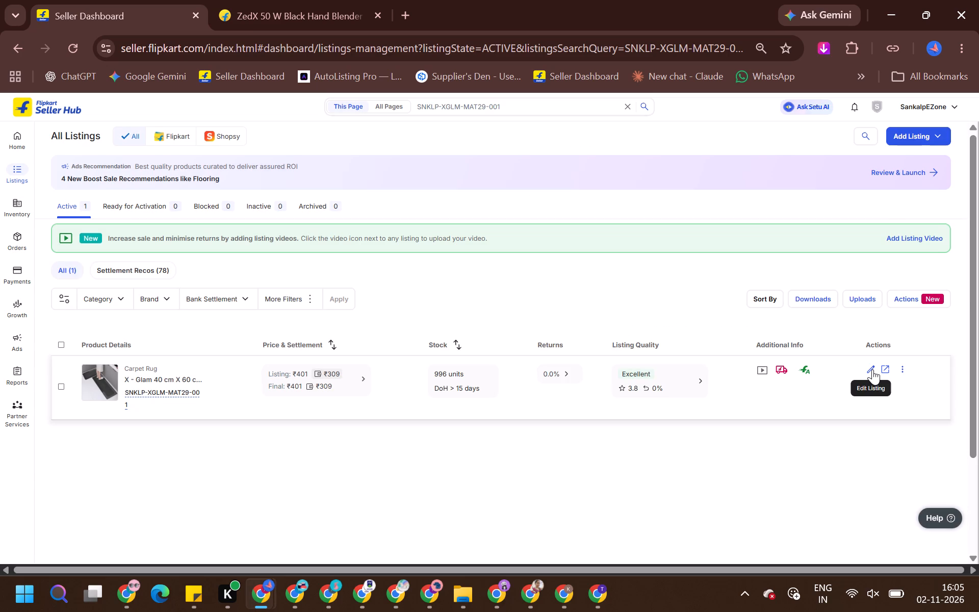
scroll(670, 385, down, 5)
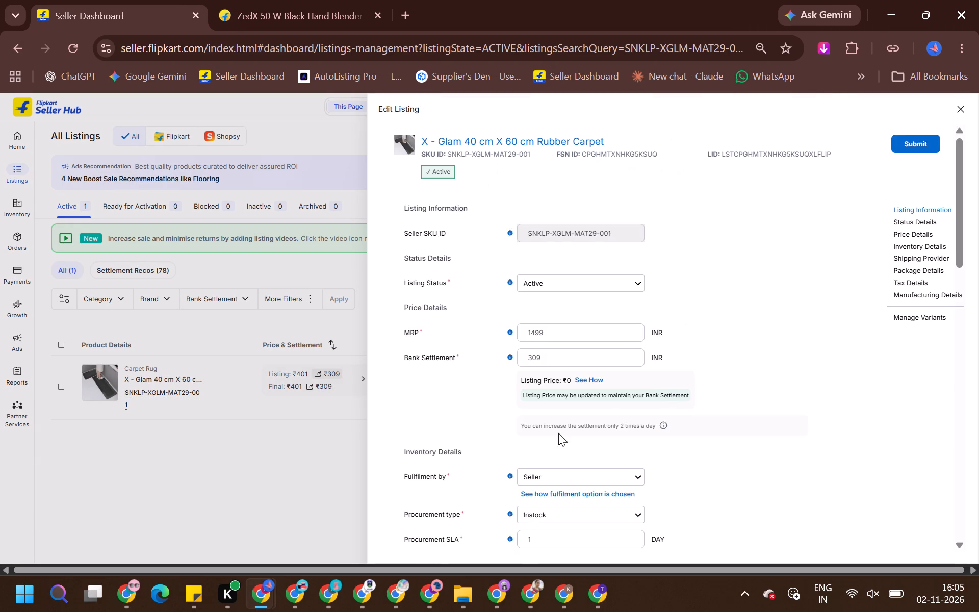
scroll(547, 439, down, 9)
scroll(563, 239, up, 2)
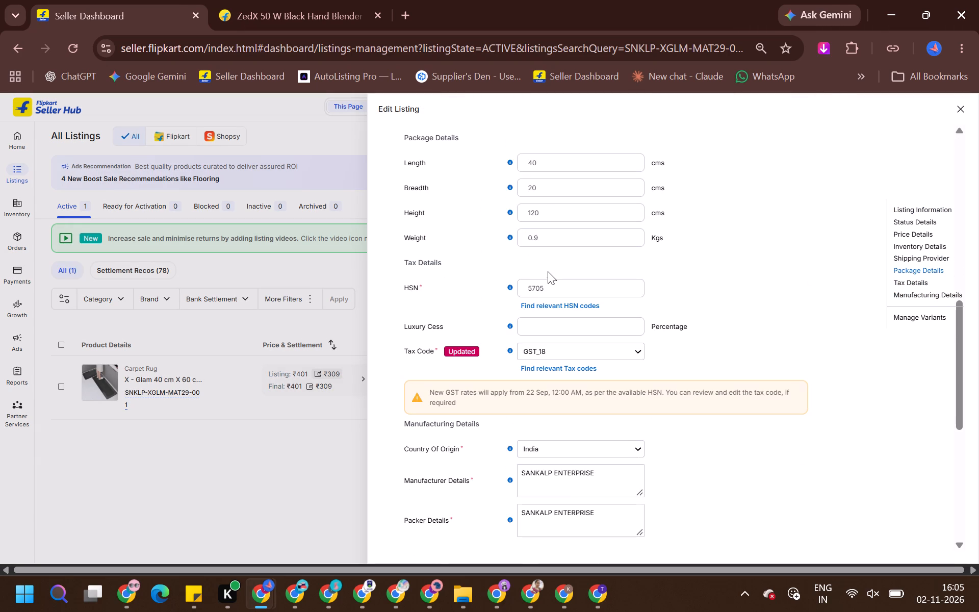
scroll(545, 276, up, 1)
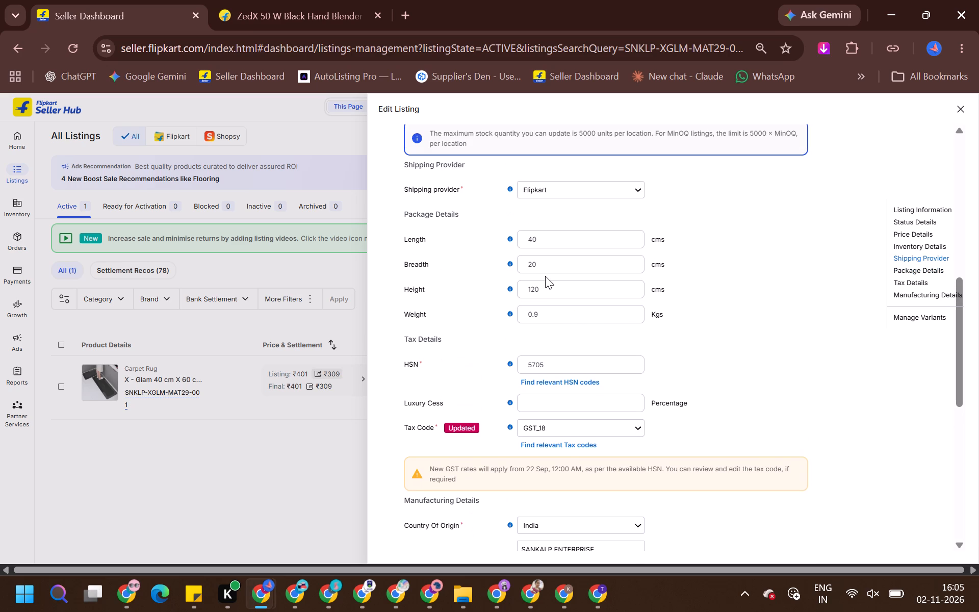
triple_click(560, 230)
text(10)
key(Tab)
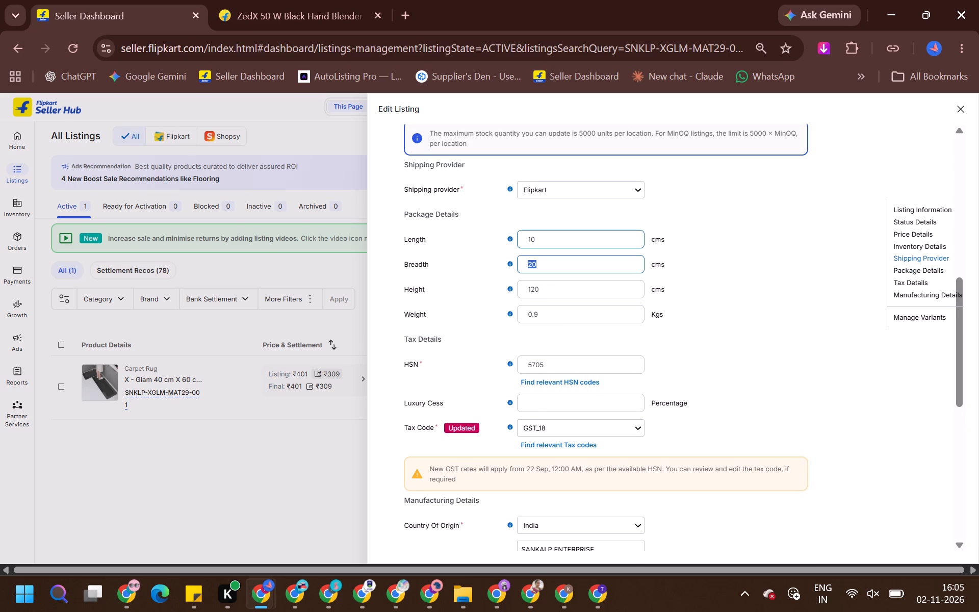
text(13)
key(Tab)
text(15)
key(Tab)
text(0.35)
key(Return)
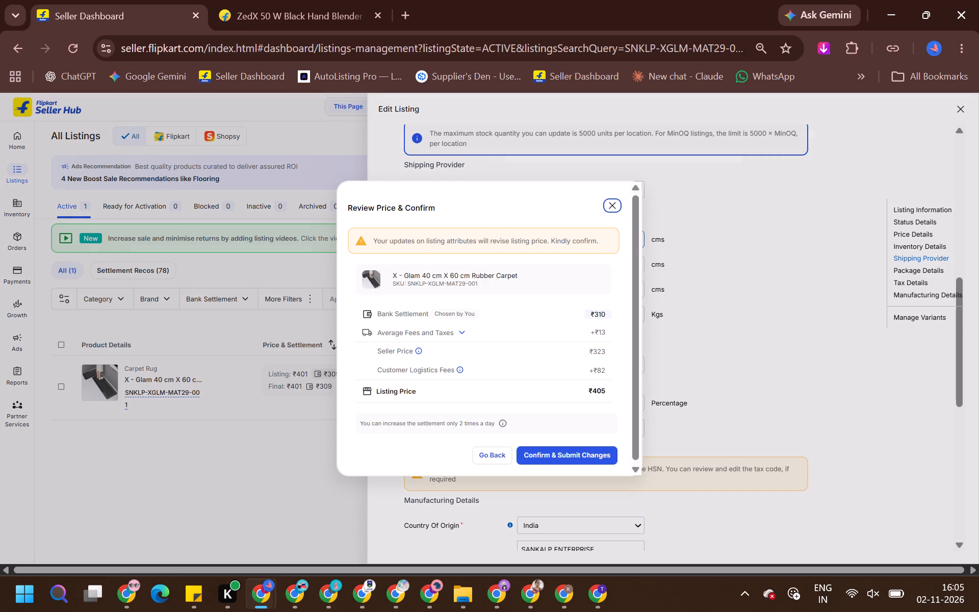
click(587, 460)
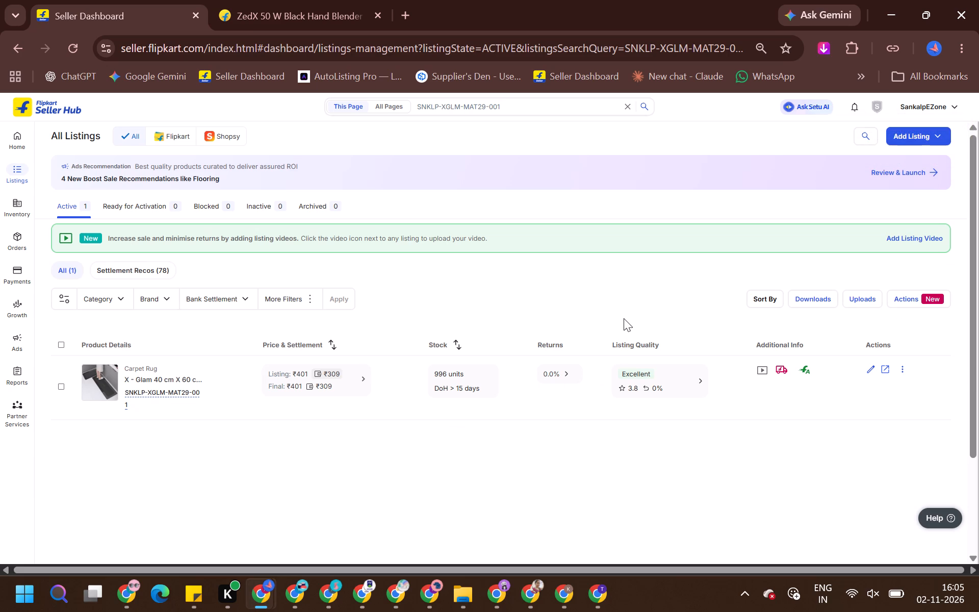
Copy the SKU SNKLP-XGLM-MAT-008A from the seller insights product list and search the listings for it.
key(alt+Tab)
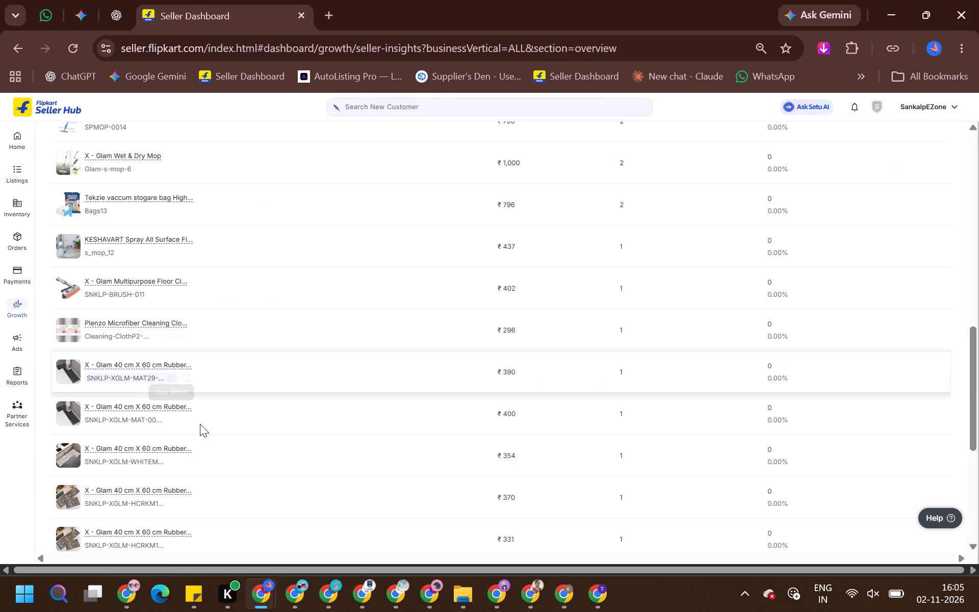
key(alt+Tab)
key(alt+Tab)
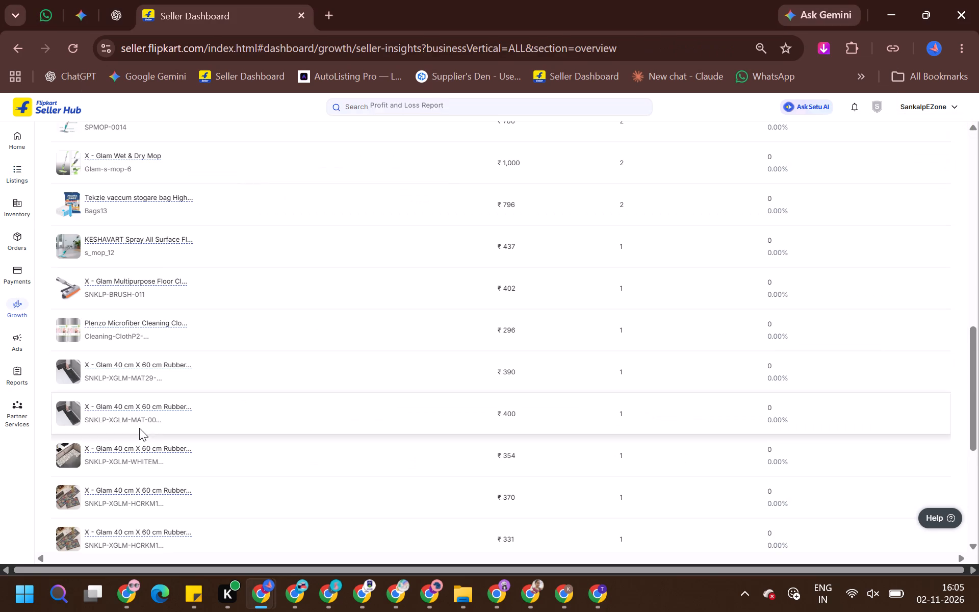
key(alt+Tab)
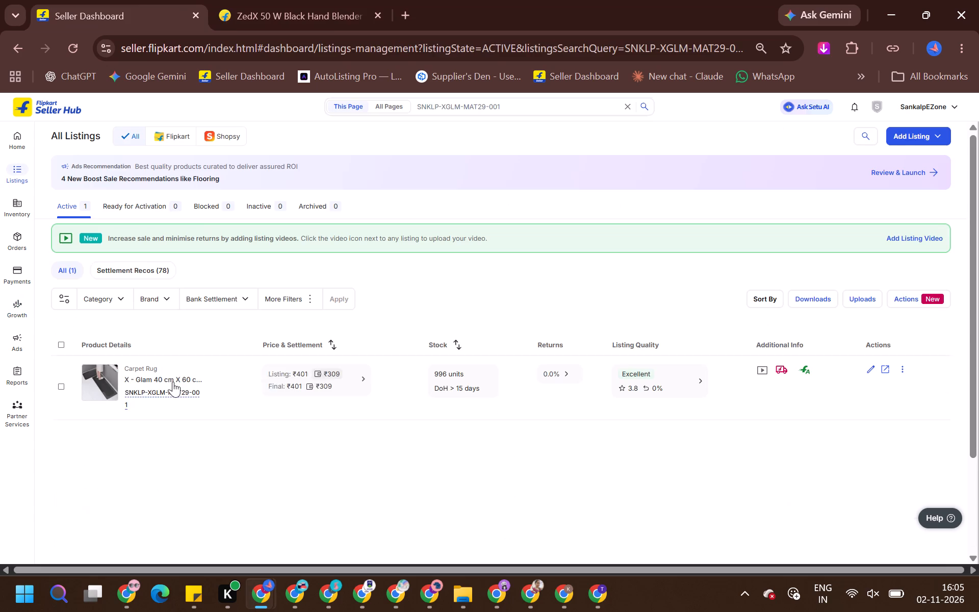
key(alt+Tab)
click(172, 423)
key(alt+Tab)
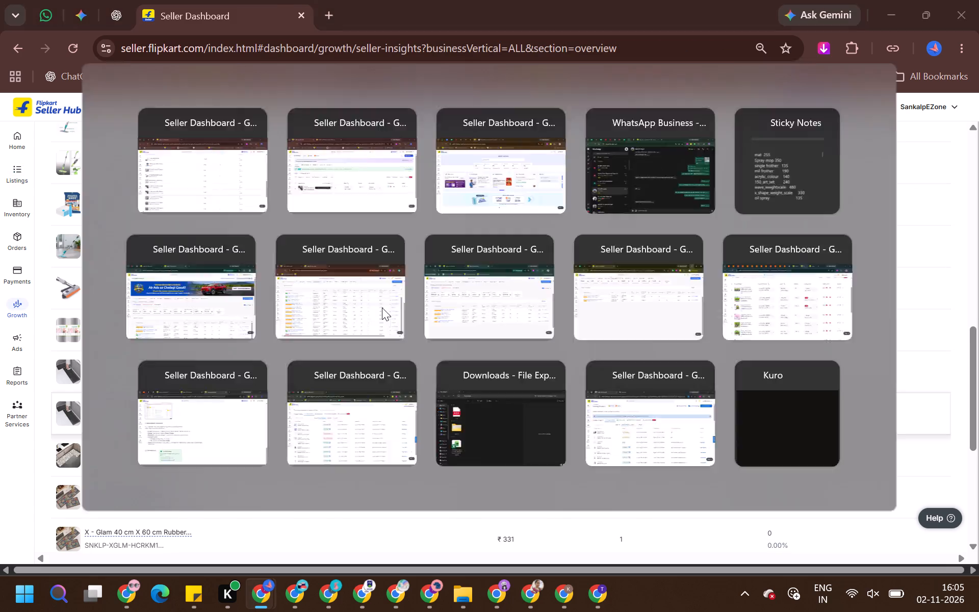
click(515, 107)
key(ctrl+a)
key(ctrl+v)
key(Return)
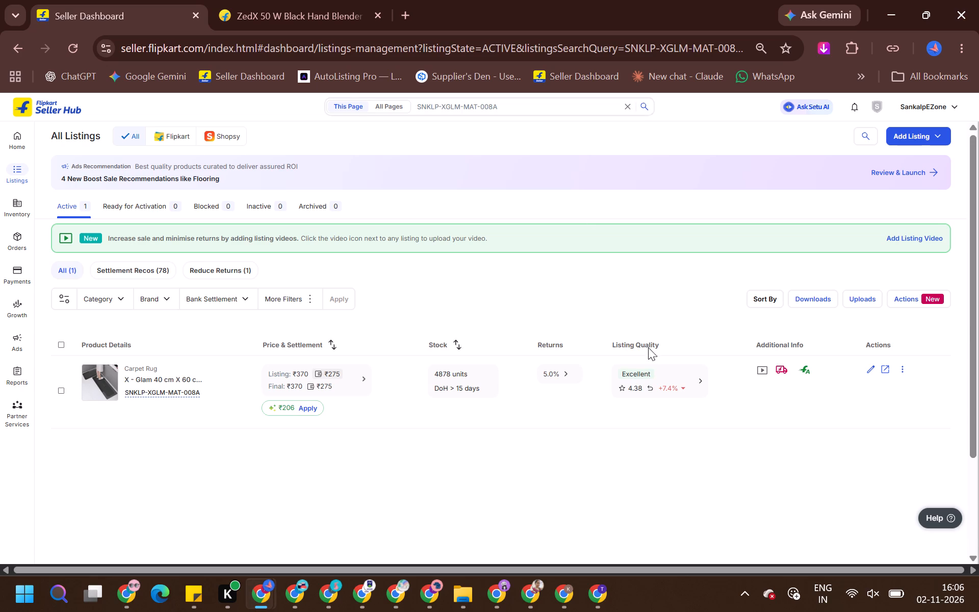
key(alt+Tab)
key(alt+Tab)
Set the SNKLP-XGLM-MAT-008A listing's package to length 10, breadth 13, height 15 cm and weight 0.35 kg, and submit the changes.
click(873, 370)
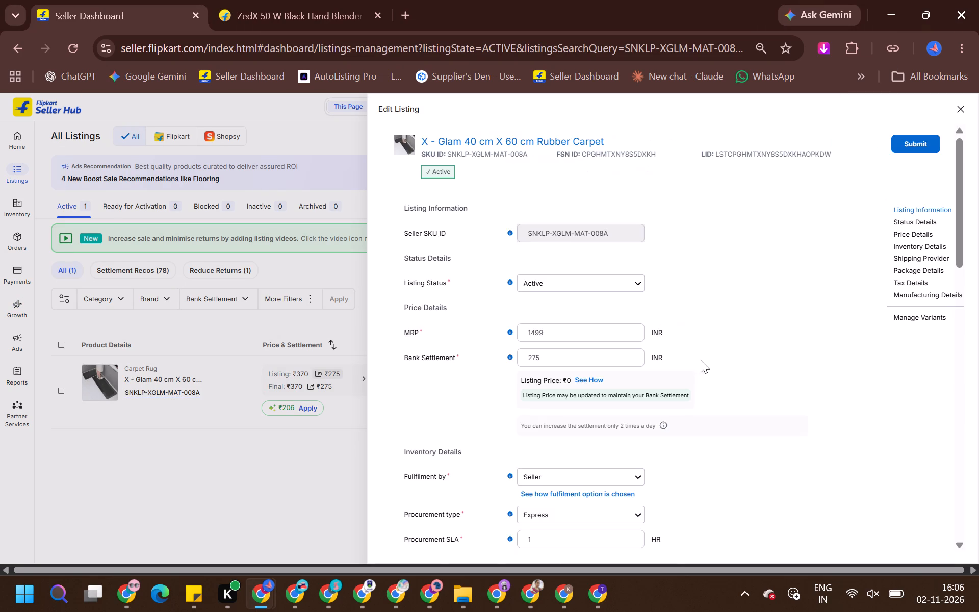
scroll(673, 361, down, 7)
scroll(505, 385, down, 3)
scroll(504, 385, up, 4)
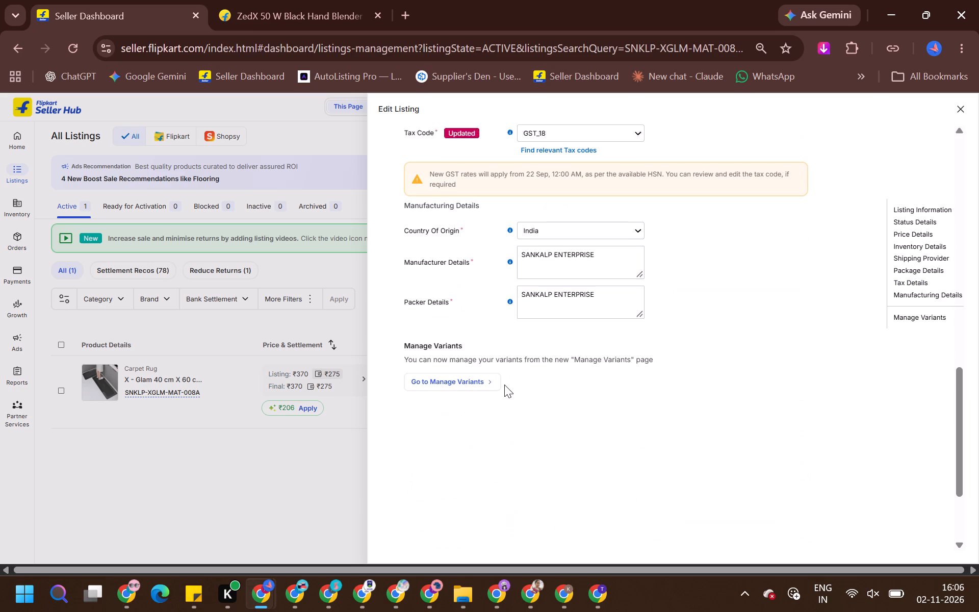
scroll(504, 385, up, 1)
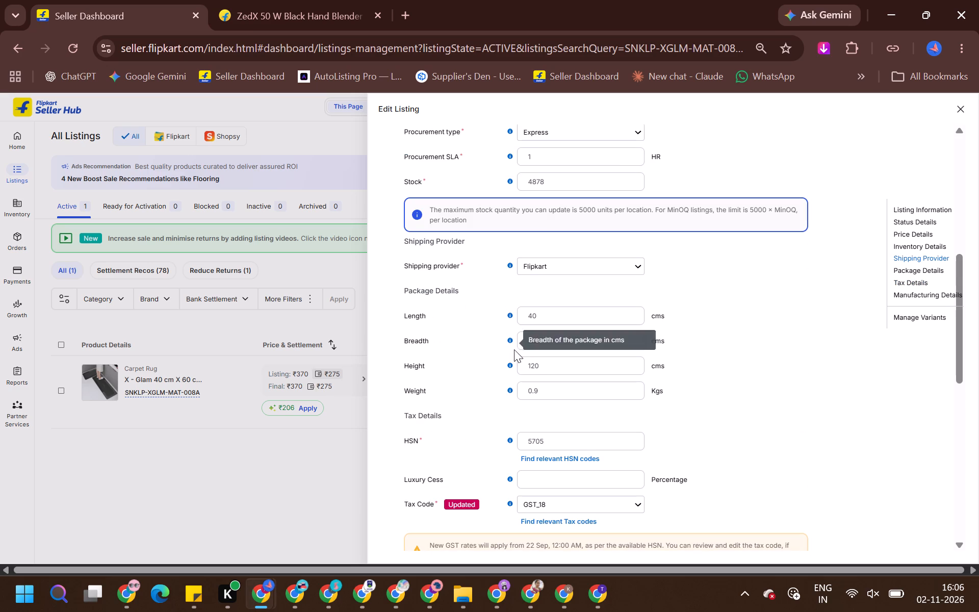
triple_click(527, 340)
click(527, 340)
click(535, 299)
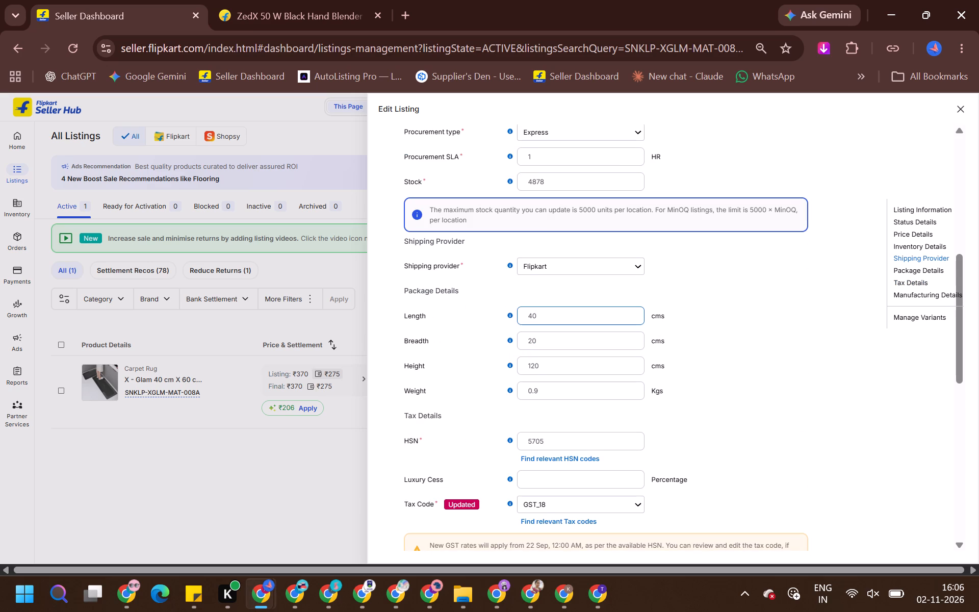
triple_click(539, 312)
text(10)
key(Tab)
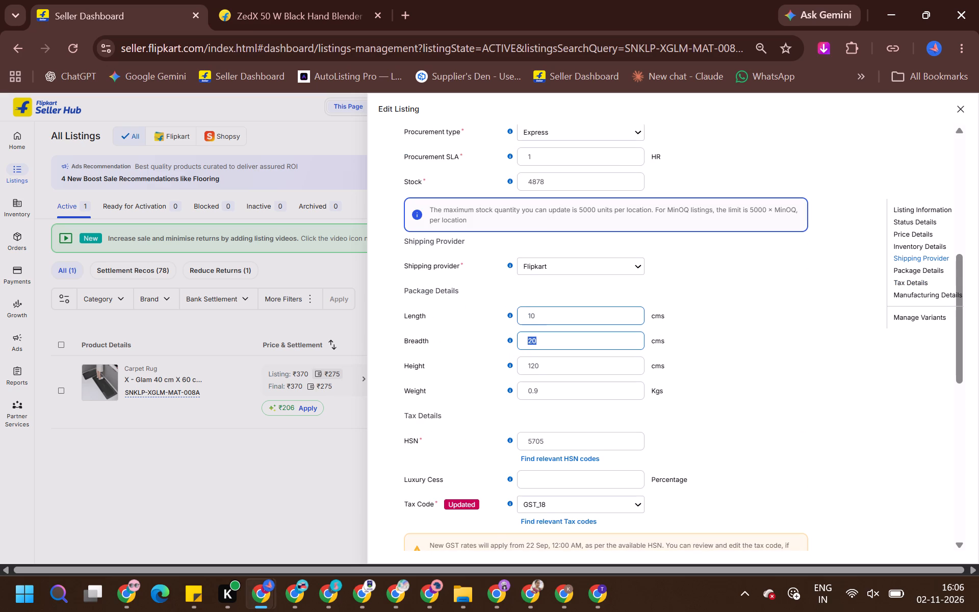
key(alt+Tab)
key(alt+Tab)
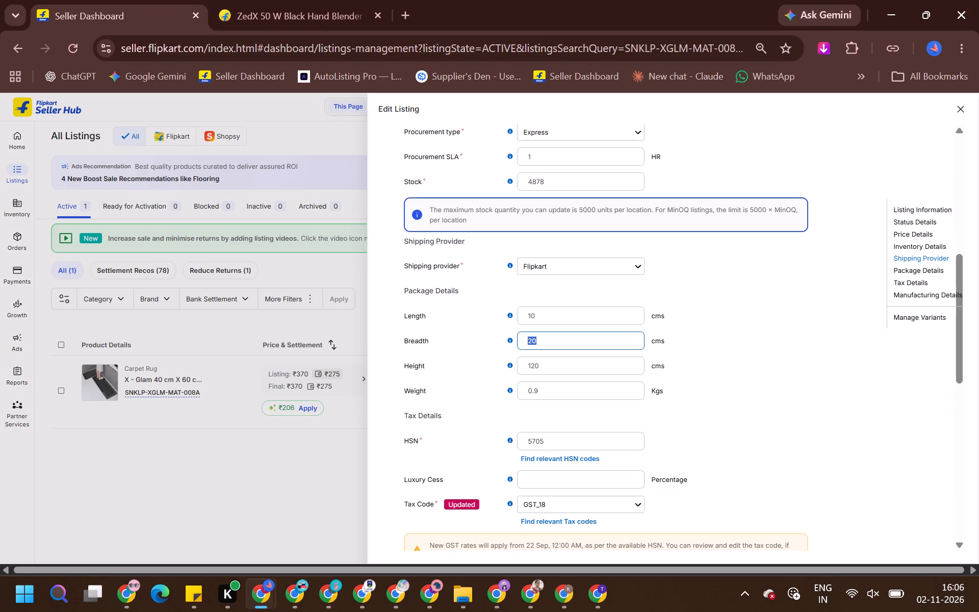
text(13)
key(Tab)
text(15)
key(Tab)
text(0.4)
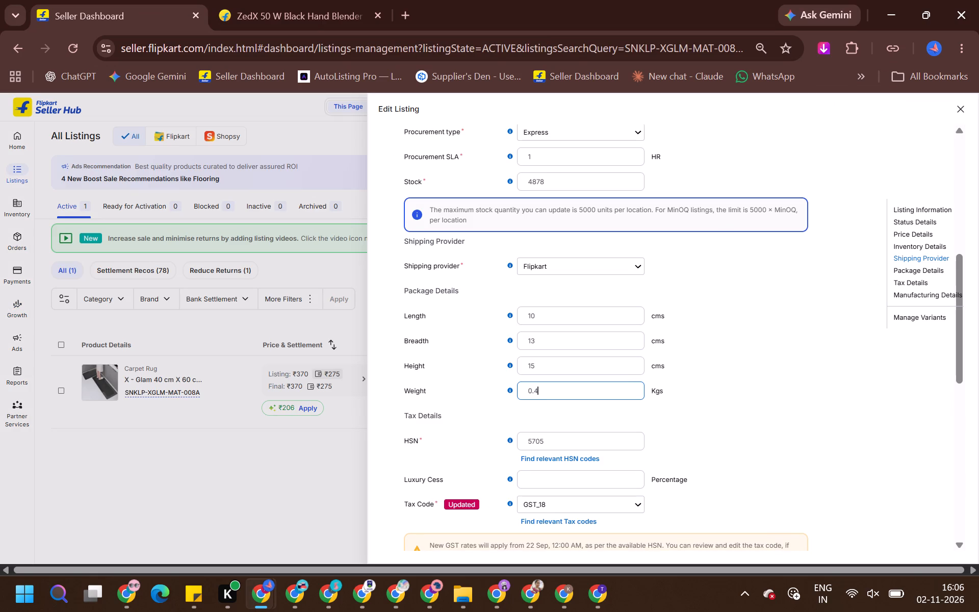
key(BackSpace)
text(35)
key(Return)
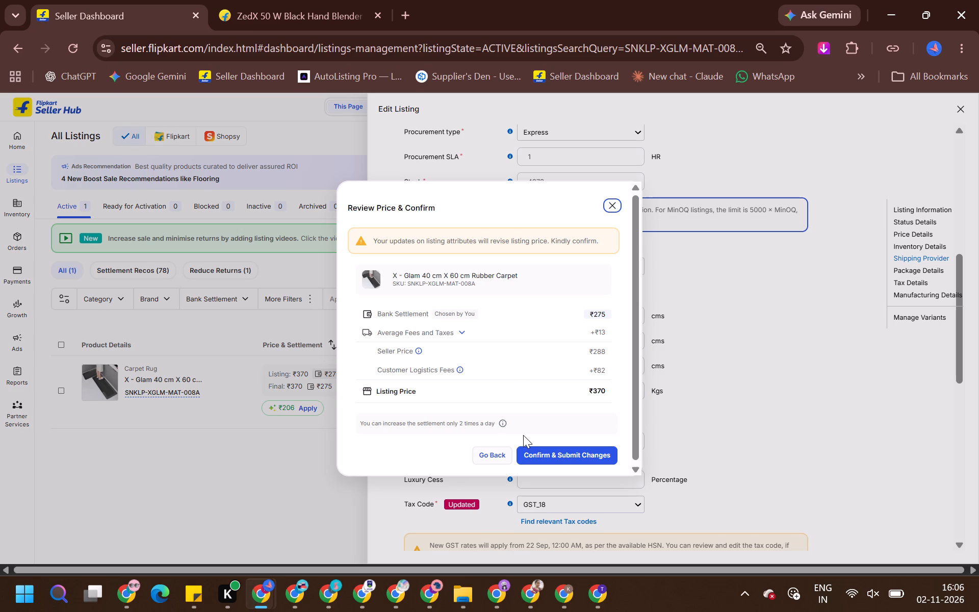
click(535, 446)
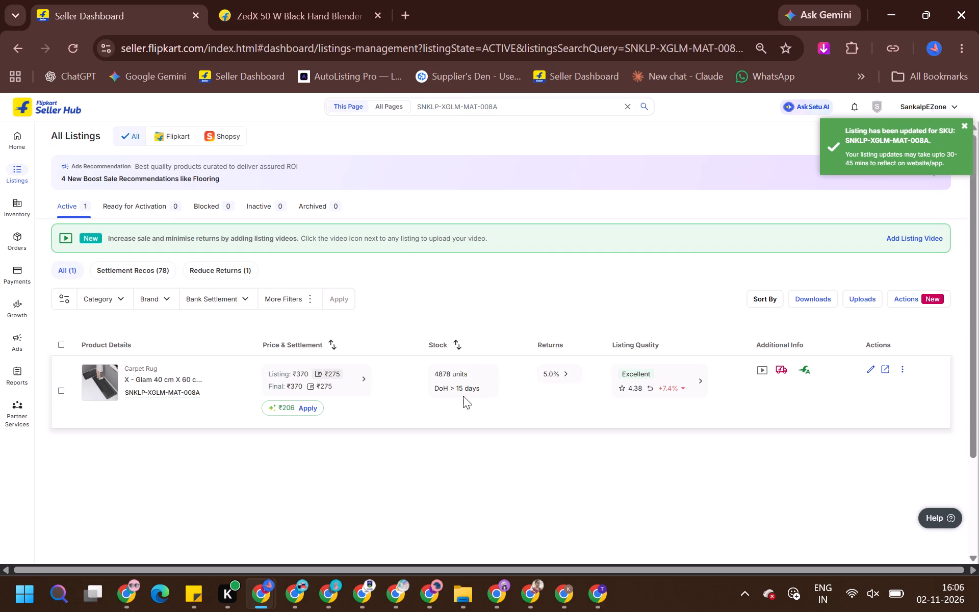
Raise the SNKLP-XGLM-MAT-008A carpet listing's bank settlement to ₹299 and apply it.
click(345, 370)
click(348, 371)
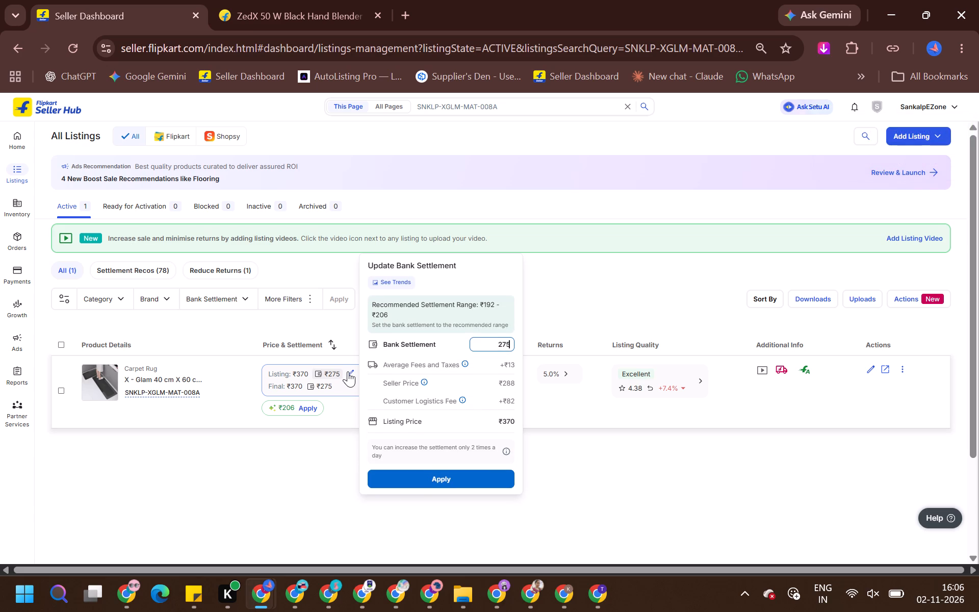
key(Left)
key(BackSpace)
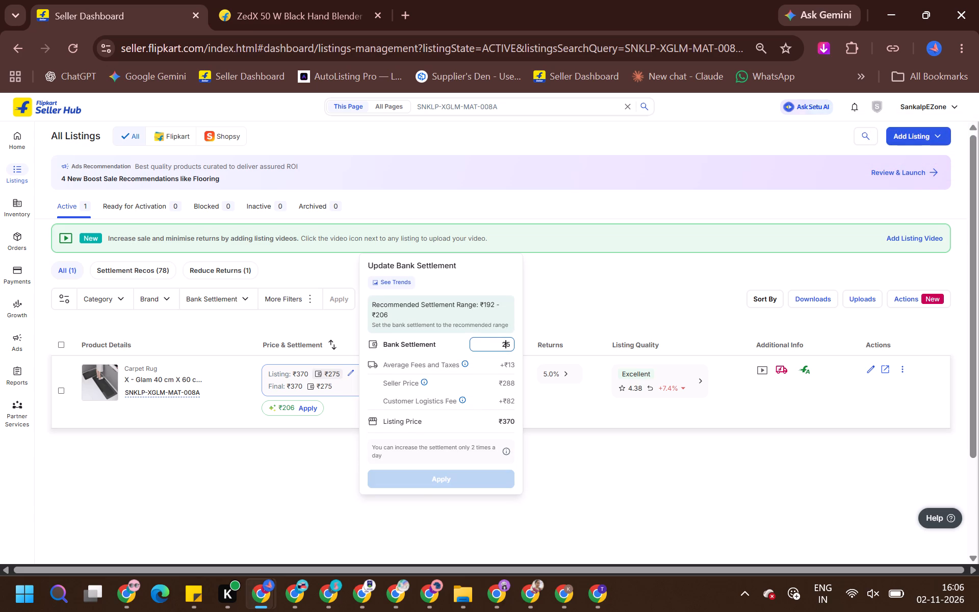
text(99)
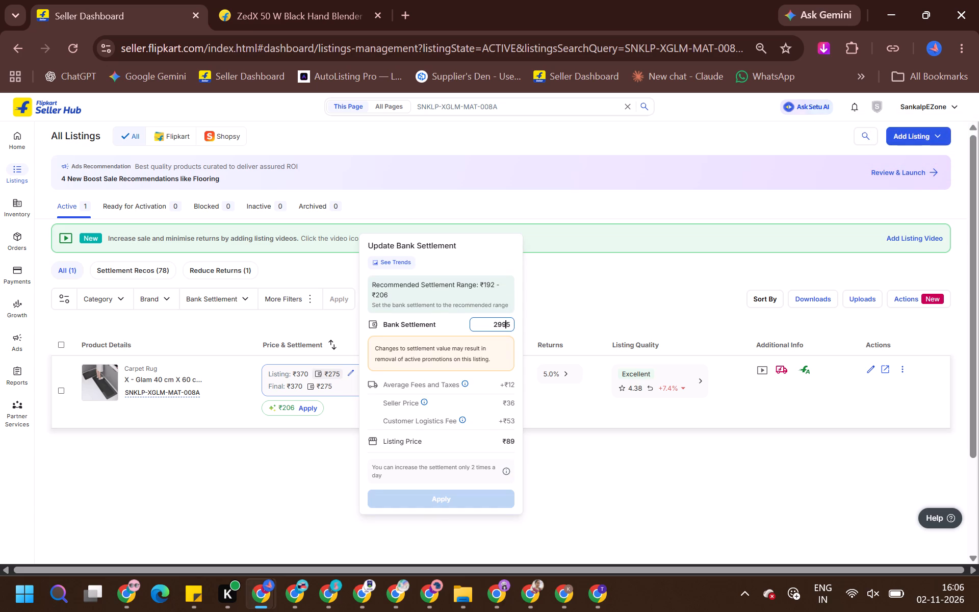
key(Delete)
key(Right)
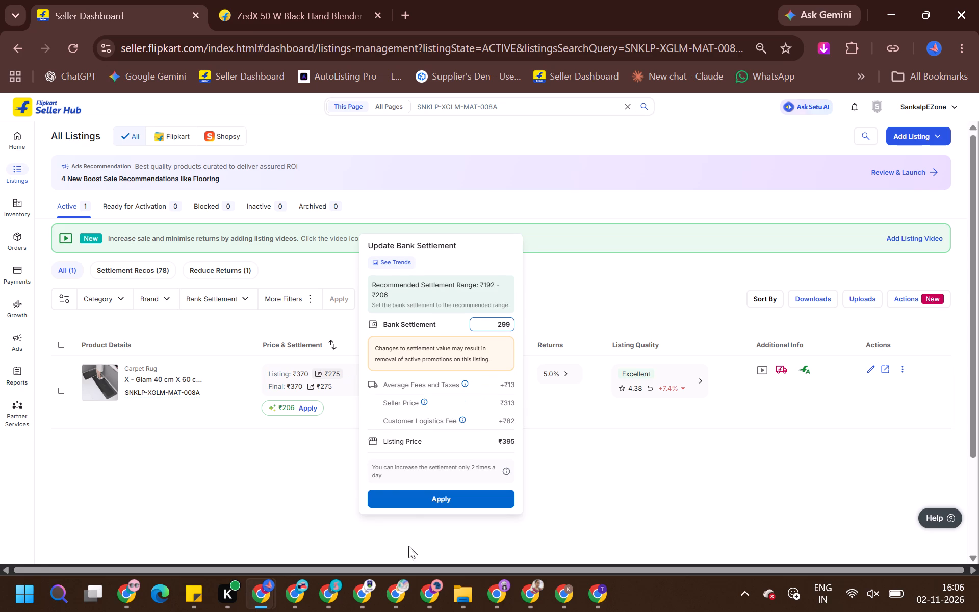
click(404, 503)
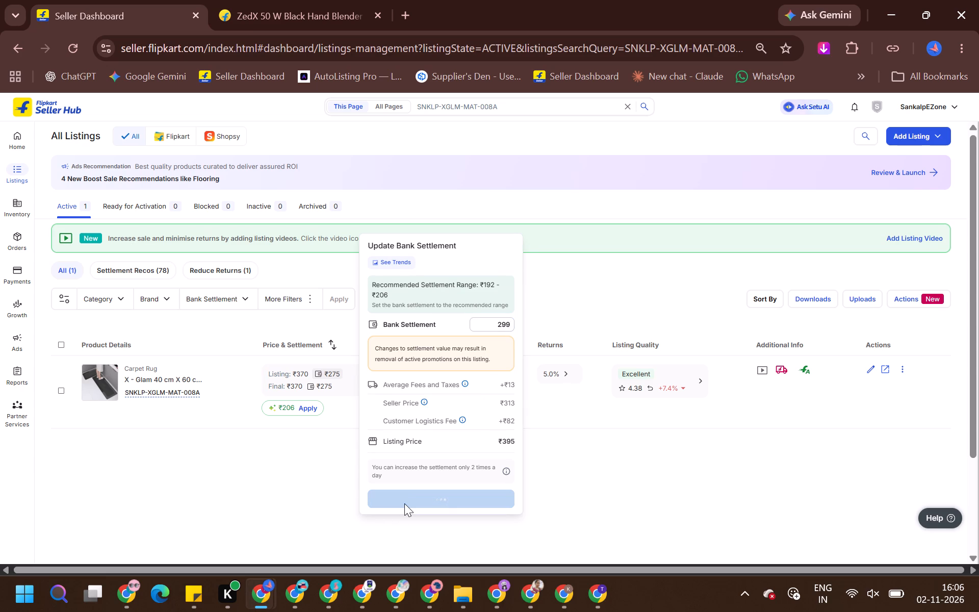
click(418, 489)
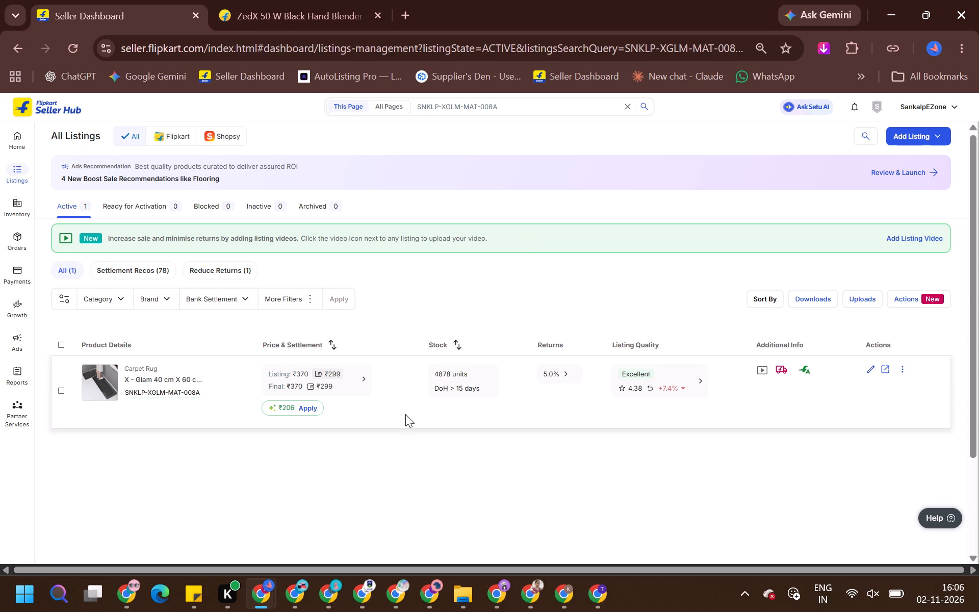
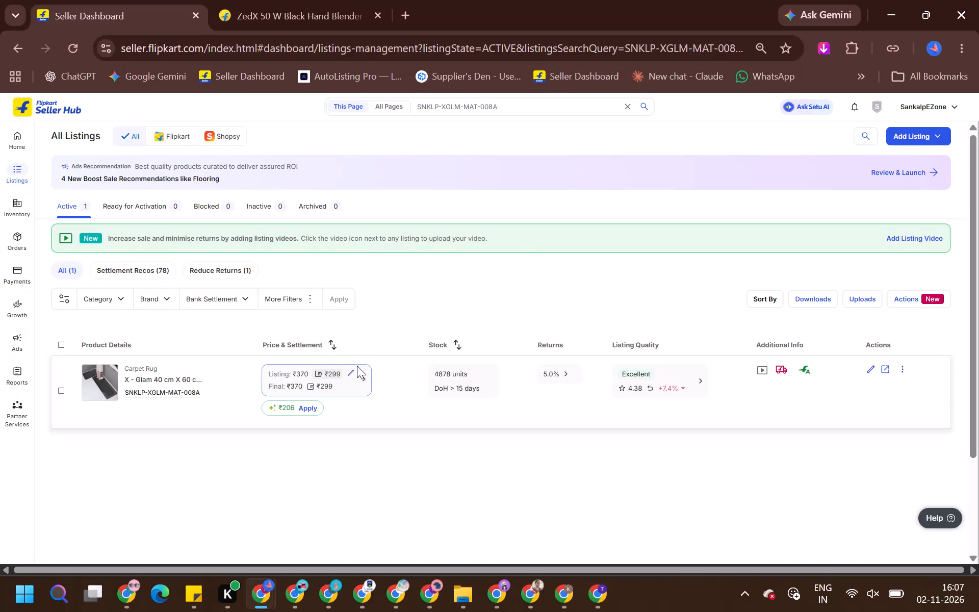
Raise the SNKLP-XGLM-MAT-008A carpet listing's bank settlement to ₹309 and apply it.
click(355, 369)
key(a)
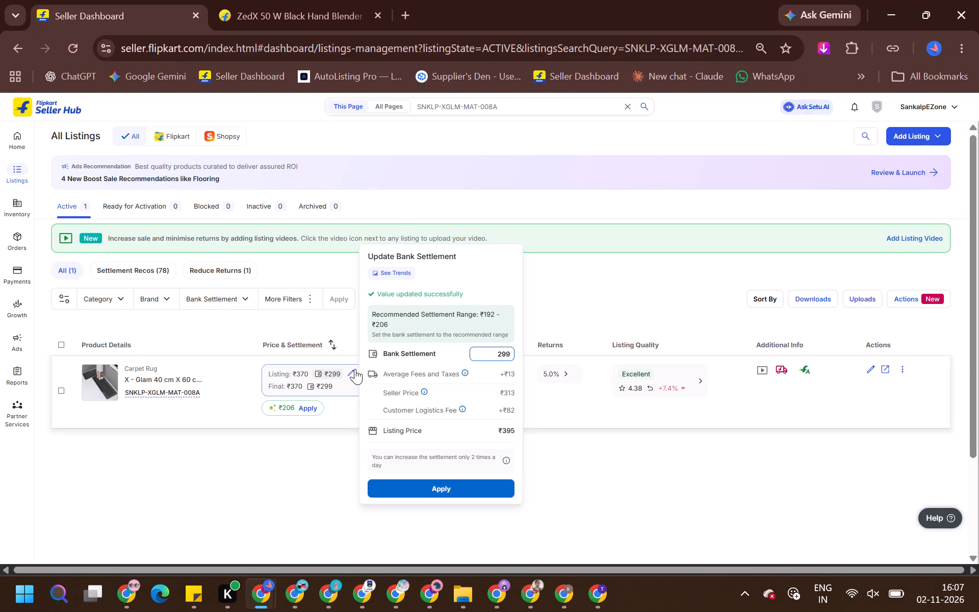
key(ctrl+a)
text(309)
click(446, 489)
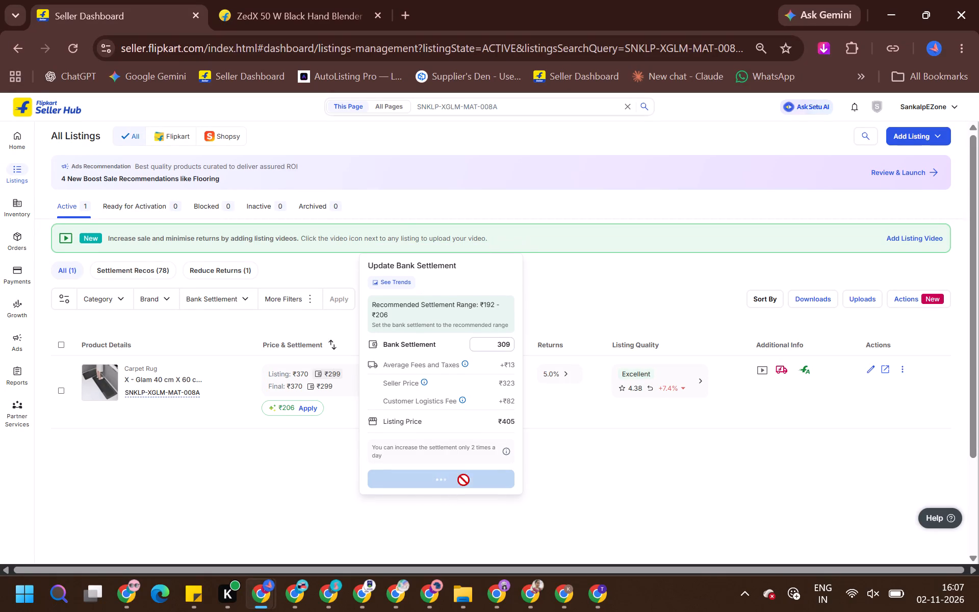
click(600, 464)
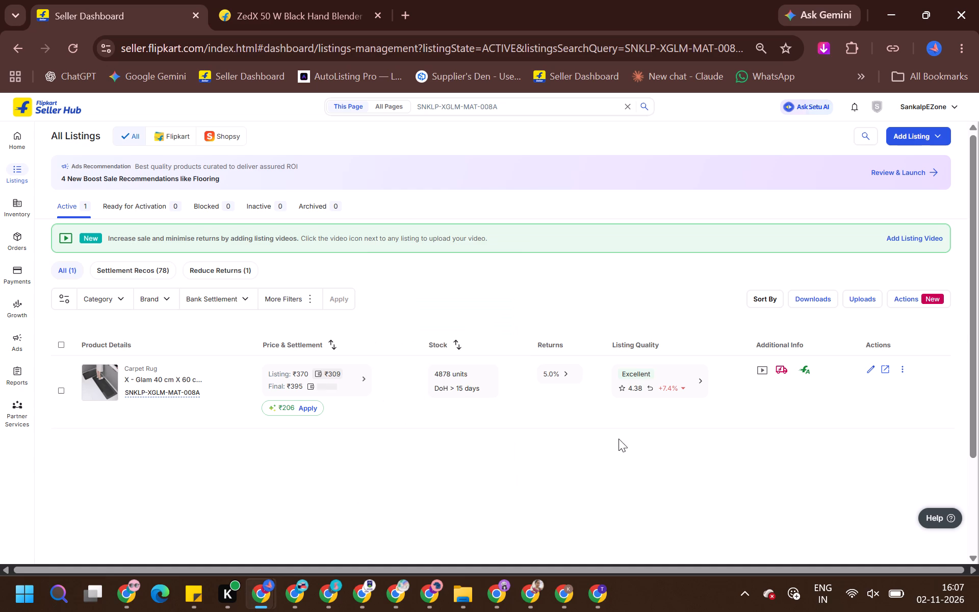
Copy the SKU SNKLP-XGLM-WHITEMAT-0100A from the seller insights product list and search the listings for it.
key(alt+Tab)
key(alt+Tab)
key(alt+Tab)
scroll(151, 348, down, 2)
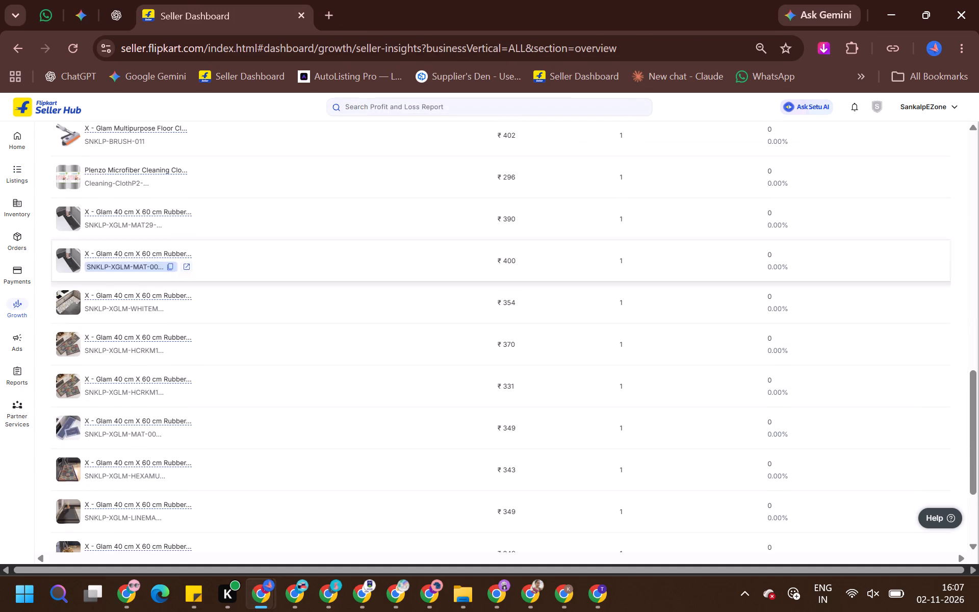
scroll(171, 314, down, 1)
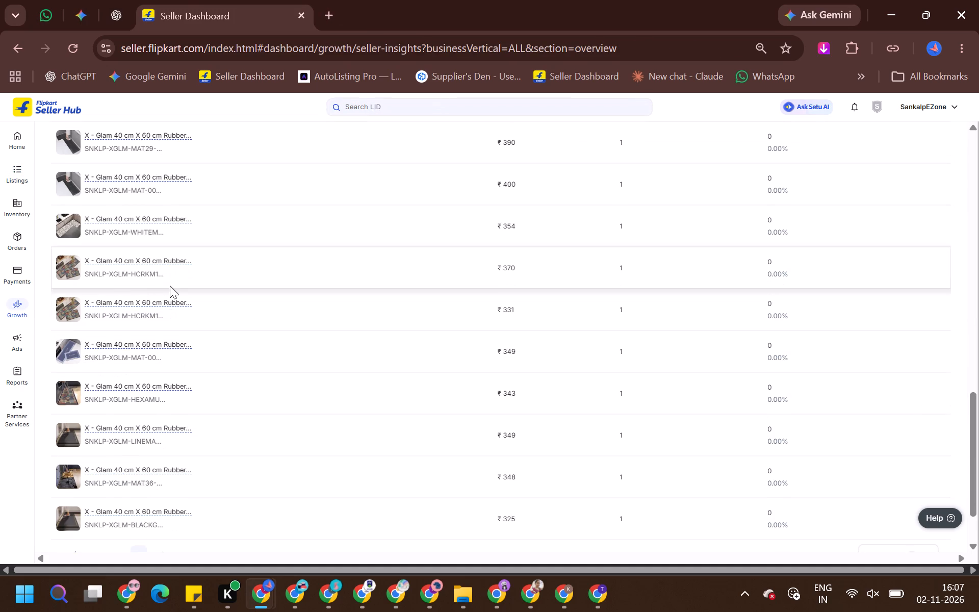
scroll(170, 285, down, 1)
scroll(170, 285, up, 1)
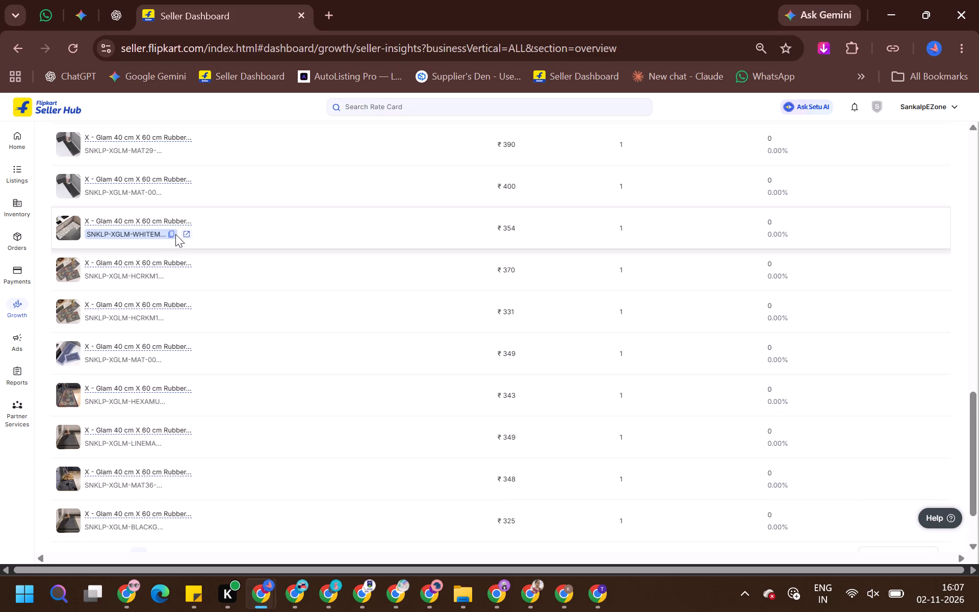
click(175, 235)
click(166, 233)
click(167, 233)
key(alt+Tab)
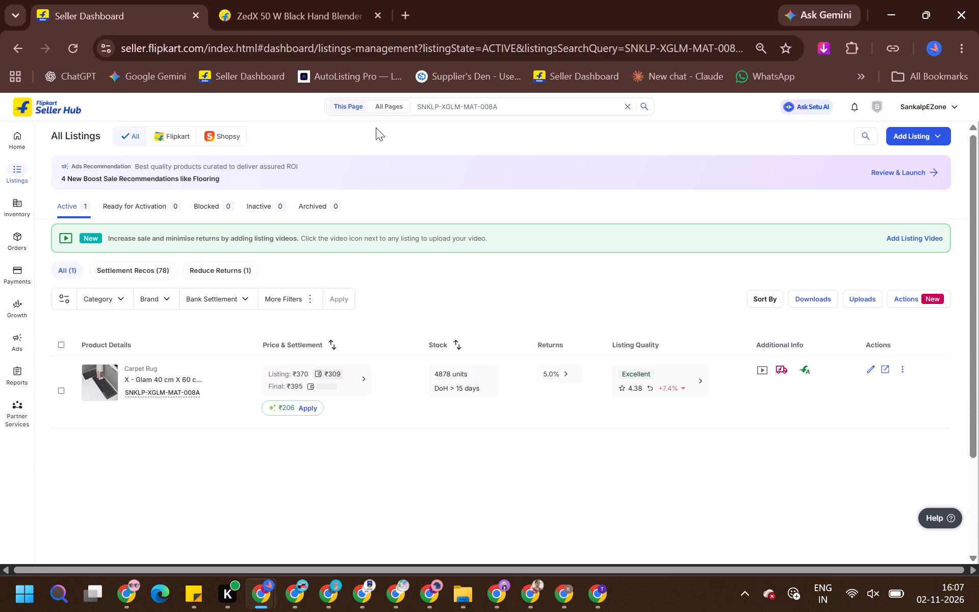
click(442, 103)
key(ctrl+a)
key(ctrl+v)
key(Return)
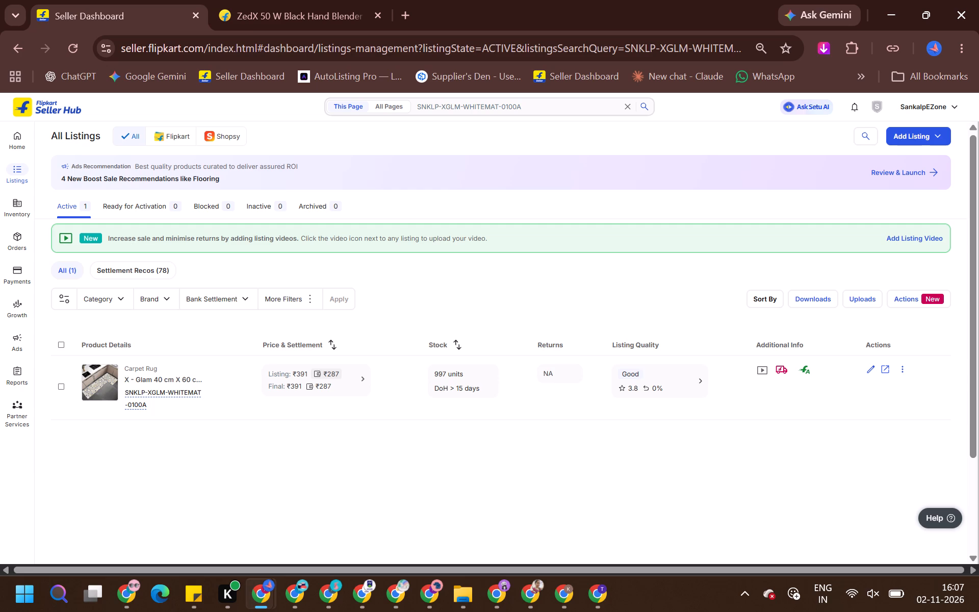
Raise the SNKLP-XGLM-WHITEMAT-0100A carpet listing's bank settlement to ₹299 and apply it.
key(alt+Tab)
key(alt+Tab)
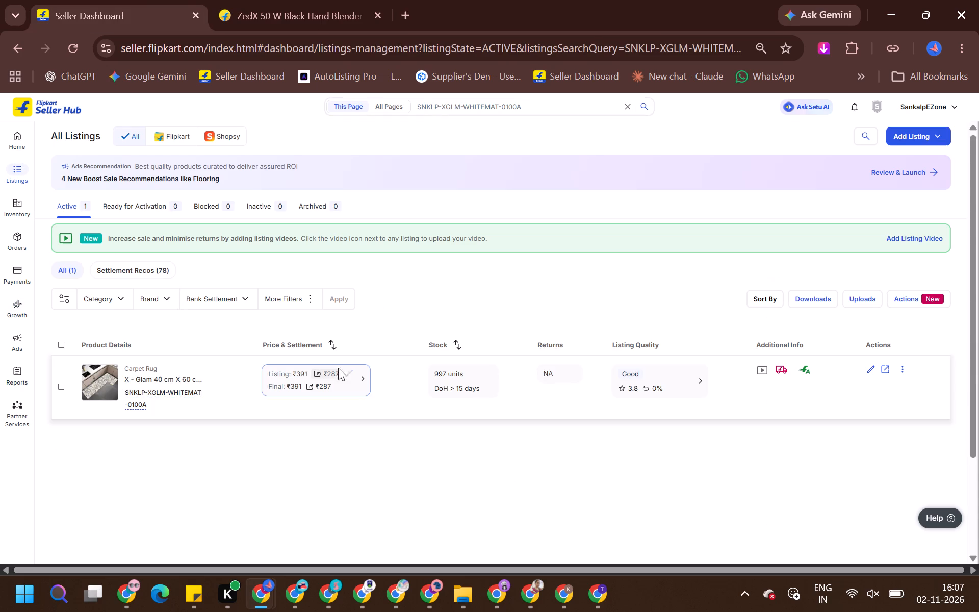
click(351, 374)
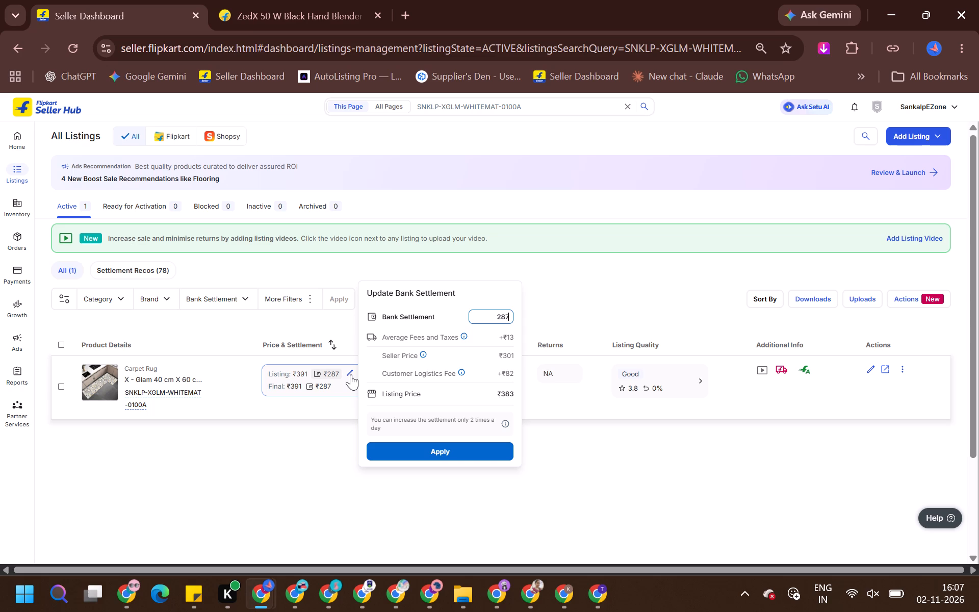
key(BackSpace)
key(BackSpace)
text(99)
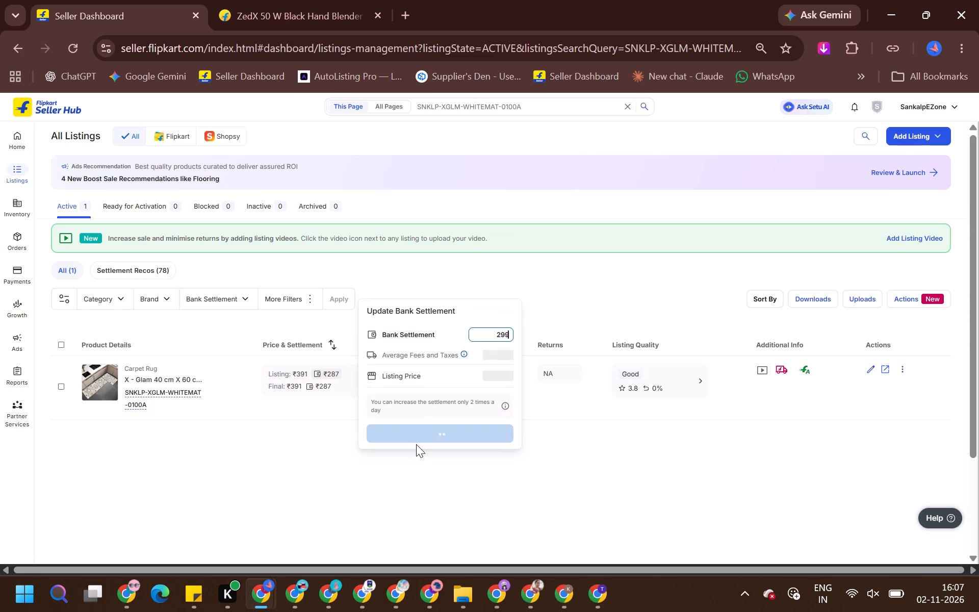
click(415, 445)
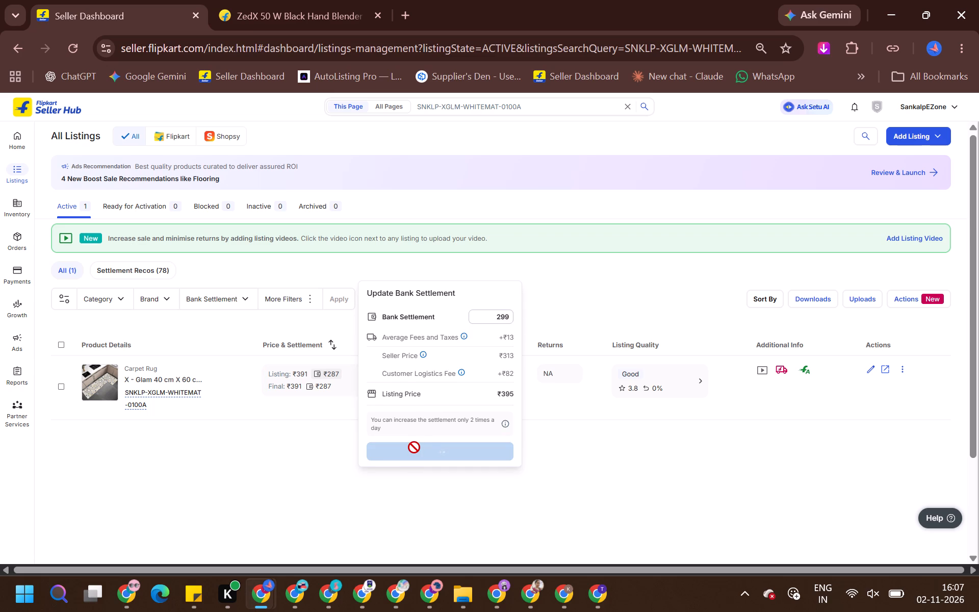